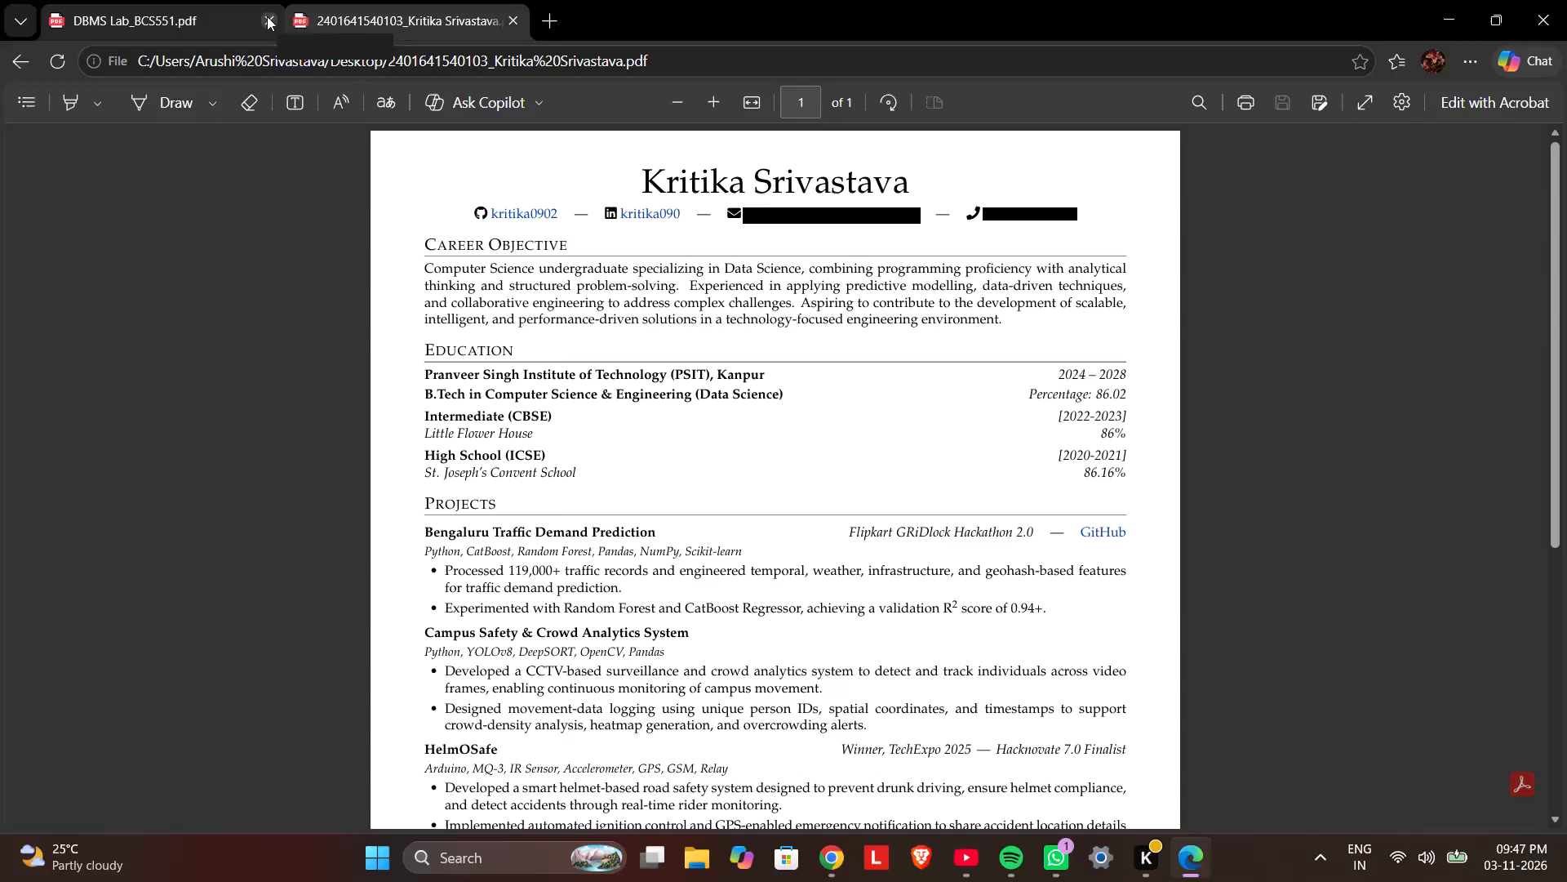
Close the DBMS Lab_BCS551.pdf document and keep the resume PDF open.
left_click(267, 16)
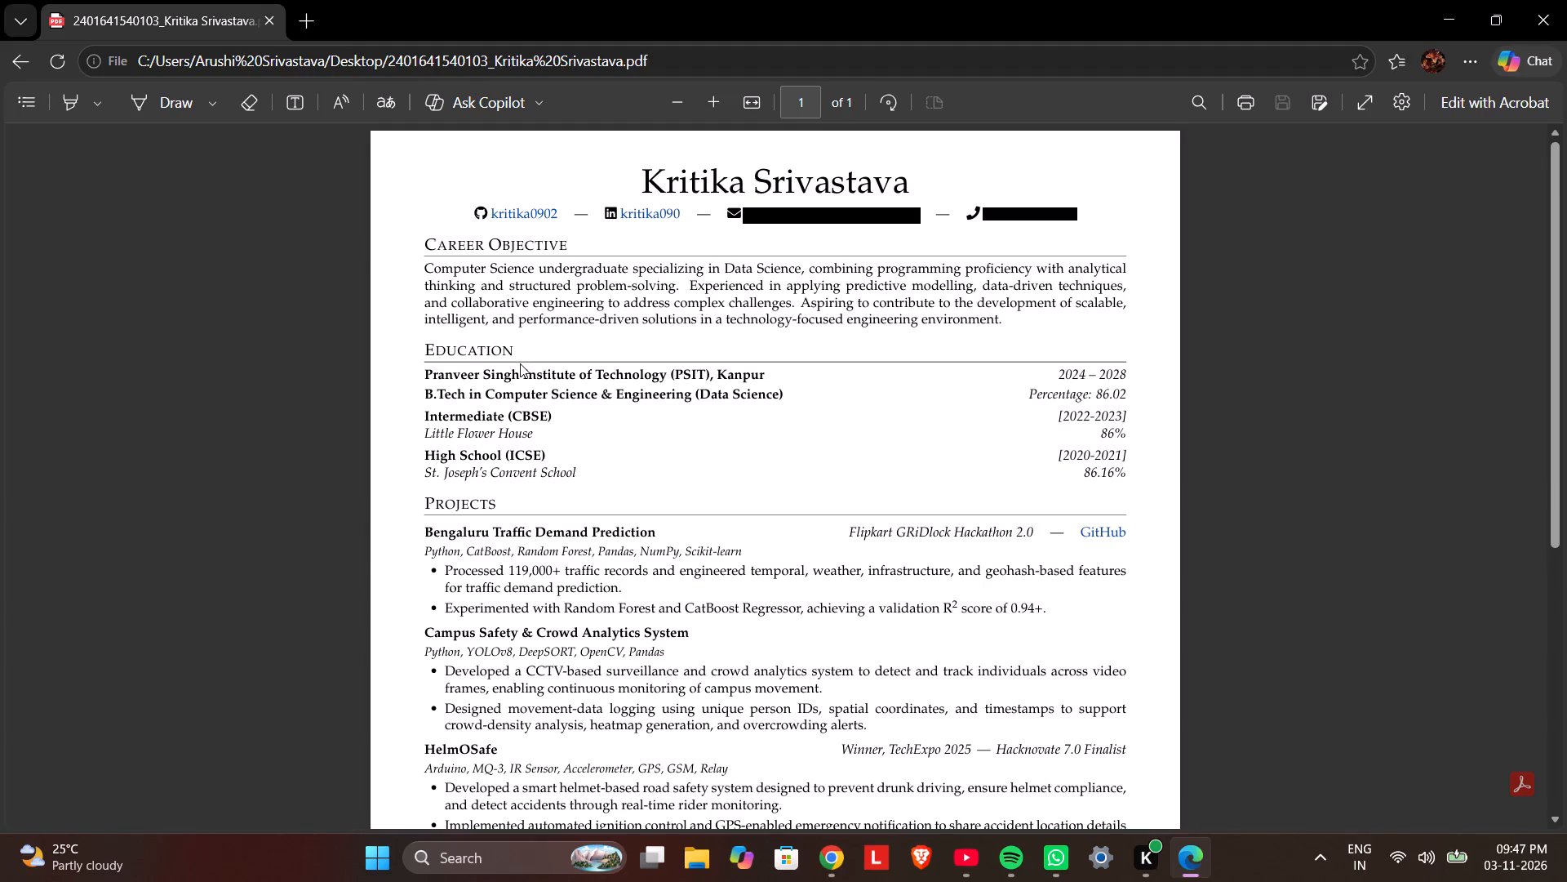
Review the resume from the career objective and education through projects, technical skills, achievements and certifications.
scroll(715, 281, "up", 2)
scroll(980, 379, "down", 4)
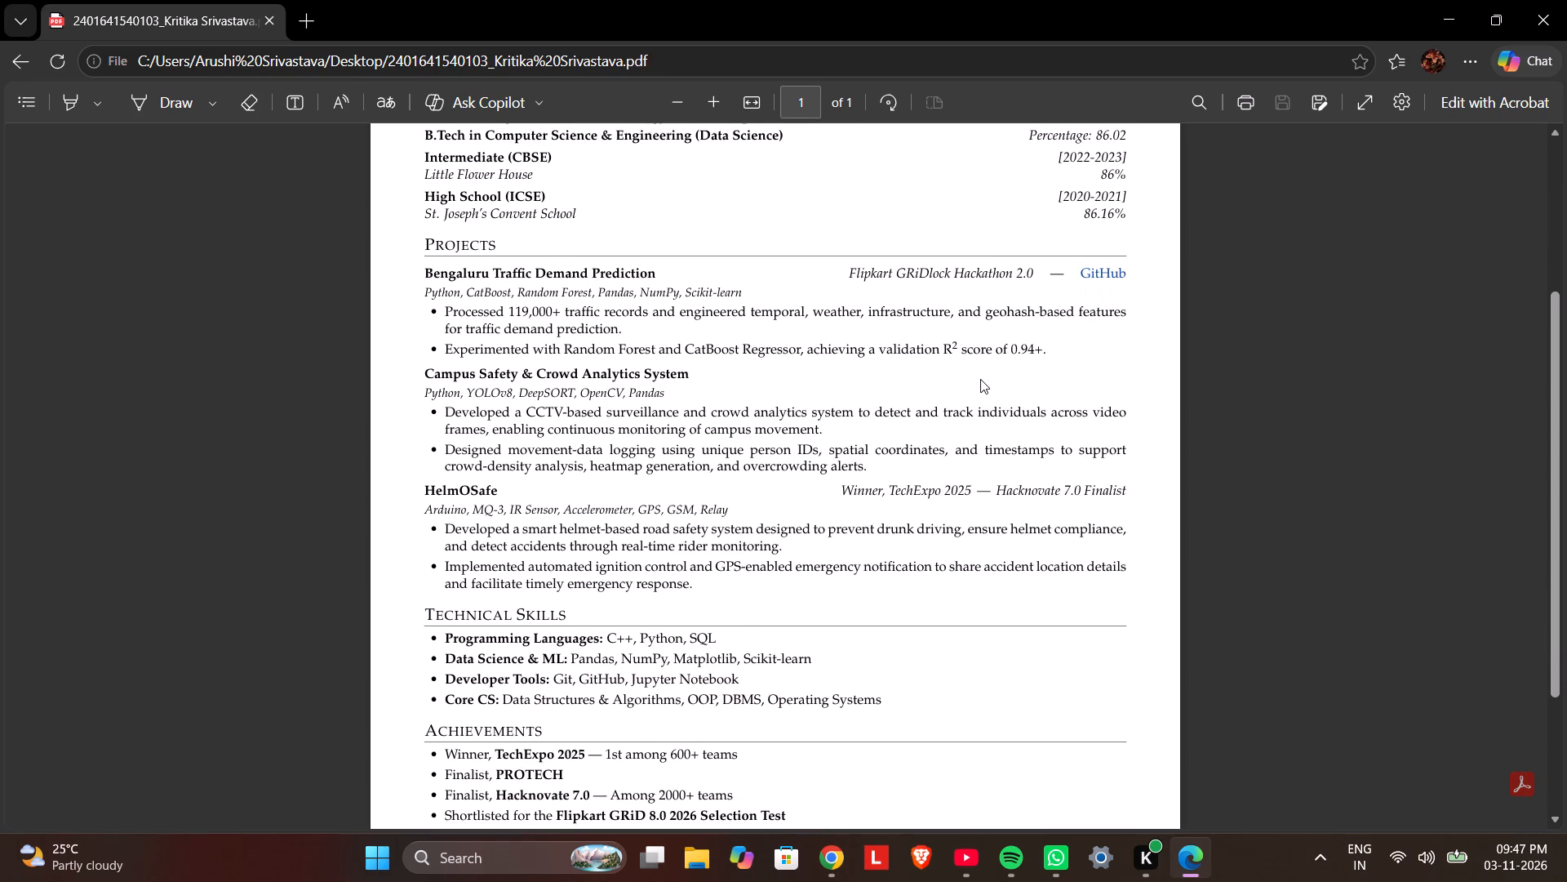
scroll(980, 379, "down", 3)
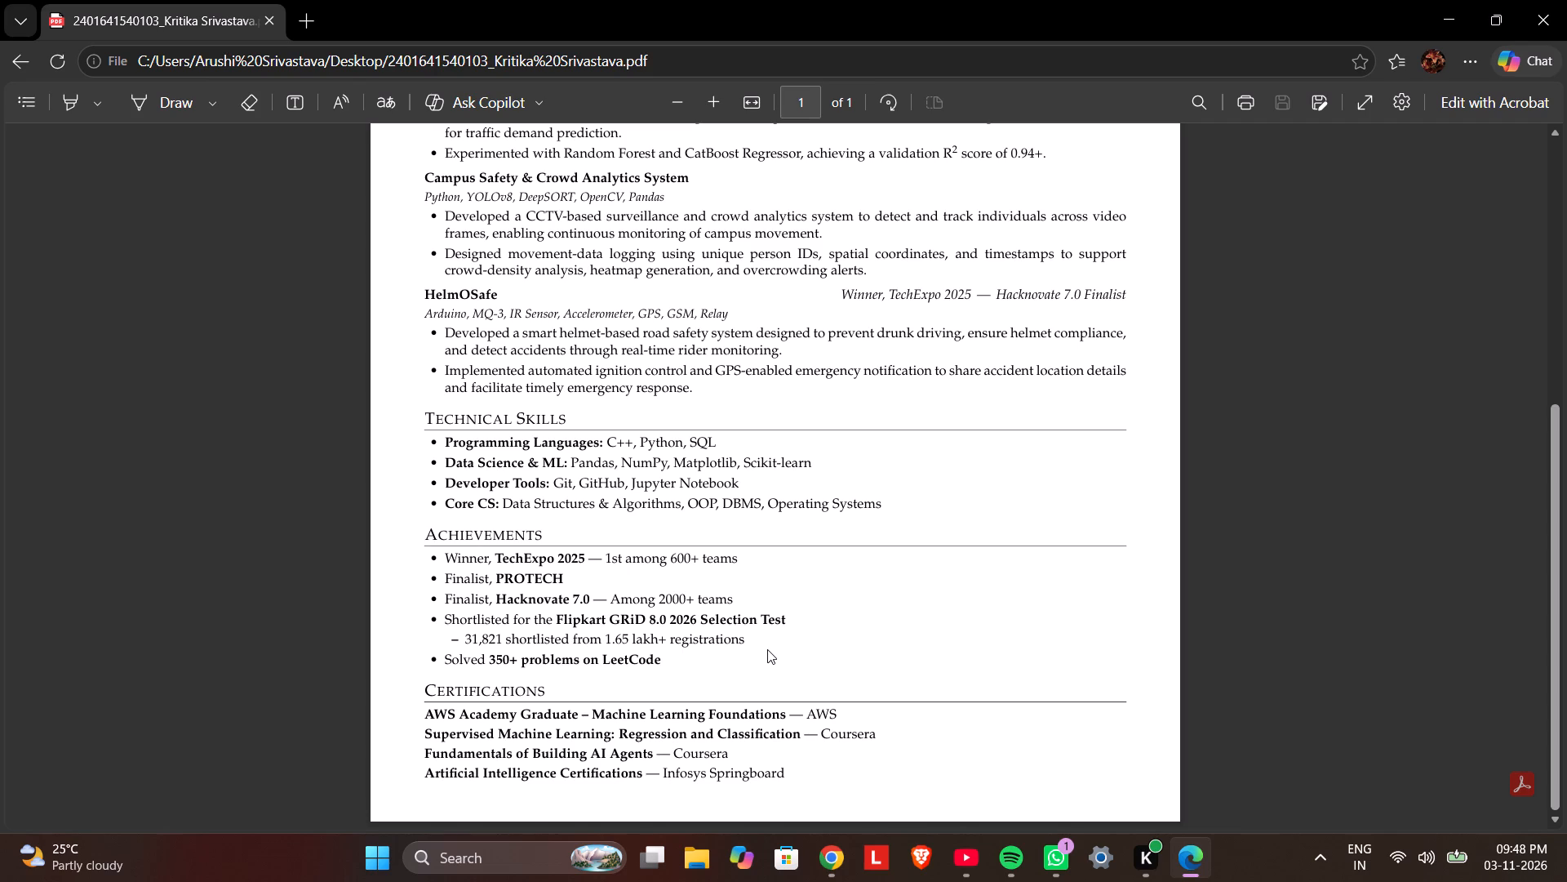
scroll(767, 649, "up", 6)
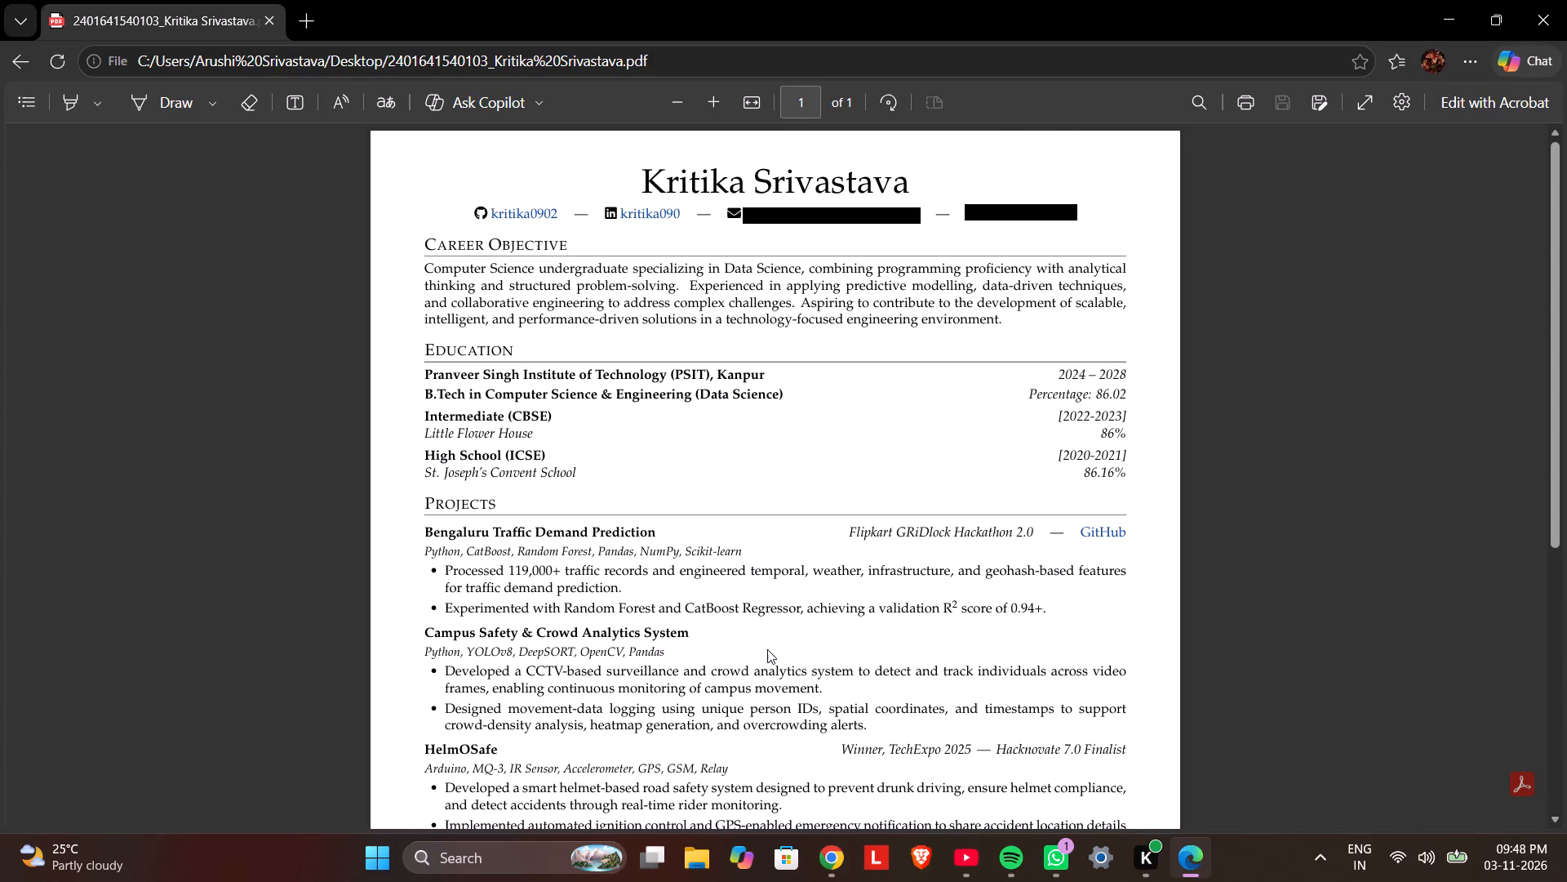
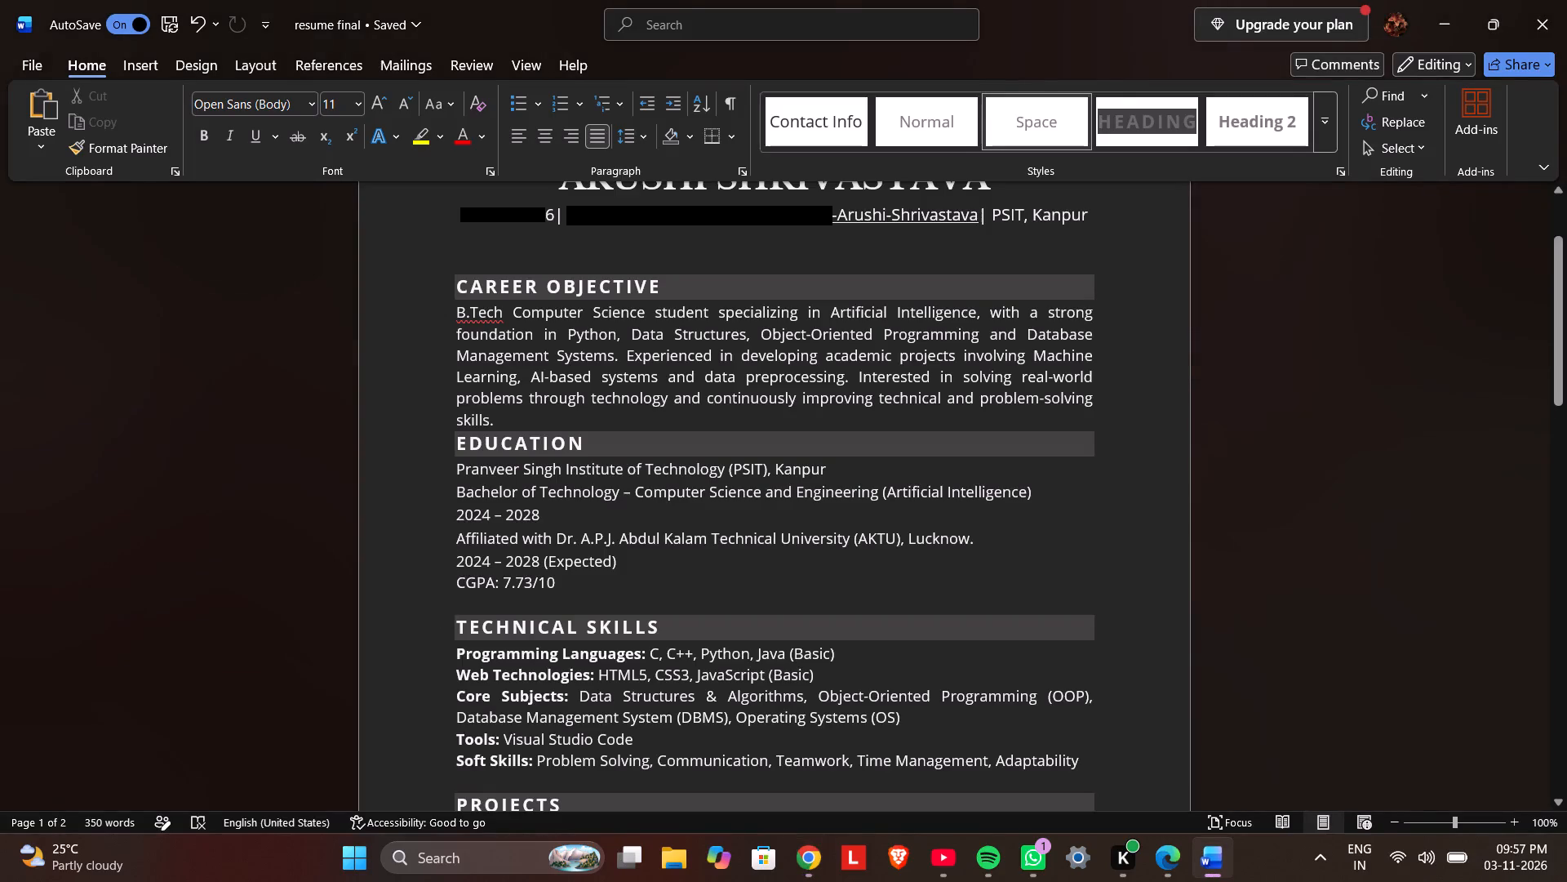
left_click_drag(622, 563, 469, 467)
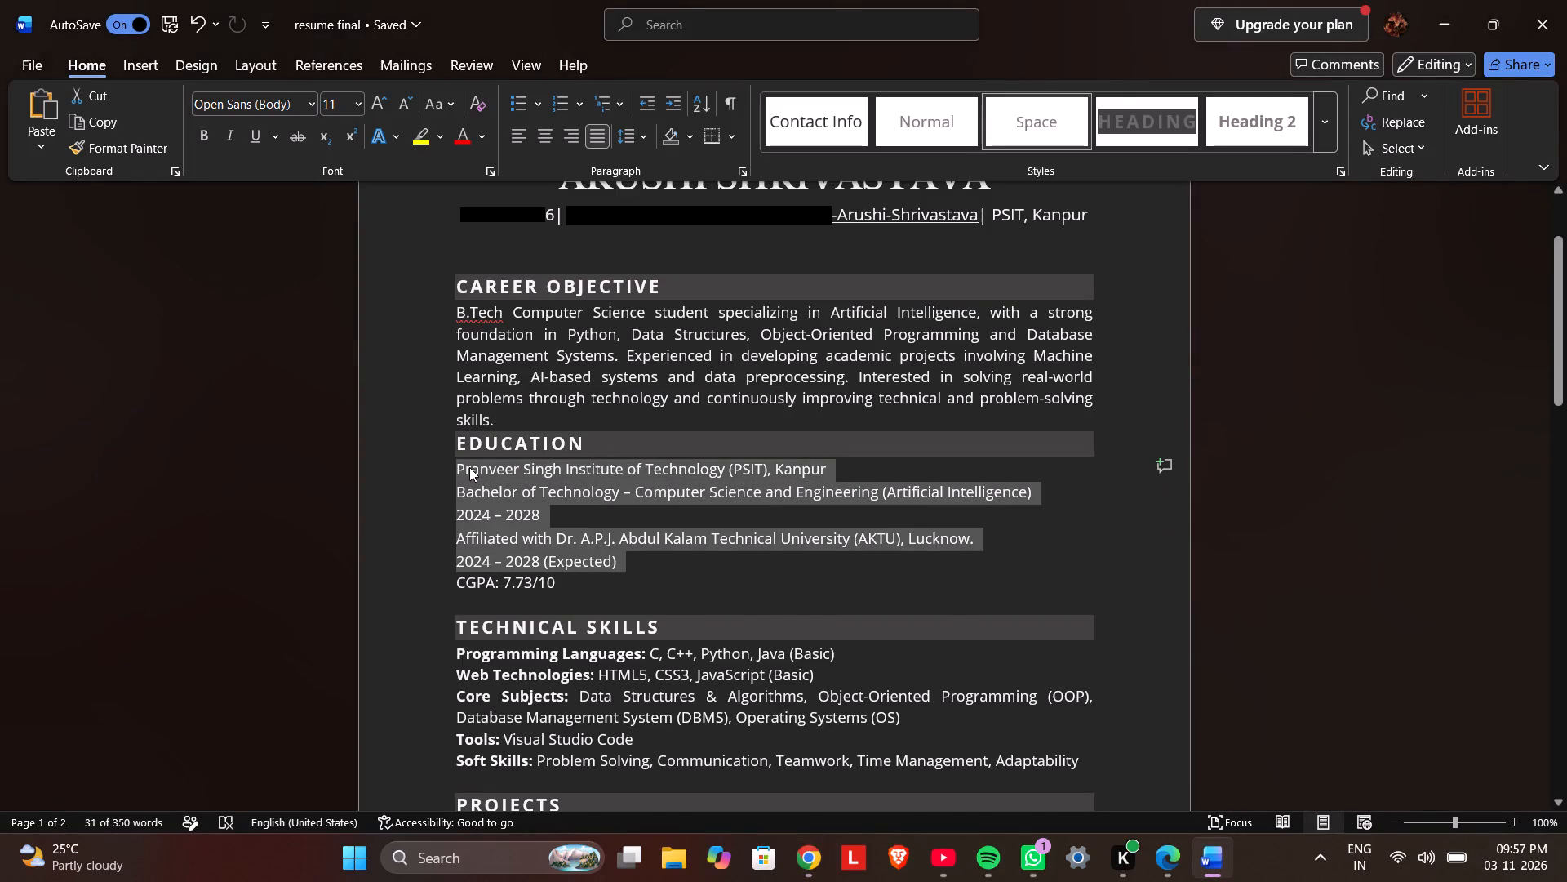
key("ctrl+v")
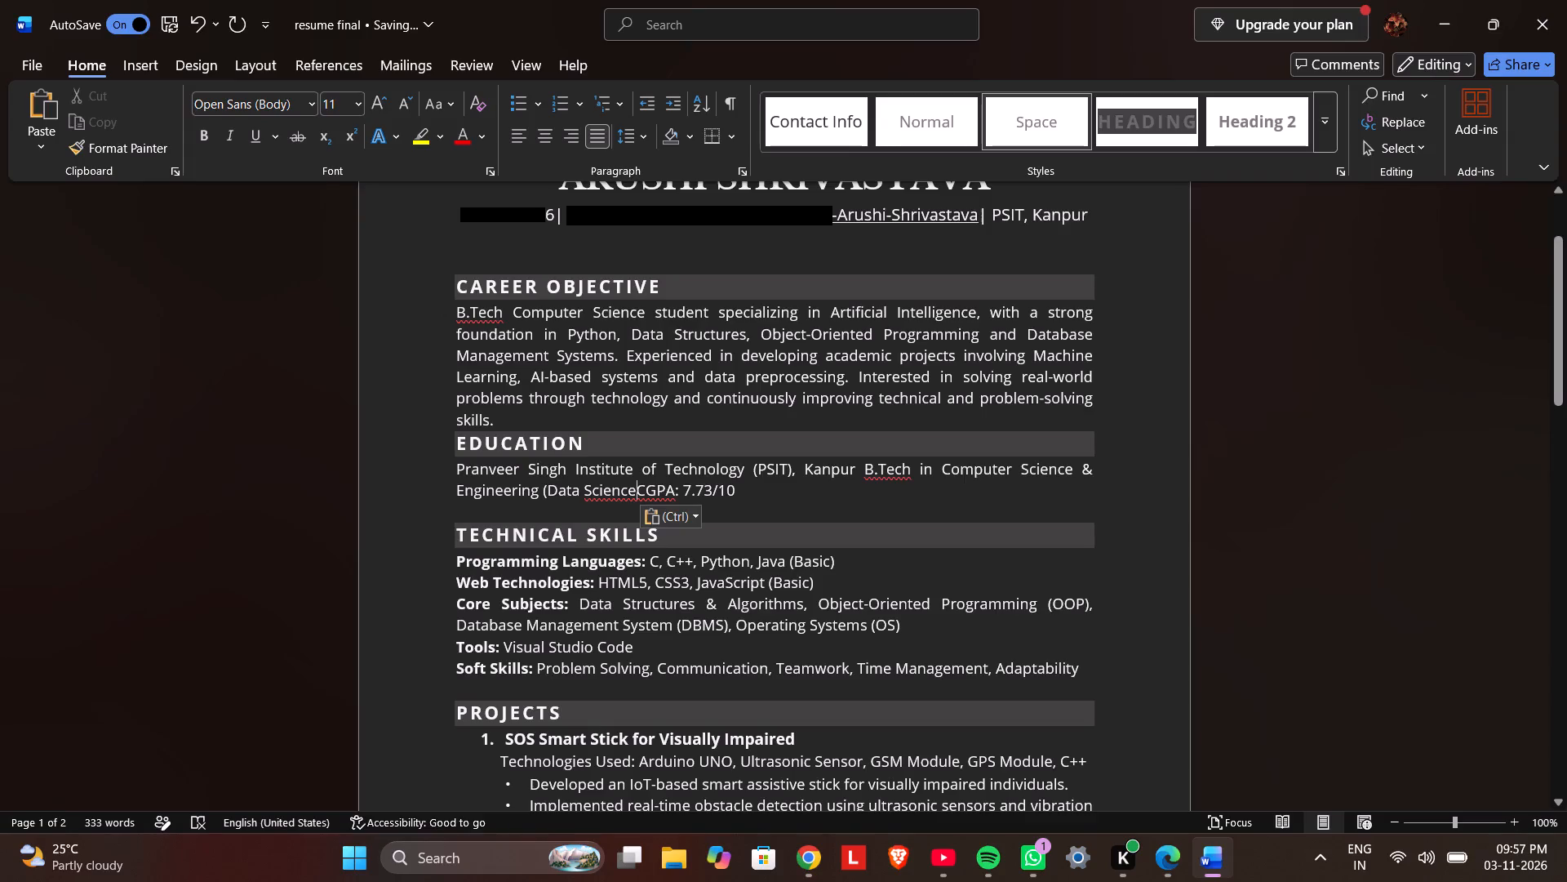
Add the missing closing parenthesis after "Data Science" and a space separating it from CGPA.
left_click(675, 492)
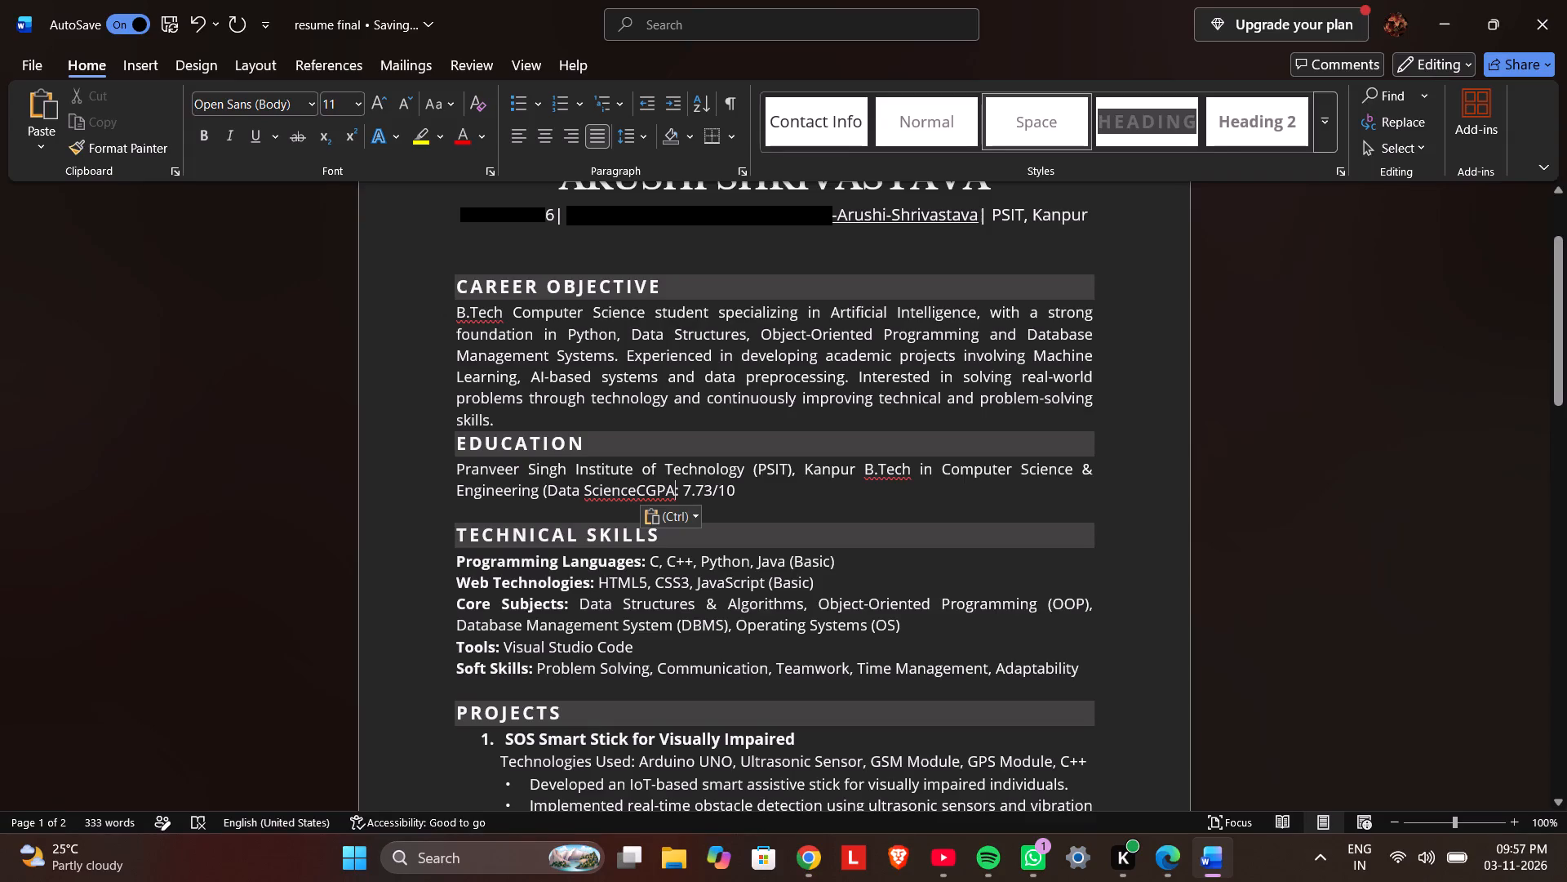
left_click(633, 490)
type(")")
key("space")
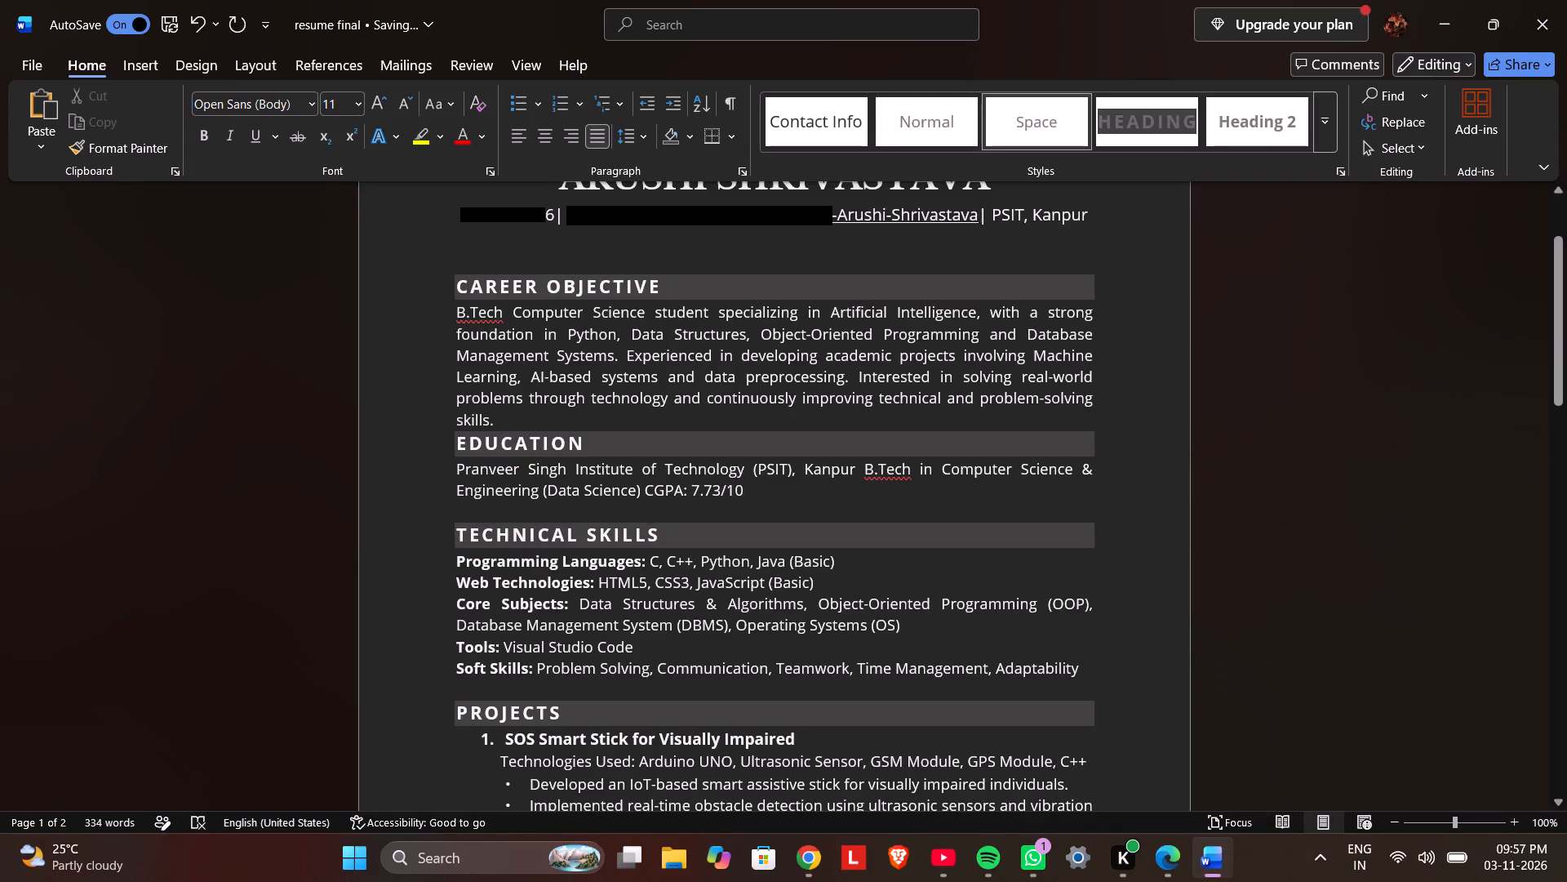
Check the sample resume's Education layout in Edge, and move the B.Tech degree onto its own line below the institute in Word.
left_click(1206, 870)
left_click(1206, 870)
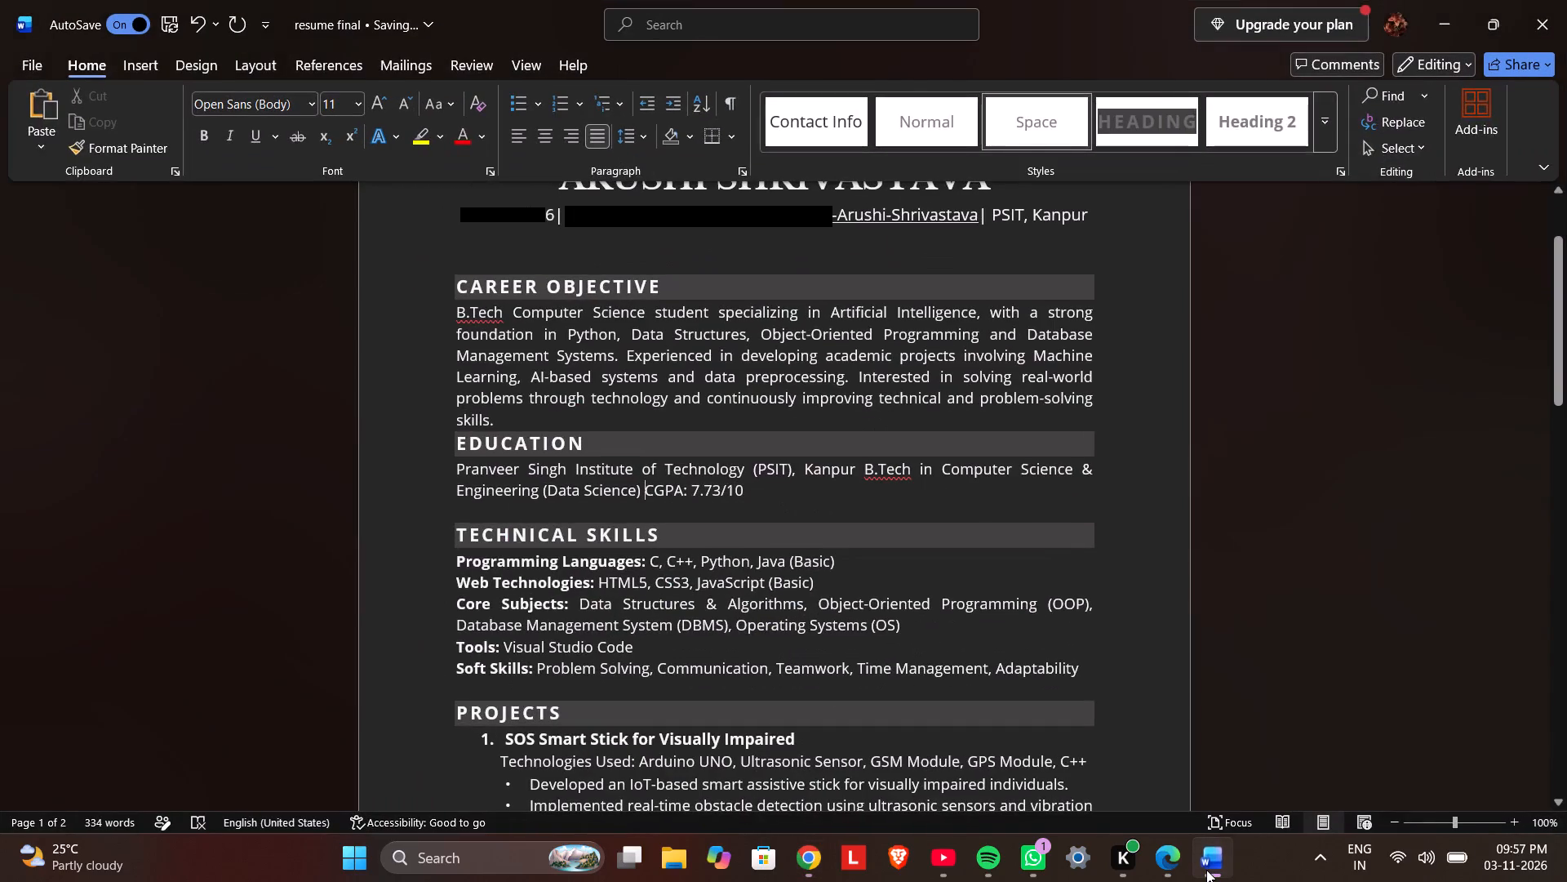
left_click(1206, 870)
left_click(1163, 861)
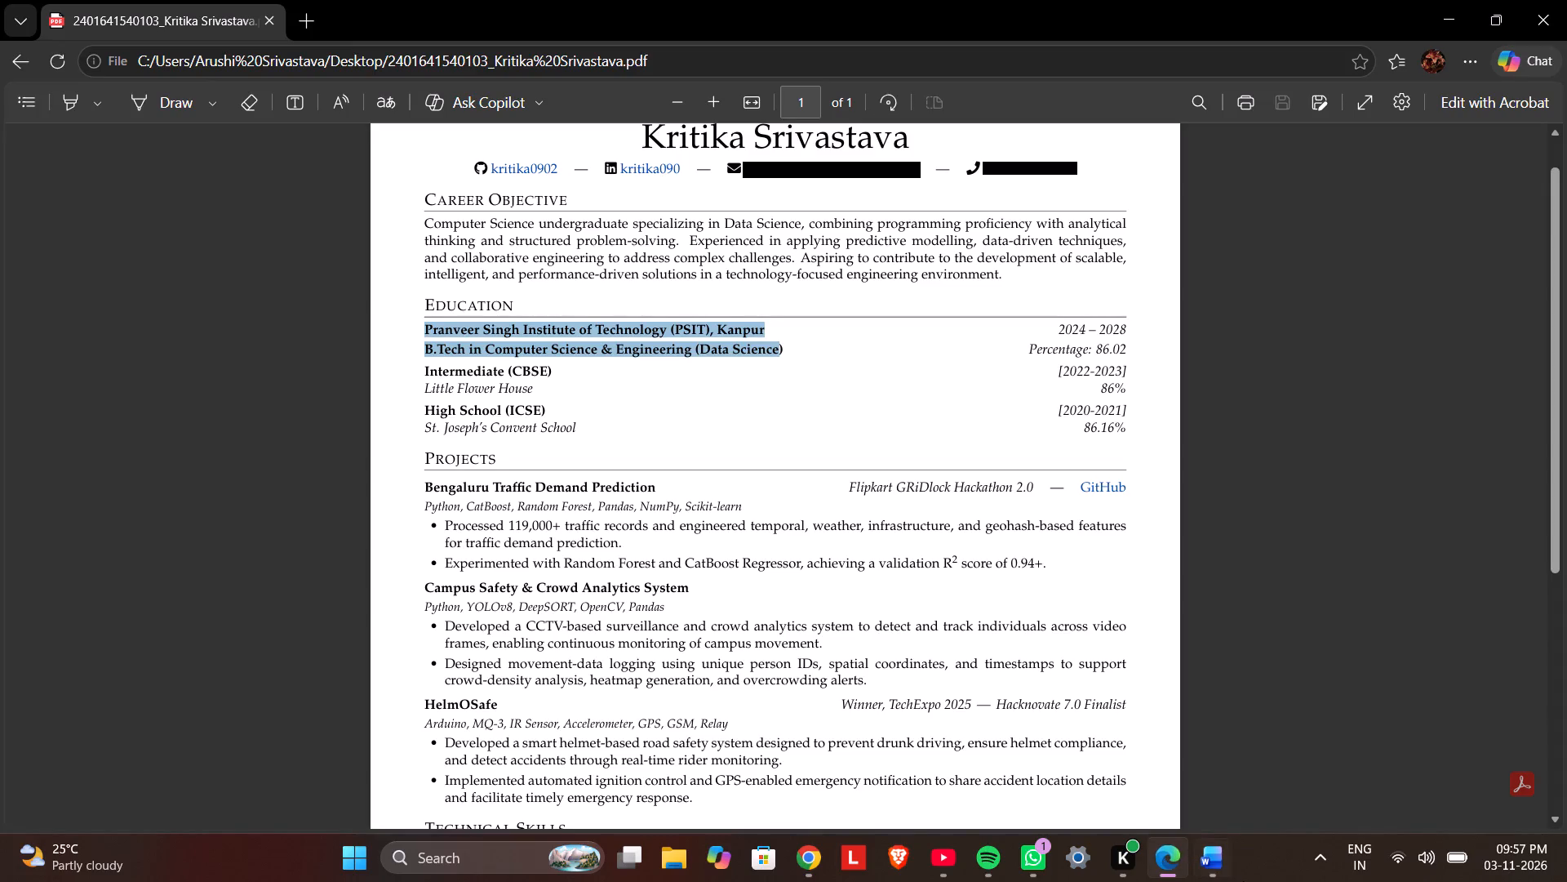
left_click(1227, 870)
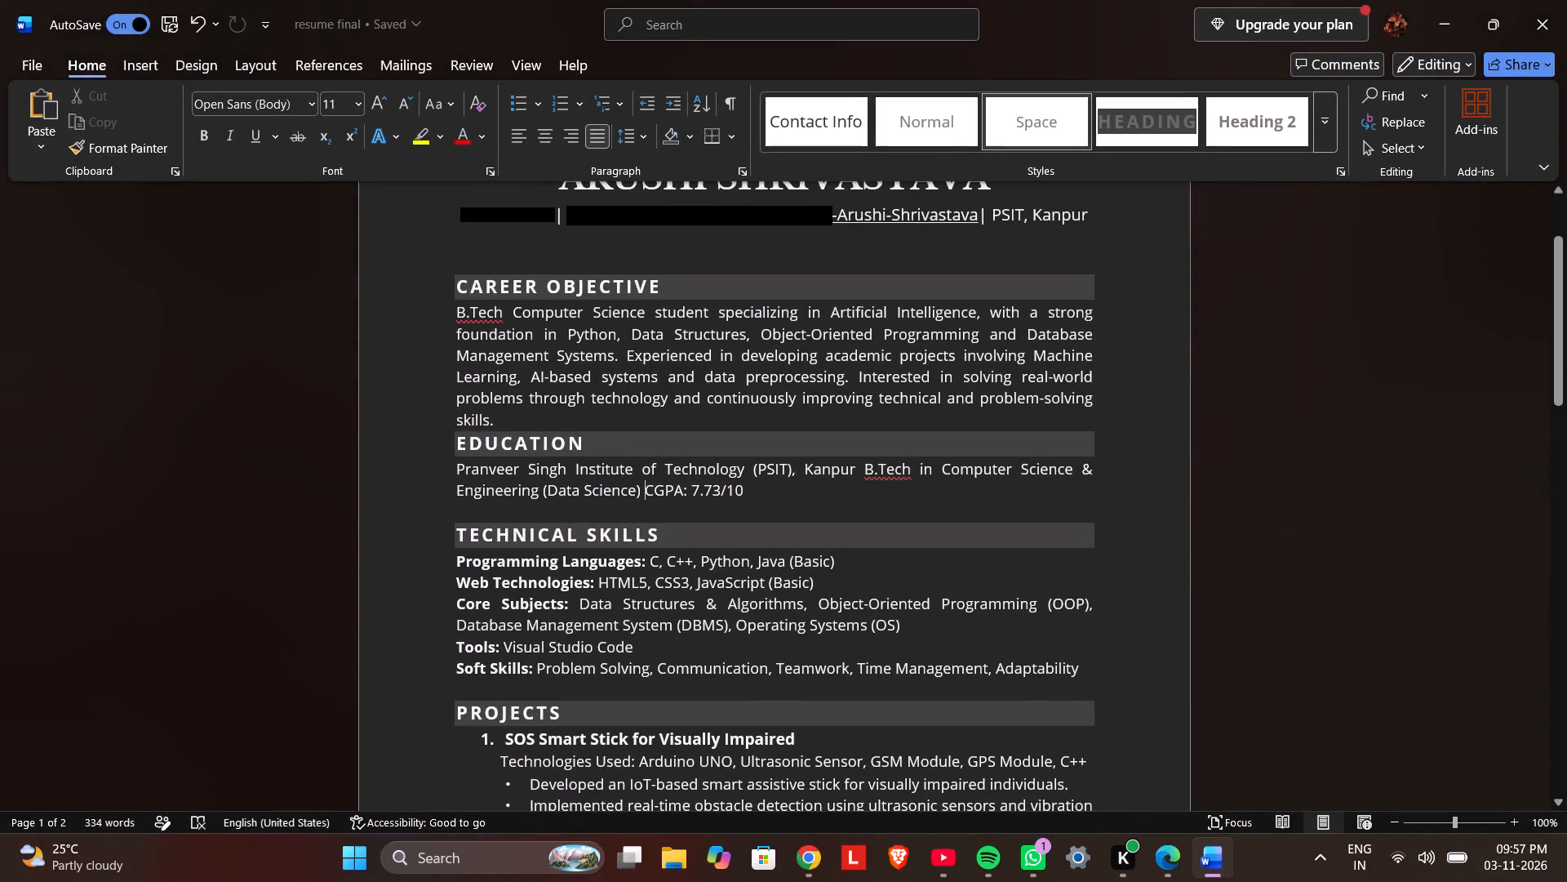
left_click(867, 471)
key("Return")
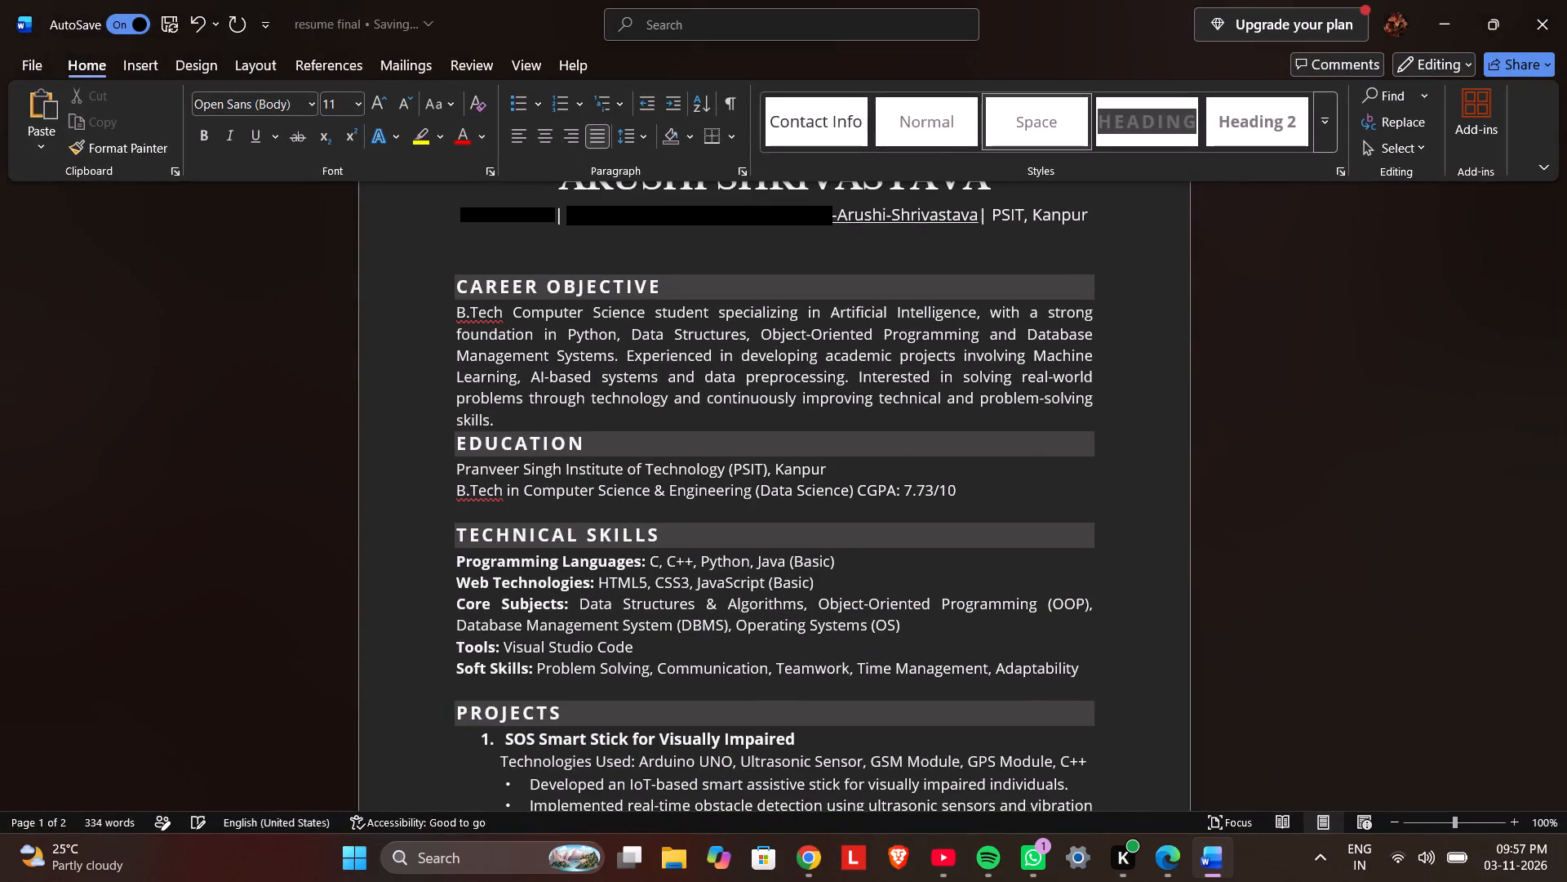
Pad the gap before CGPA with spaces so it sits at the right margin of the B.Tech line.
left_click(857, 488)
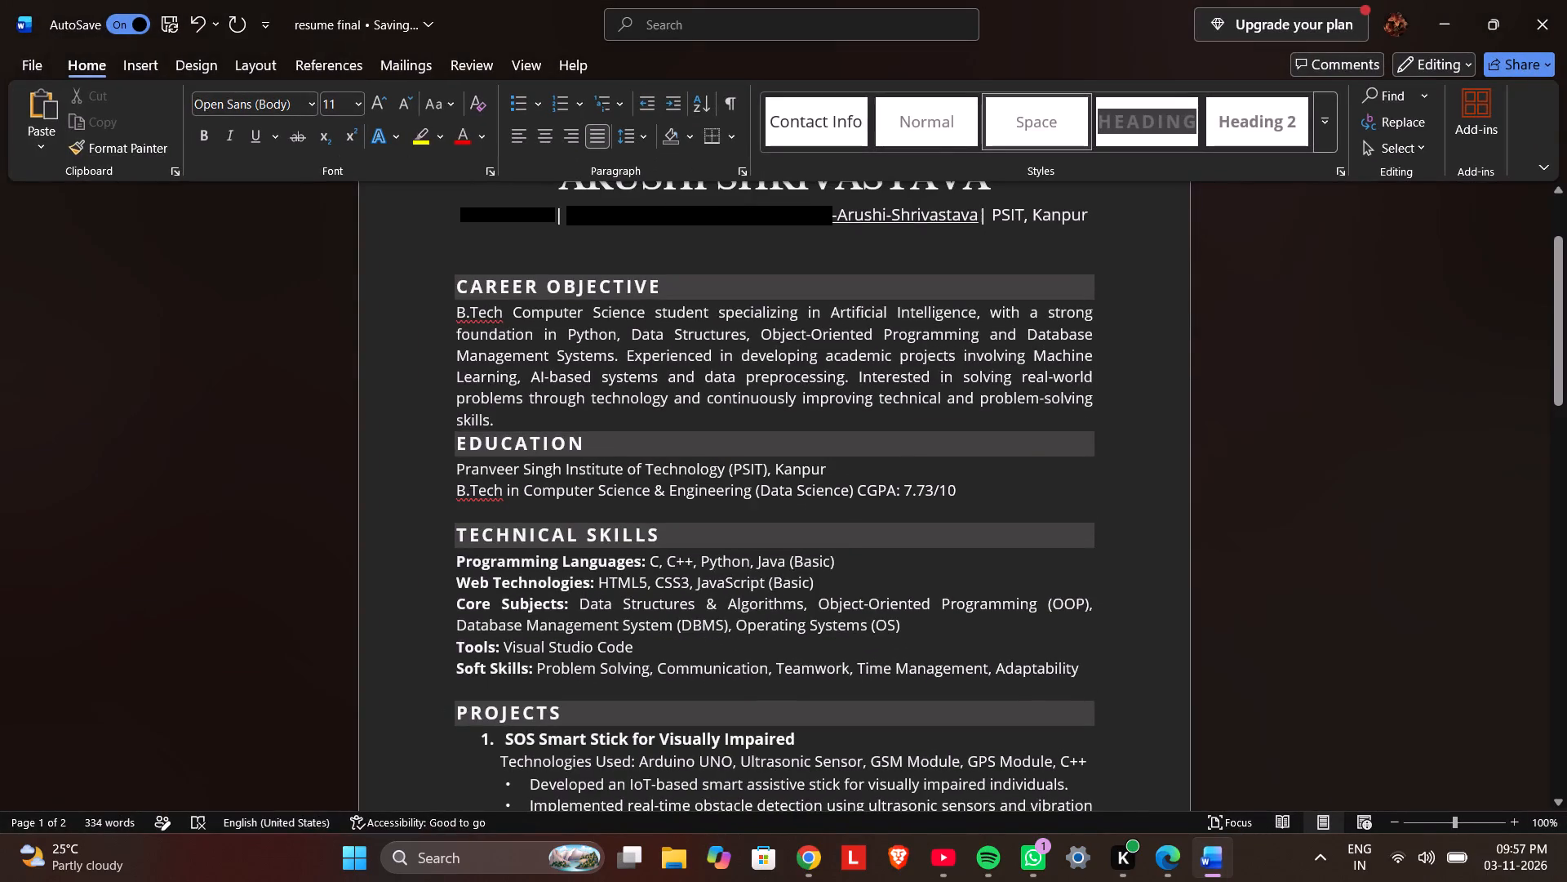
key("space")
key("space")
key("space")
key("space")
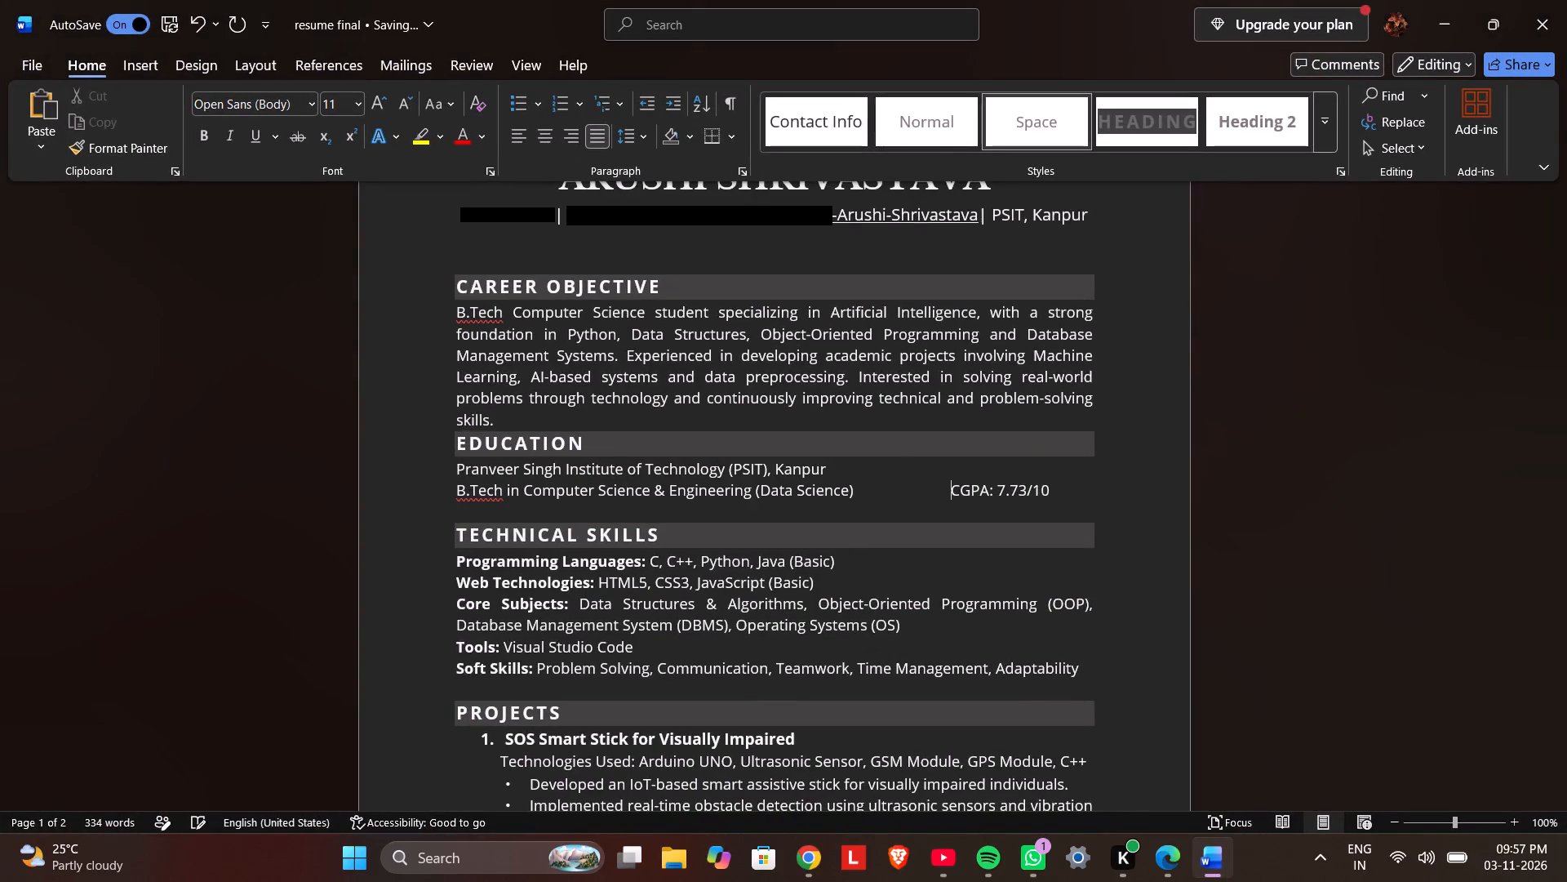
key("space")
key("space")
key("space")
key("space")
key("space")
key("space")
key("space")
key("space")
key("space")
key("space")
key("space")
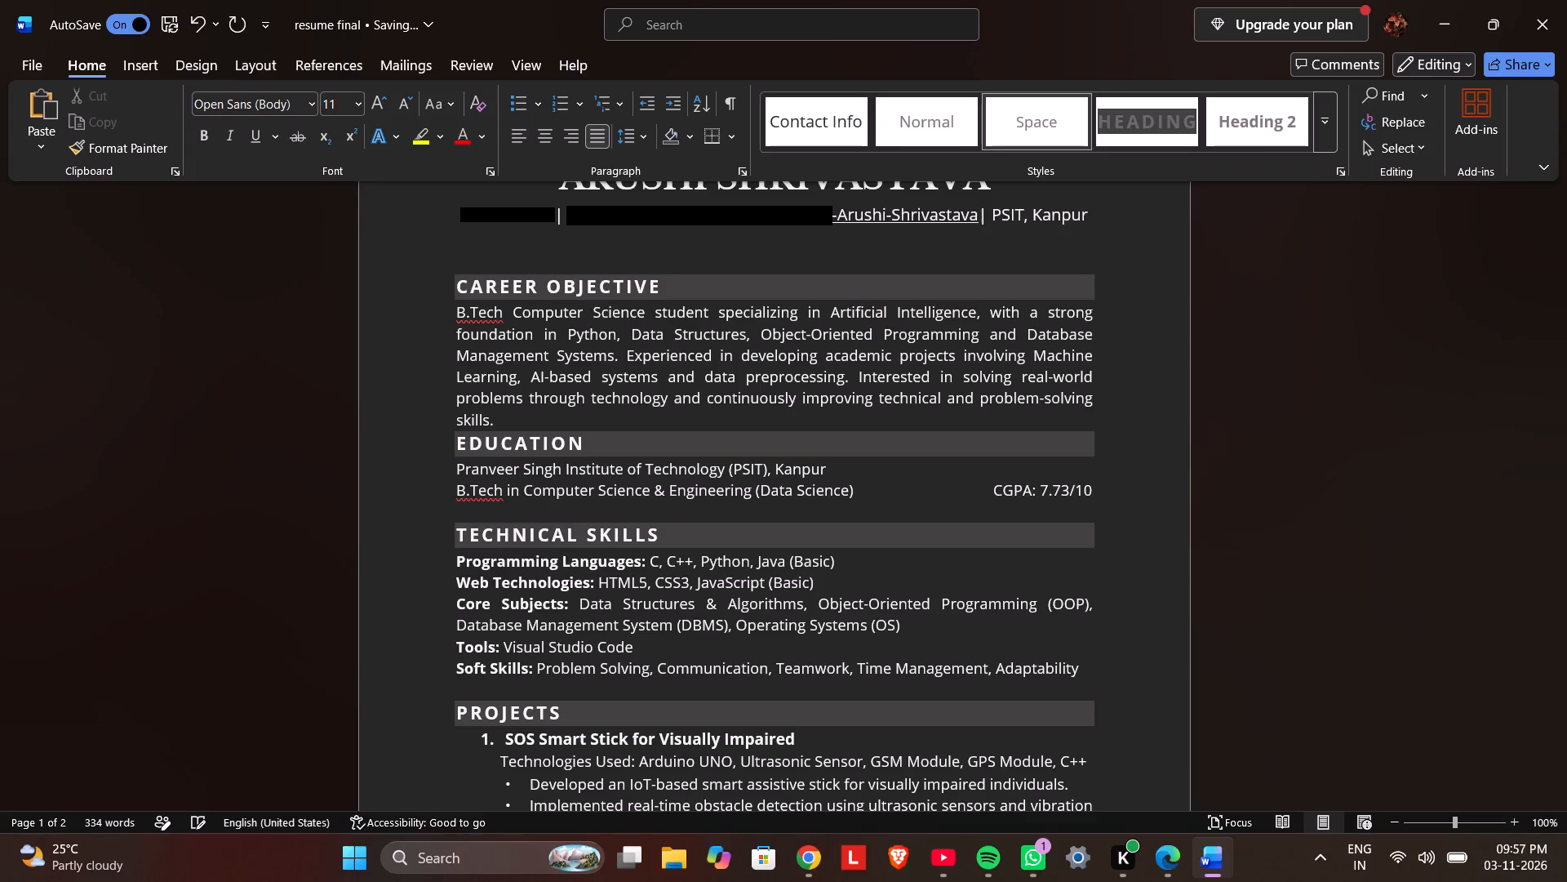
Copy the "2024 – 2028" dates from the sample resume in Edge and paste them on the Word institute line, spaced out to sit above CGPA.
left_click(1150, 848)
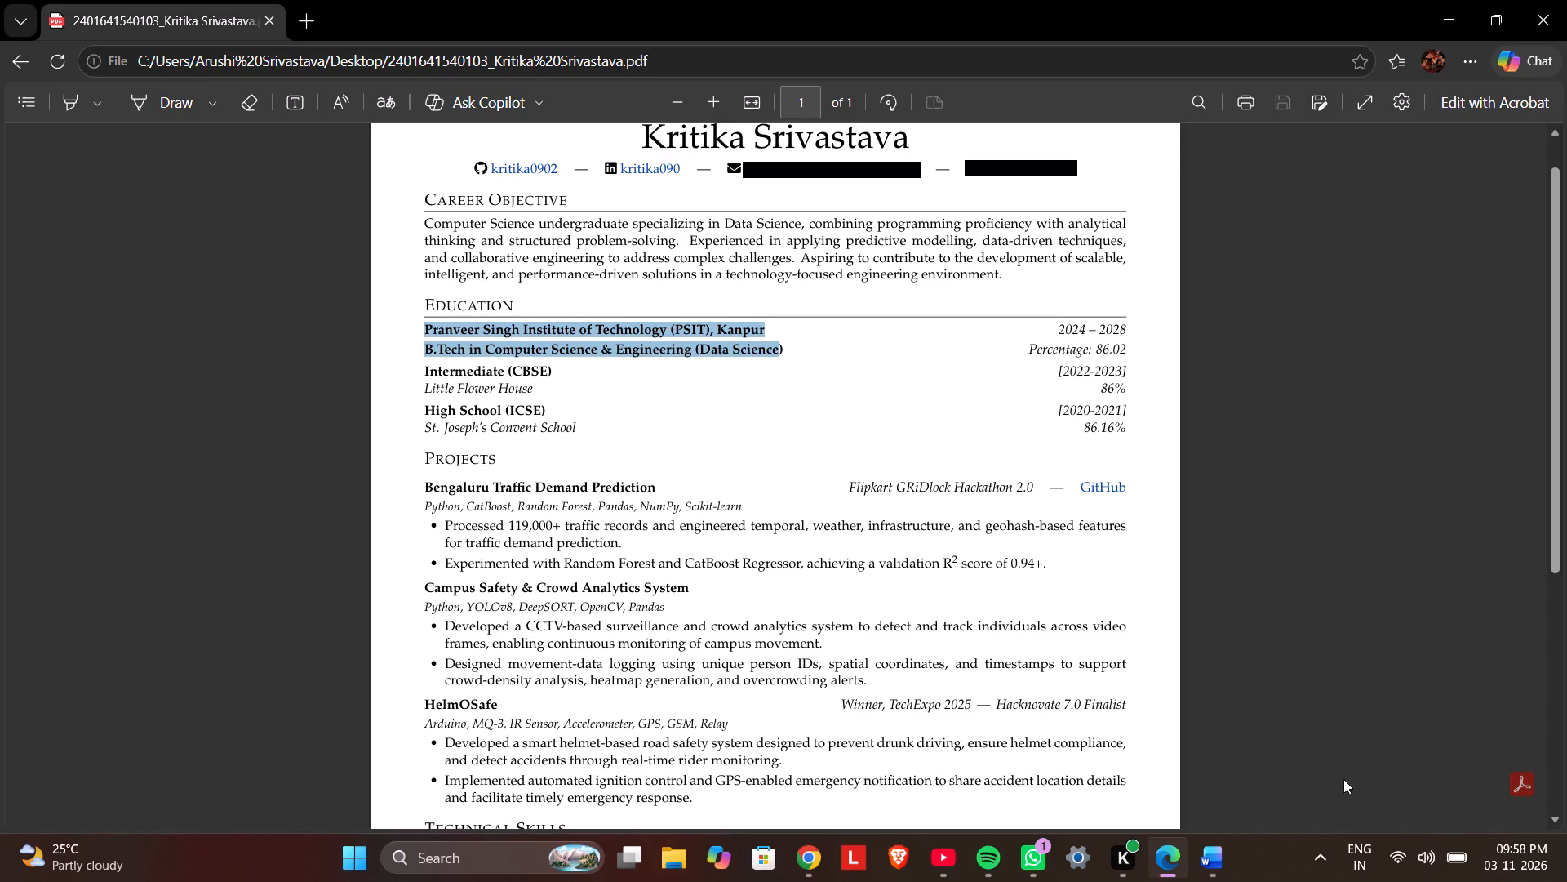
left_click_drag(1130, 327, 1055, 329)
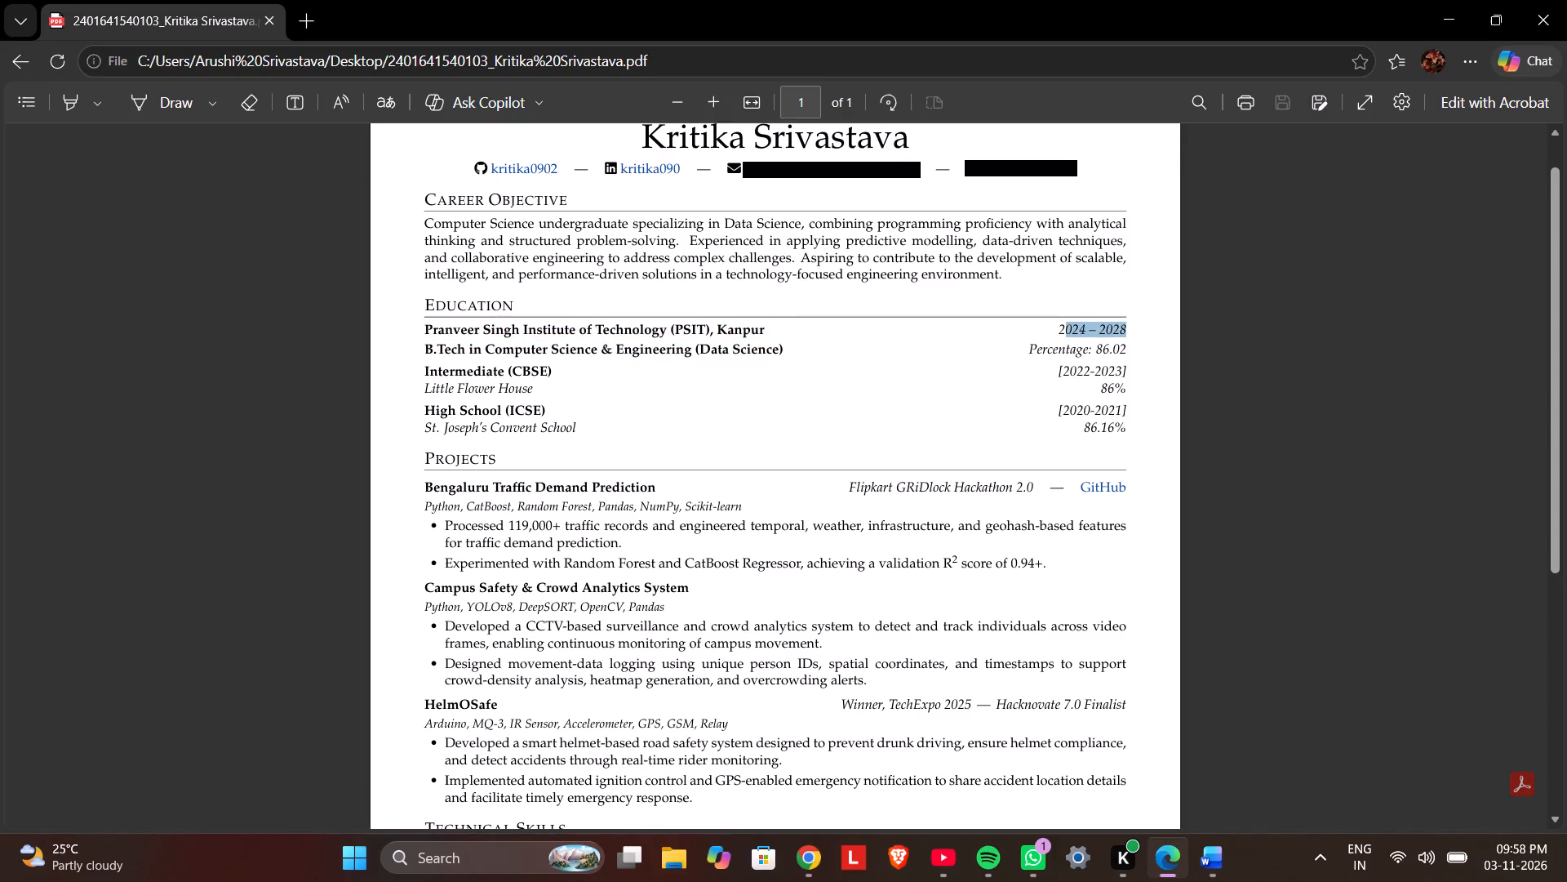
left_click_drag(1055, 329, 1043, 325)
key("ctrl+c")
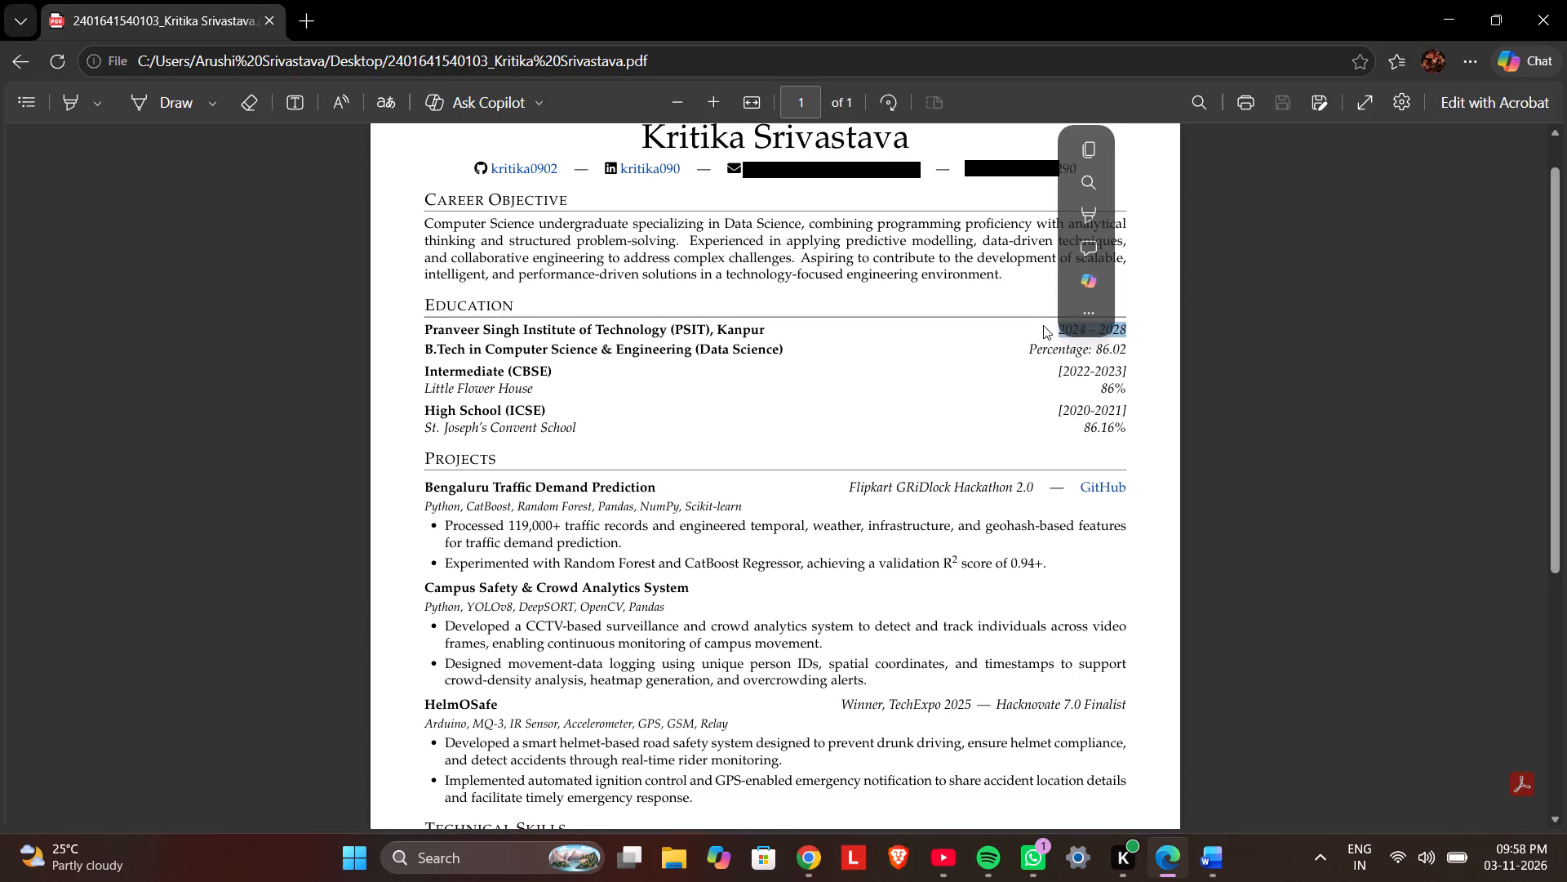
left_click(1206, 850)
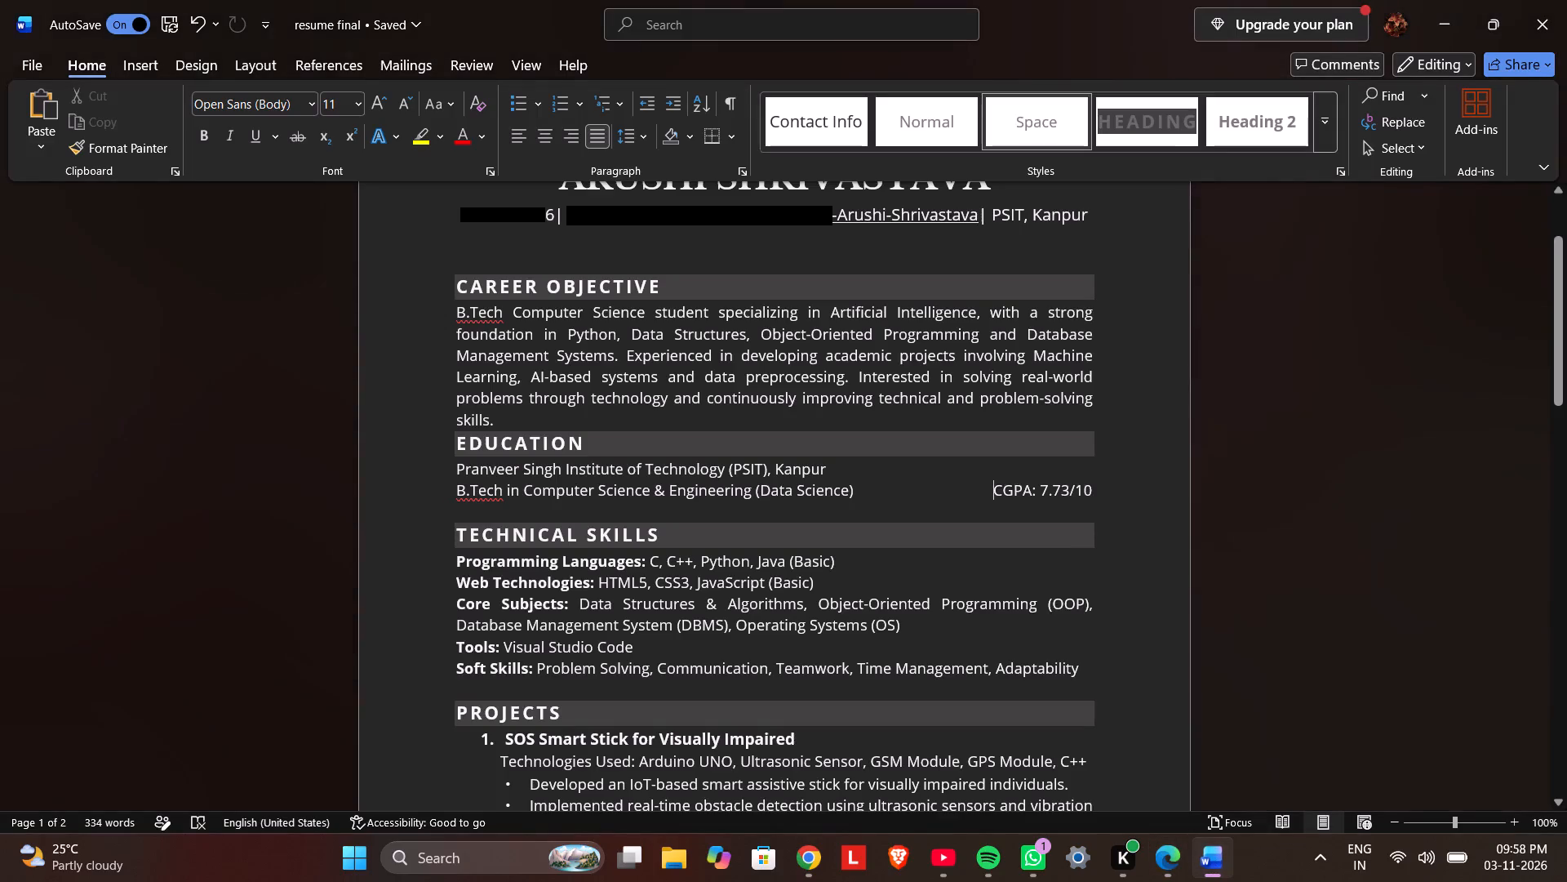
left_click(1060, 470)
key("space")
key("space")
key("space")
key("space")
key("space")
key("space")
key("space")
key("space")
key("space")
key("space")
key("space")
key("space")
key("space")
key("space")
key("space")
key("space")
key("space")
key("space")
key("space")
key("space")
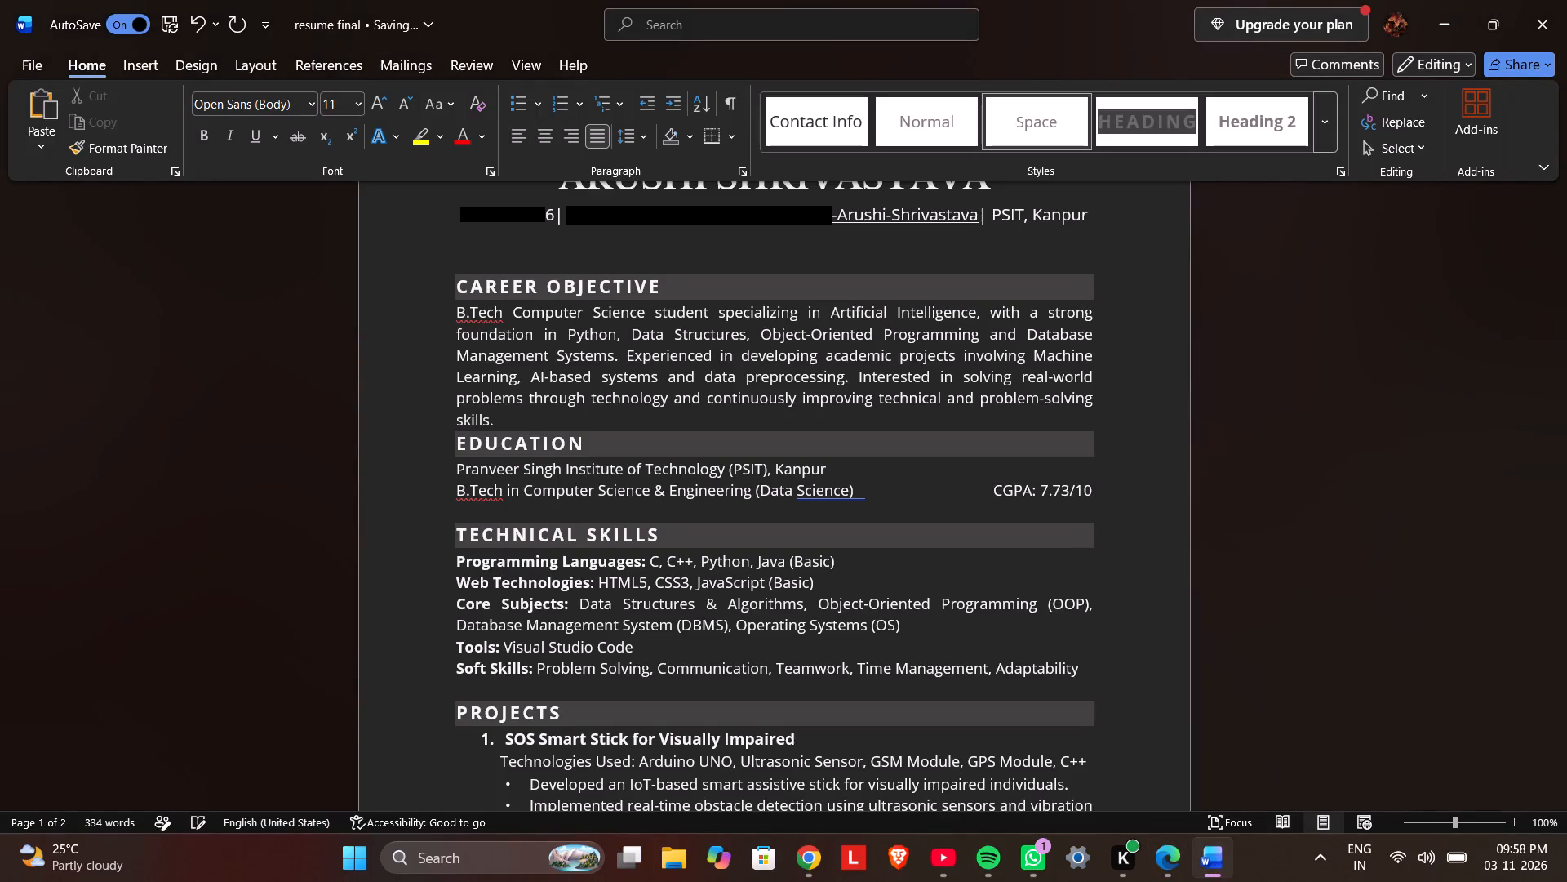
key("space")
key("space")
key("space")
key("space")
key("space")
key("space")
key("space")
key("space")
key("space")
key("space")
key("space")
key("space")
key("space")
key("space")
key("space")
key("space")
key("space")
key("ctrl+v")
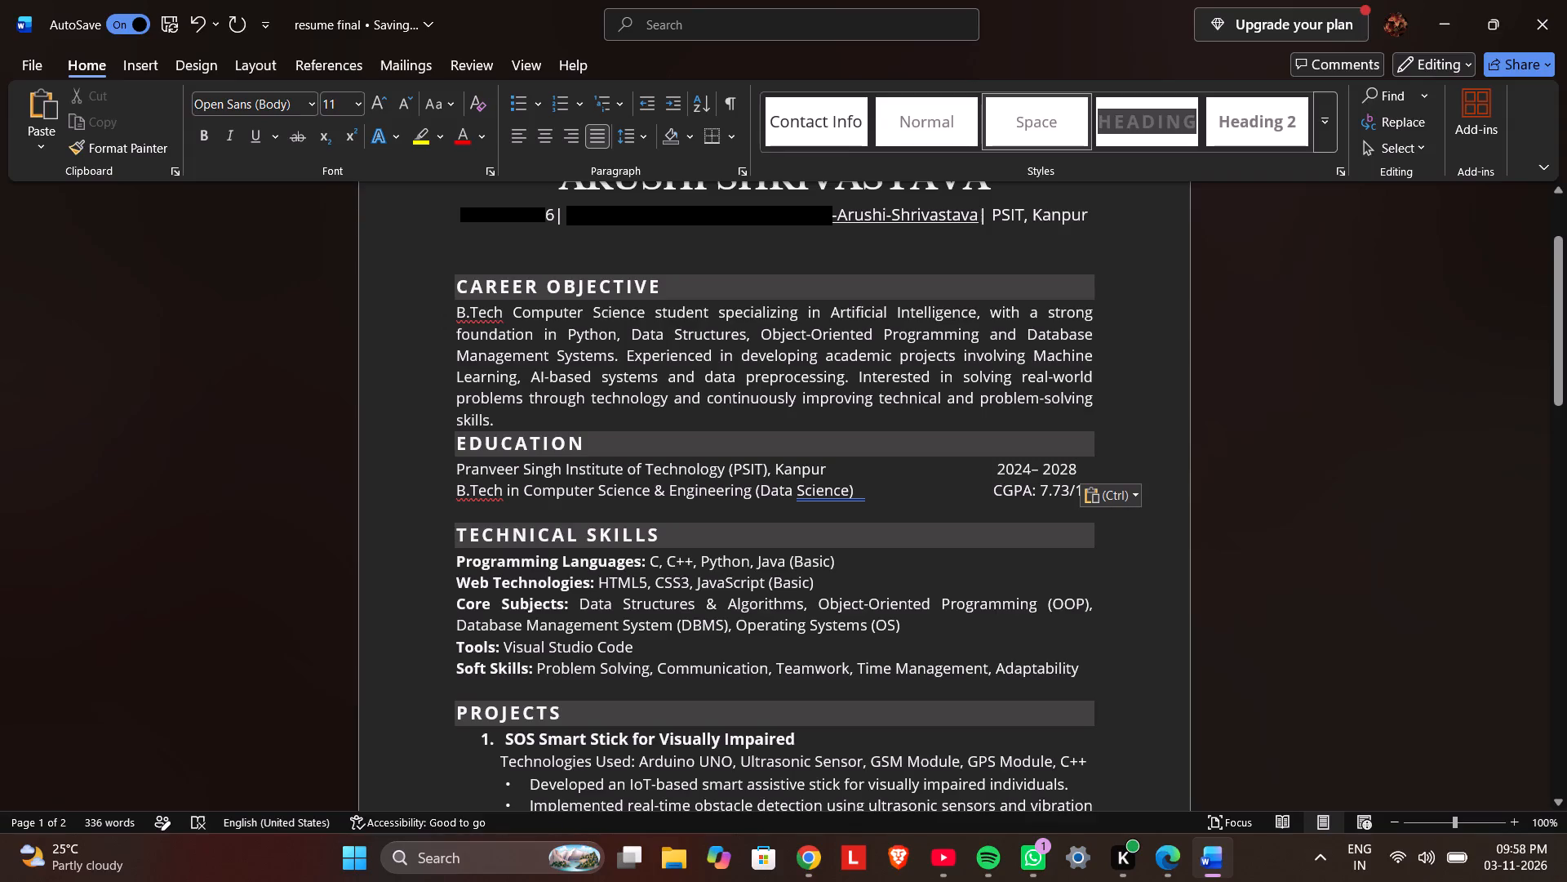
Replace "Data Science" in the parentheses of the B.Tech line with "Artificial Inteligence".
left_click(992, 499)
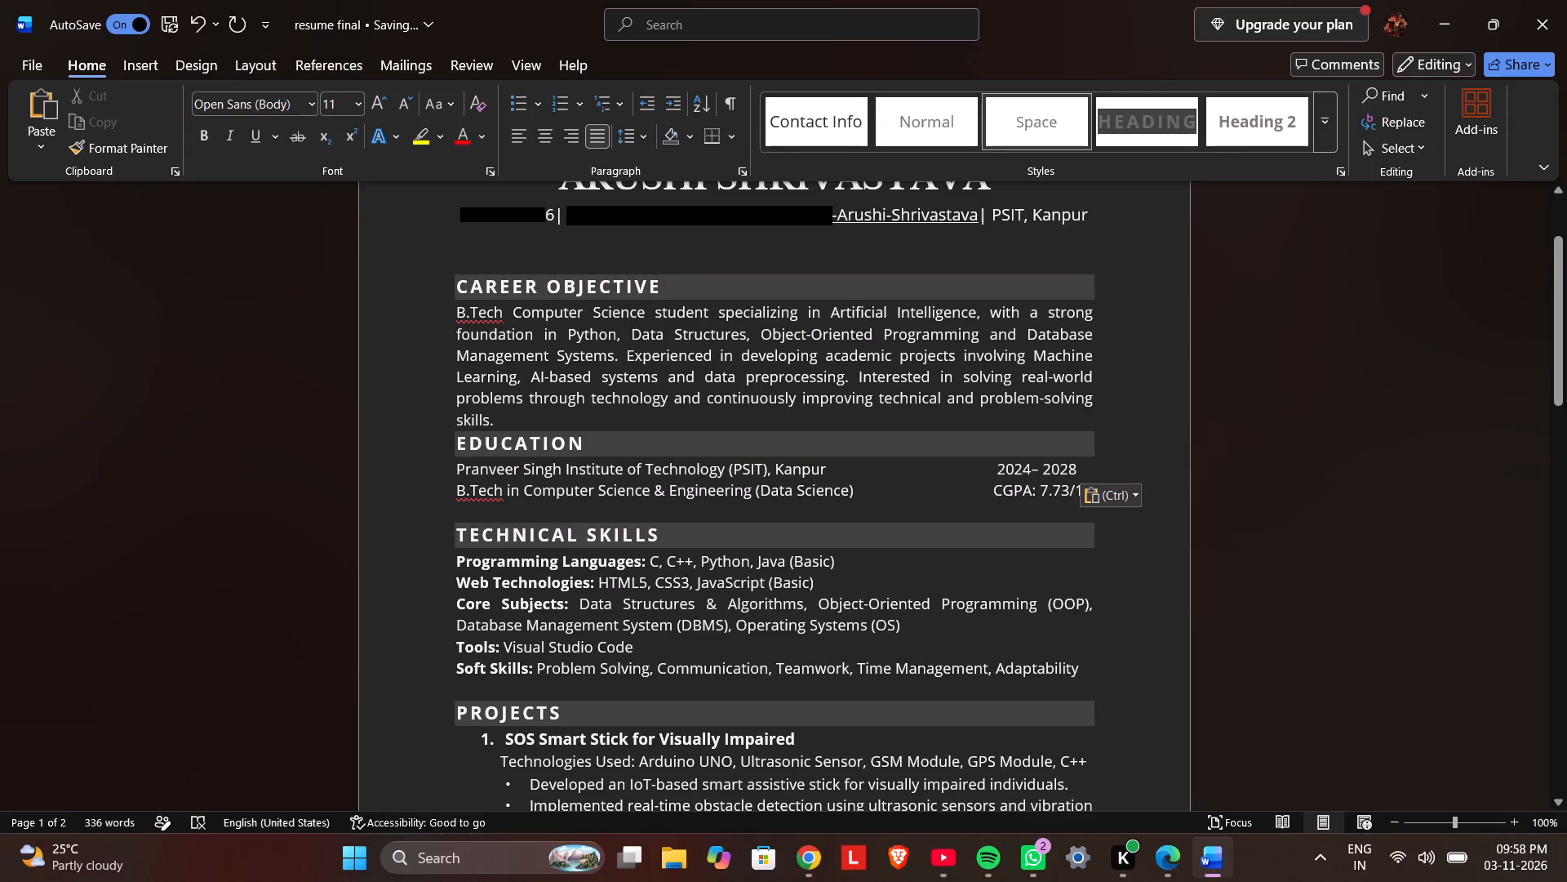
left_click(845, 488)
key("BackSpace")
key("BackSpace")
key("BackSpace")
key("BackSpace")
key("BackSpace")
key("BackSpace")
key("BackSpace")
key("BackSpace")
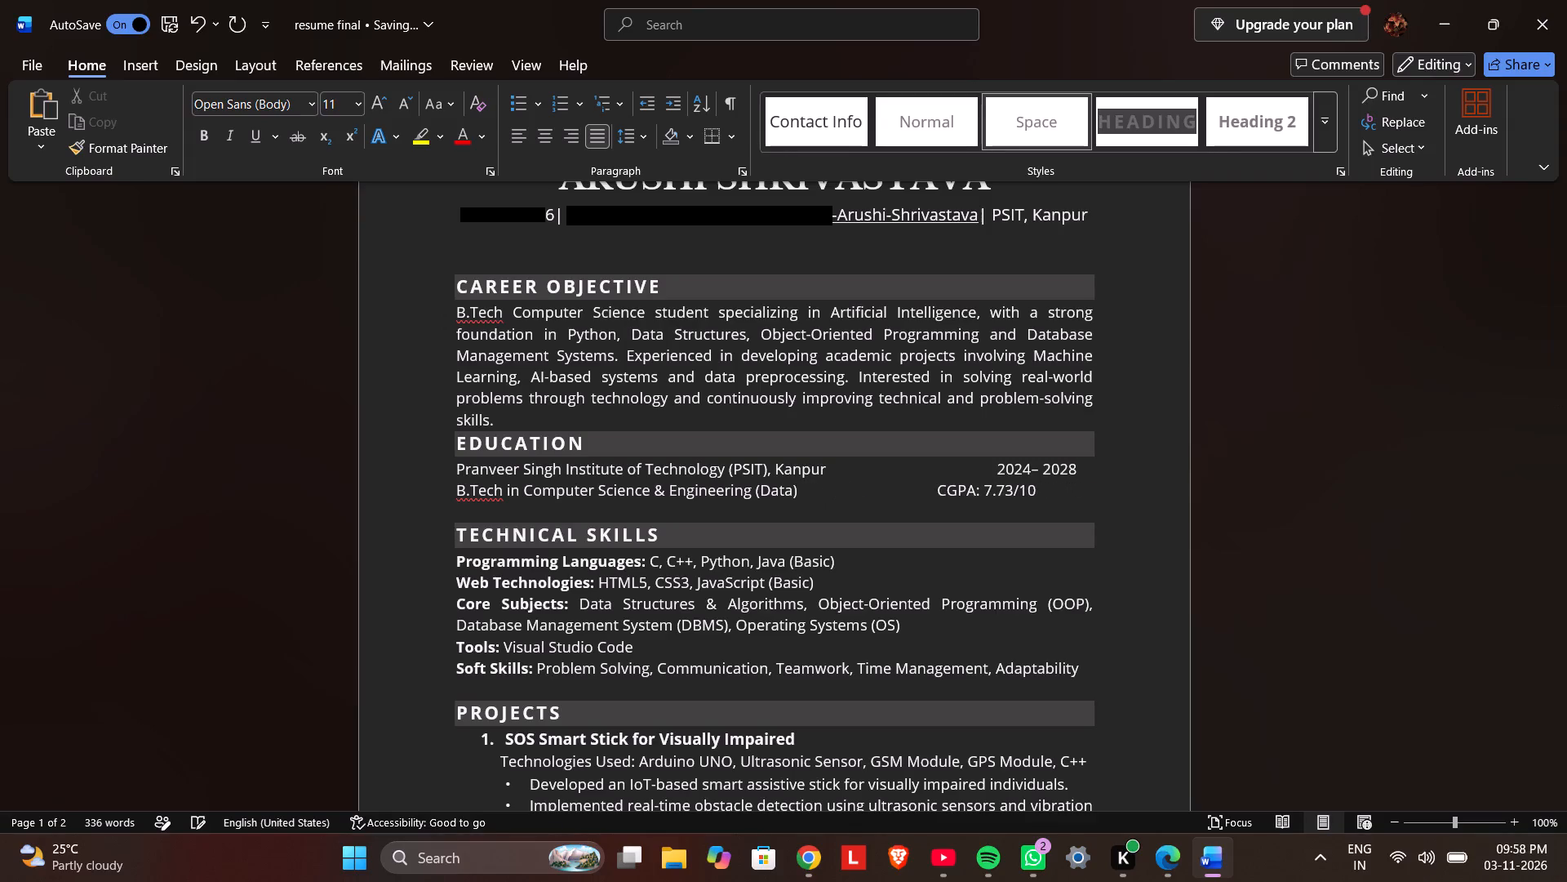
key("BackSpace")
key("BackSpace")
key("BackSpace")
key("BackSpace")
key("BackSpace")
key("shift+parenleft")
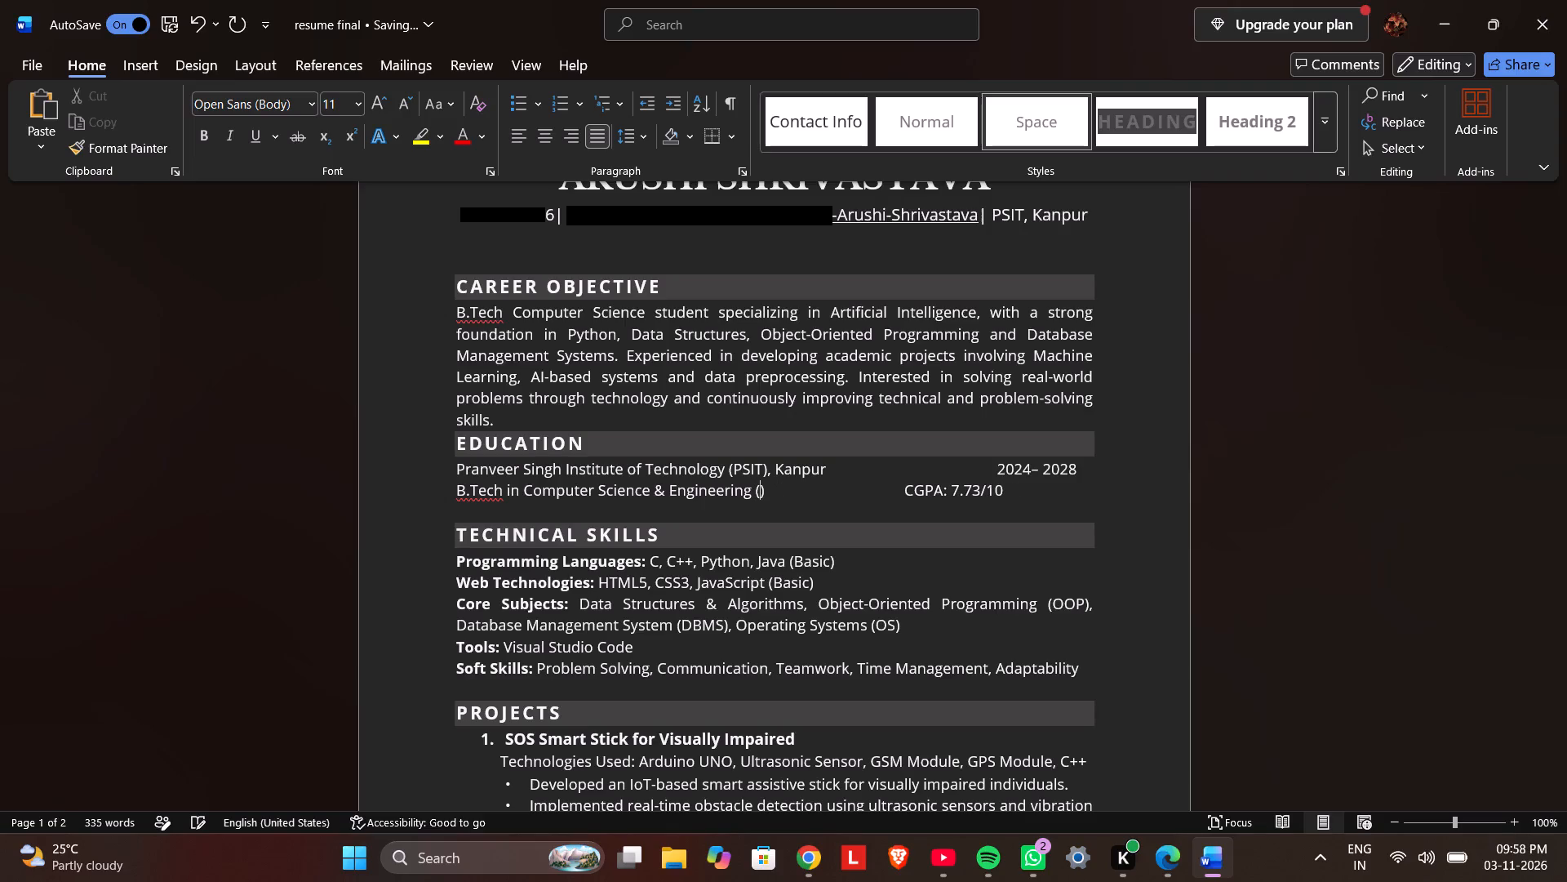
key("shift+a")
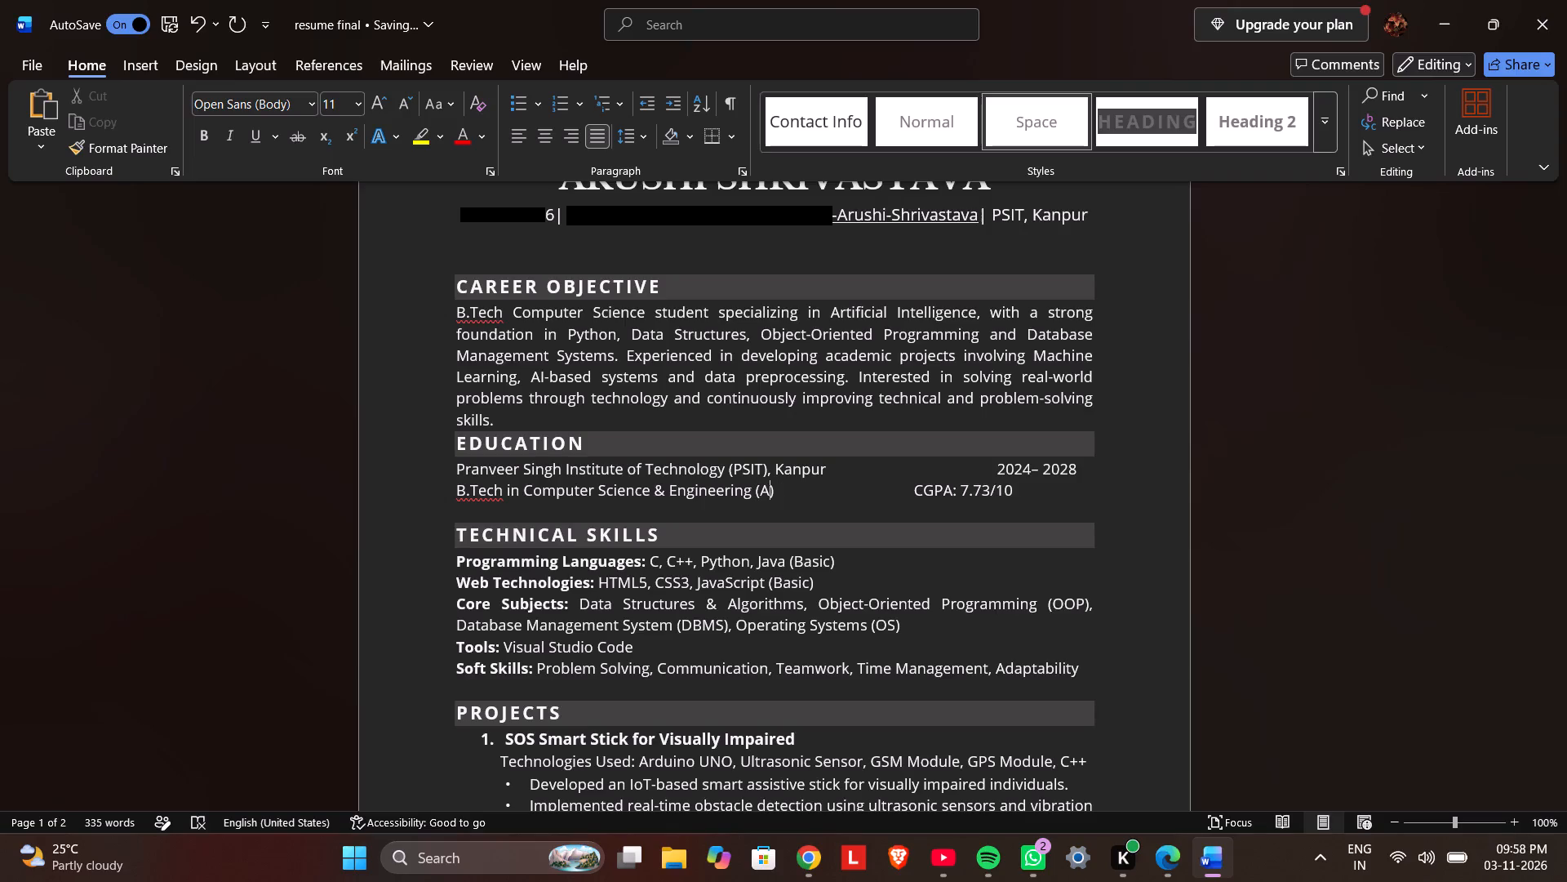
key("r")
type("tificial")
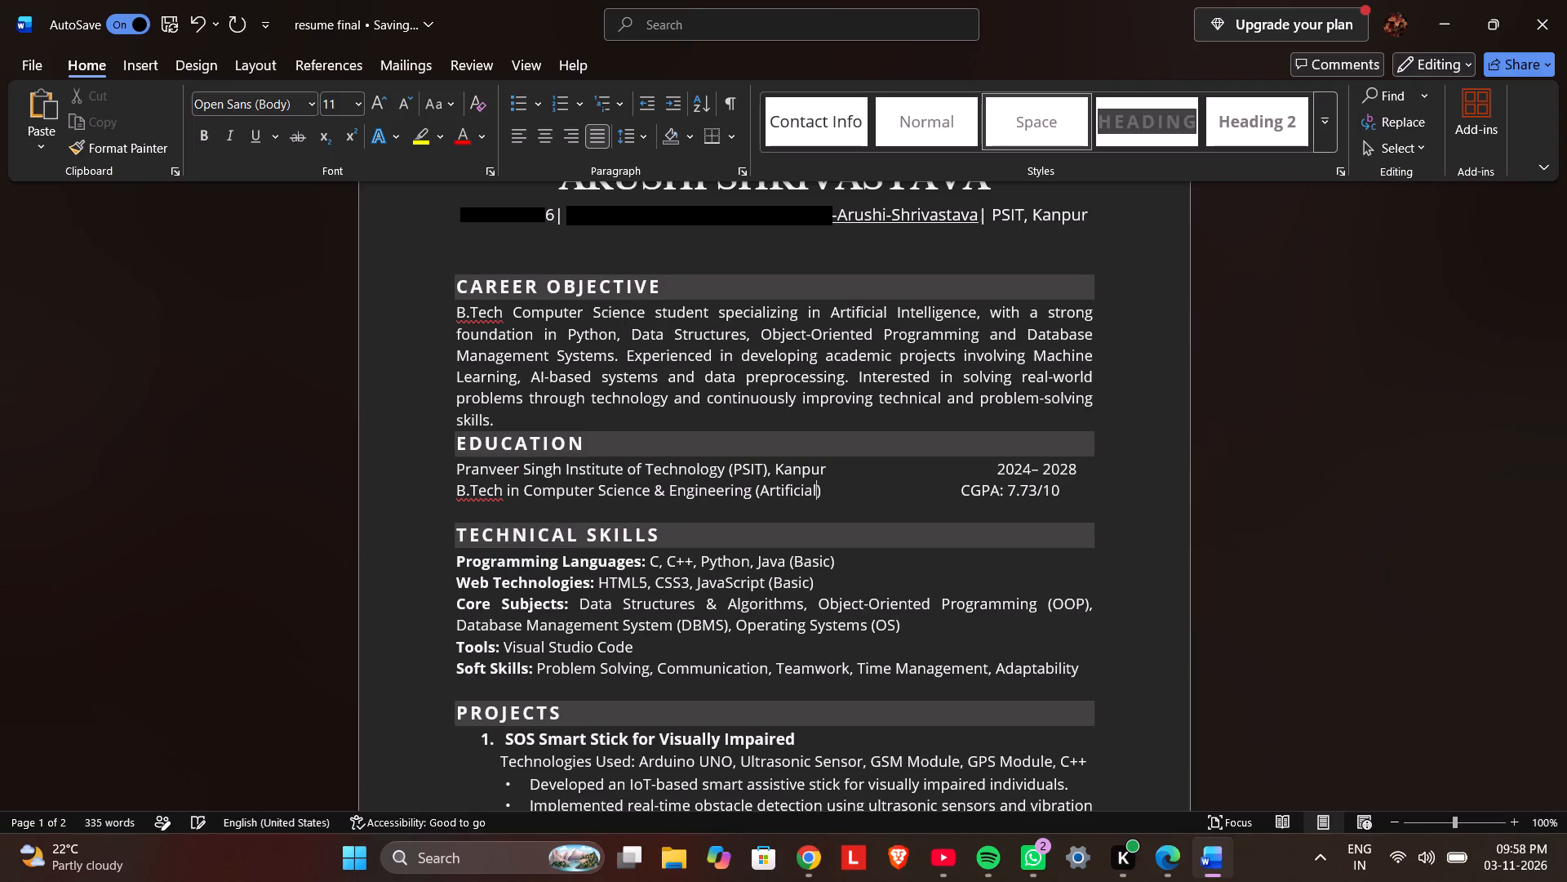
key("space")
type("Inteligence")
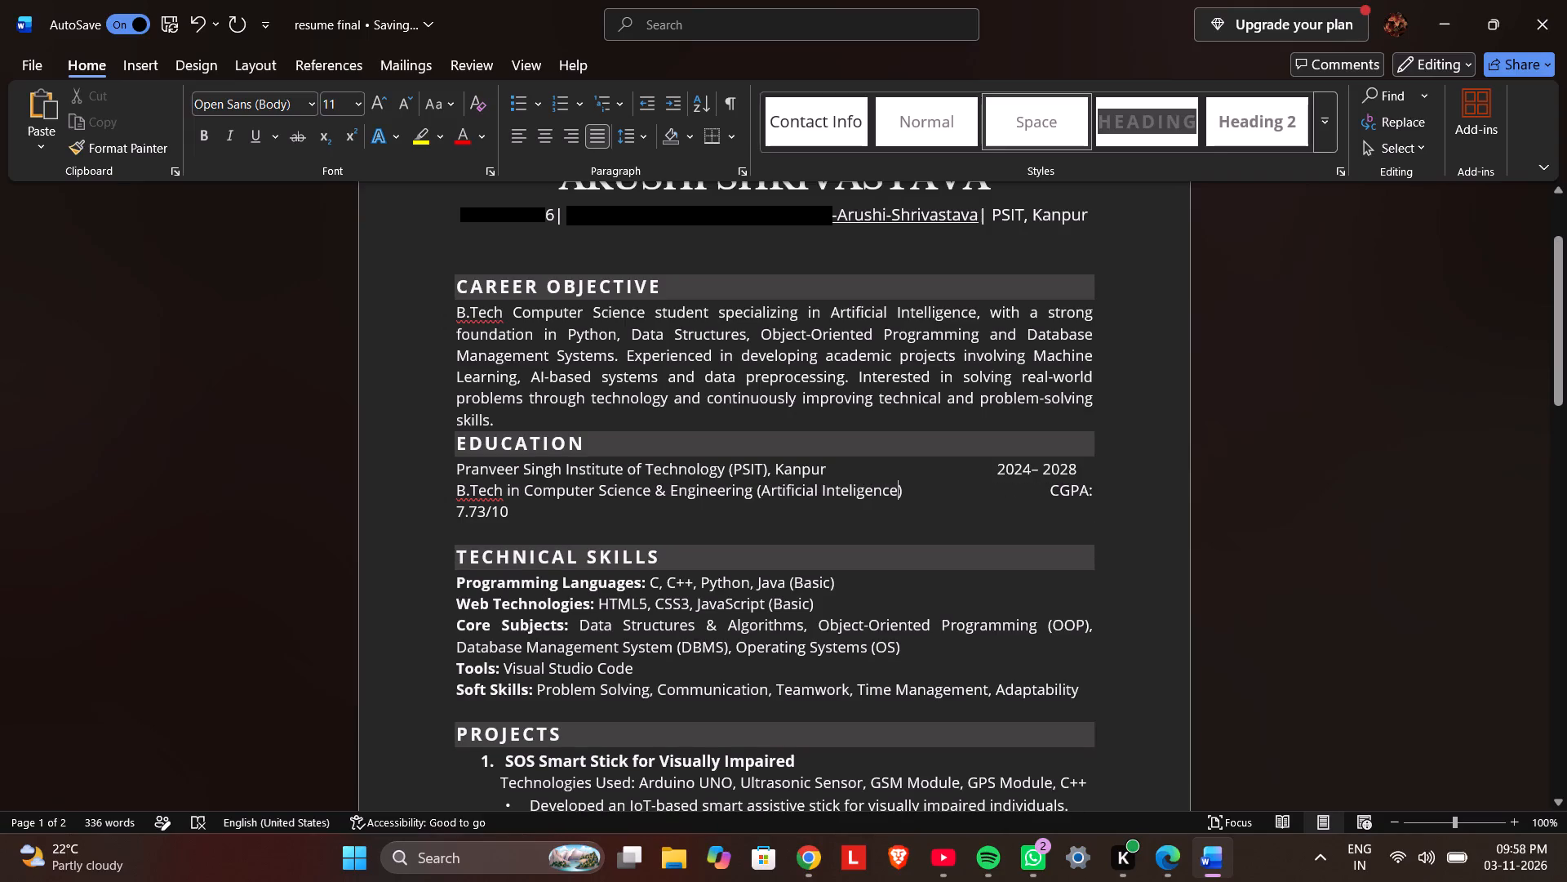
Remove padding spaces before CGPA so the score fits on the B.Tech line at the right margin.
left_click(1049, 490)
key("BackSpace")
key("BackSpace")
key("BackSpace")
key("BackSpace")
key("BackSpace")
key("BackSpace")
key("BackSpace")
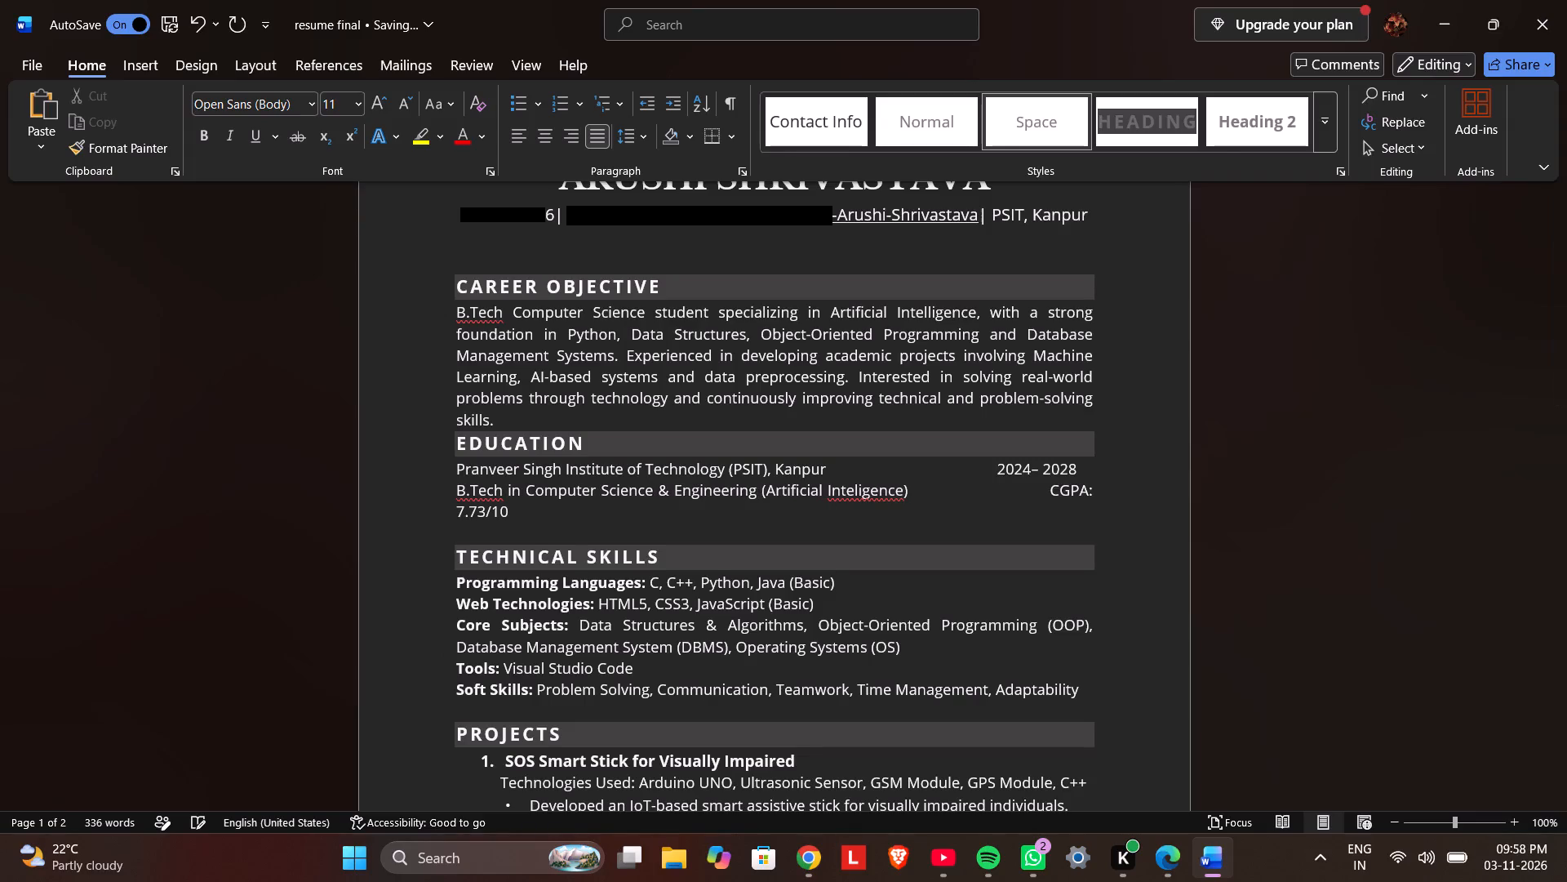
key("BackSpace")
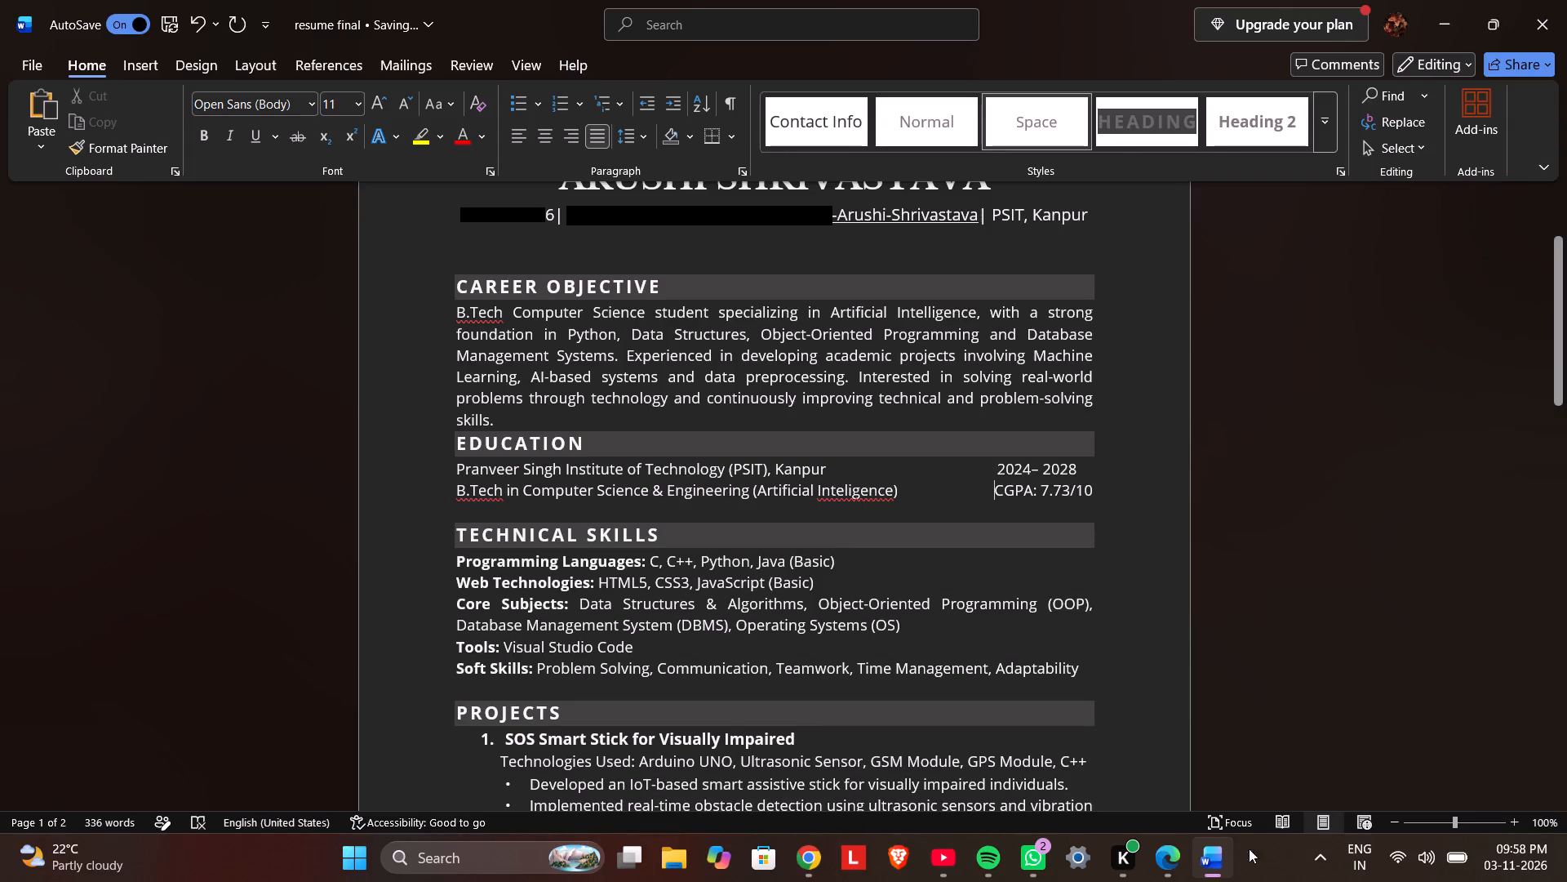
left_click(1183, 862)
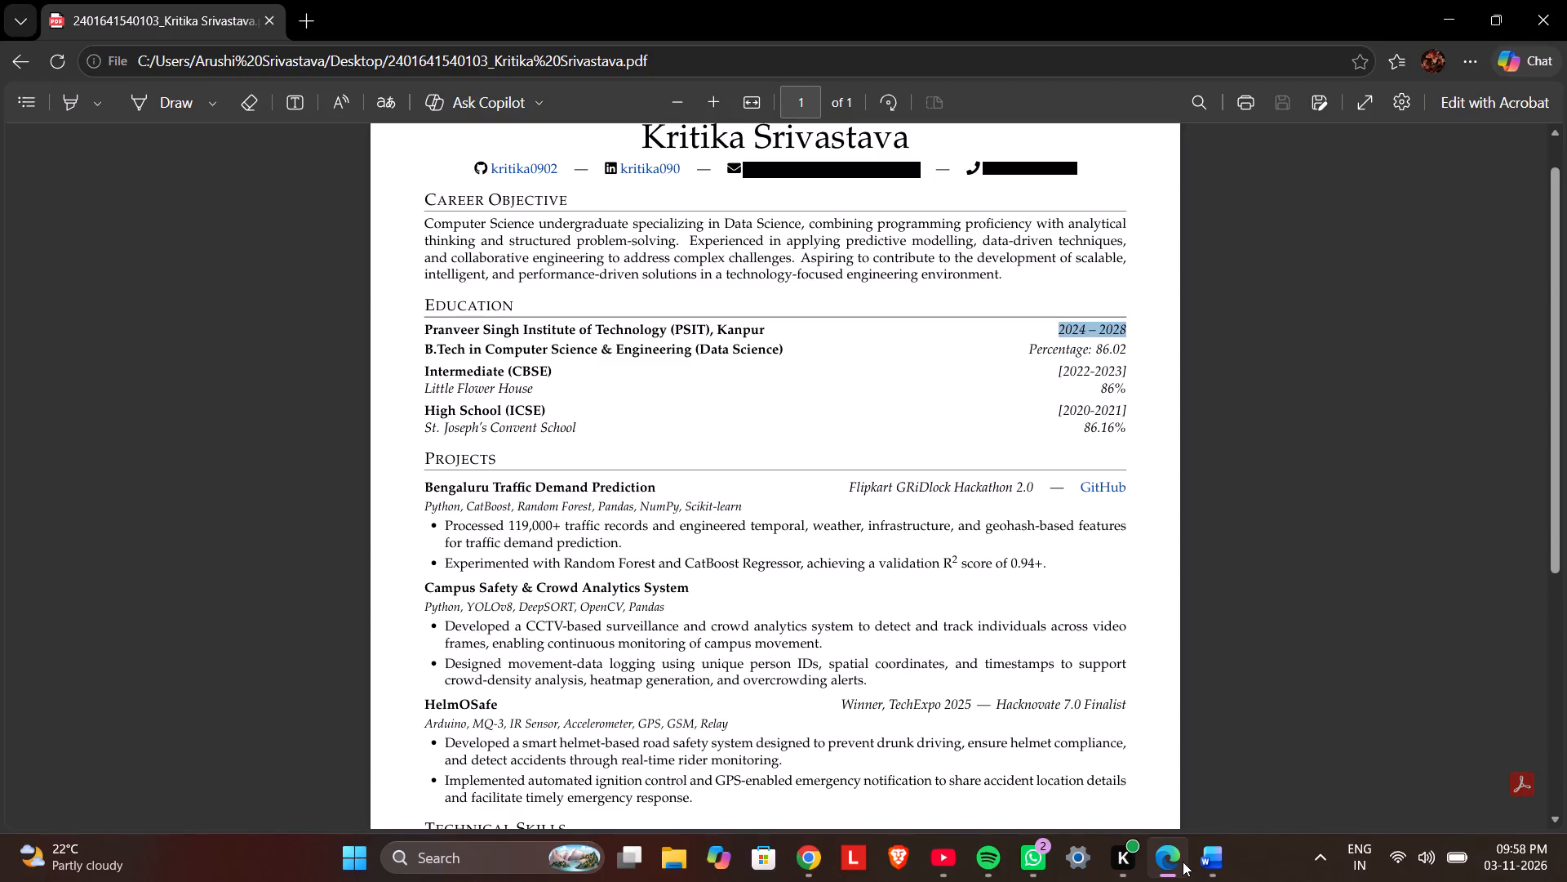
scroll(983, 549, "down", 1)
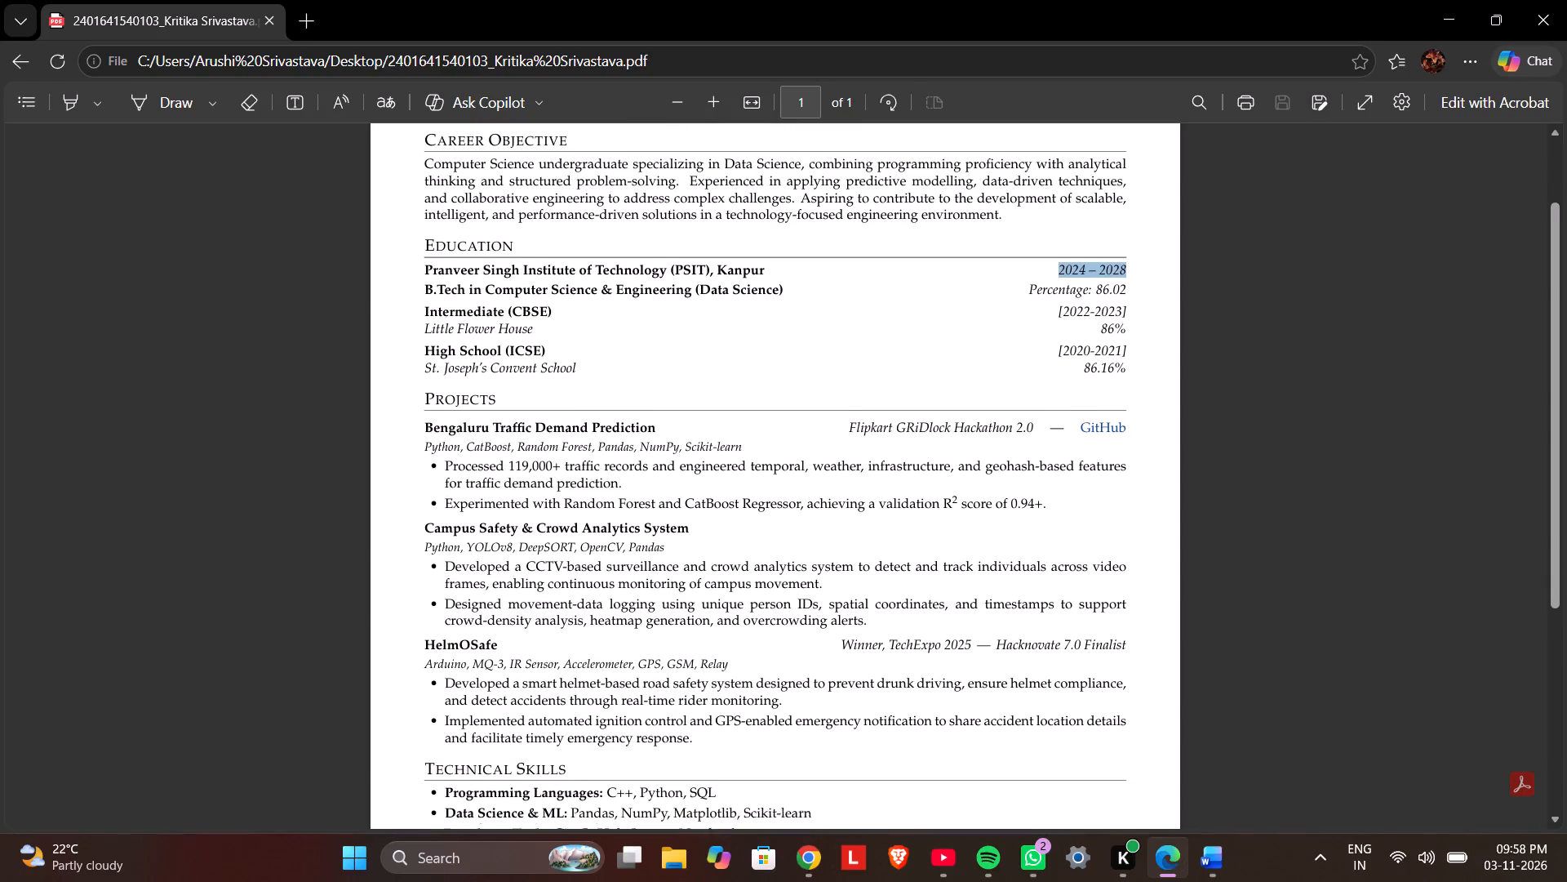
scroll(983, 549, "down", 1)
left_click(1215, 862)
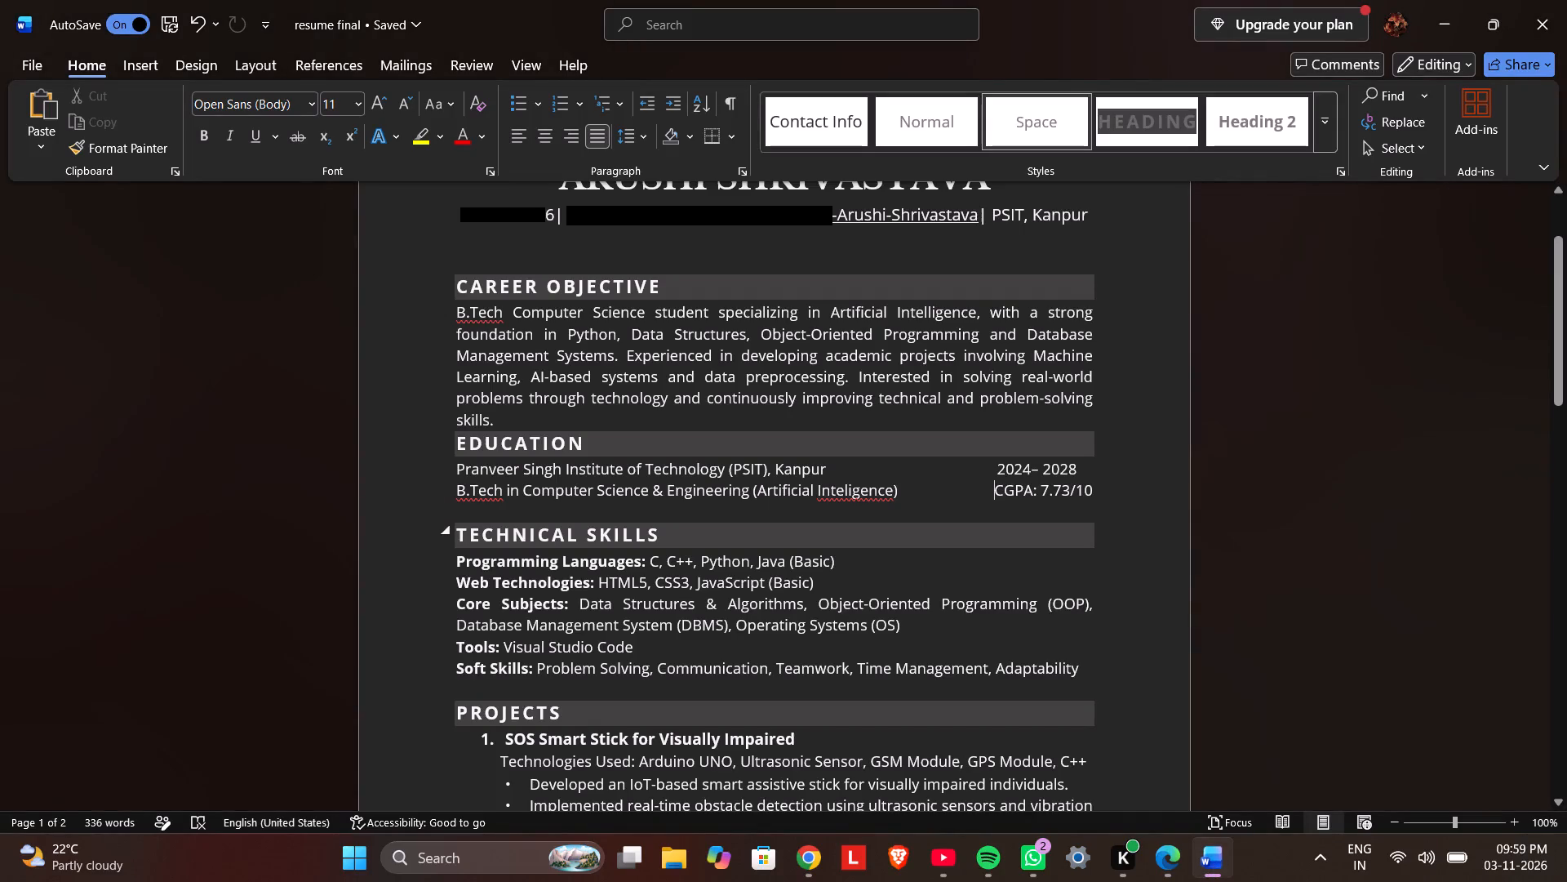
left_click(674, 535)
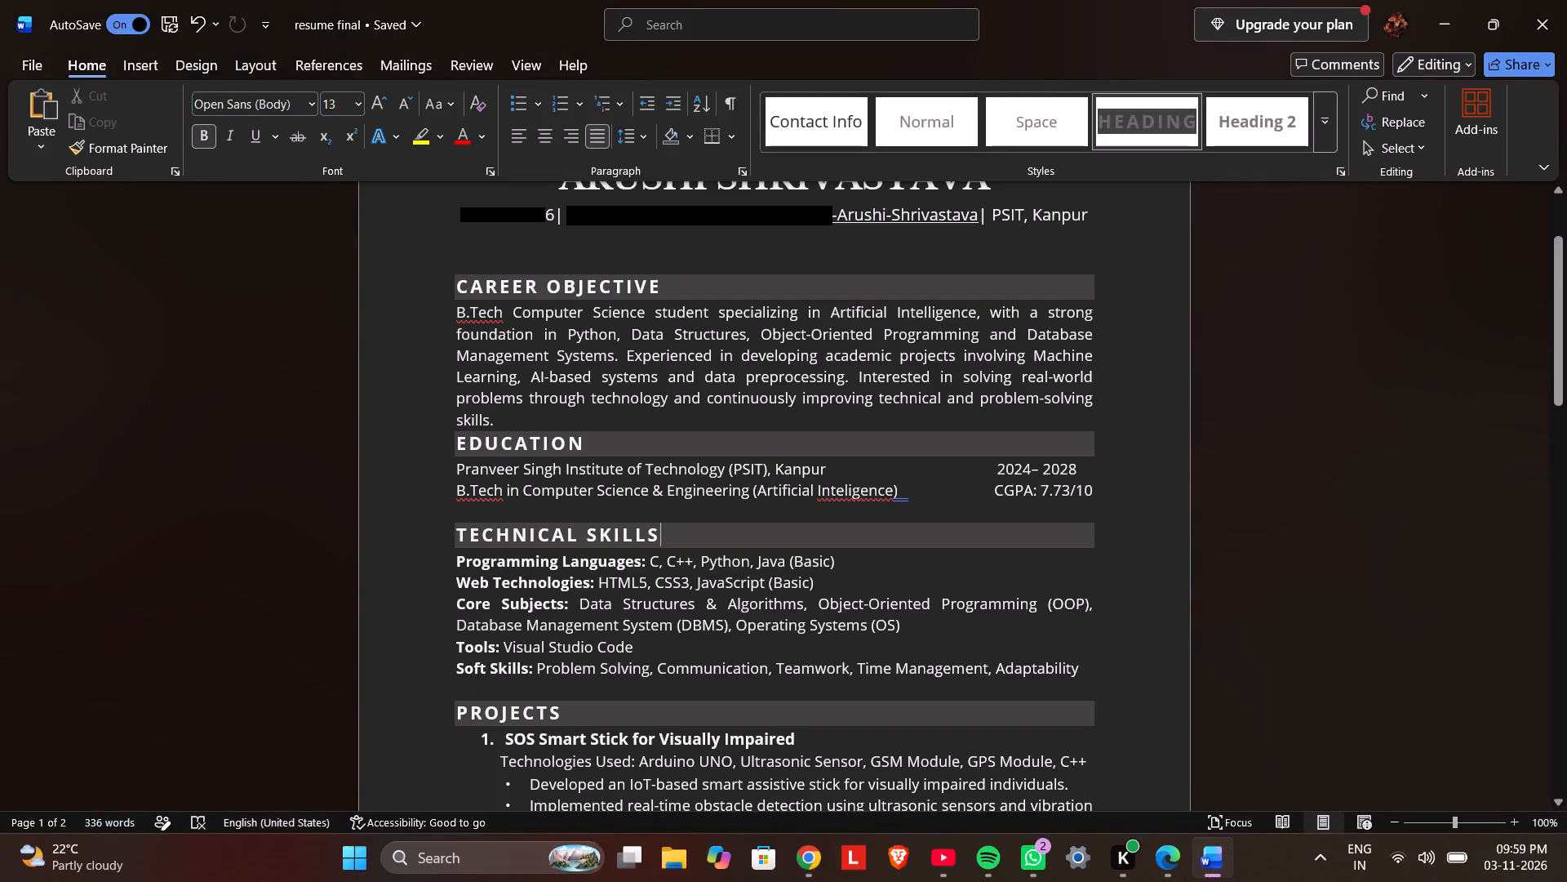
left_click(1232, 853)
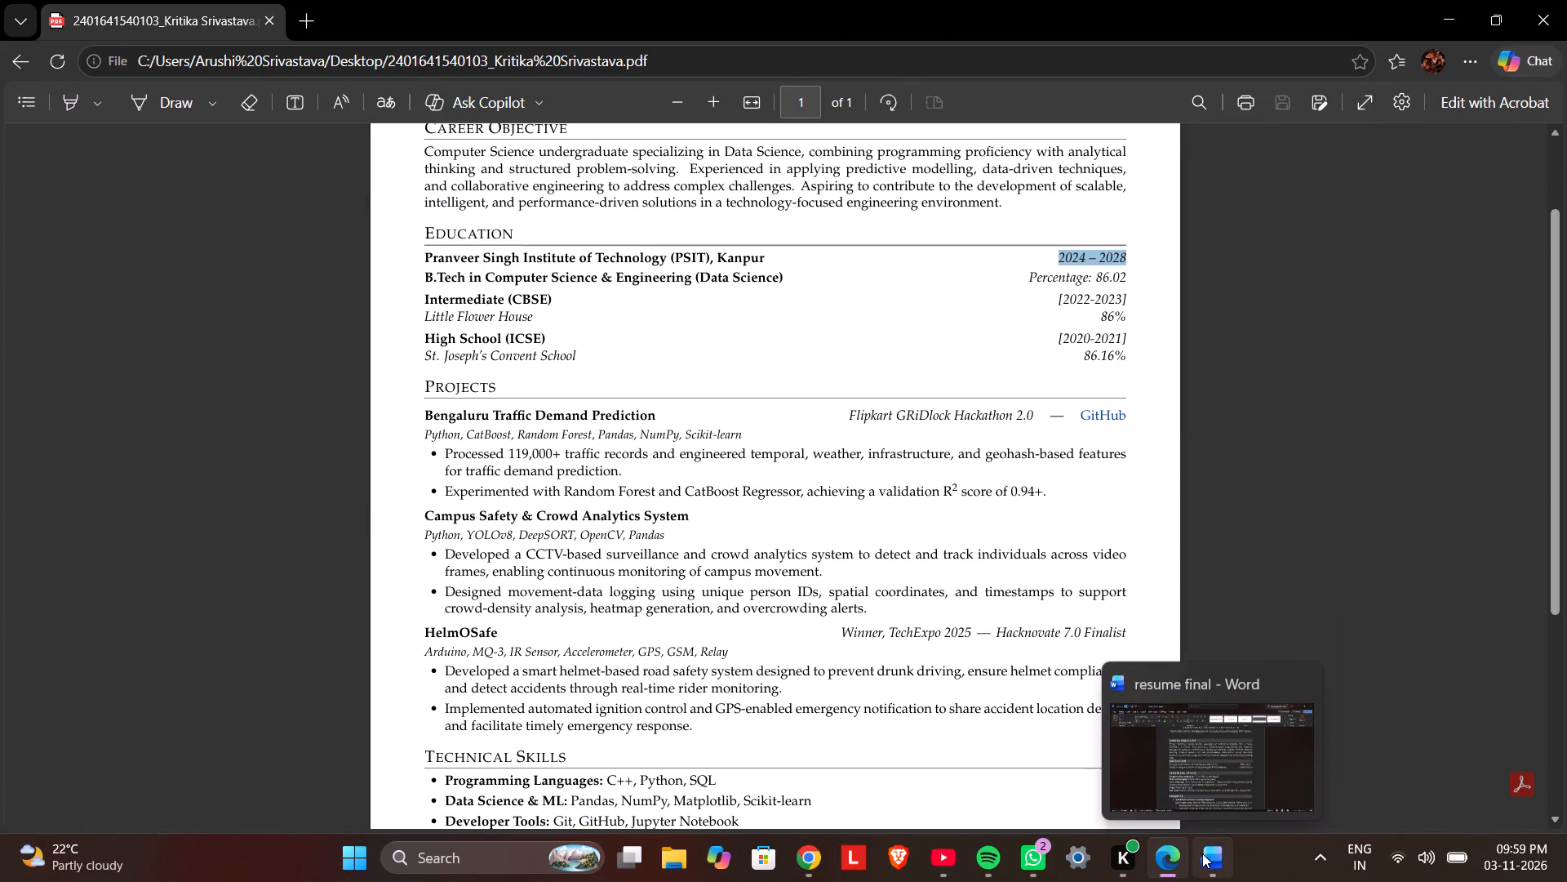
left_click(1195, 795)
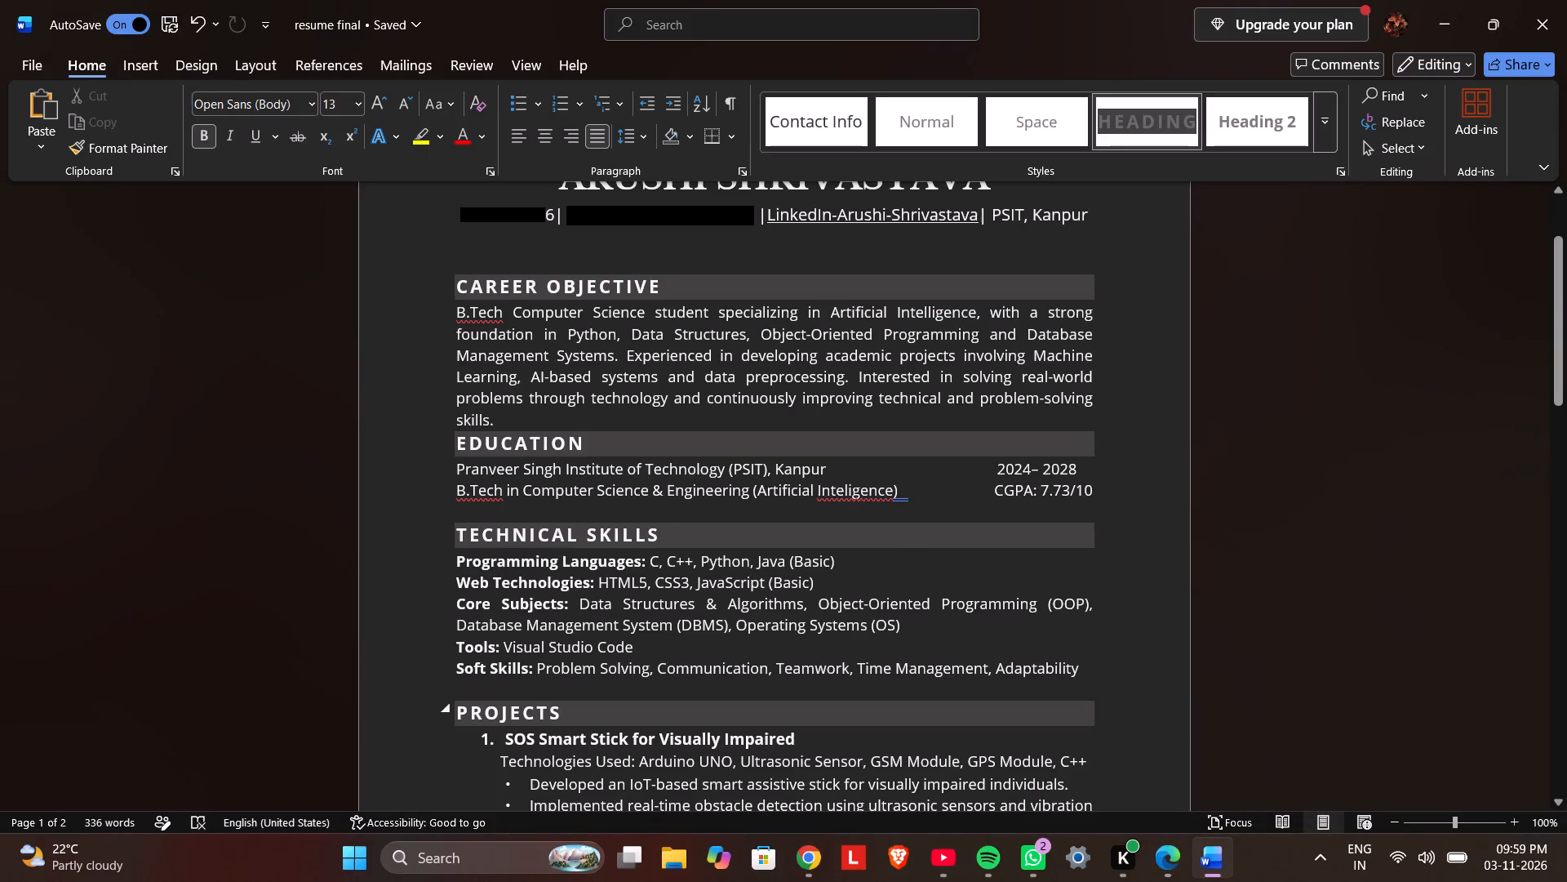
Copy the whole Technical Skills section, heading included, and paste it on a new line between the third project and Certifications.
scroll(591, 710, "down", 2)
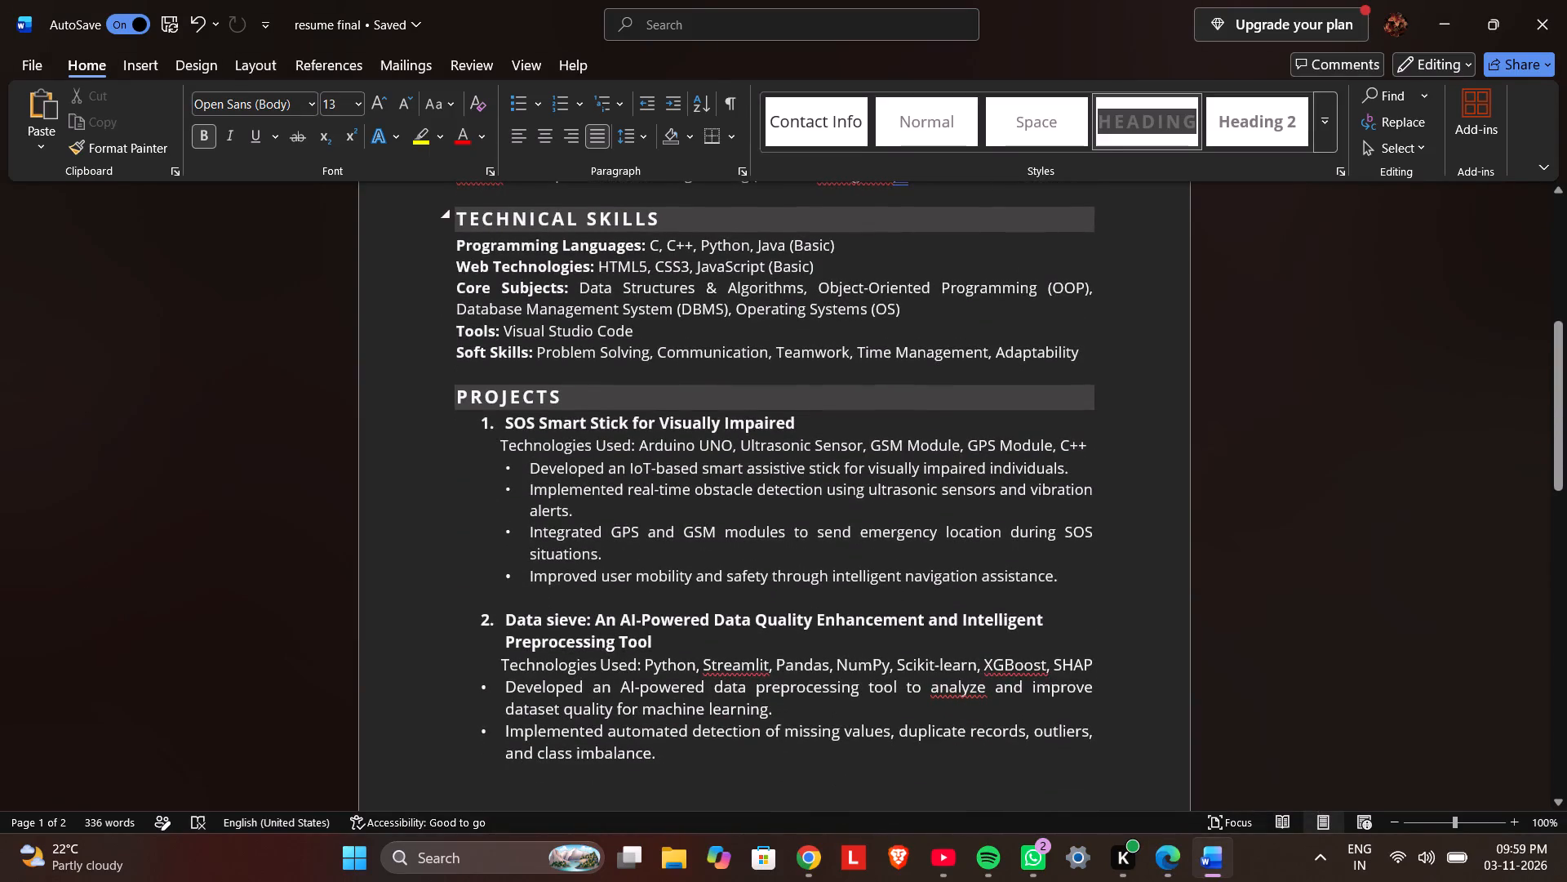
left_click_drag(457, 212, 888, 380)
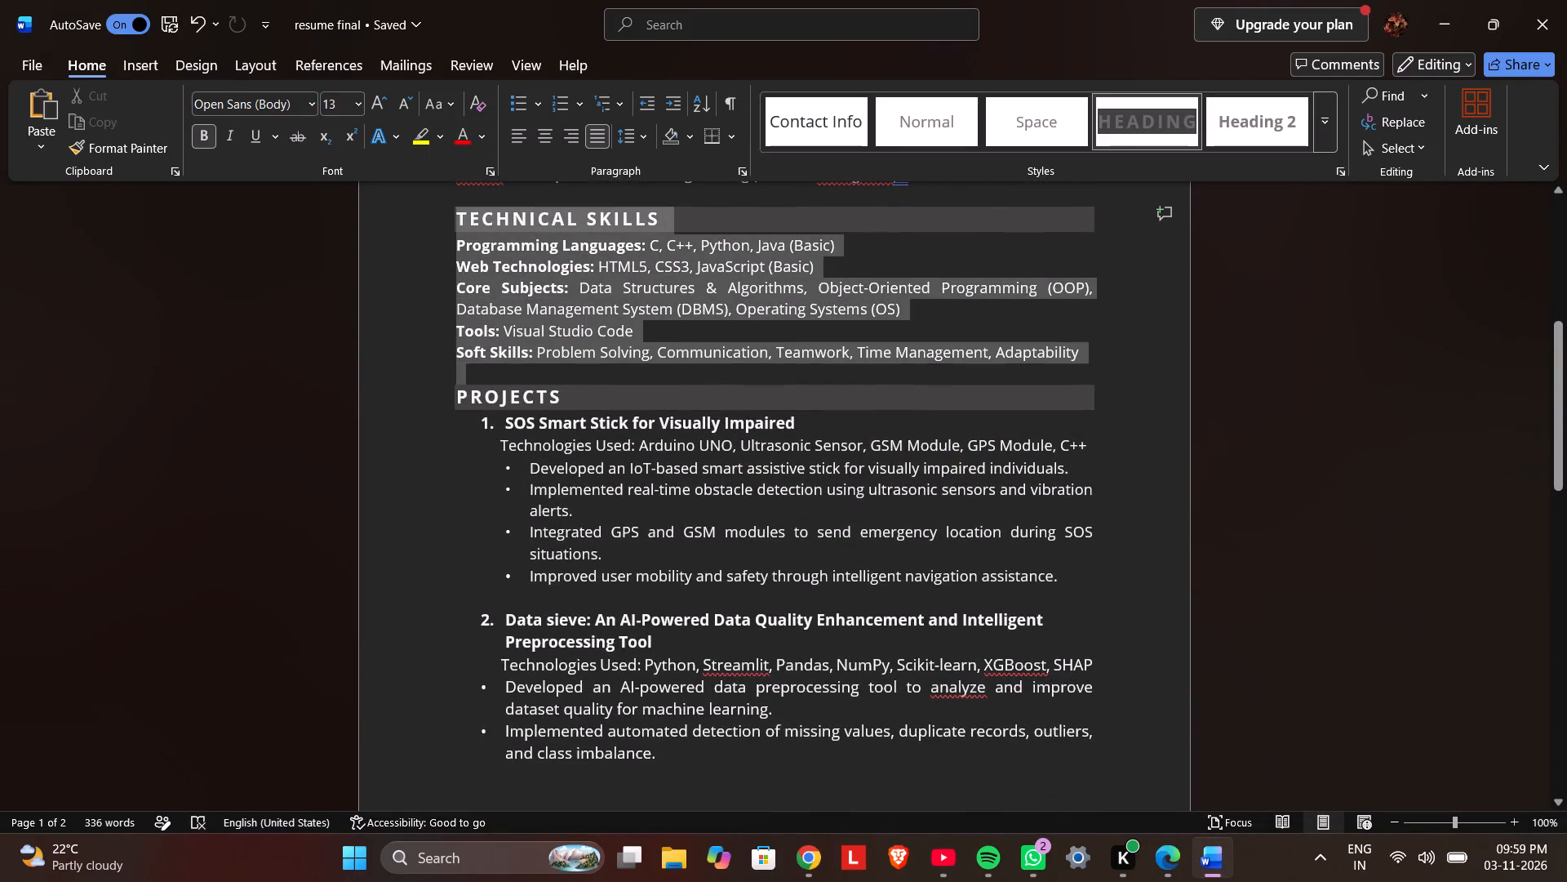
left_click_drag(888, 380, 1027, 355)
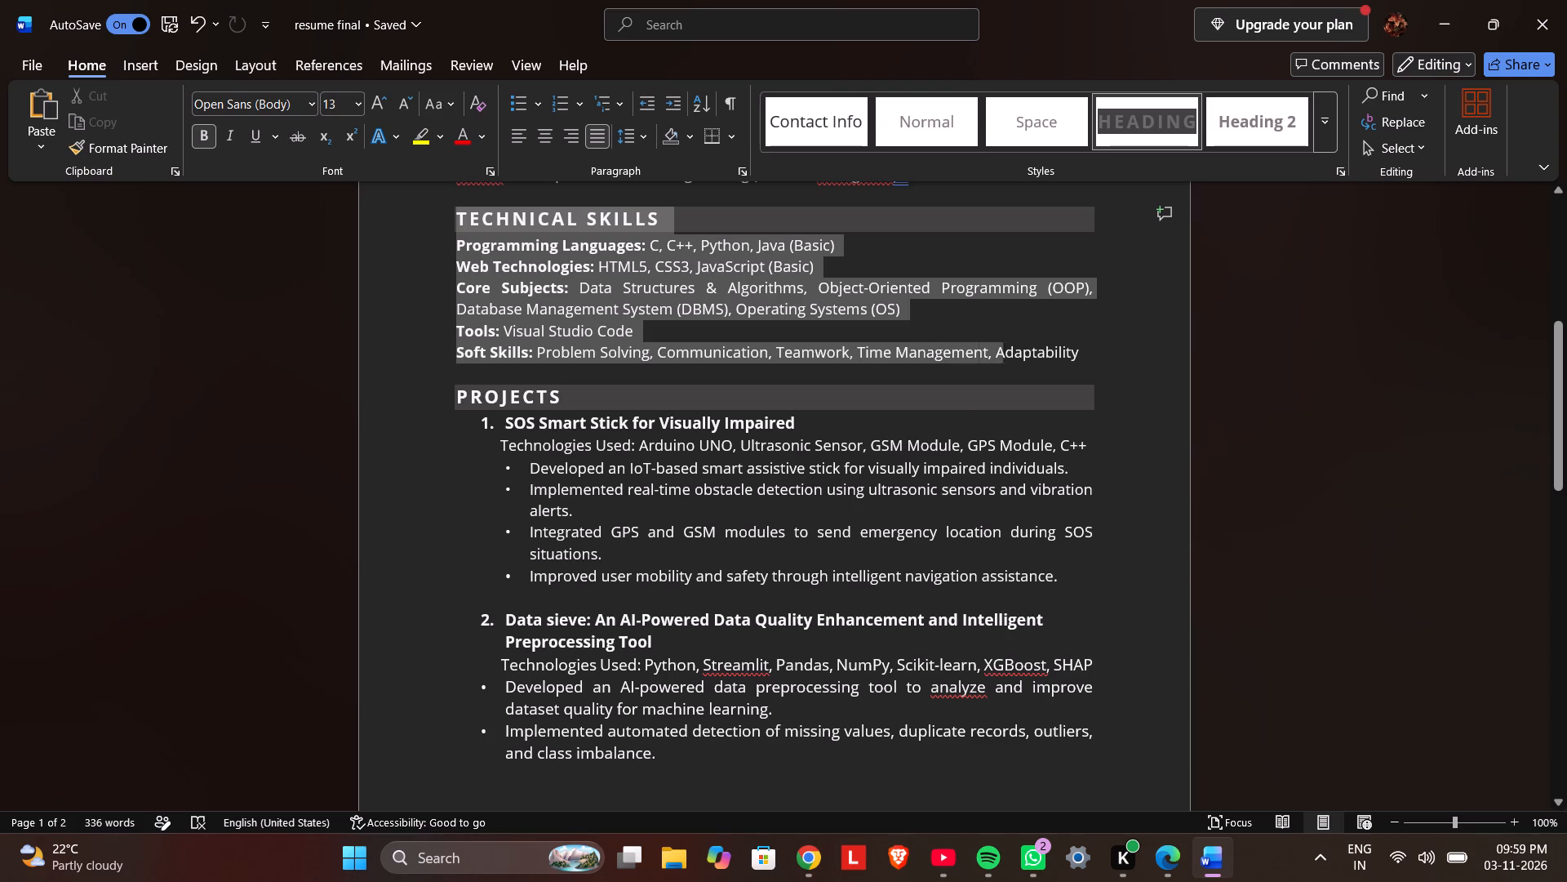
left_click_drag(1027, 355, 1129, 350)
key("ctrl+c")
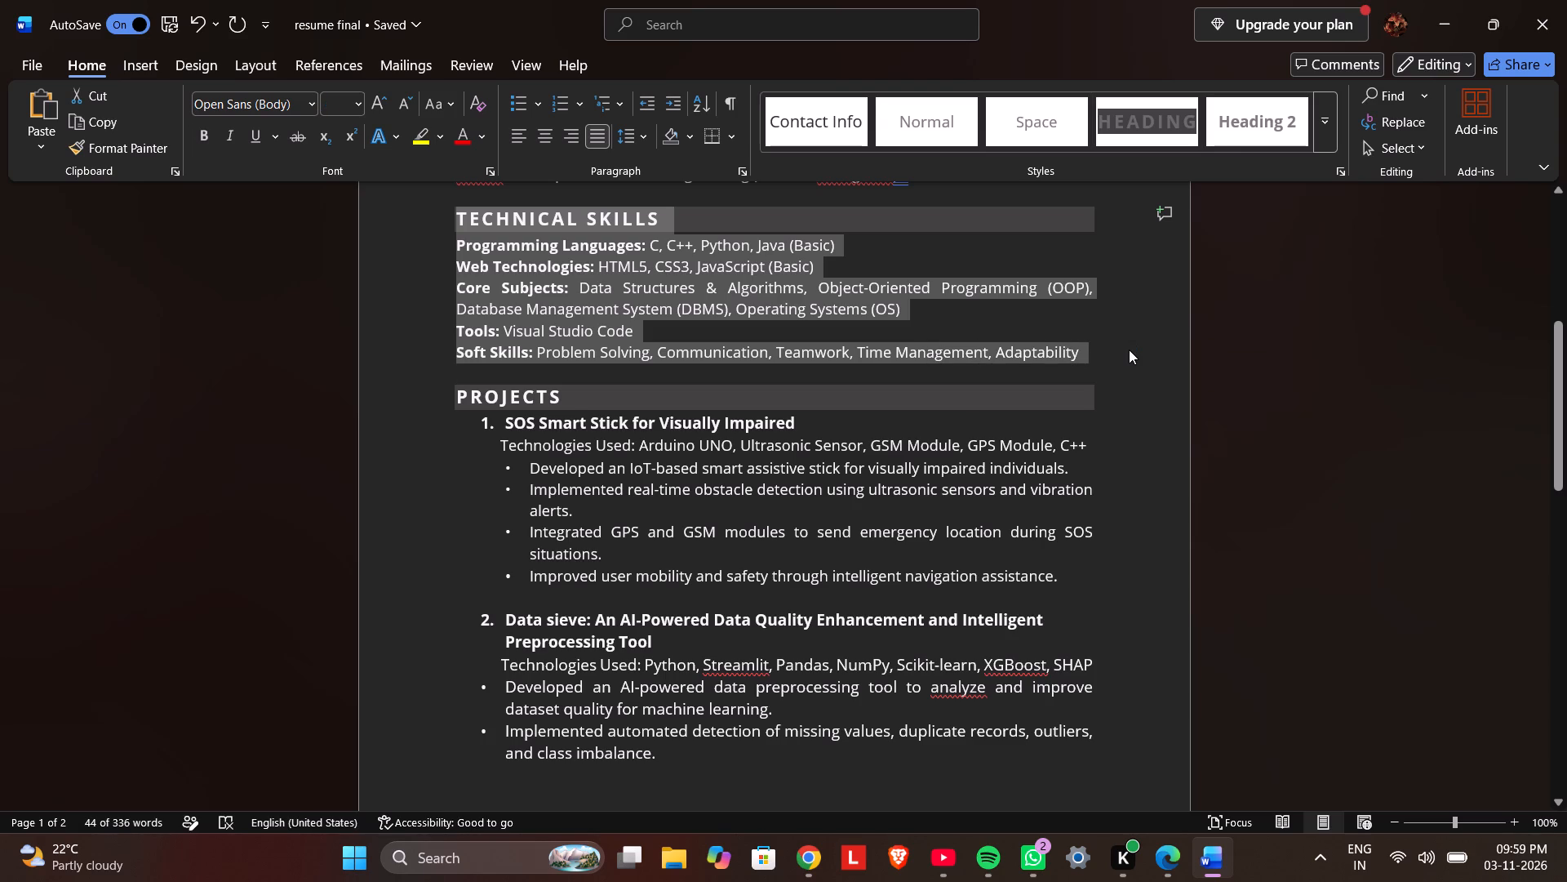
scroll(896, 571, "down", 4)
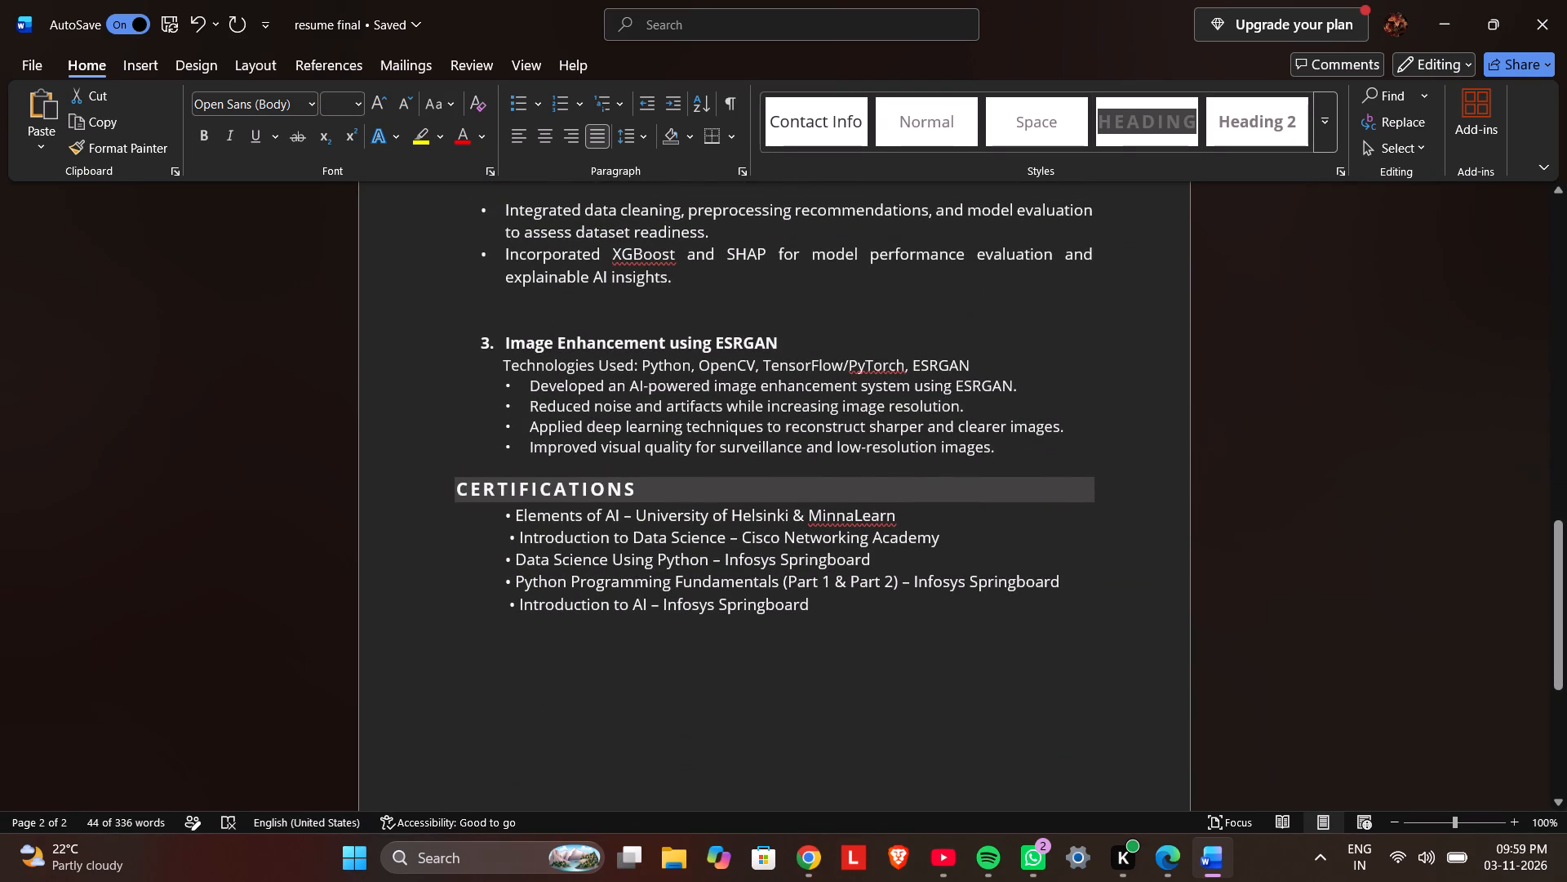
left_click(1063, 463)
key("Return")
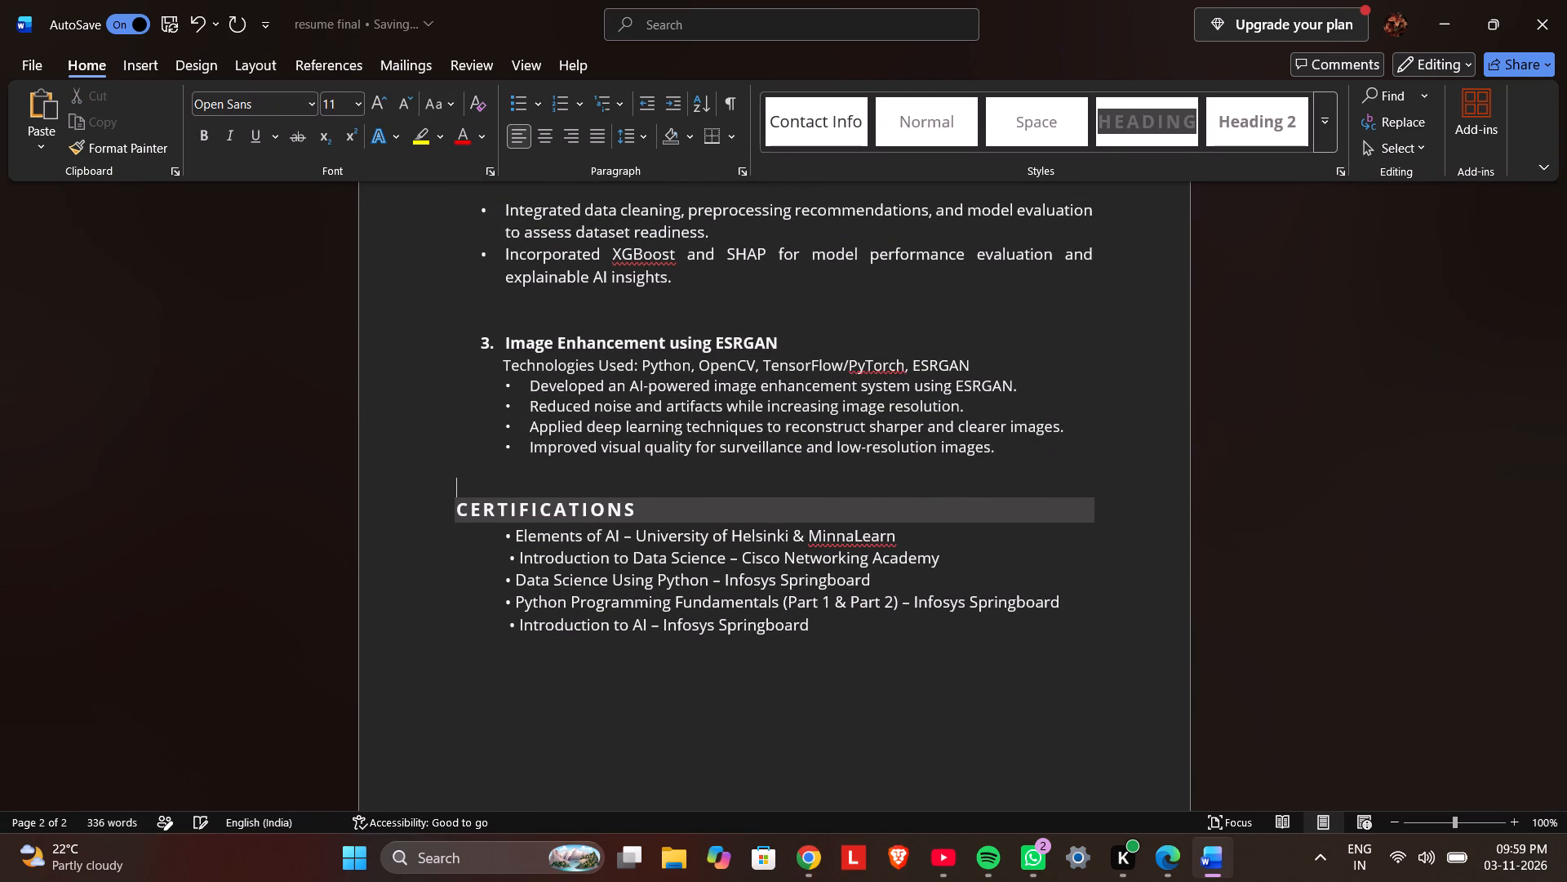
key("ctrl+v")
Delete the original Technical Skills section below Education along with one extra blank line.
scroll(1063, 463, "up", 4)
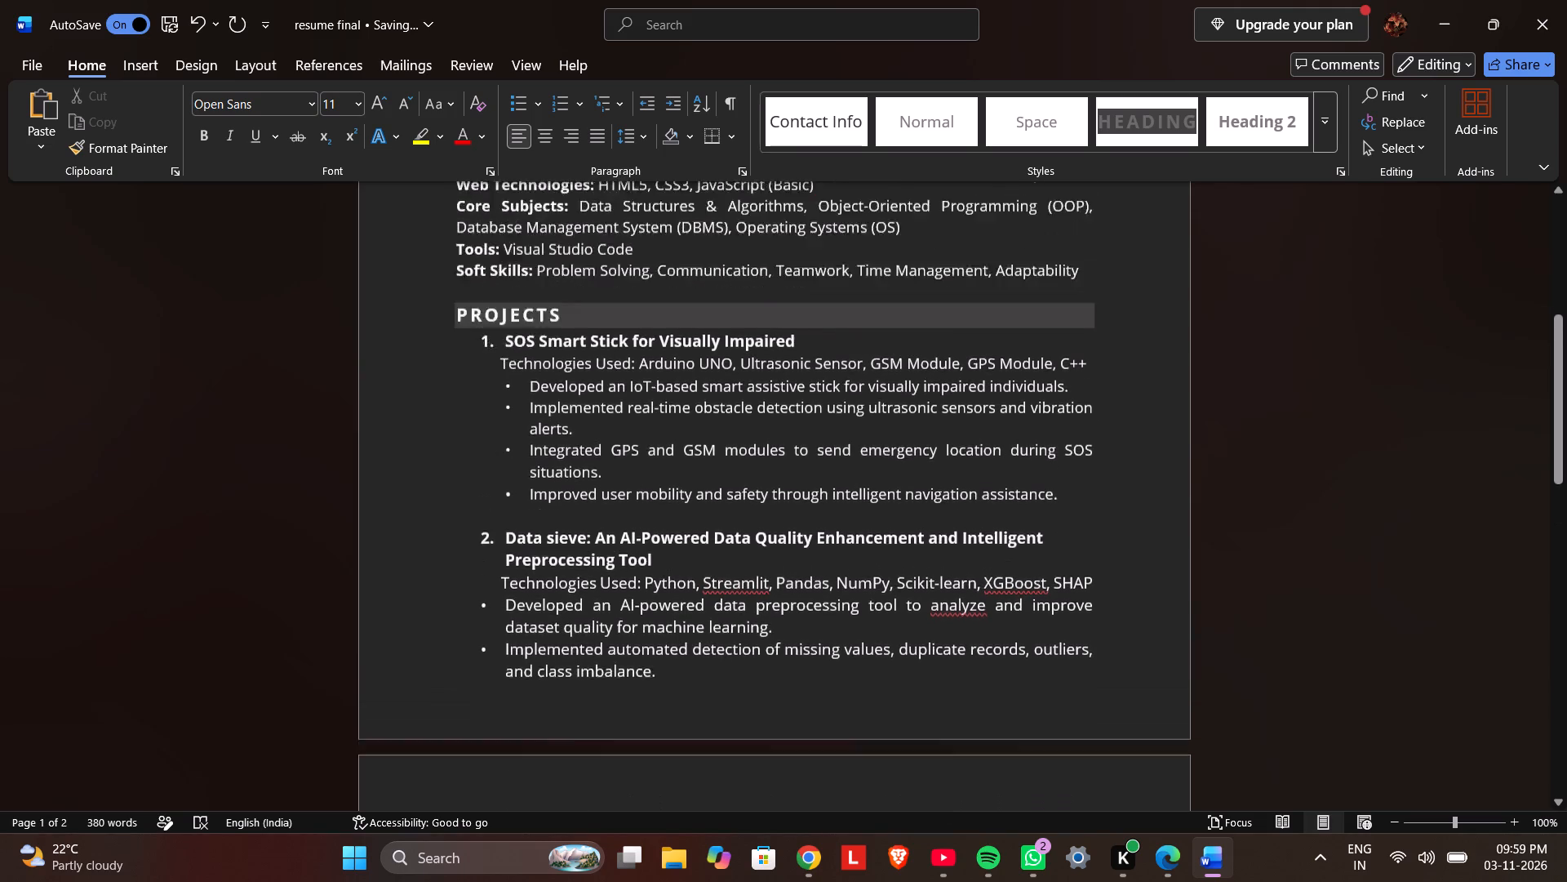
scroll(1063, 463, "up", 1)
left_click_drag(1094, 549, 444, 400)
key("BackSpace")
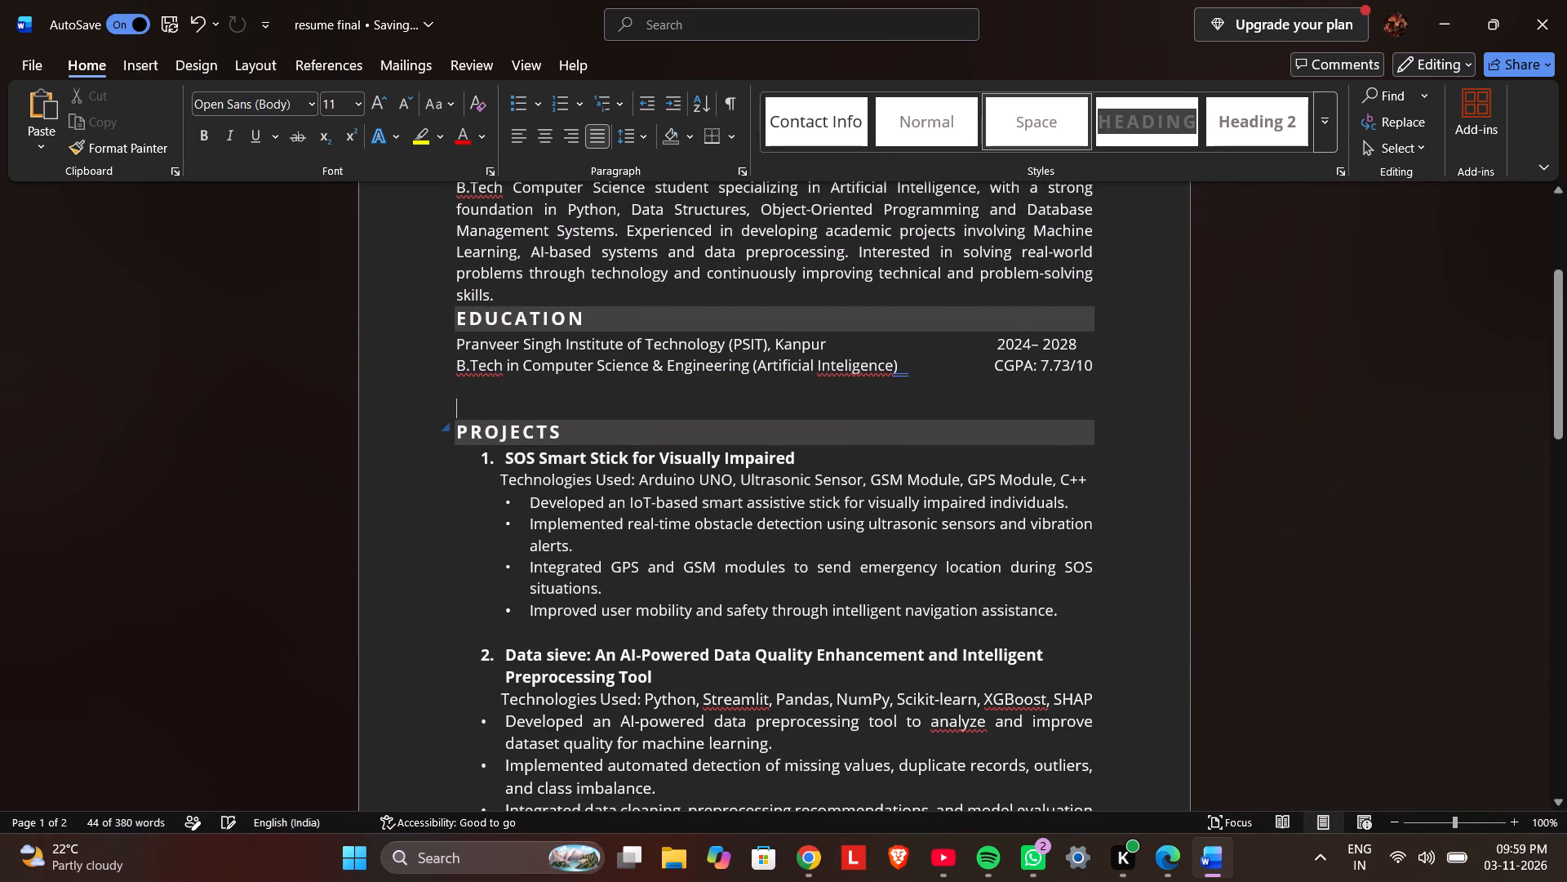
key("BackSpace")
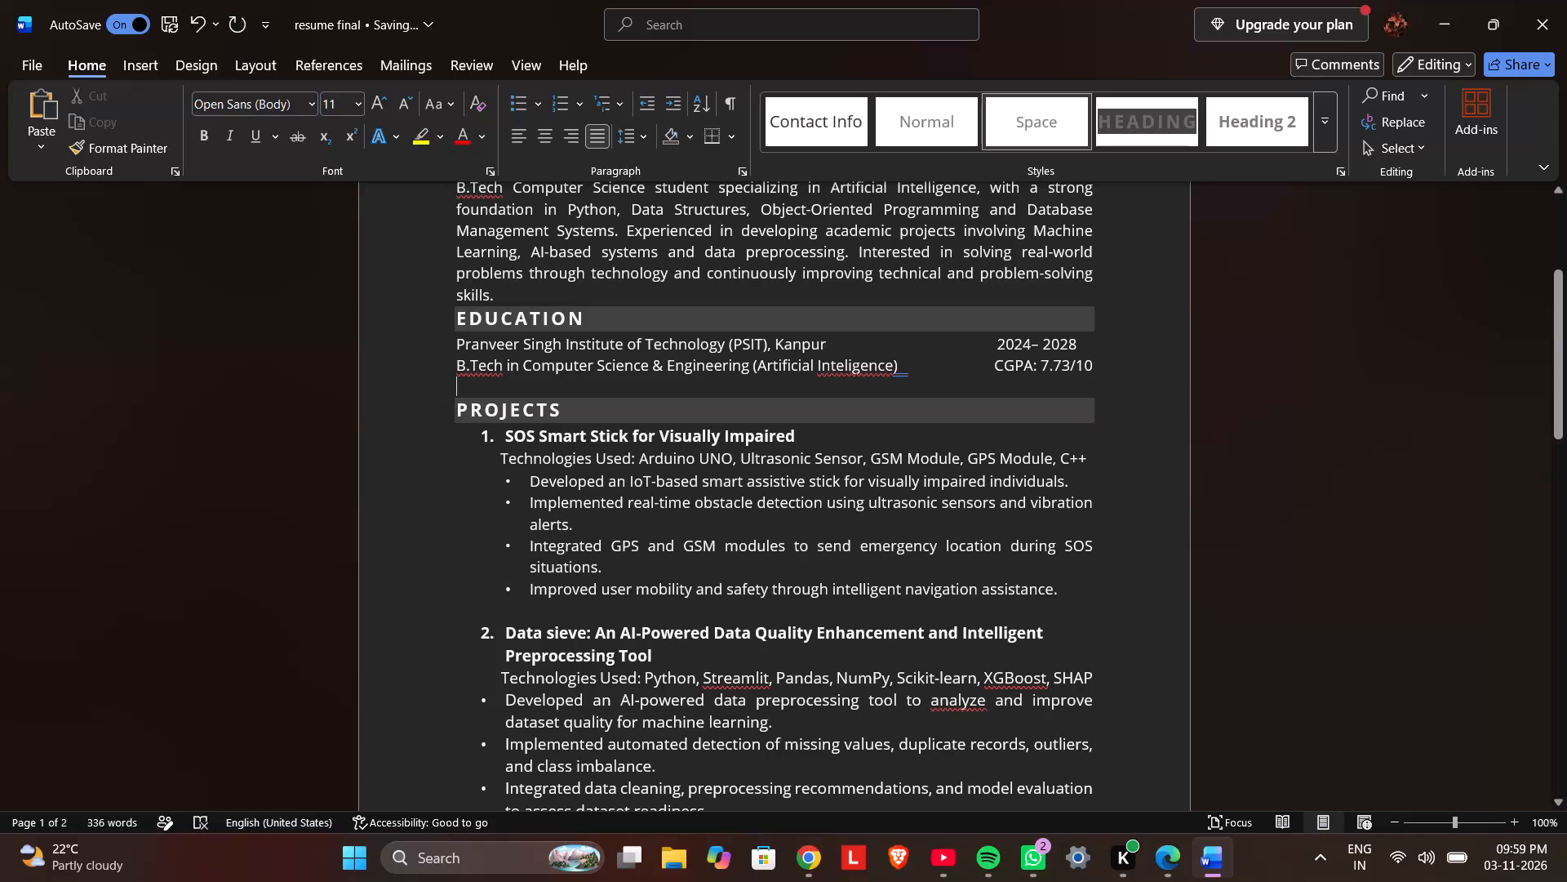
Delete the Projects heading and retype it as "PROJECTS" on a new line above the SOS Smart Stick entry.
left_click(607, 405)
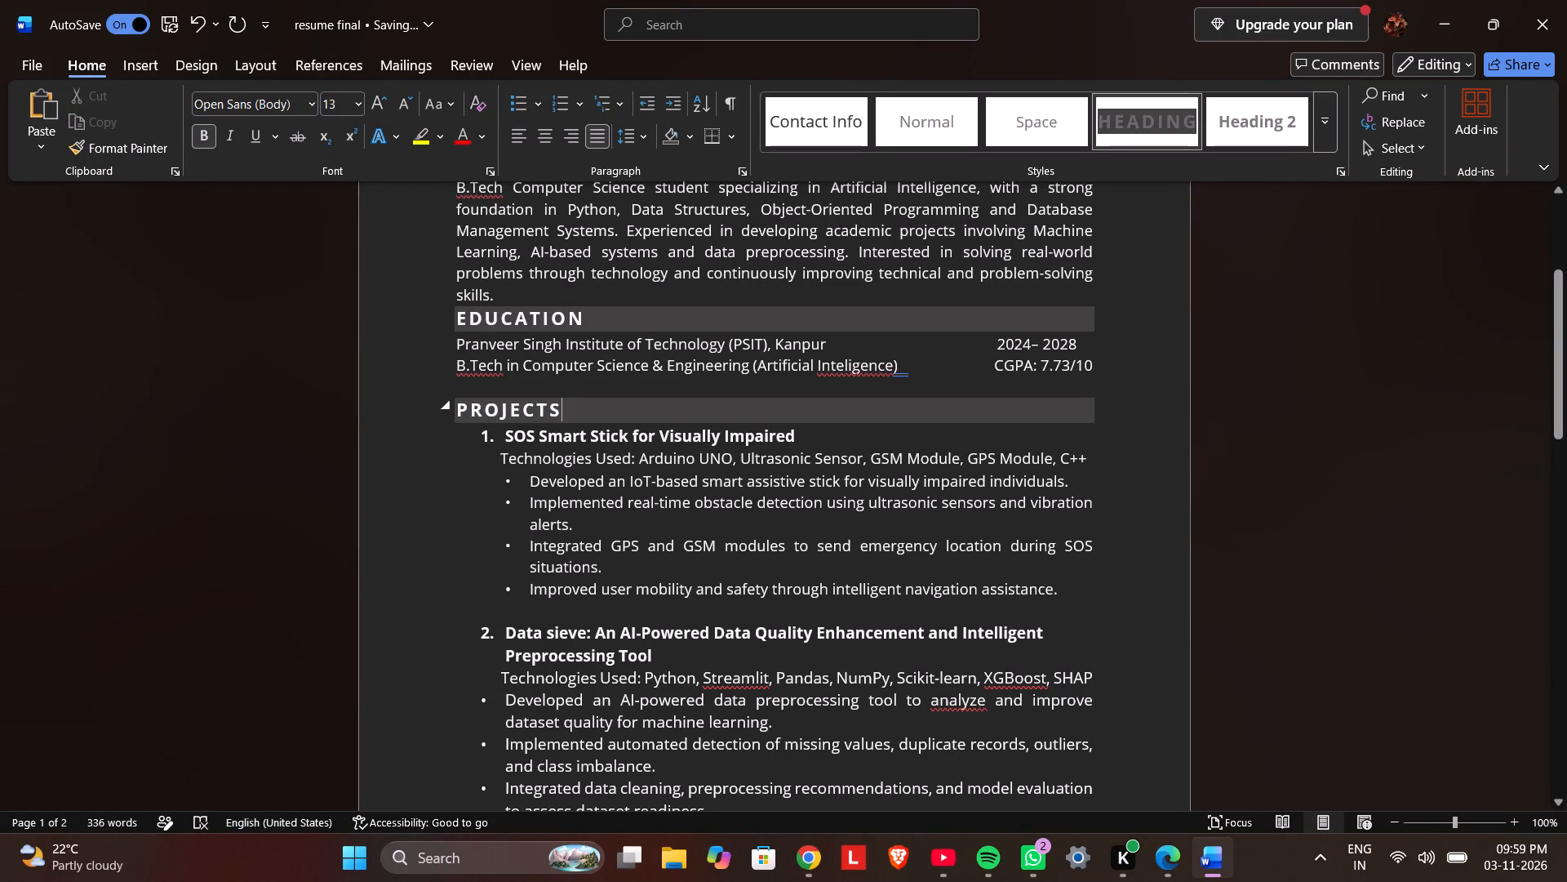
left_click_drag(1099, 413, 458, 412)
key("BackSpace")
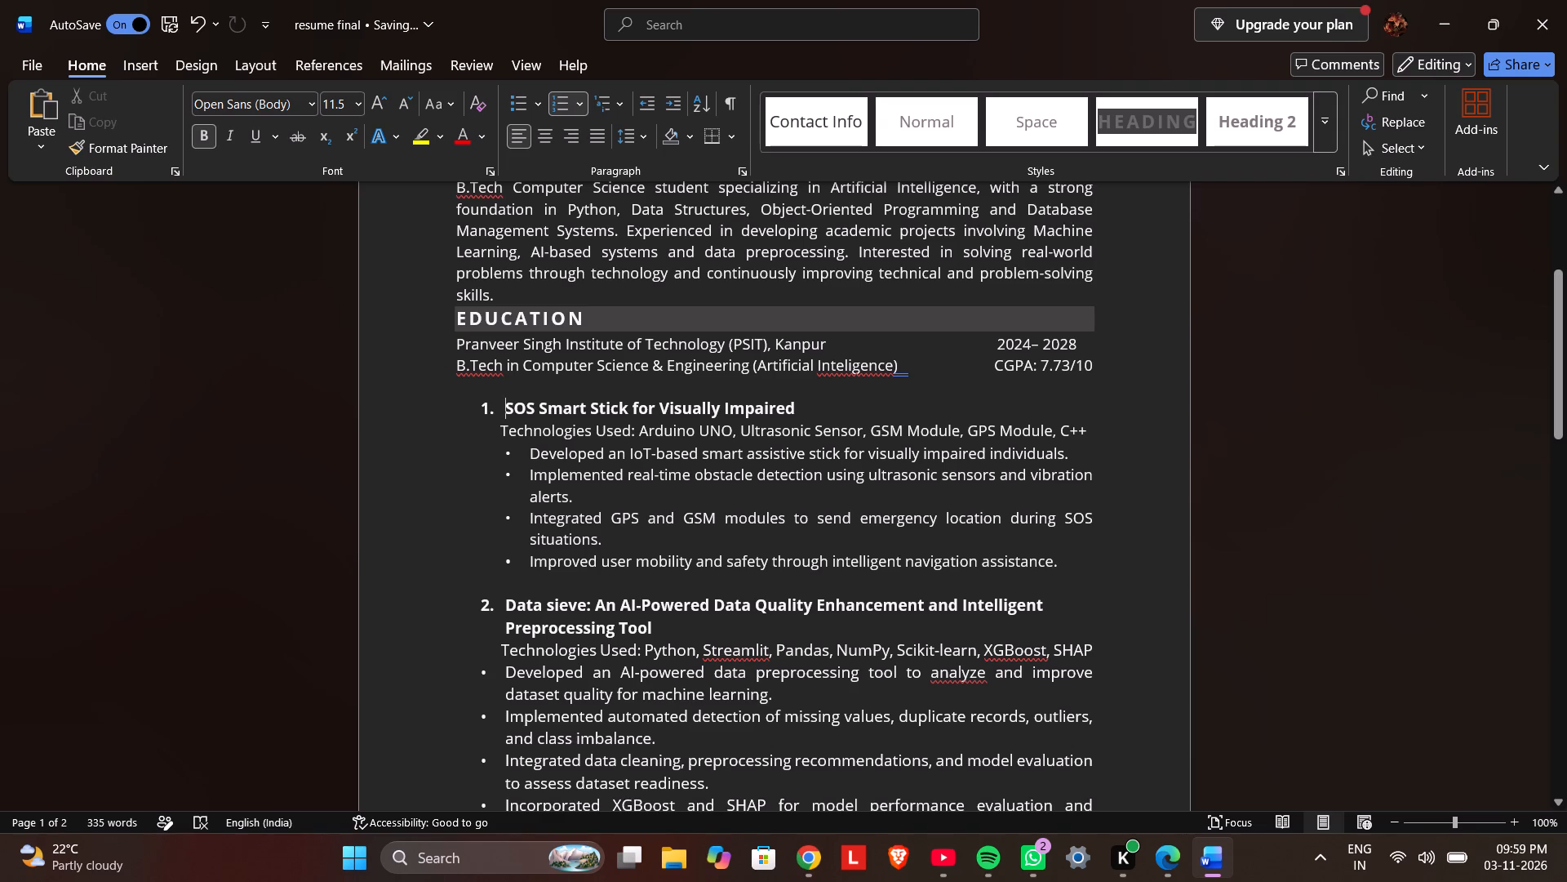
left_click(474, 386)
key("Return")
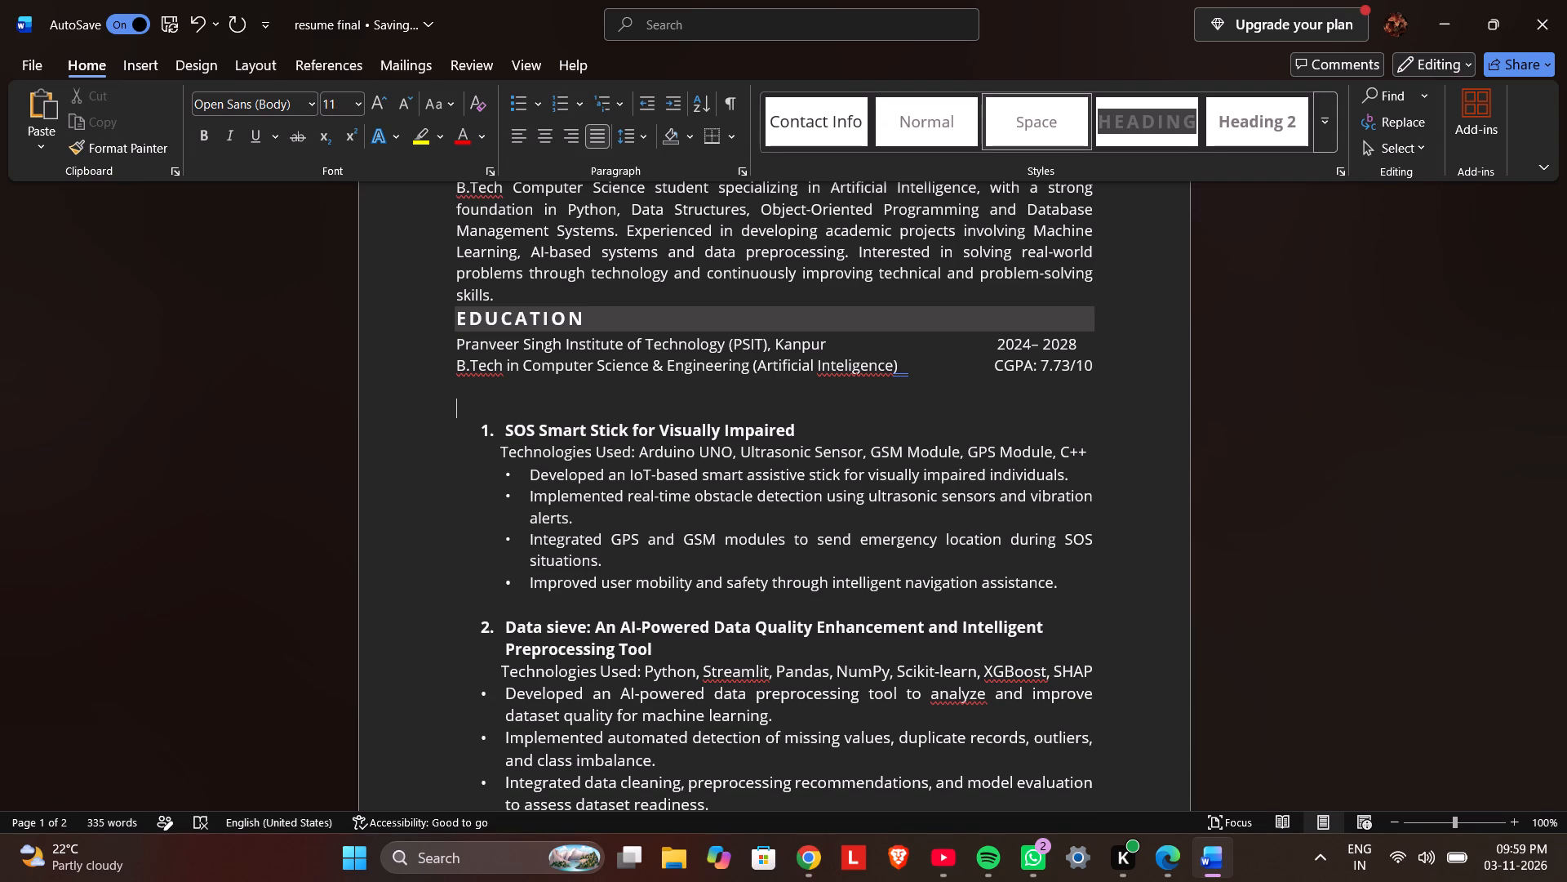
type("PROJECTS")
Format the retyped PROJECTS heading as bold with font size 16.
left_click_drag(531, 403, 413, 411)
left_click(575, 346)
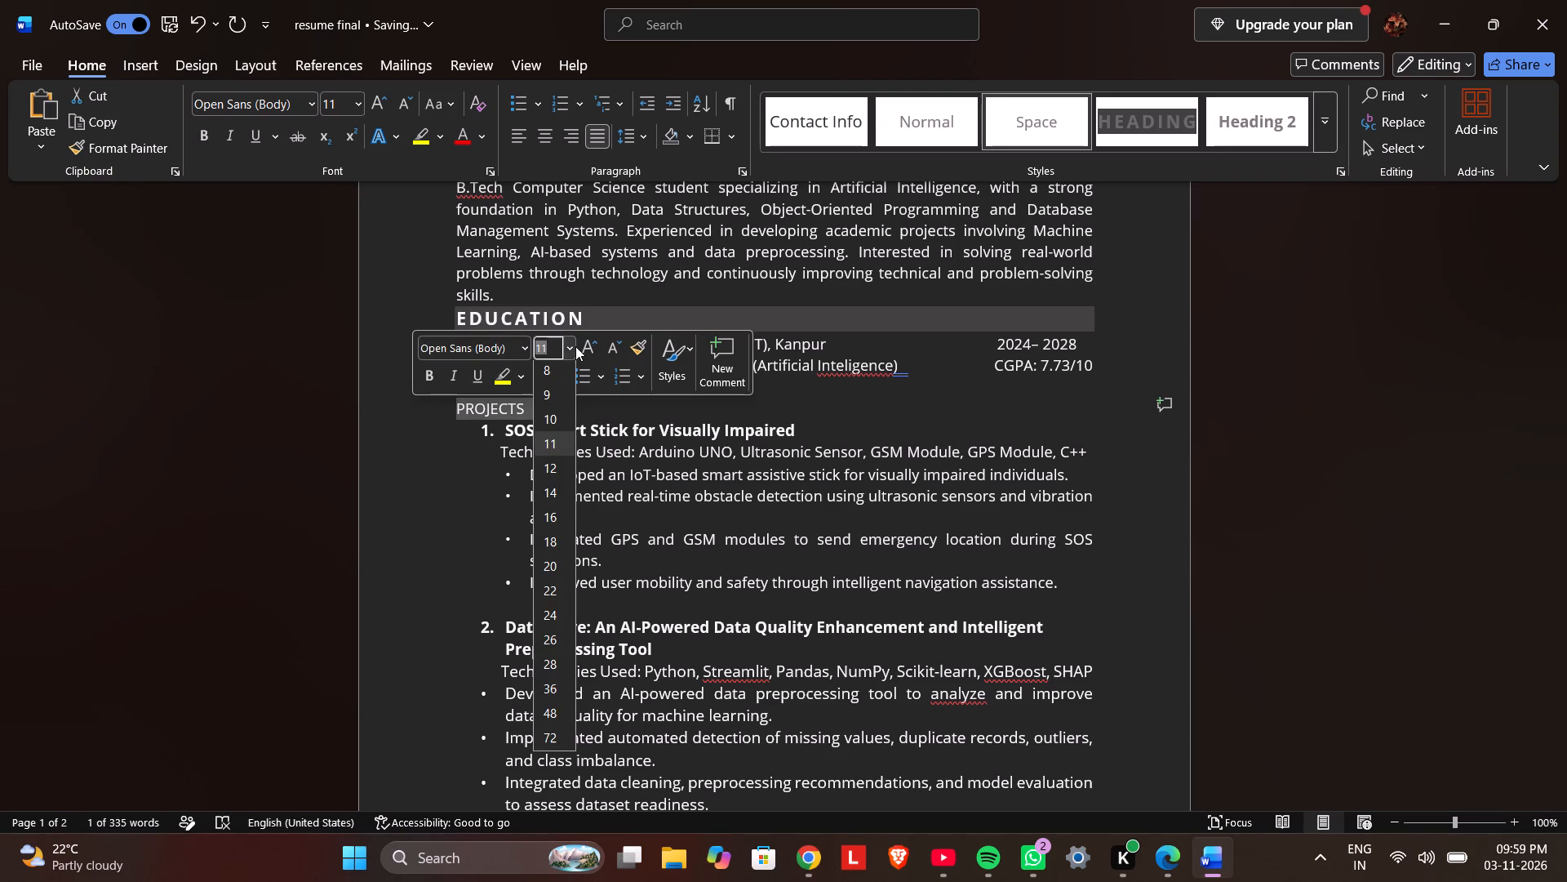
left_click(556, 519)
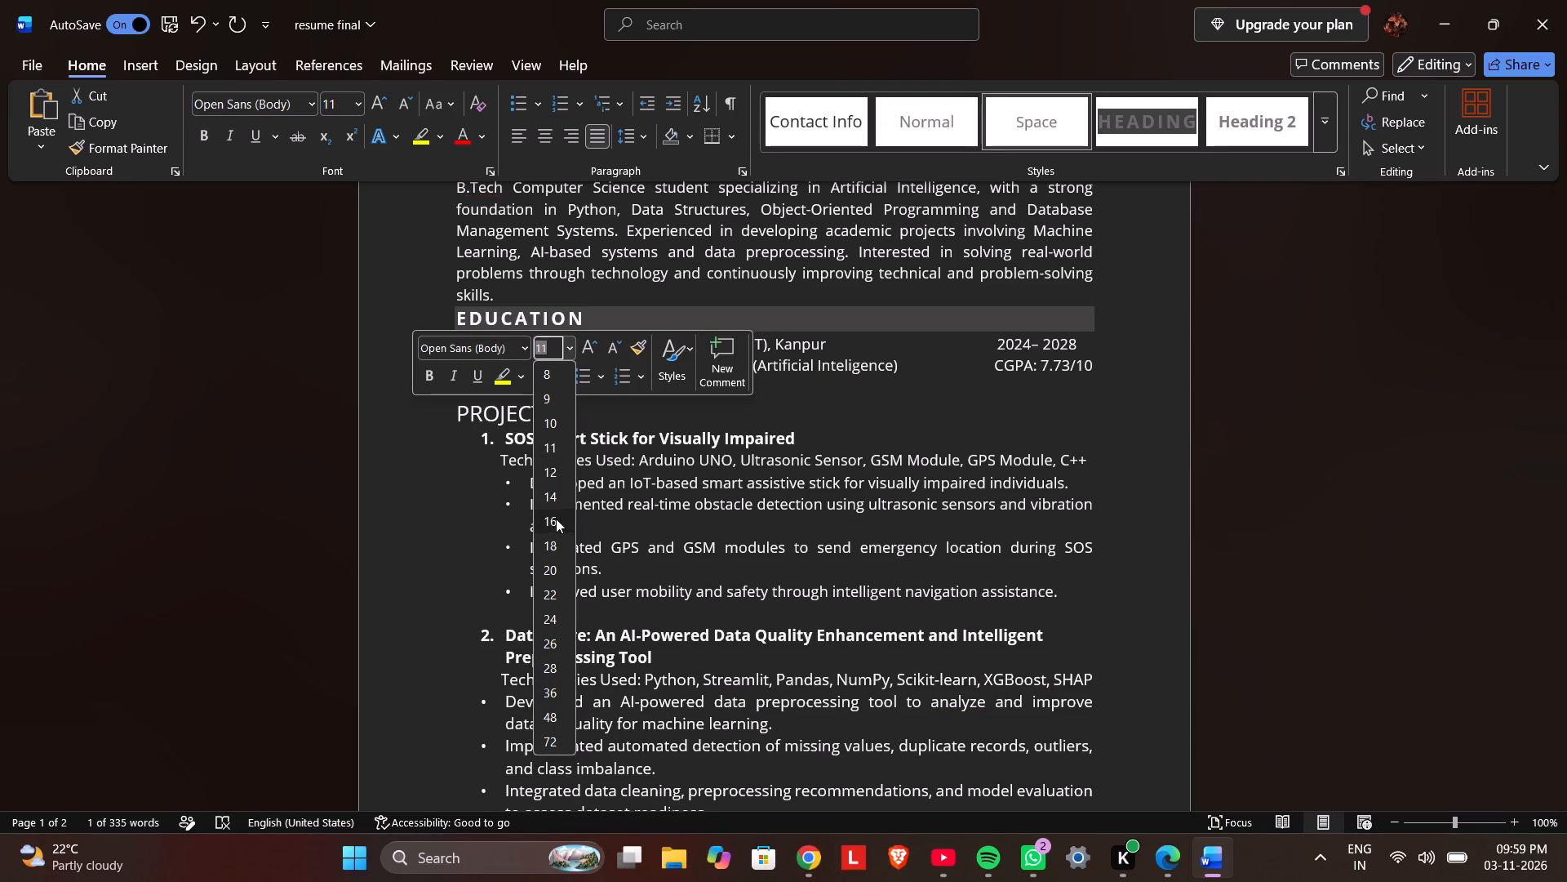
left_click(427, 374)
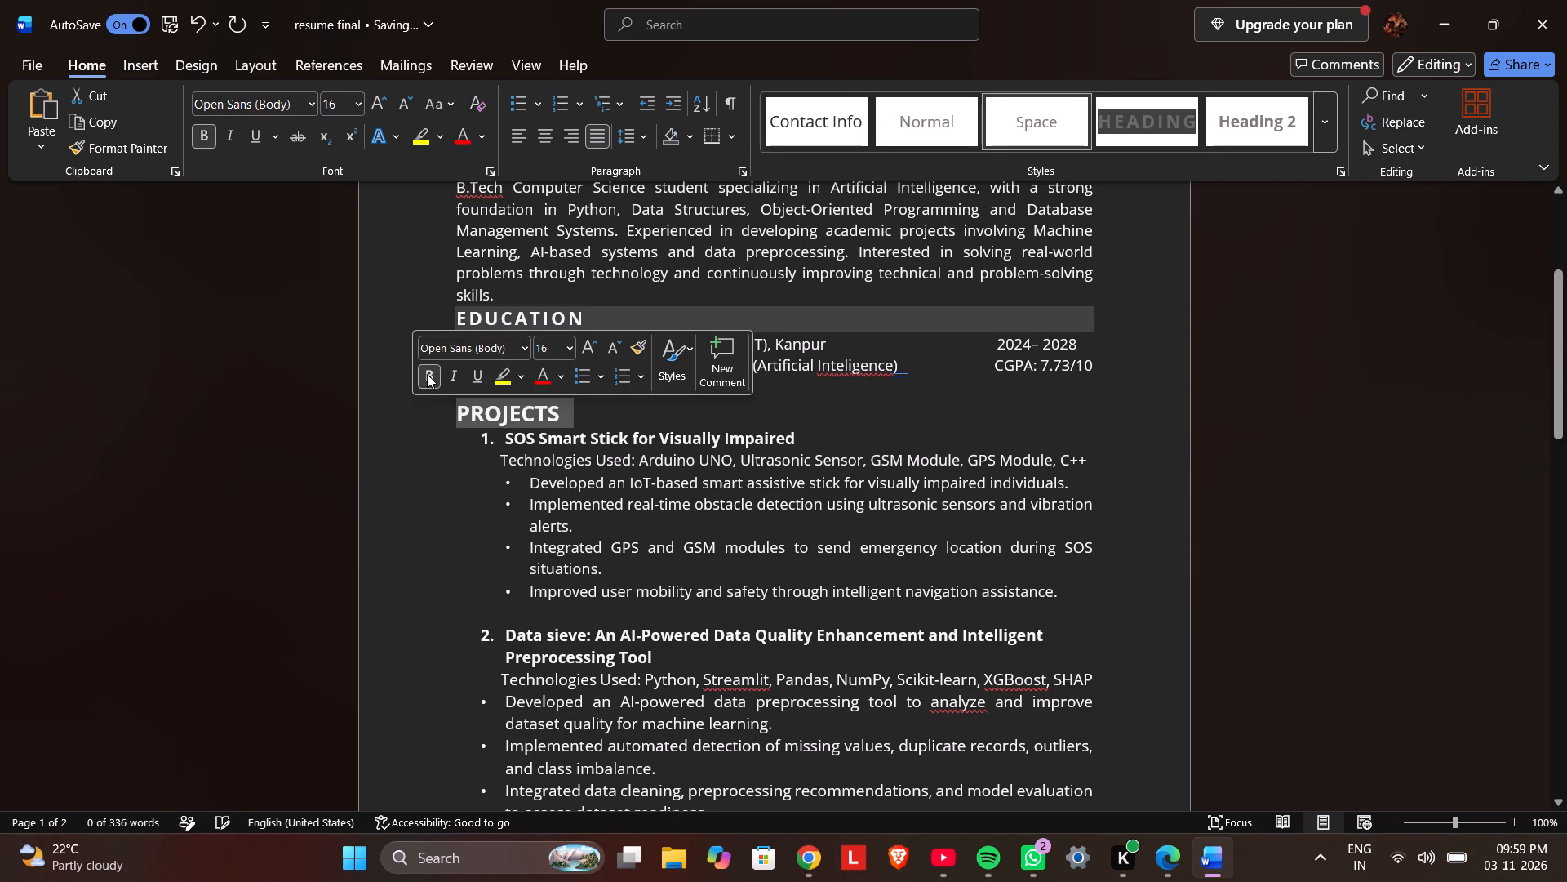
Change the font of the PROJECTS heading to Times New Roman.
left_click(313, 101)
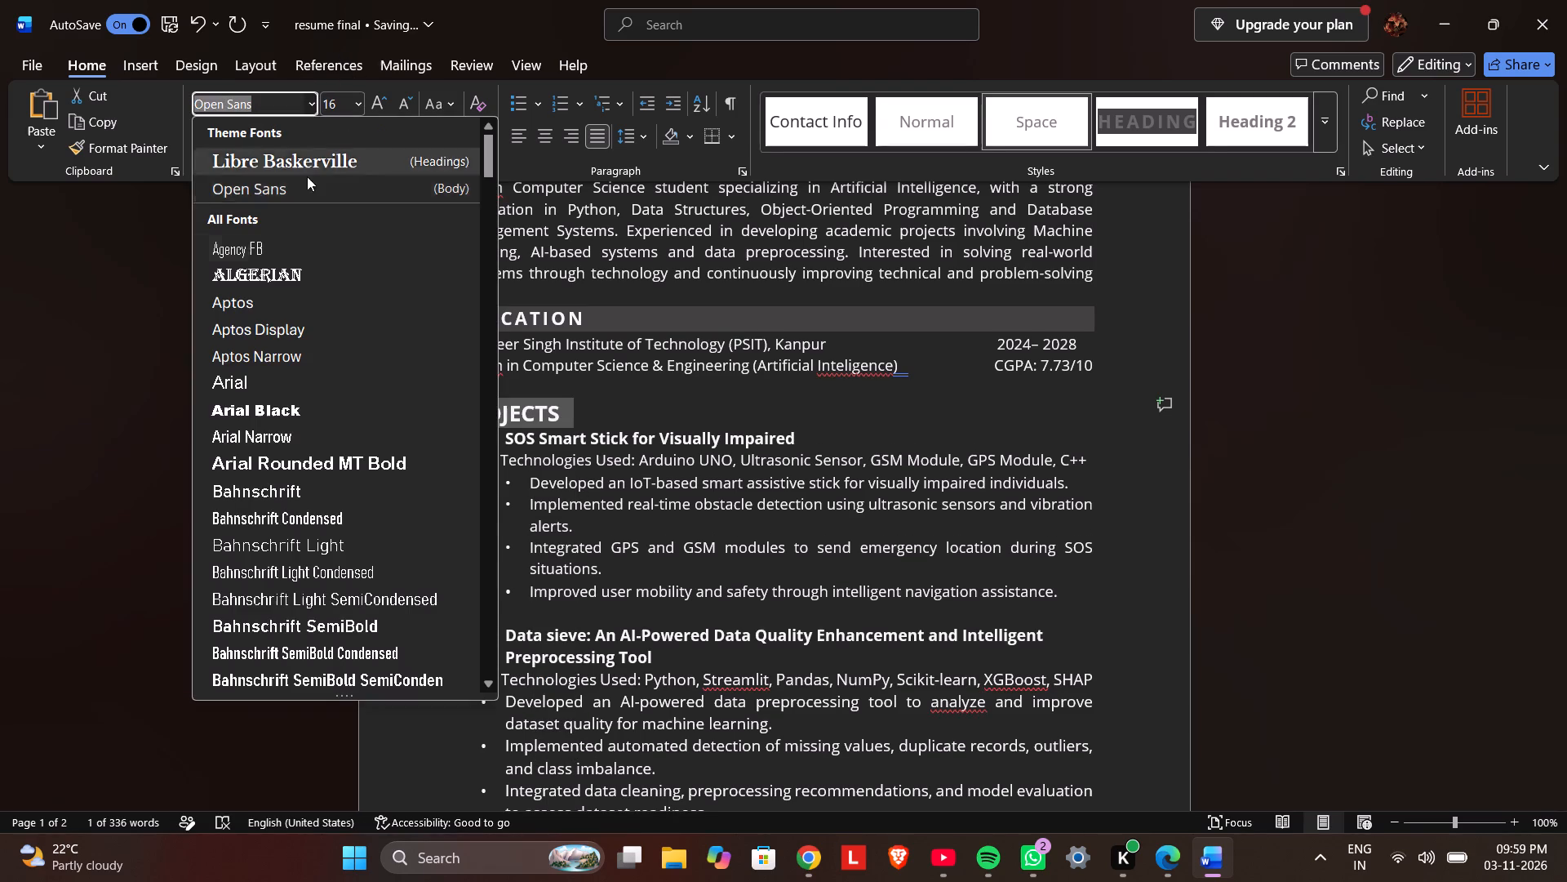
scroll(340, 496, "down", 4)
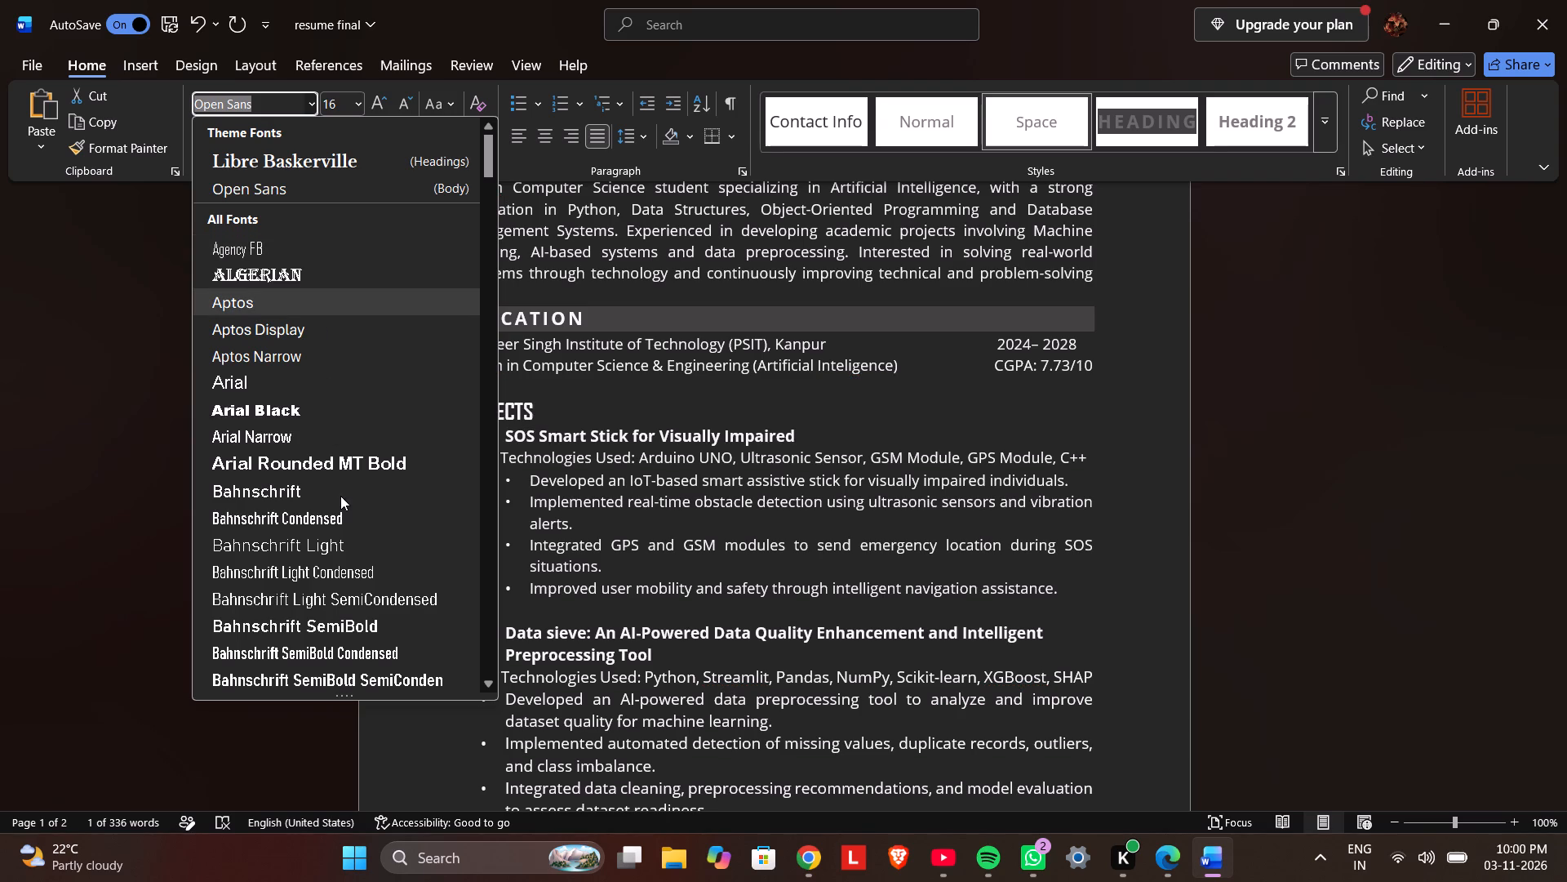
scroll(340, 496, "down", 17)
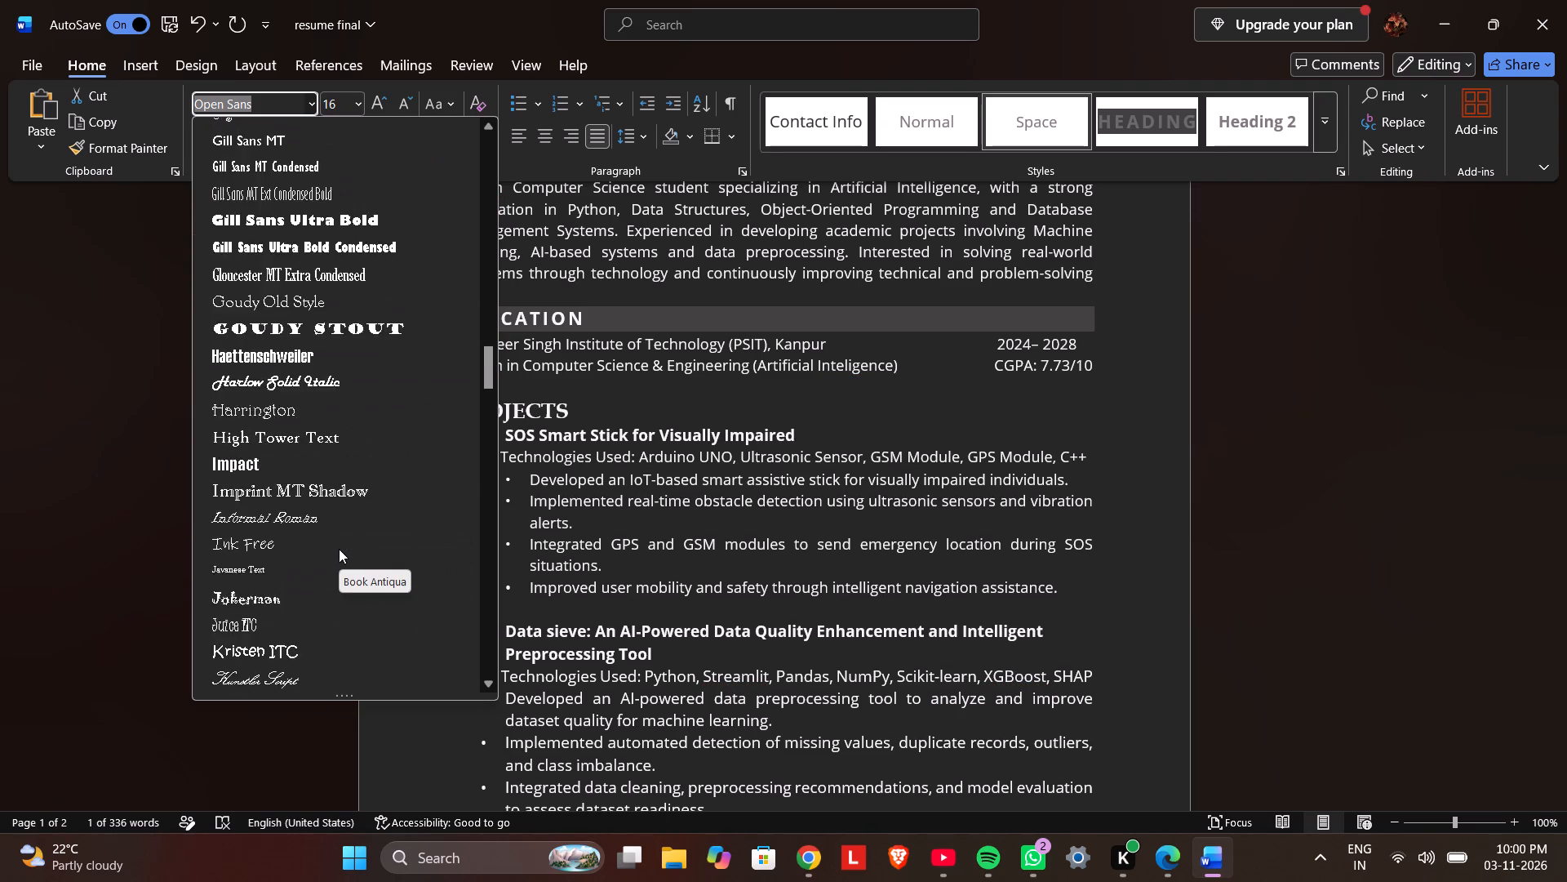
scroll(339, 549, "down", 1)
scroll(339, 549, "up", 20)
scroll(339, 549, "up", 5)
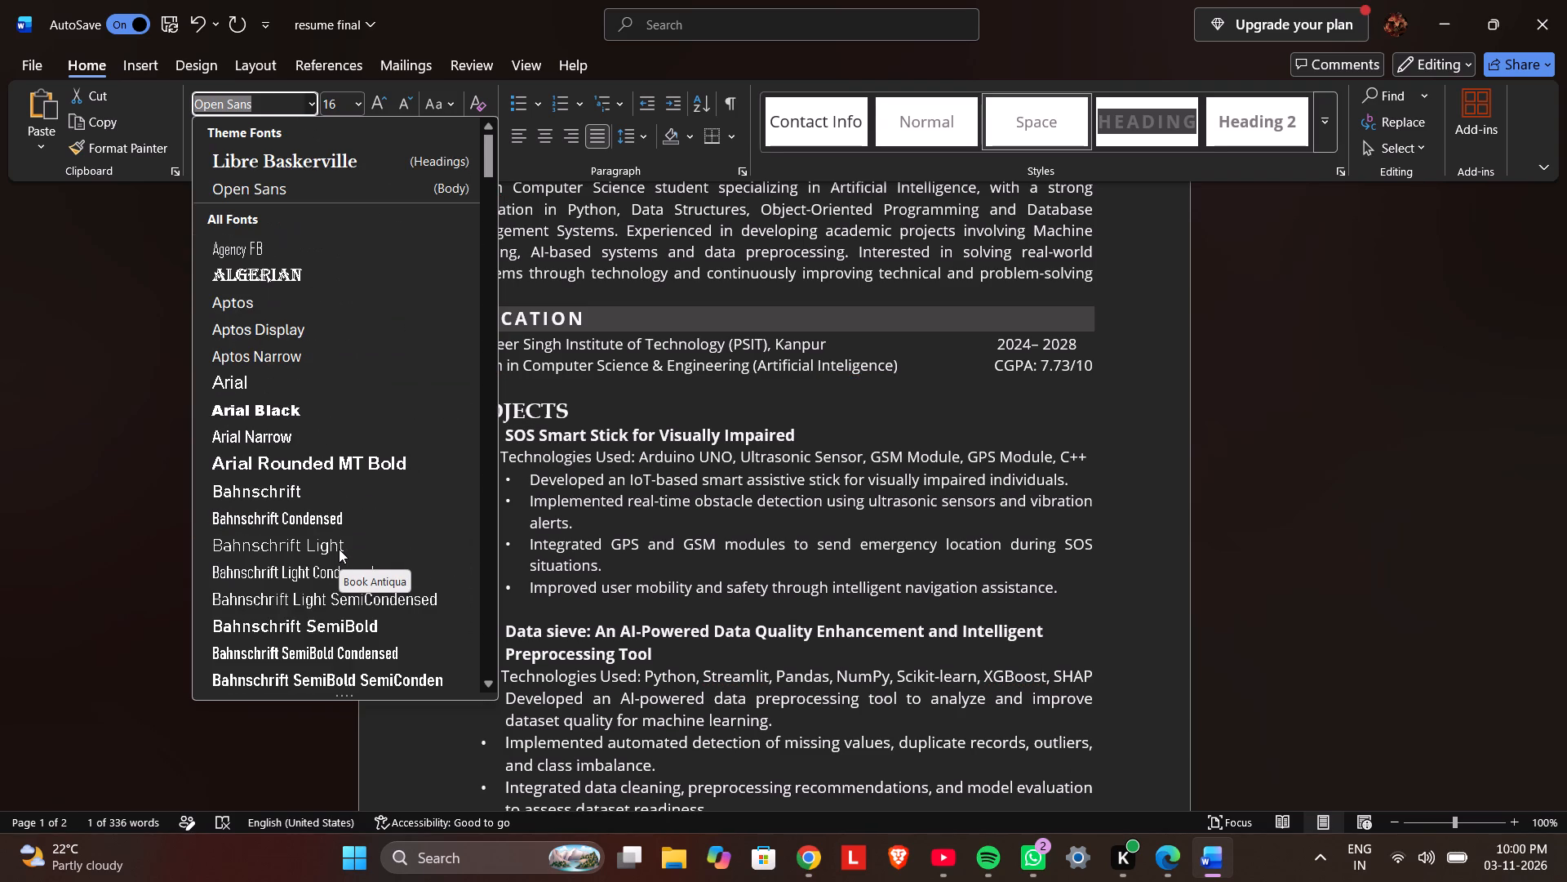
scroll(339, 549, "up", 1)
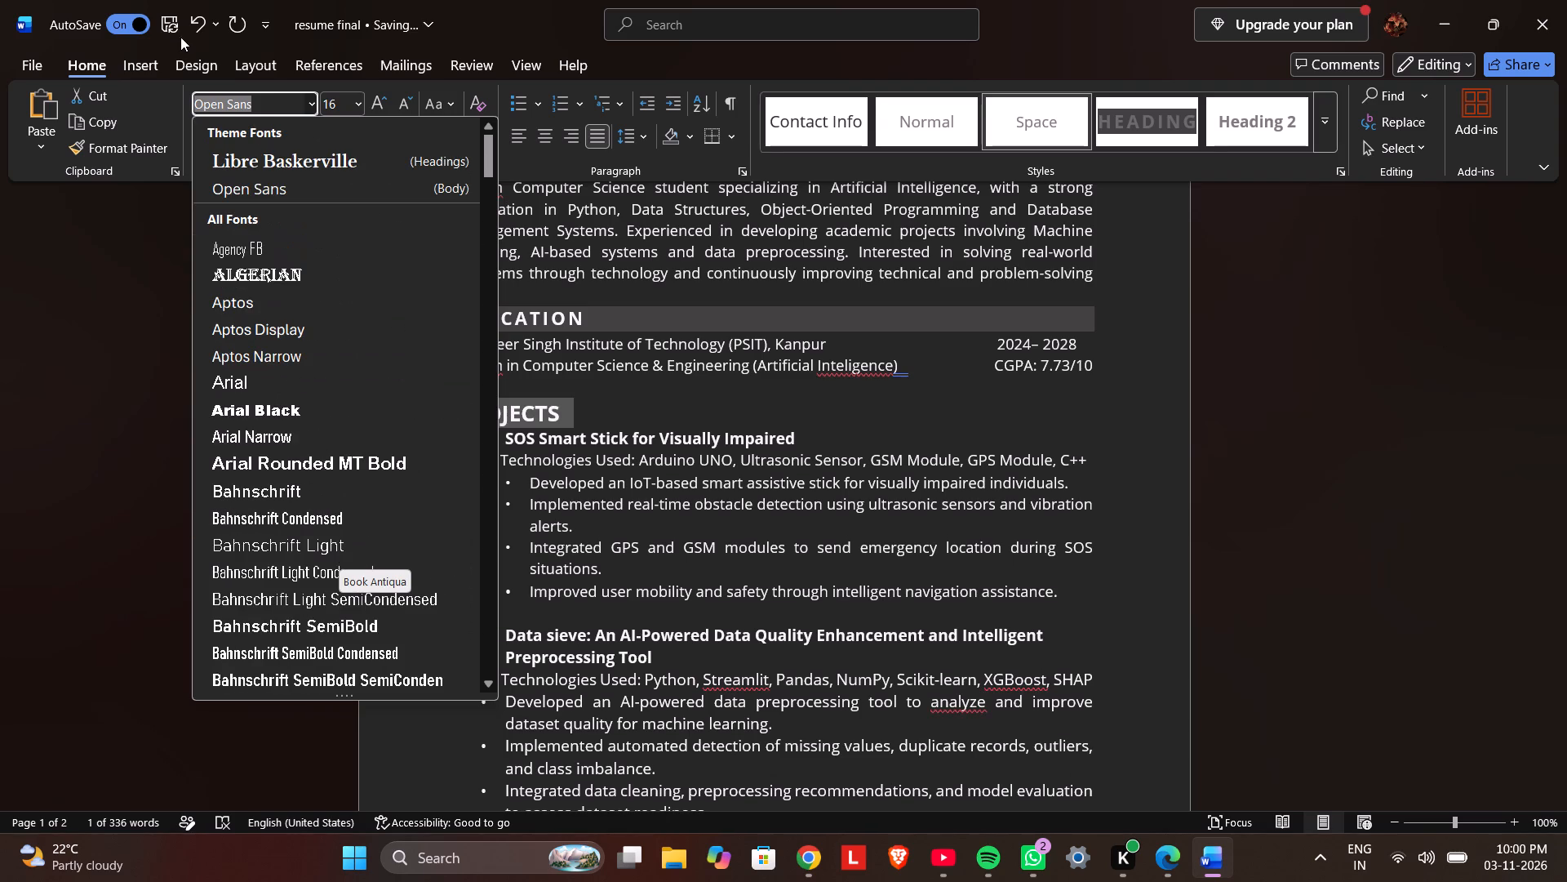
left_click(268, 99)
left_click_drag(268, 99, 188, 103)
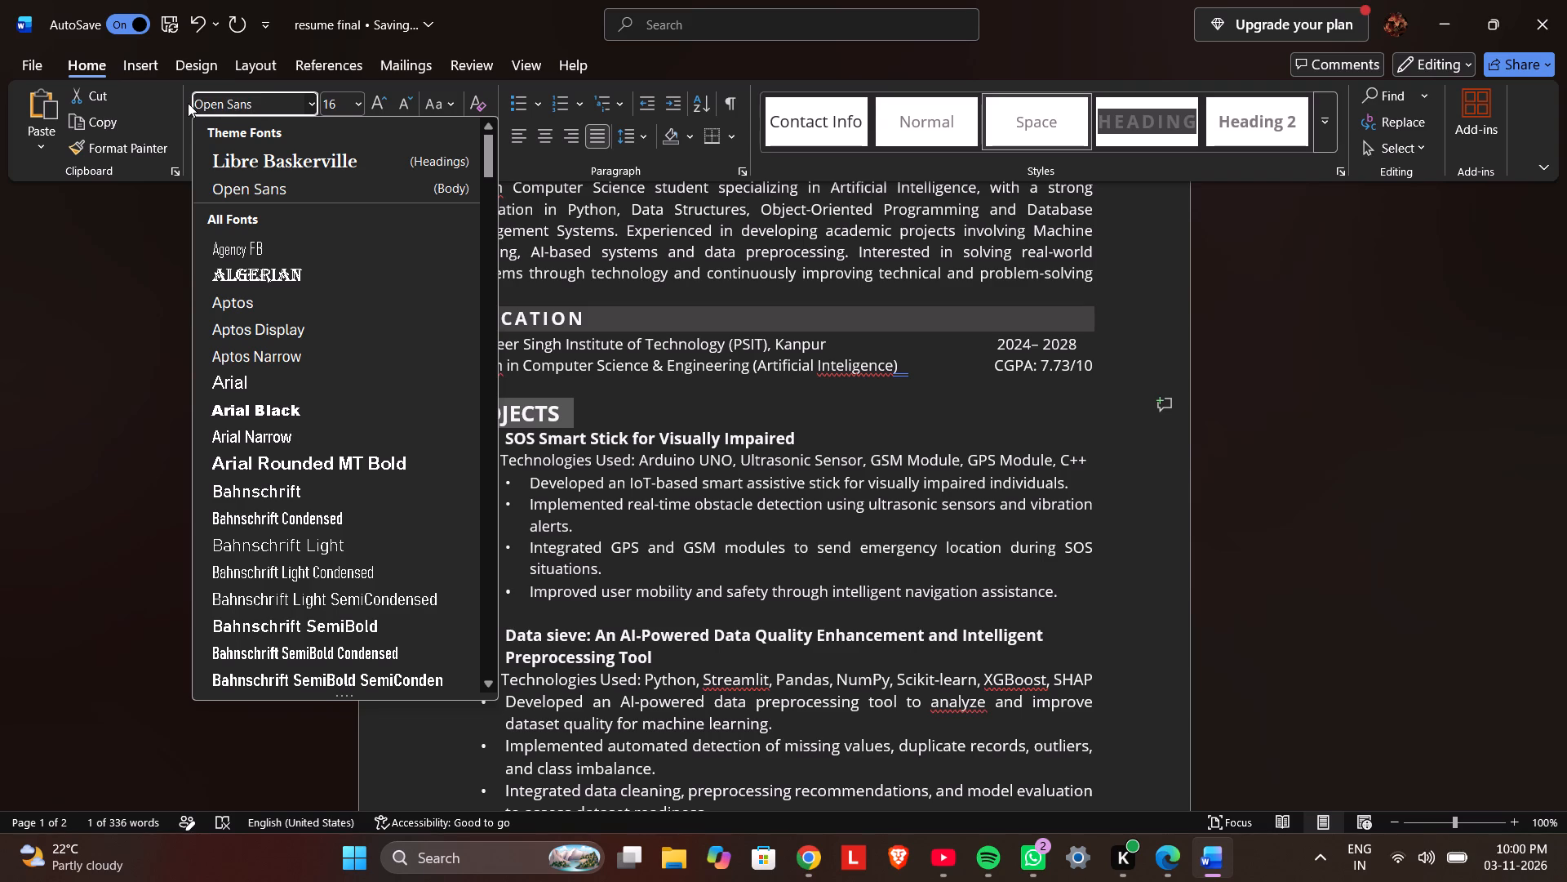
key("BackSpace")
key("BackSpace")
key("BackSpace")
key("BackSpace")
key("BackSpace")
key("BackSpace")
key("BackSpace")
key("BackSpace")
key("BackSpace")
key("BackSpace")
key("BackSpace")
key("BackSpace")
key("BackSpace")
key("BackSpace")
key("BackSpace")
key("BackSpace")
key("BackSpace")
key("BackSpace")
key("BackSpace")
key("BackSpace")
key("BackSpace")
key("BackSpace")
scroll(288, 337, "down", 4)
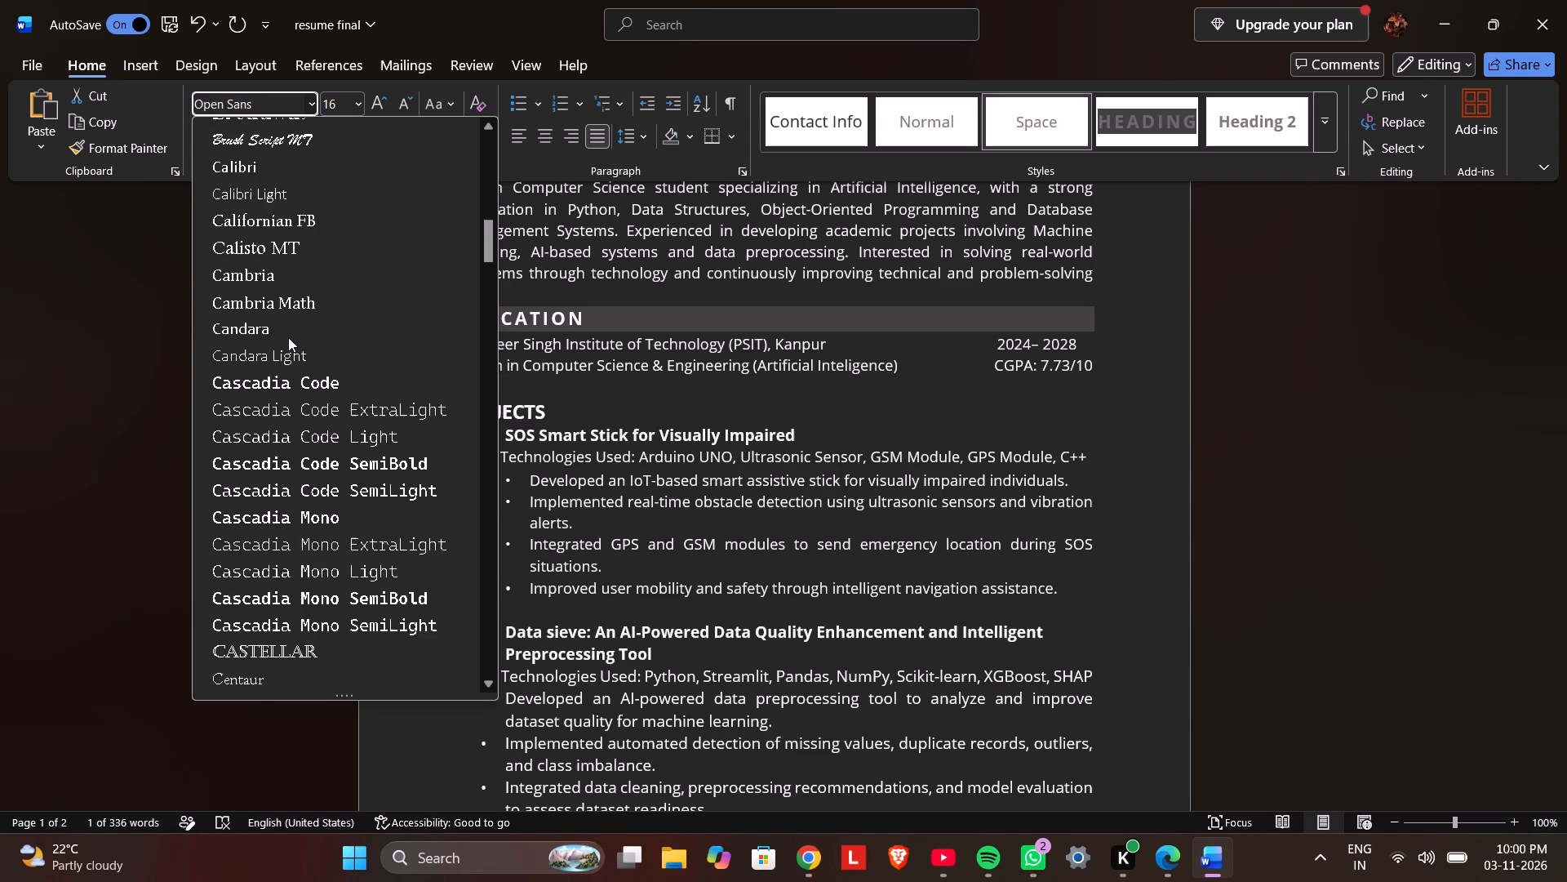
scroll(288, 337, "down", 5)
scroll(324, 537, "down", 12)
scroll(324, 537, "down", 9)
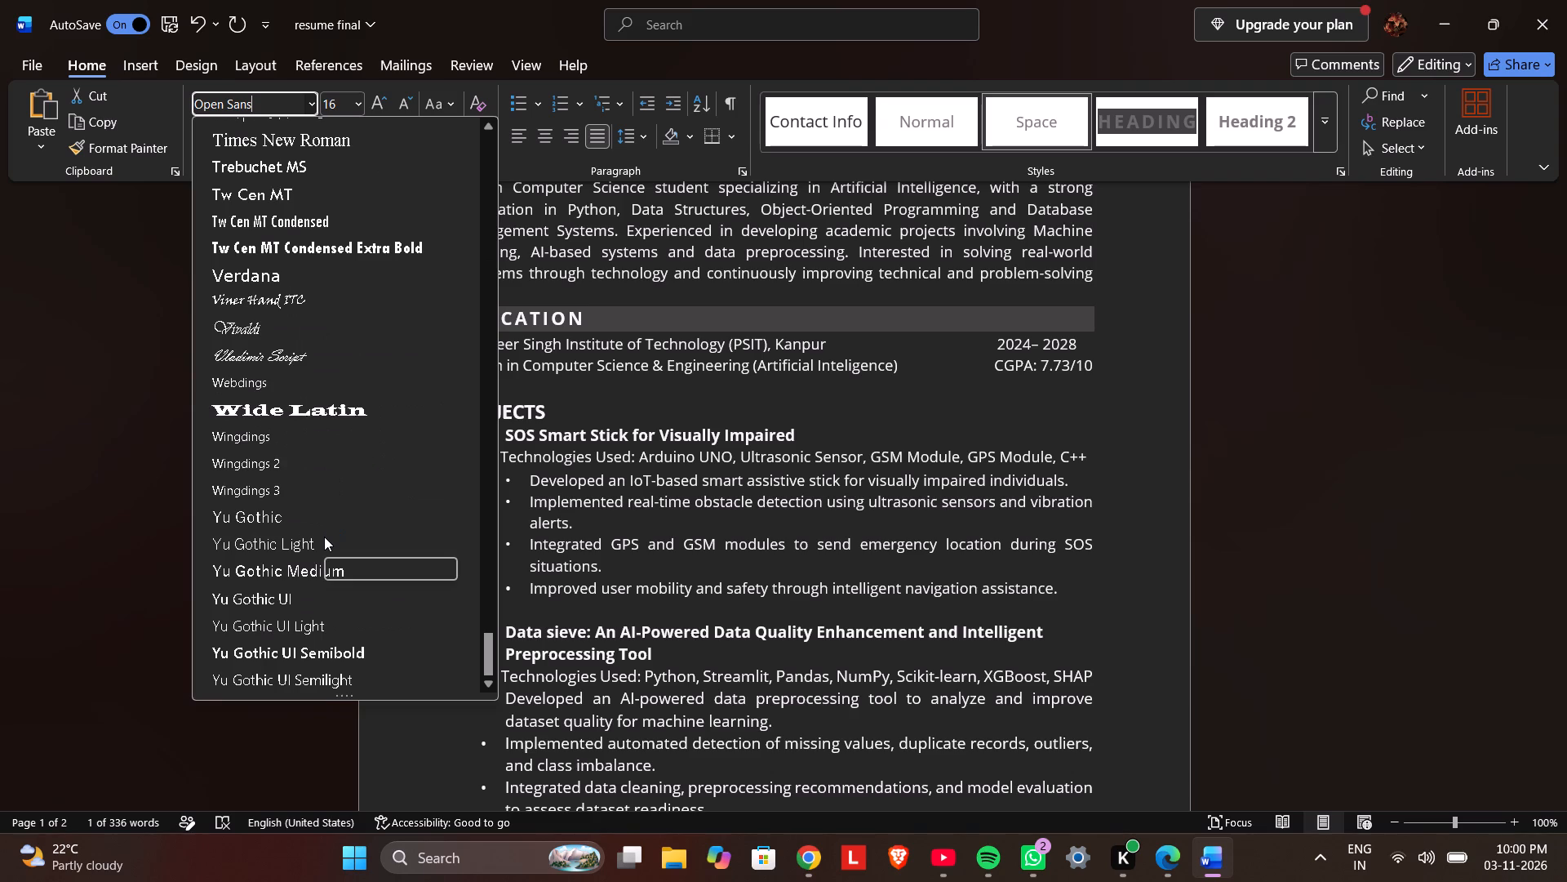
scroll(324, 537, "down", 1)
scroll(324, 537, "up", 3)
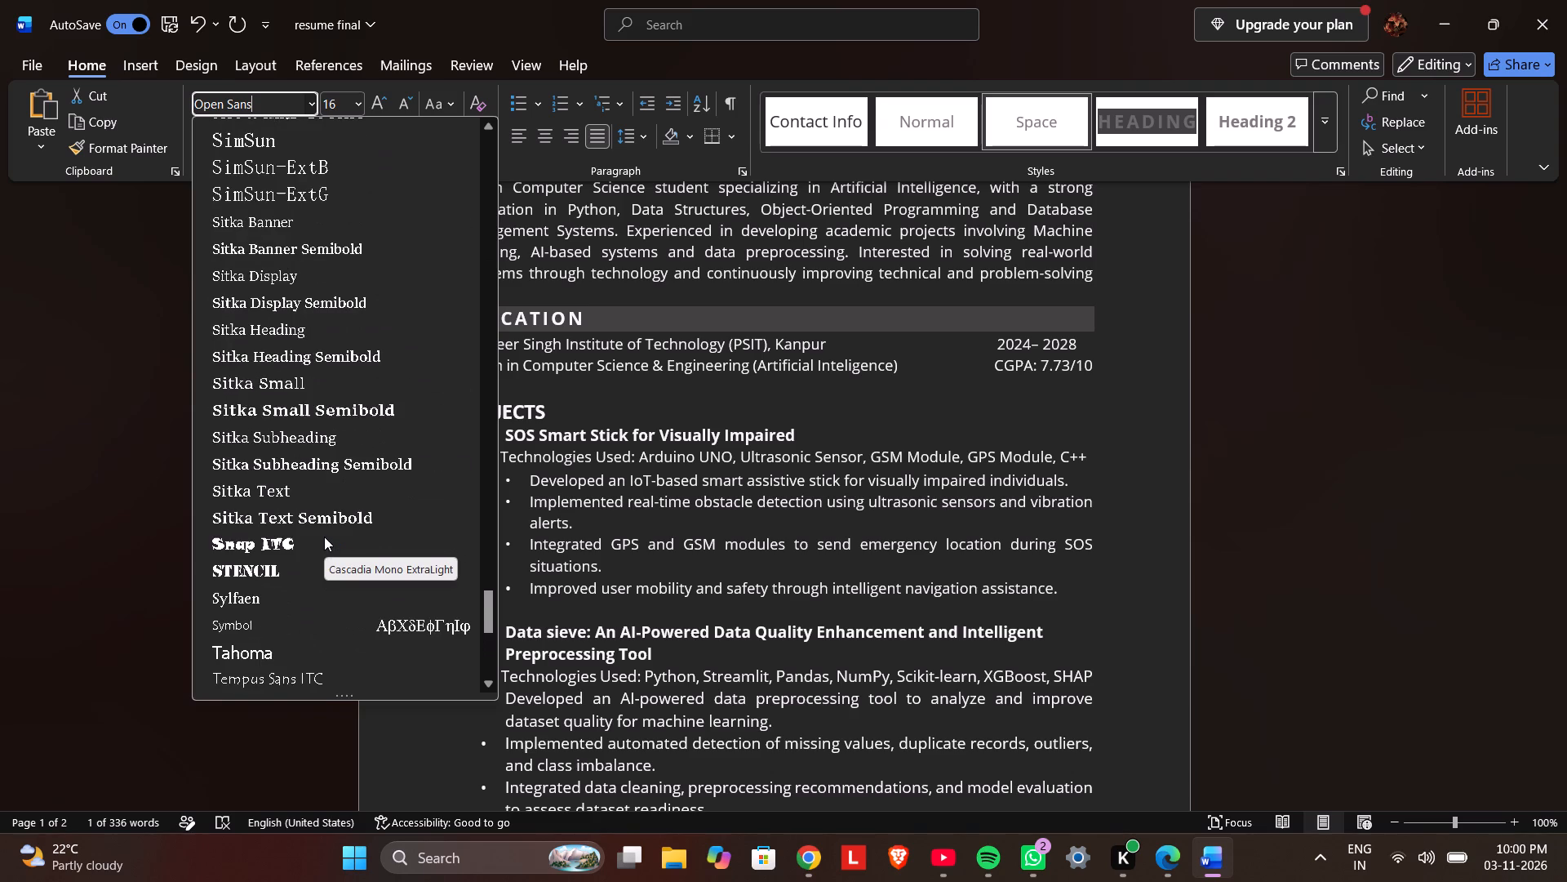
scroll(324, 537, "down", 1)
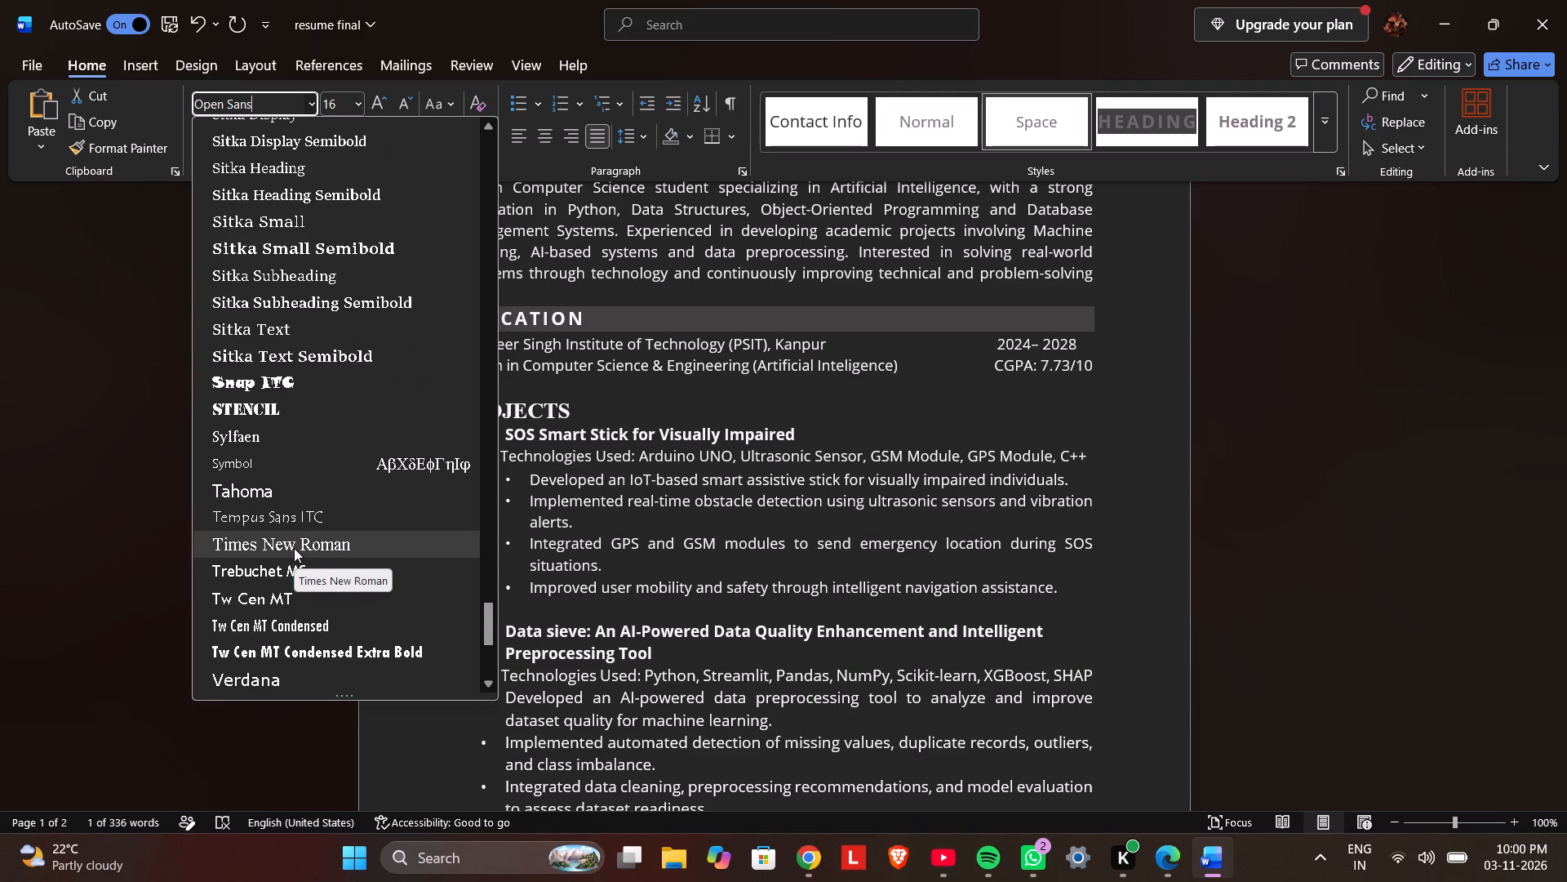
left_click(294, 548)
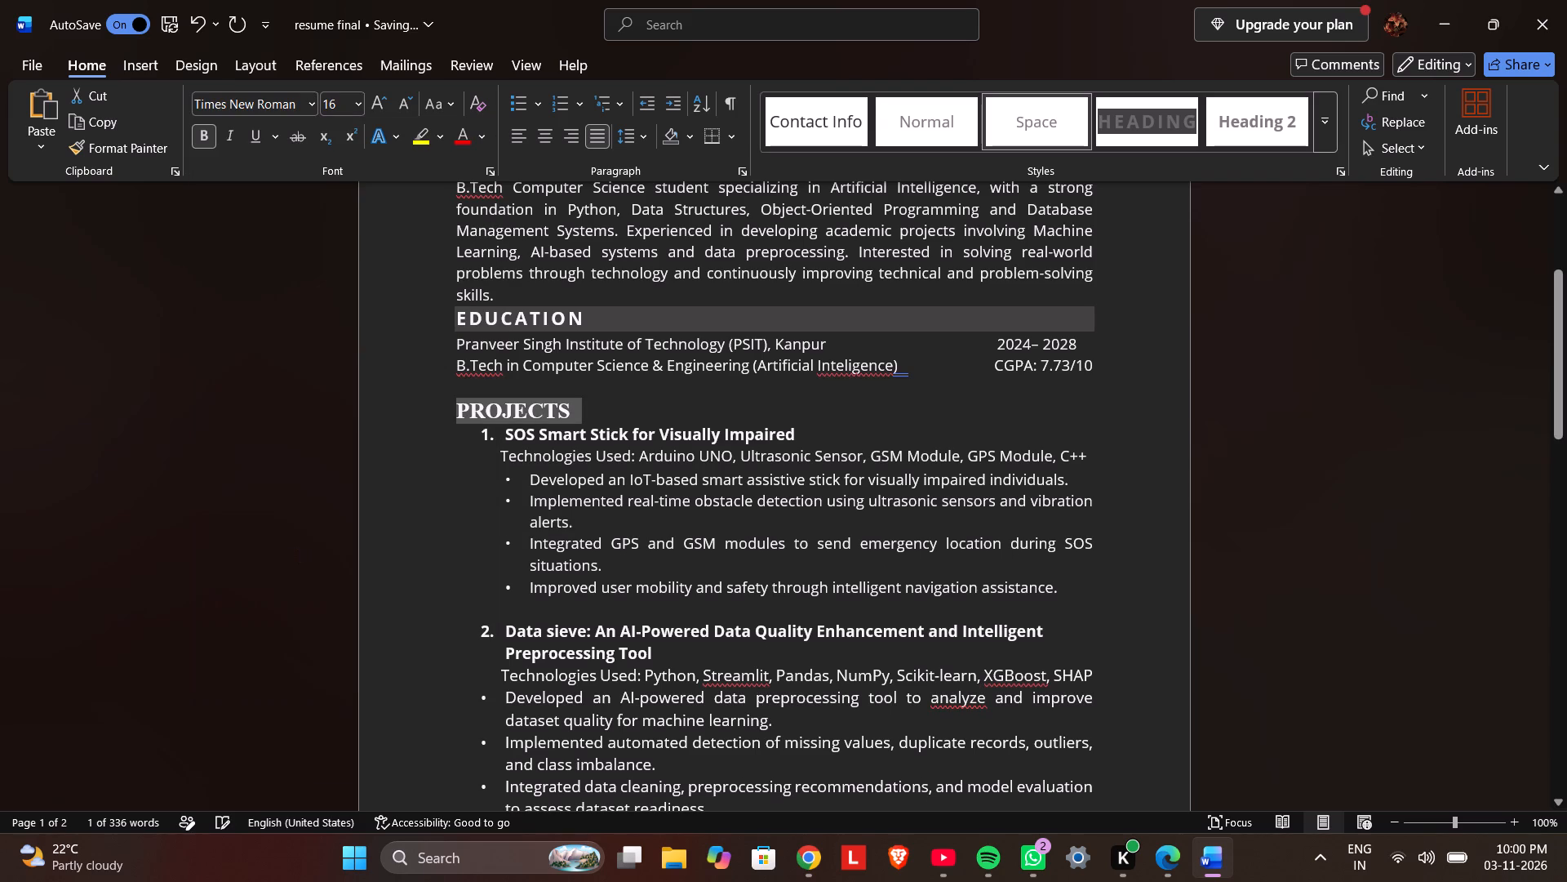
left_click(621, 403)
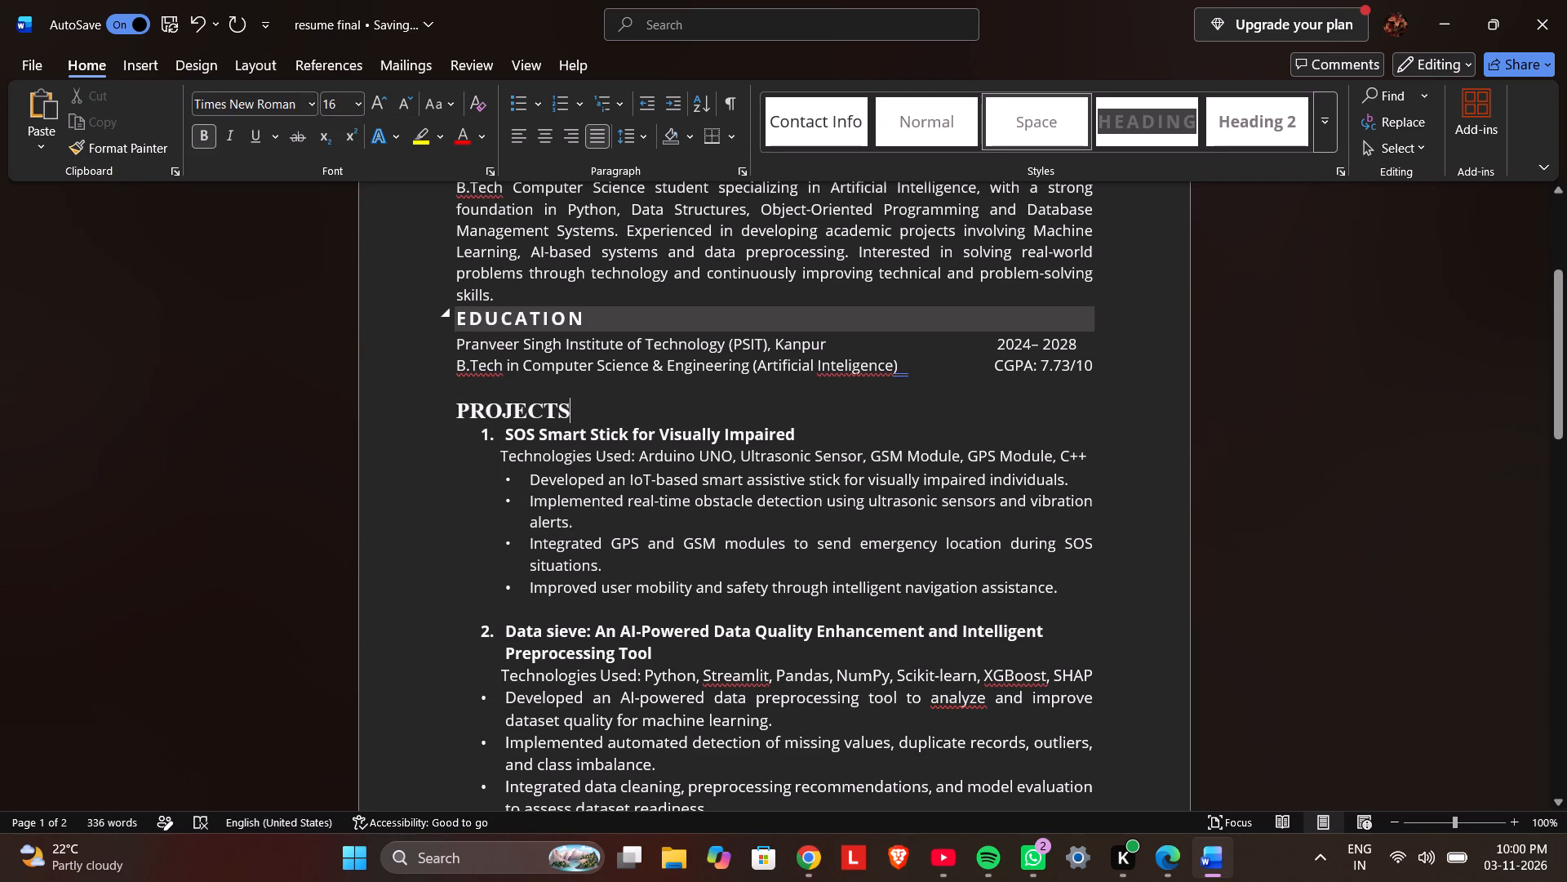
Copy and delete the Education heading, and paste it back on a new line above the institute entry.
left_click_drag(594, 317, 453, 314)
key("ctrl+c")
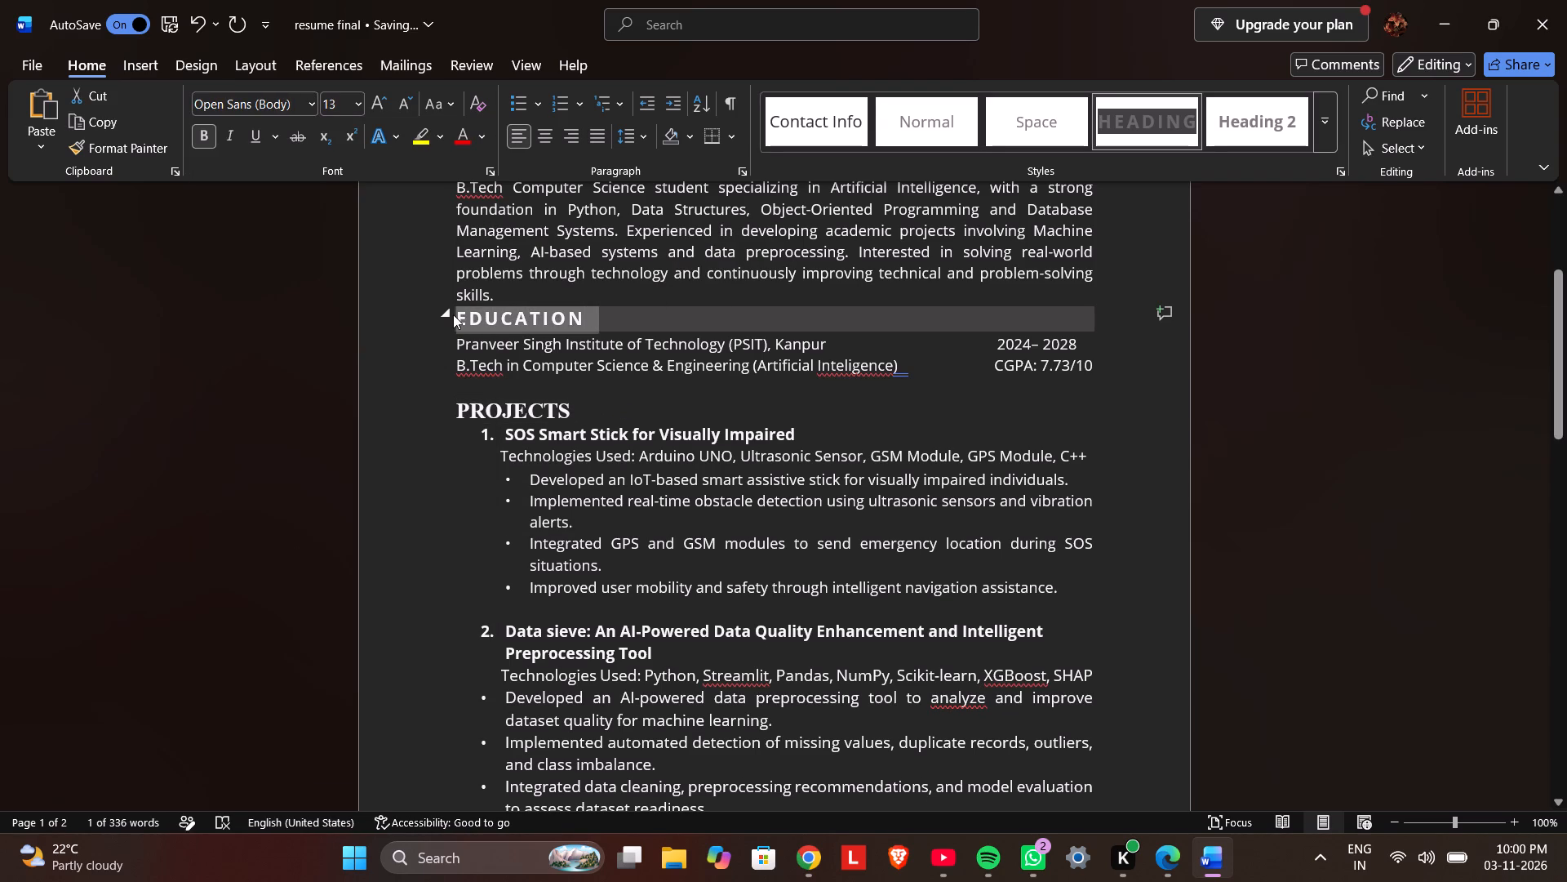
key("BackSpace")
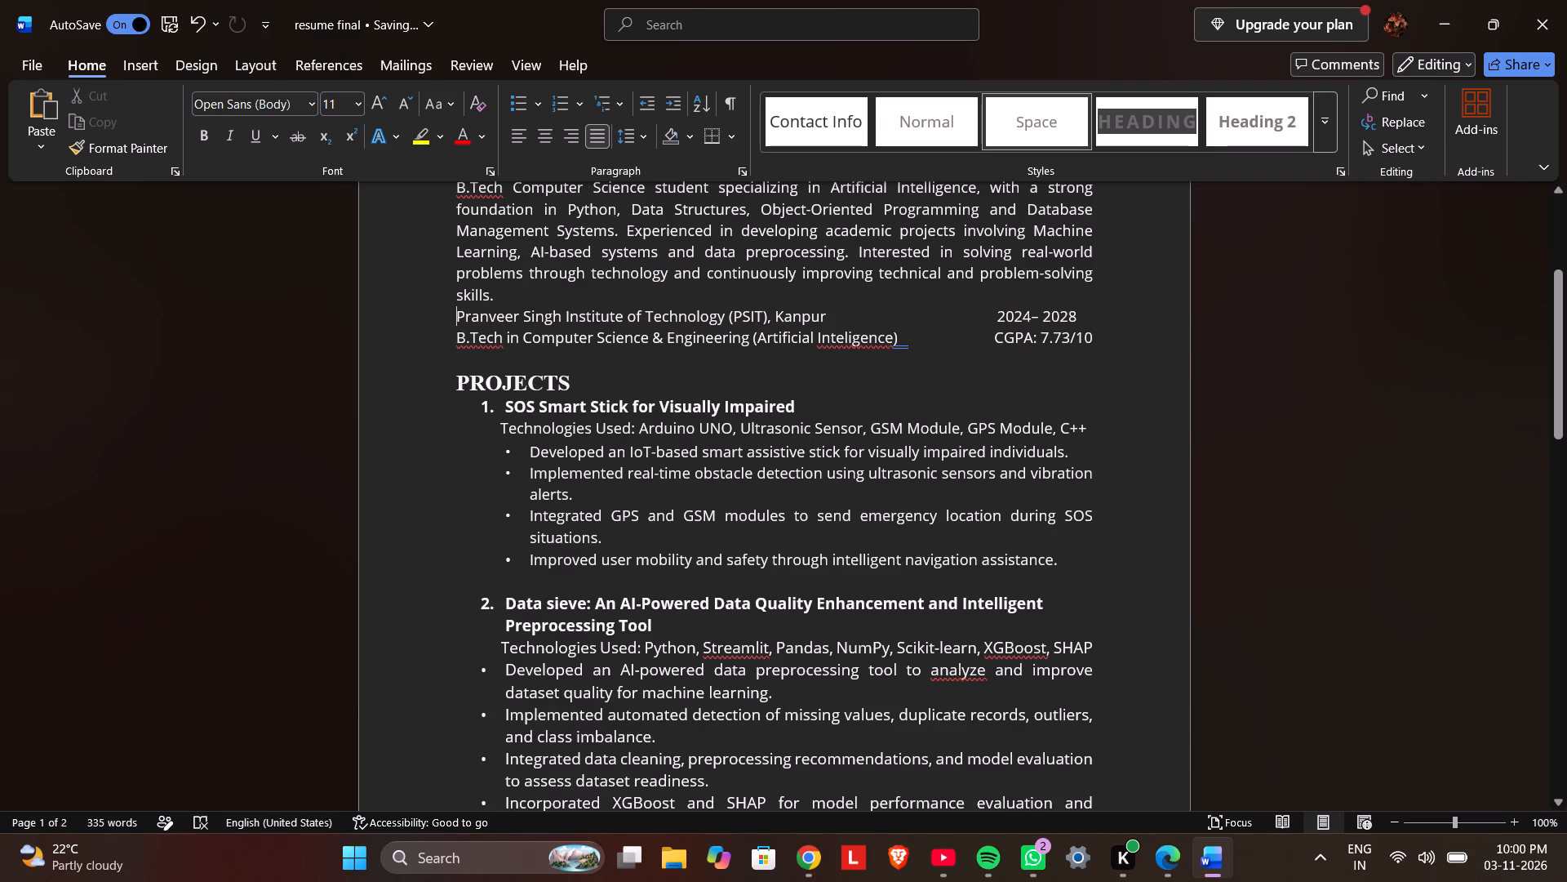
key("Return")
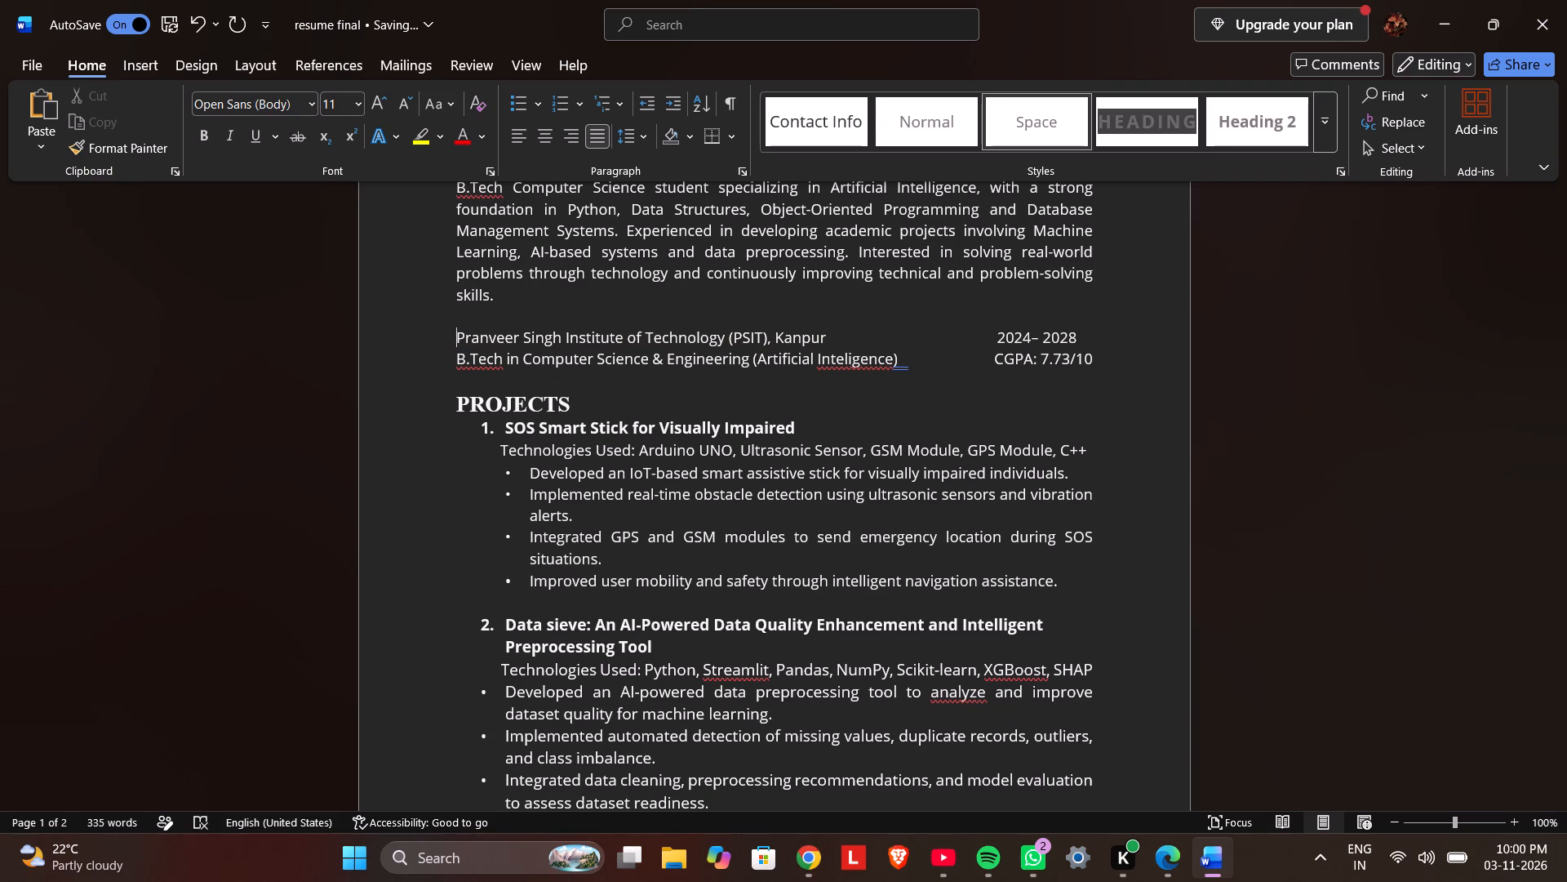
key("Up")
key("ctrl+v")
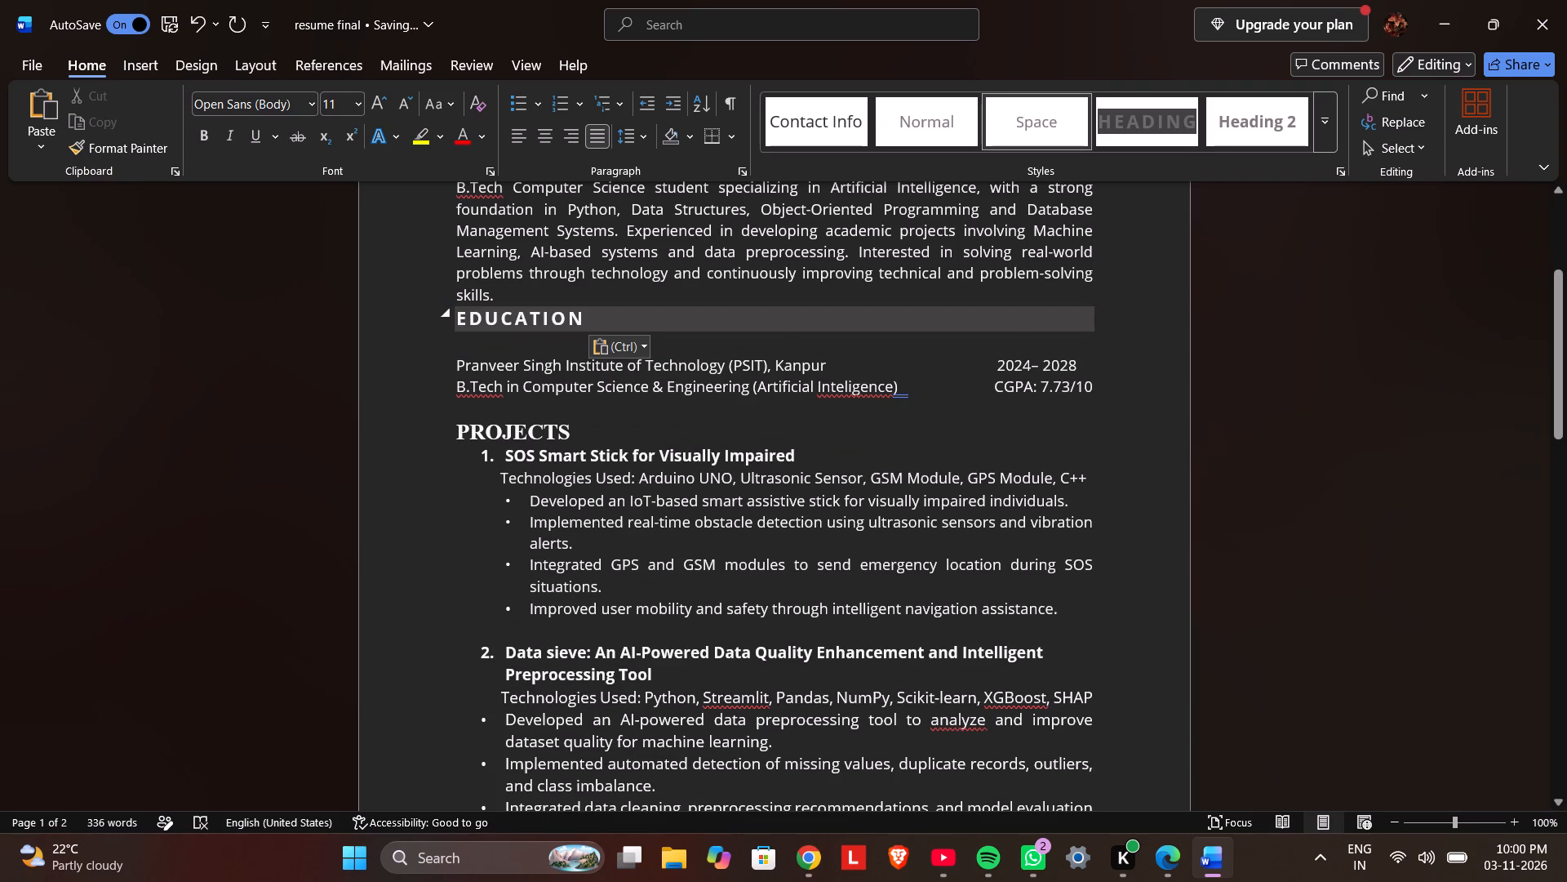
Delete the shaded Education heading and type "EDICATION" as plain text on a new line above the institute entry.
key("ctrl+BackSpace")
key("BackSpace")
key("BackSpace")
key("BackSpace")
key("BackSpace")
key("BackSpace")
key("BackSpace")
key("BackSpace")
key("BackSpace")
key("BackSpace")
key("BackSpace")
key("BackSpace")
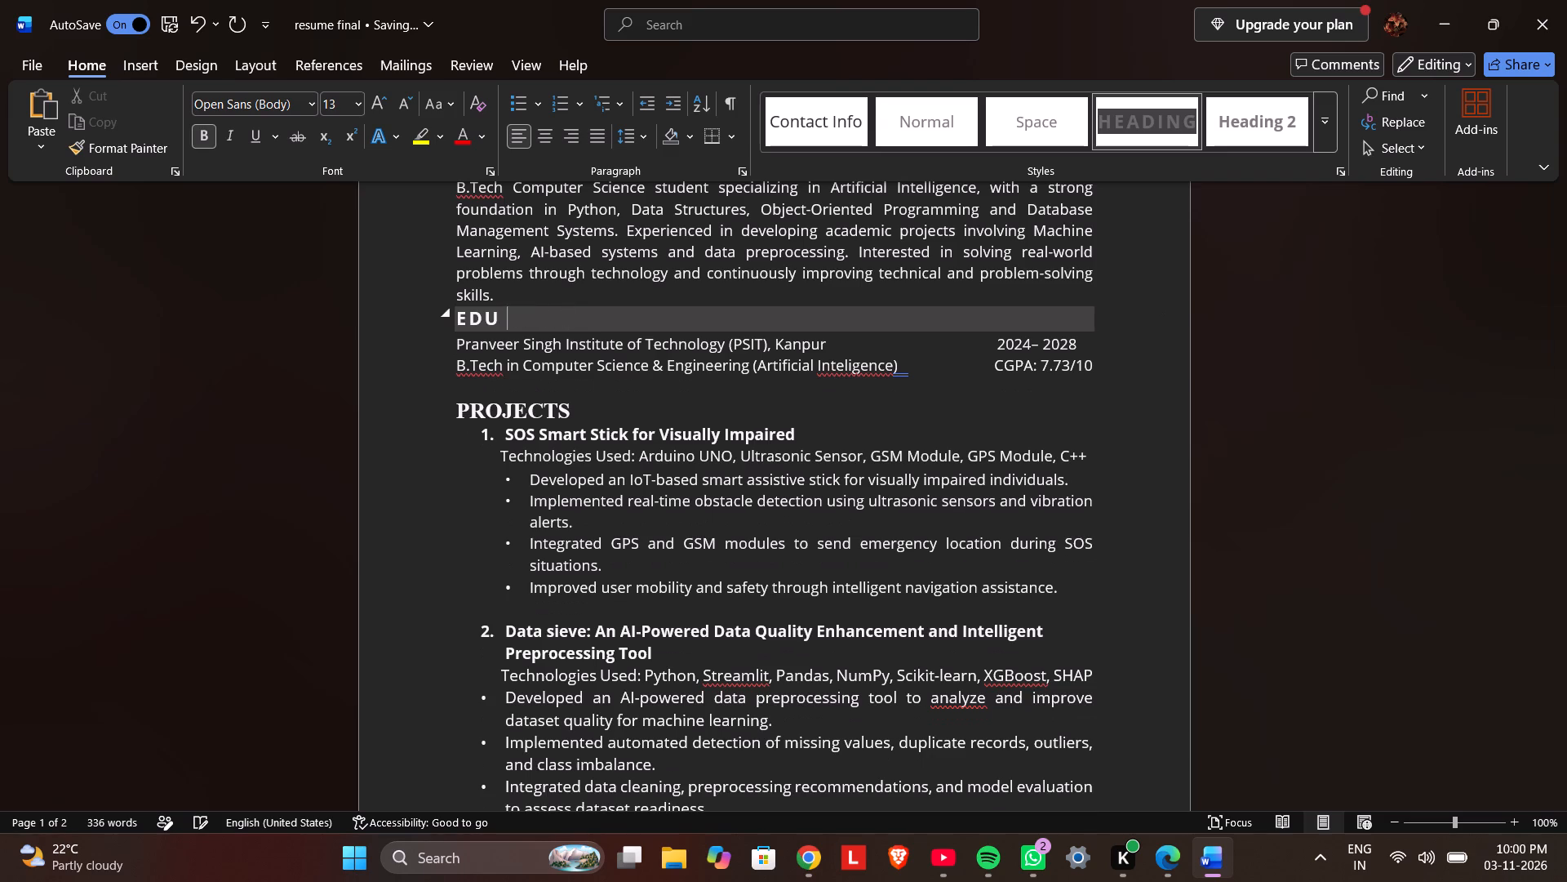
key("Return")
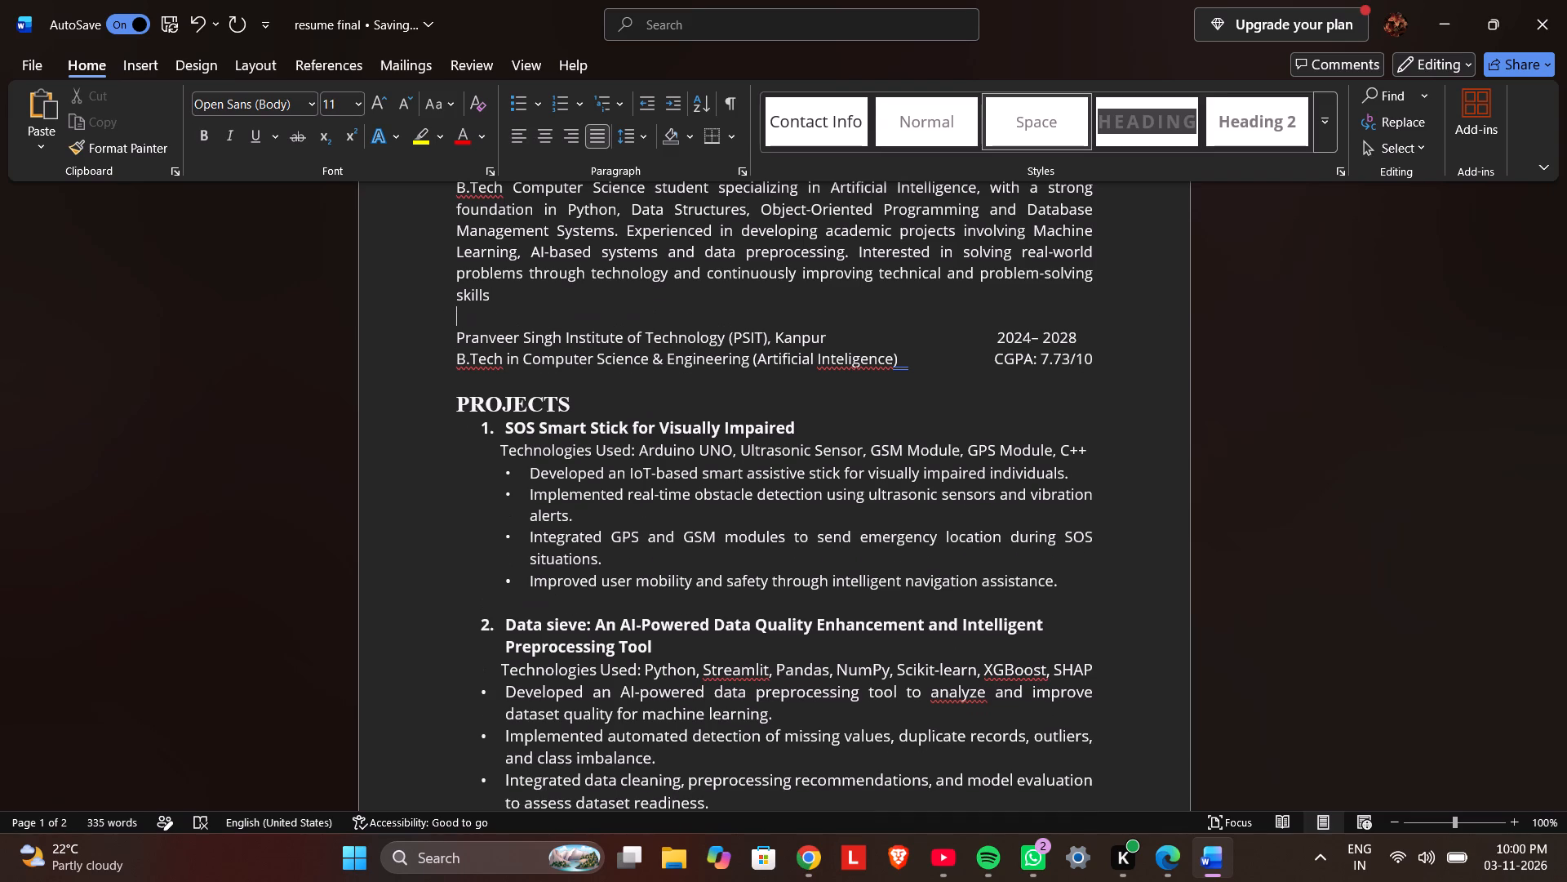
type("ED")
type("ICATION")
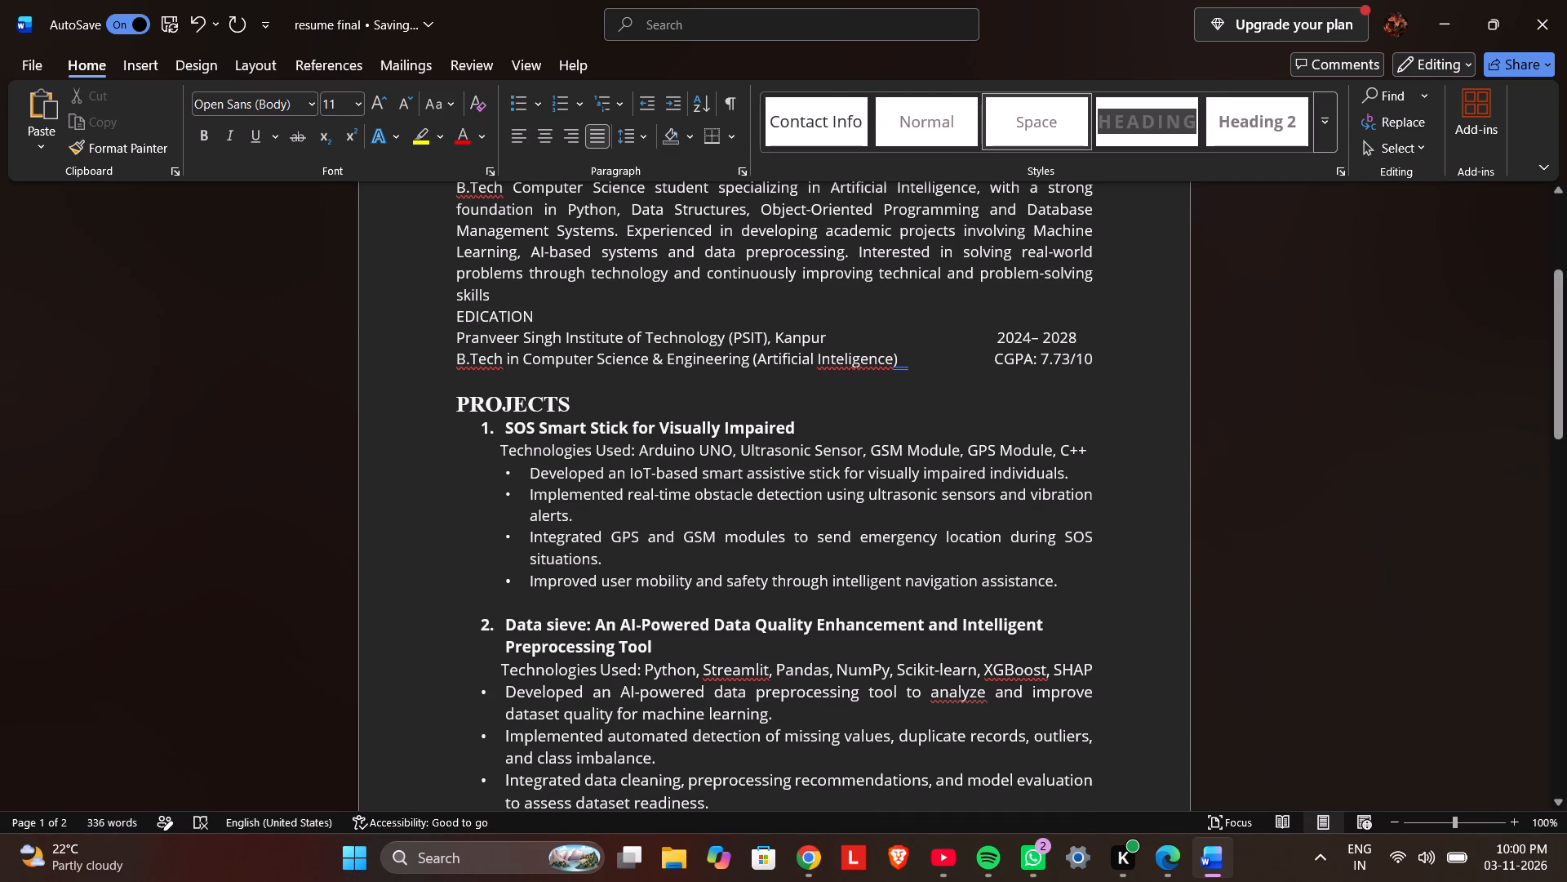
Format the retyped "EDICATION" heading as bold Times New Roman with font size 16.
left_click_drag(548, 318, 455, 312)
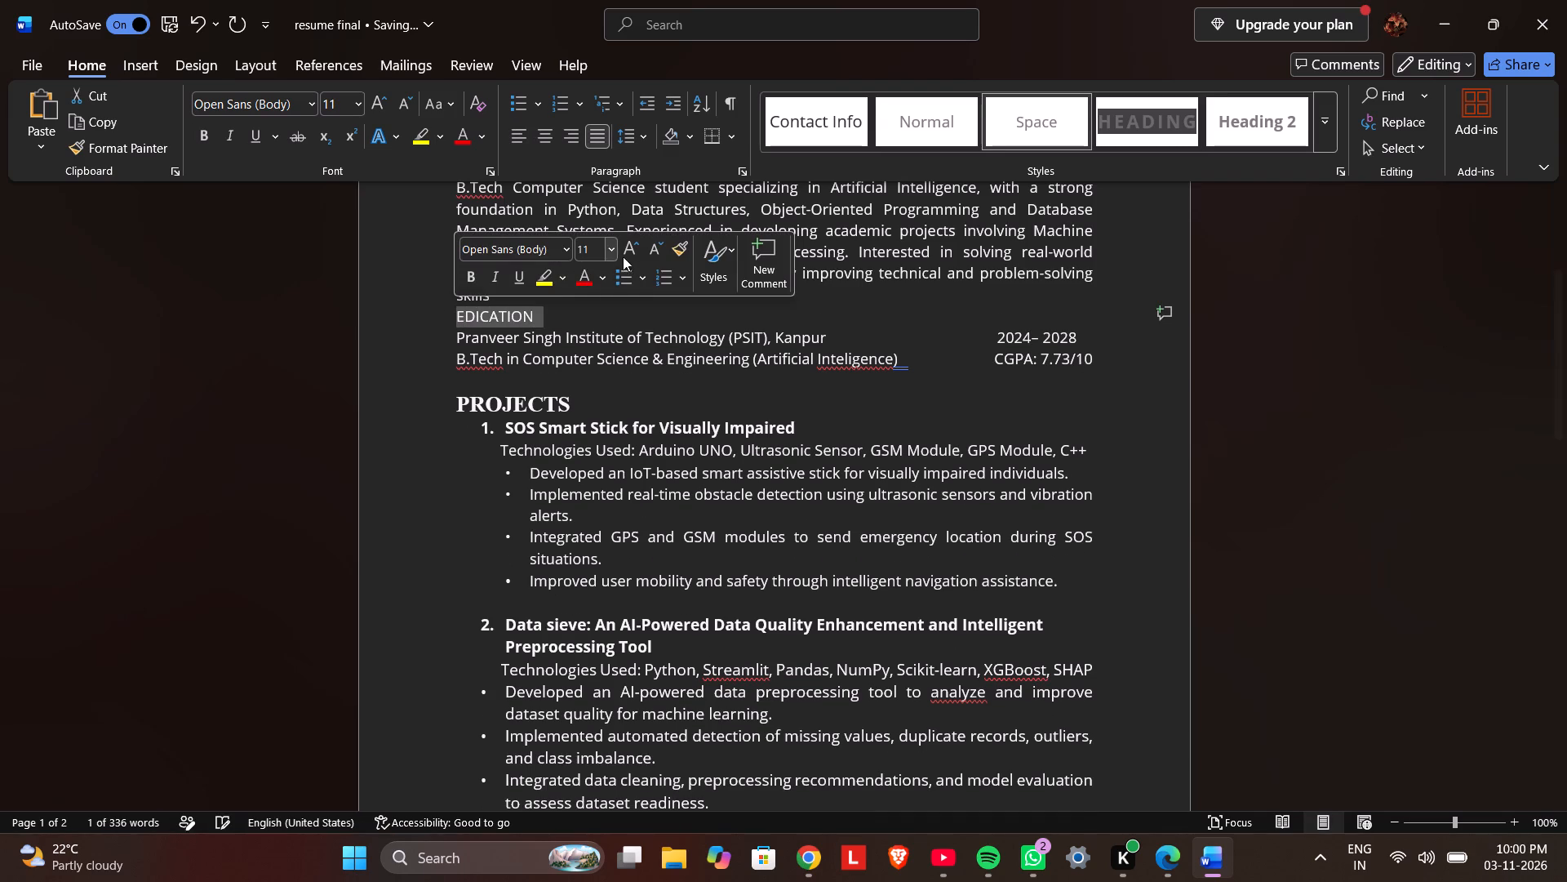
left_click_drag(612, 250, 613, 370)
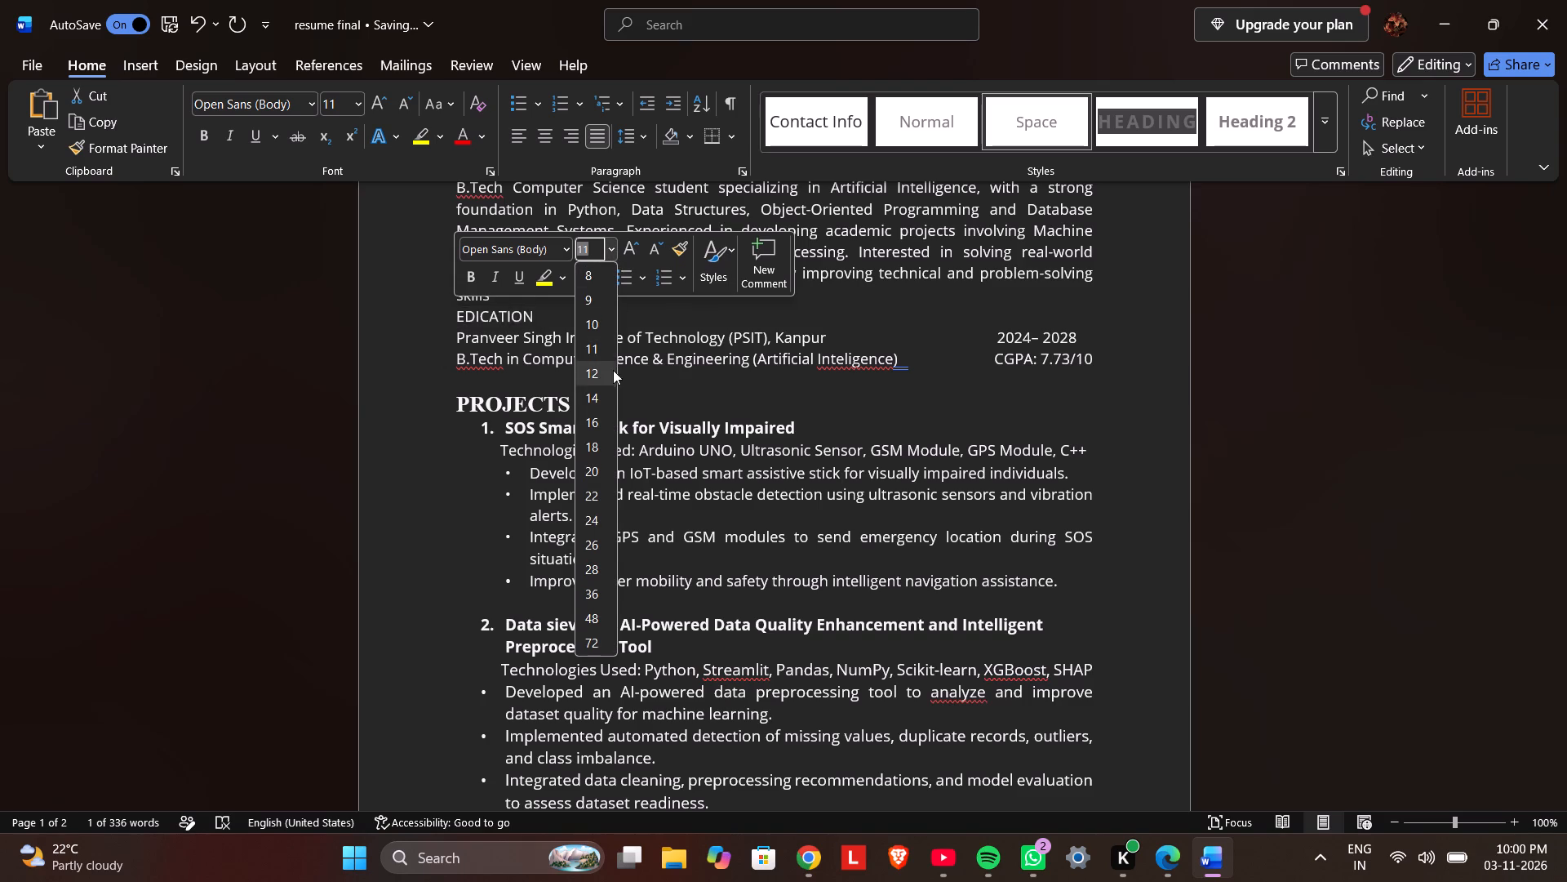
left_click_drag(613, 370, 603, 415)
left_click(603, 415)
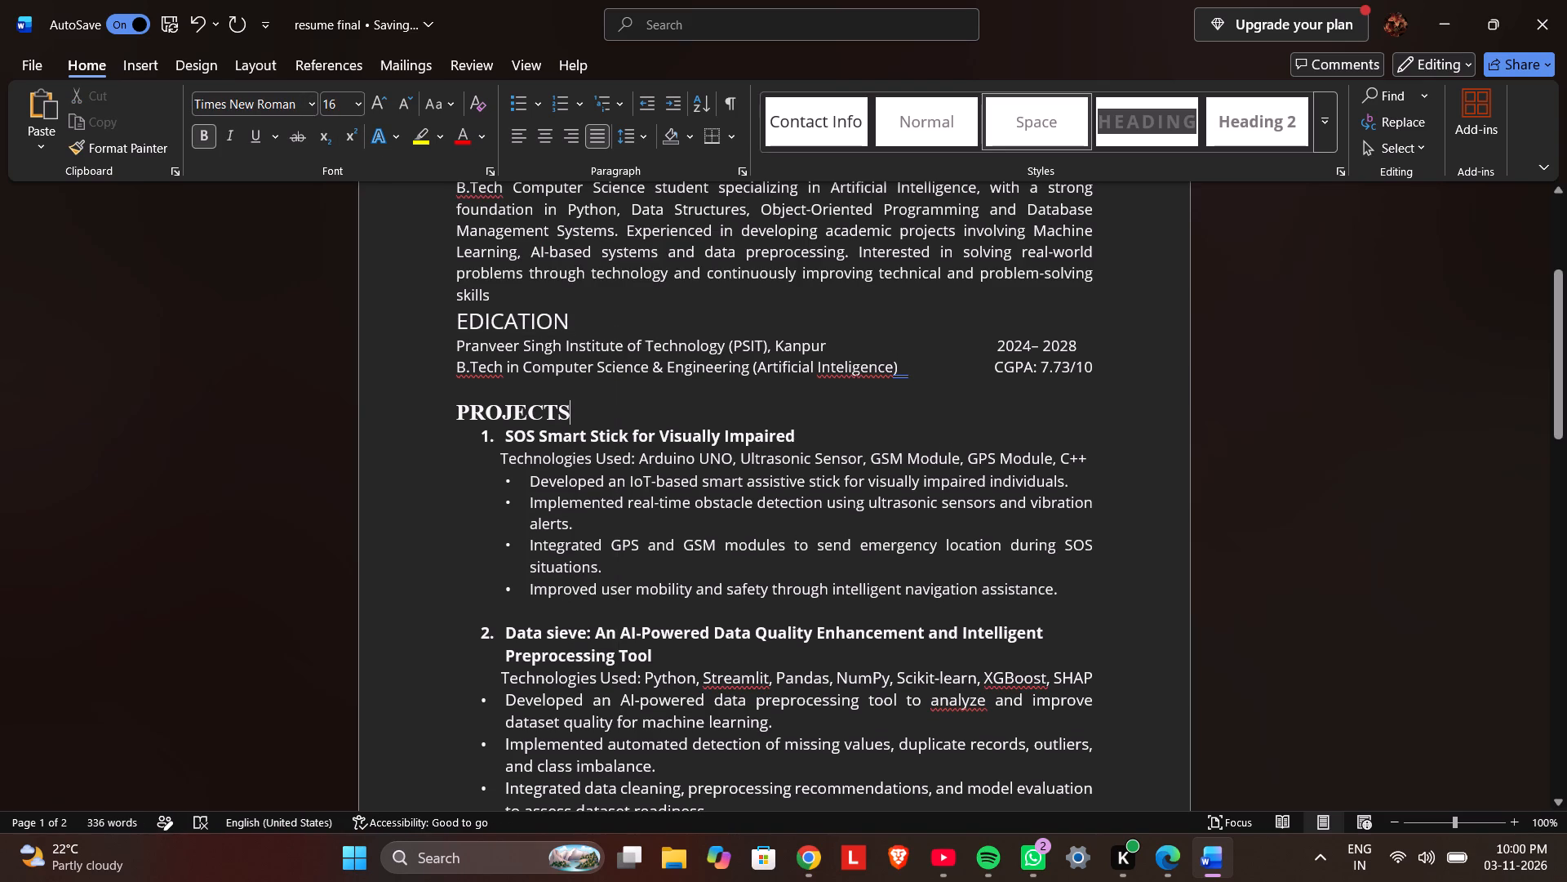
left_click_drag(585, 320, 441, 317)
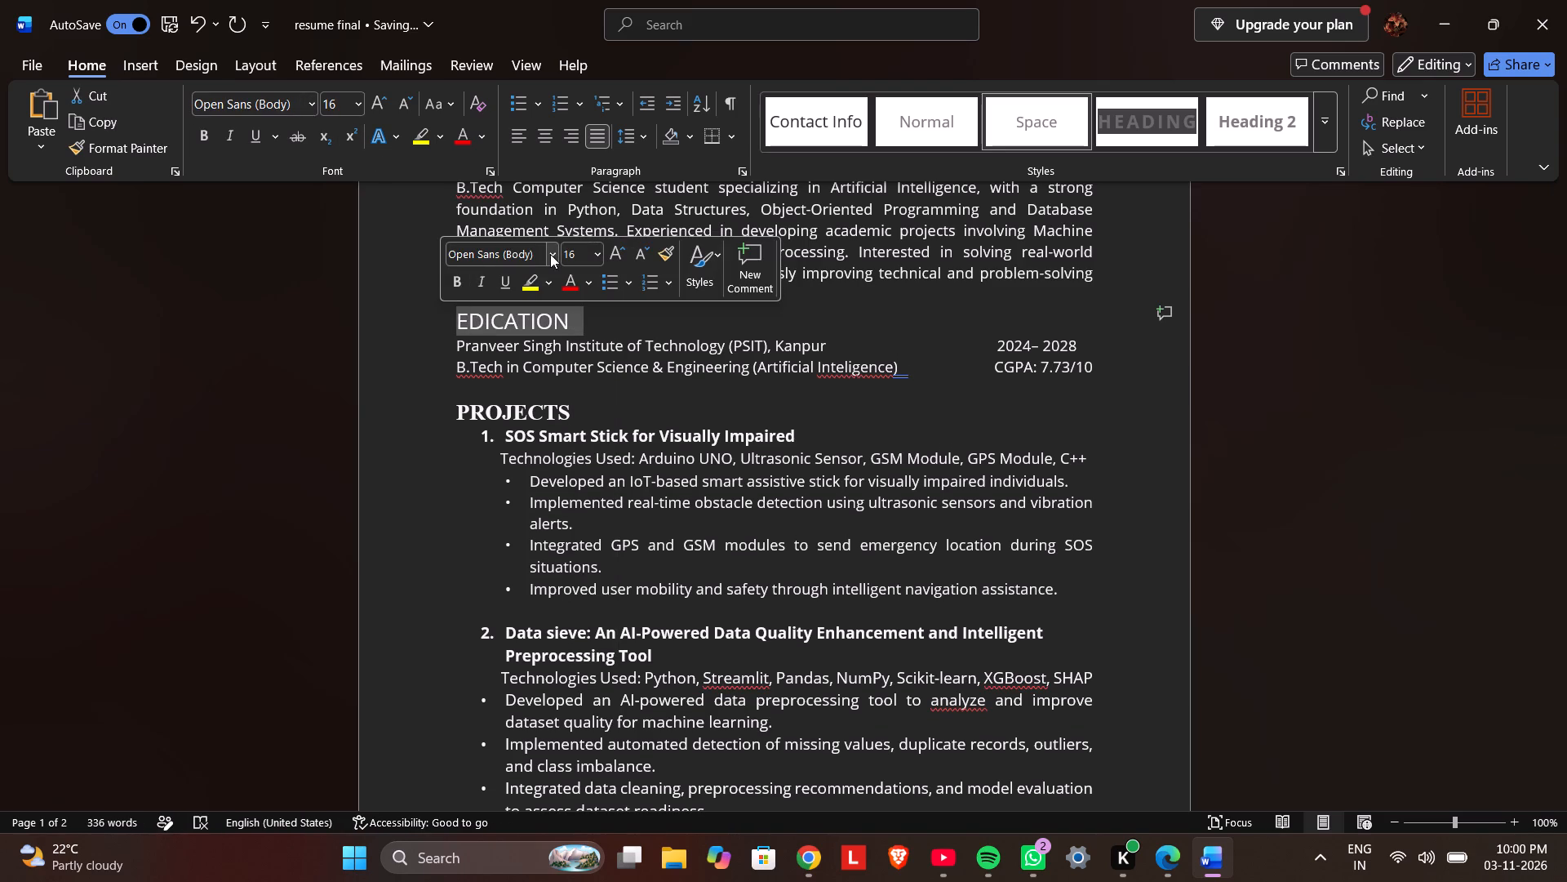
left_click(550, 254)
left_click(566, 396)
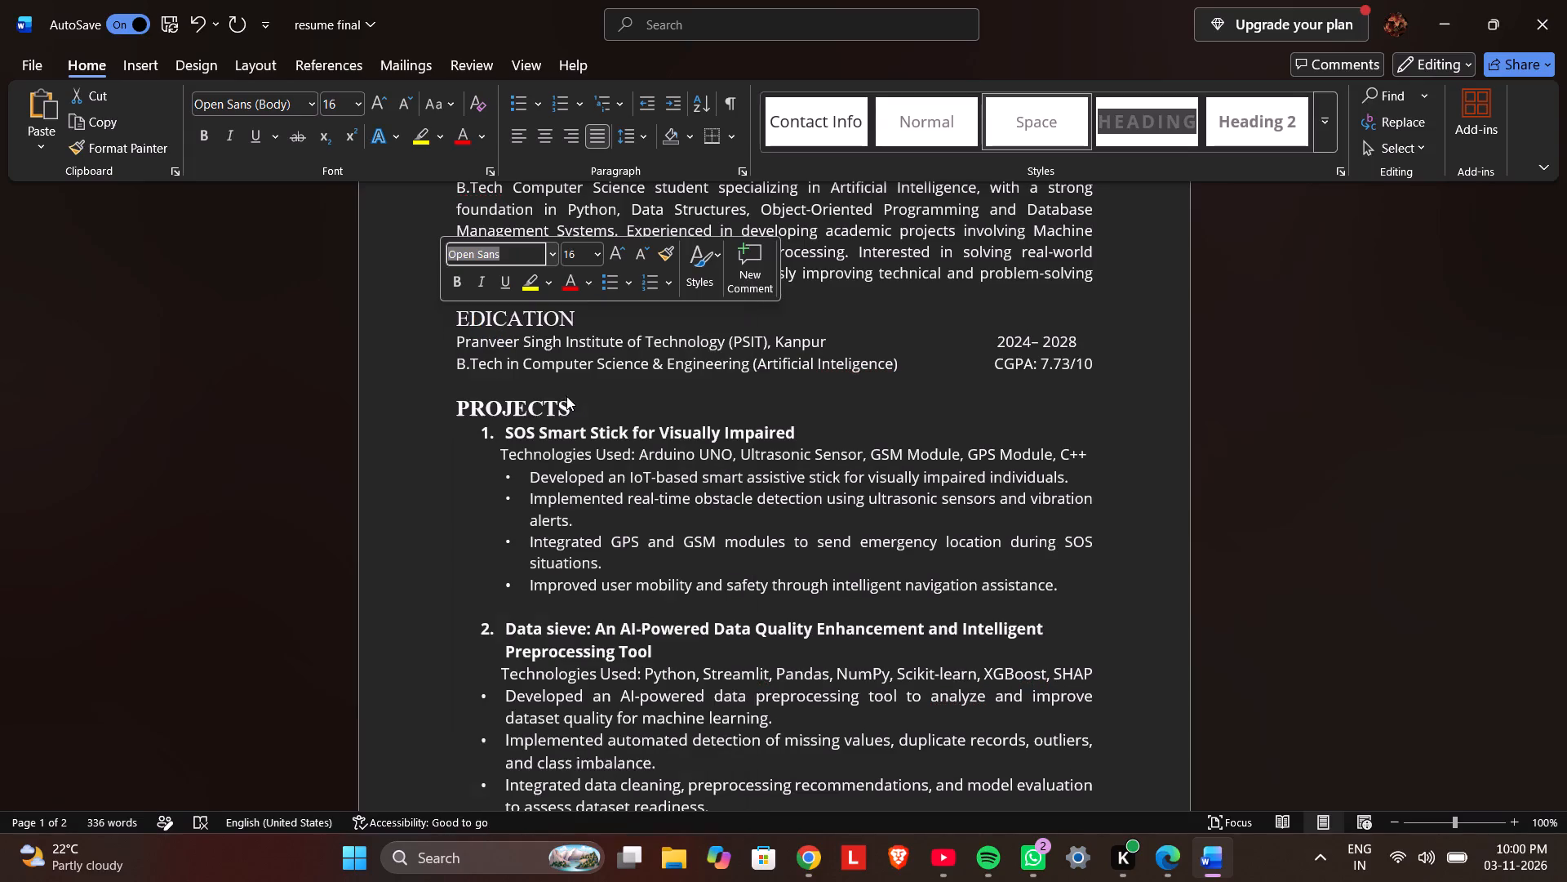
left_click(457, 276)
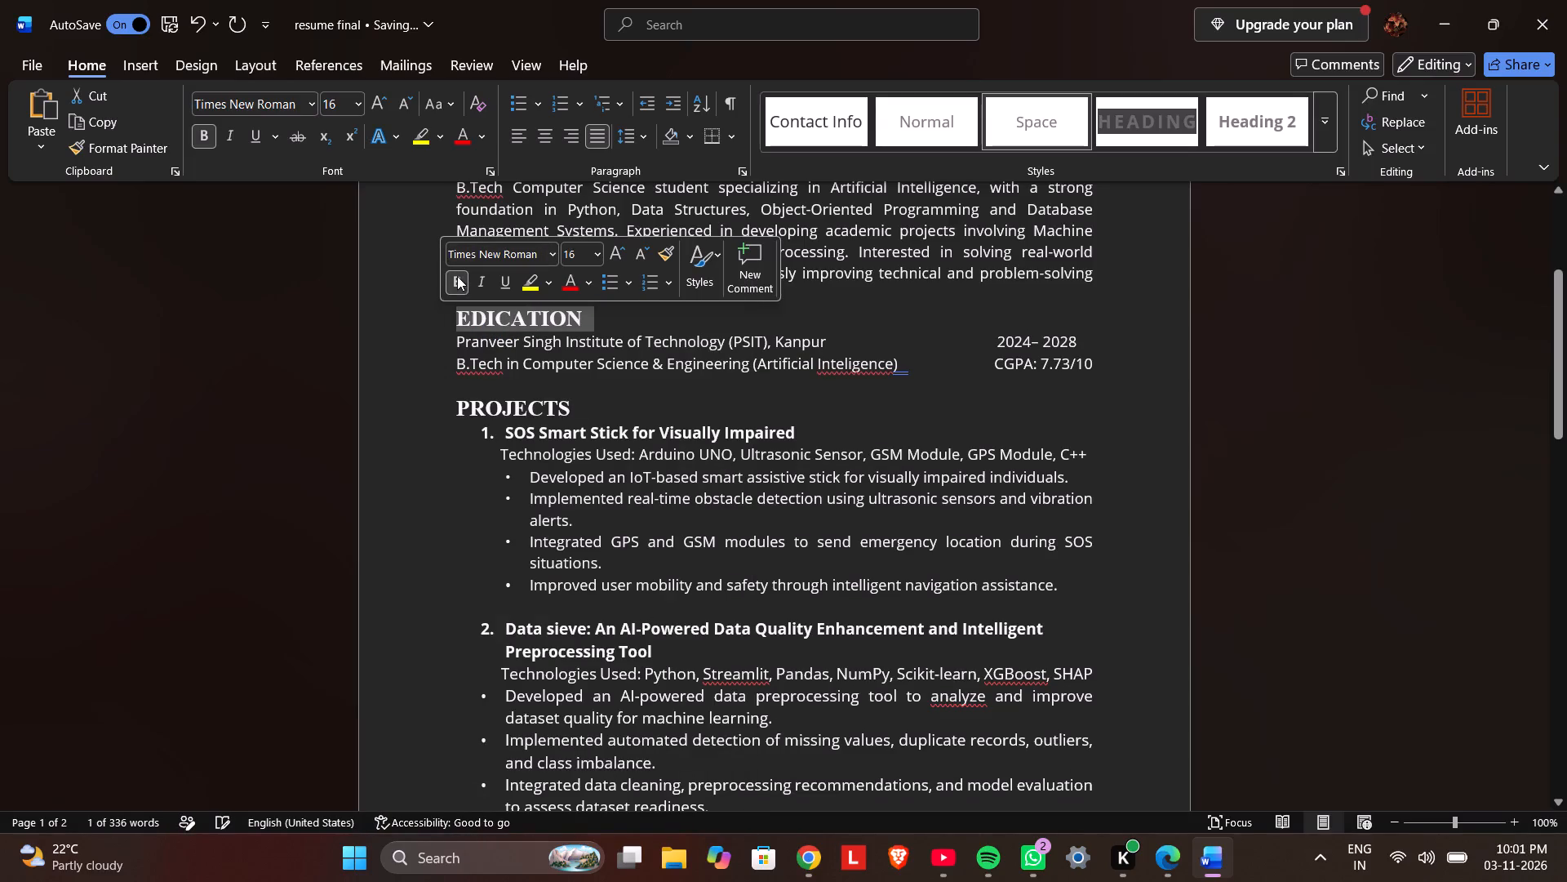
left_click(636, 315)
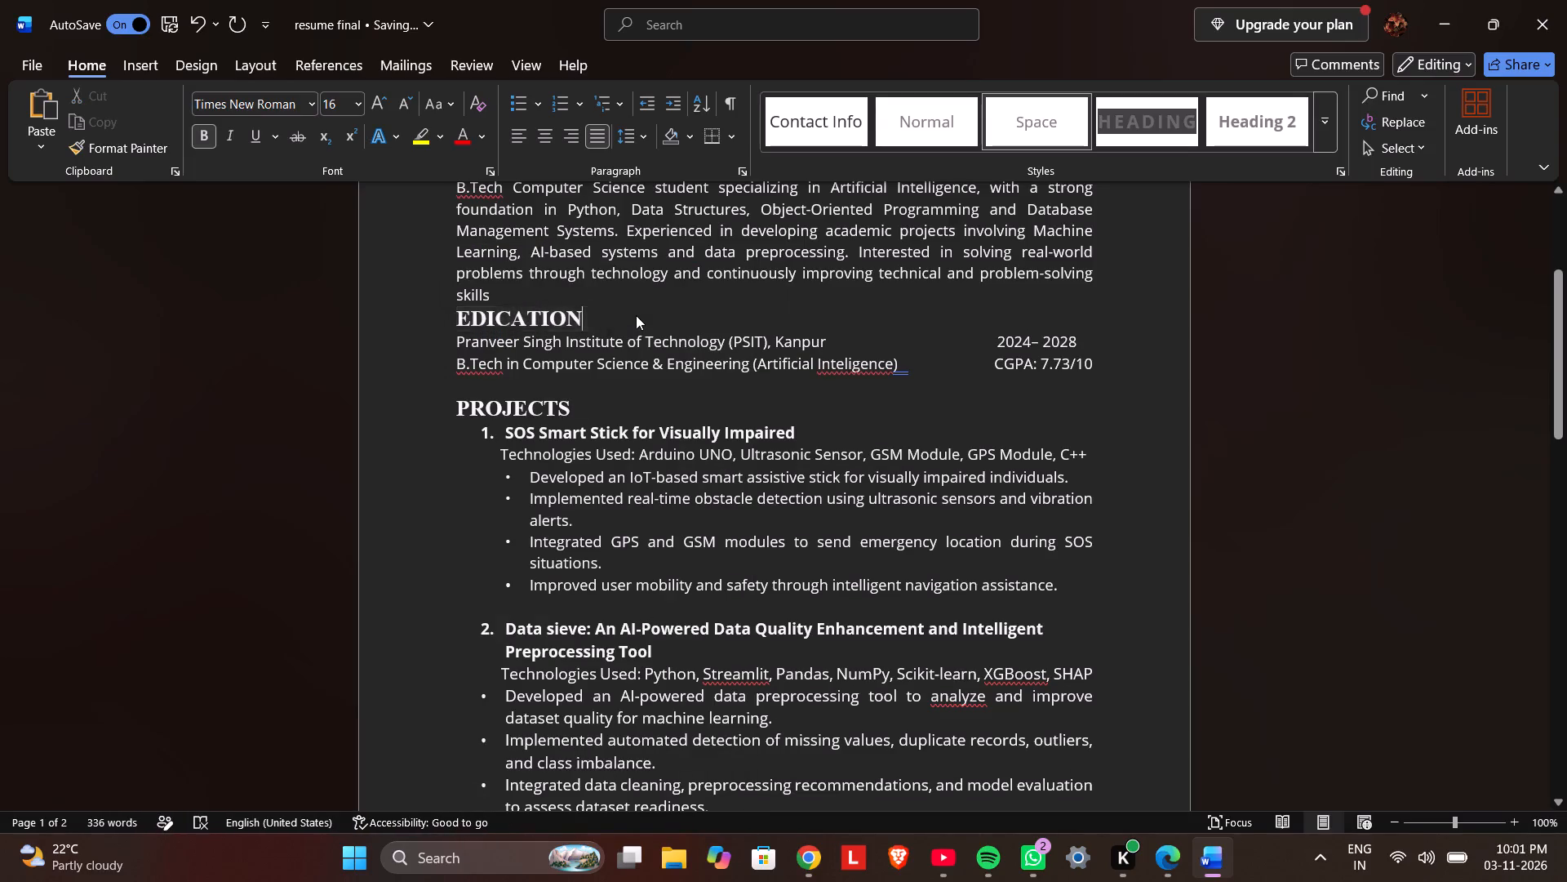
Delete the shaded CAREER OBJECTIVE heading together with its leftover shaded line above the summary paragraph.
scroll(636, 315, "up", 1)
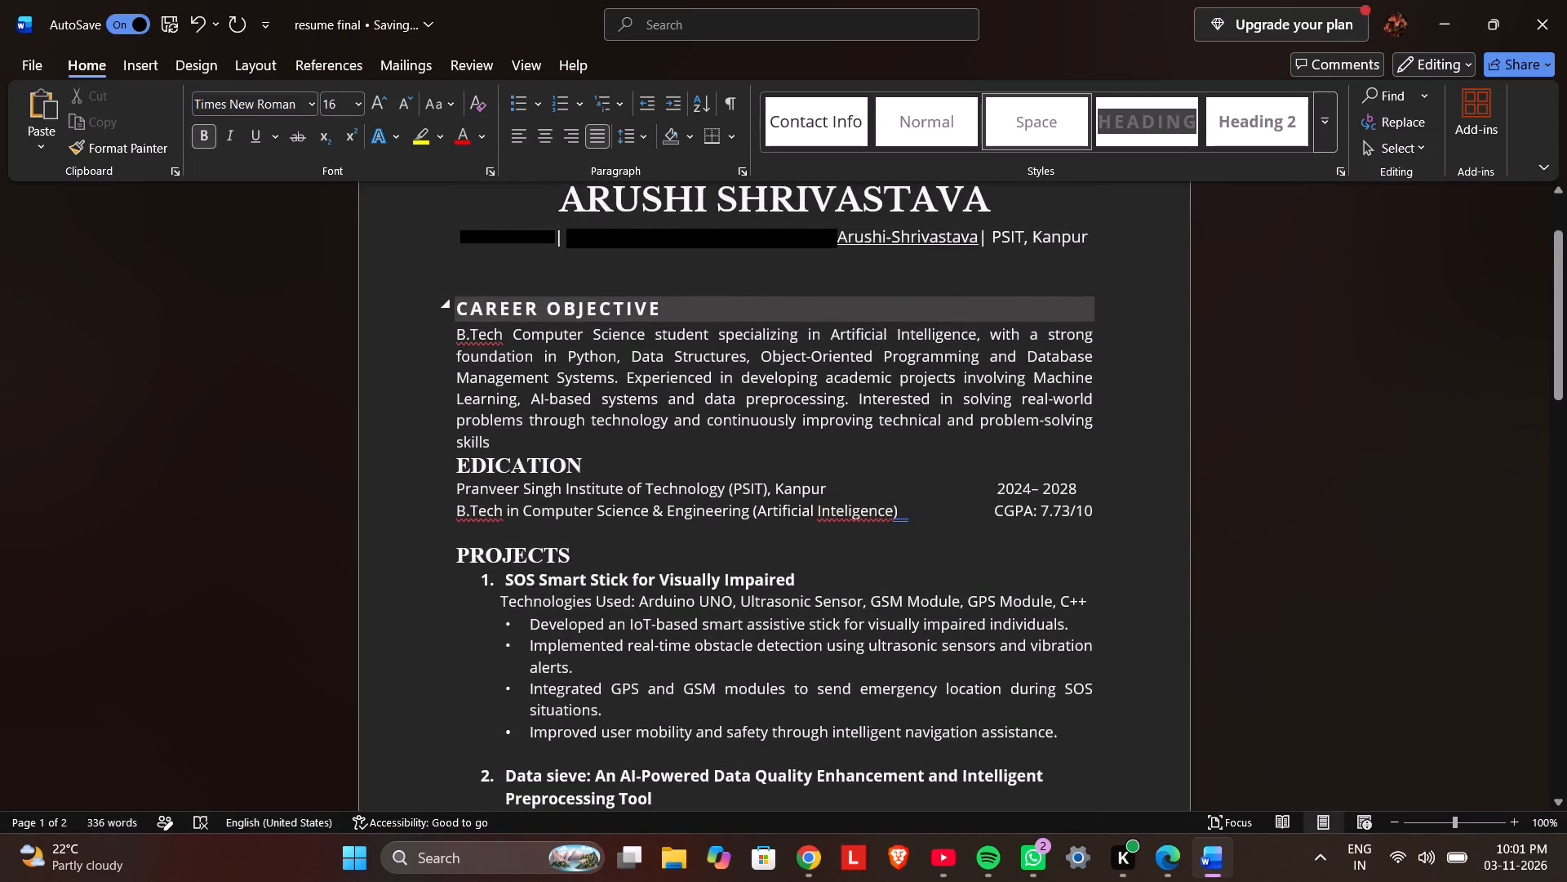
left_click(1109, 315)
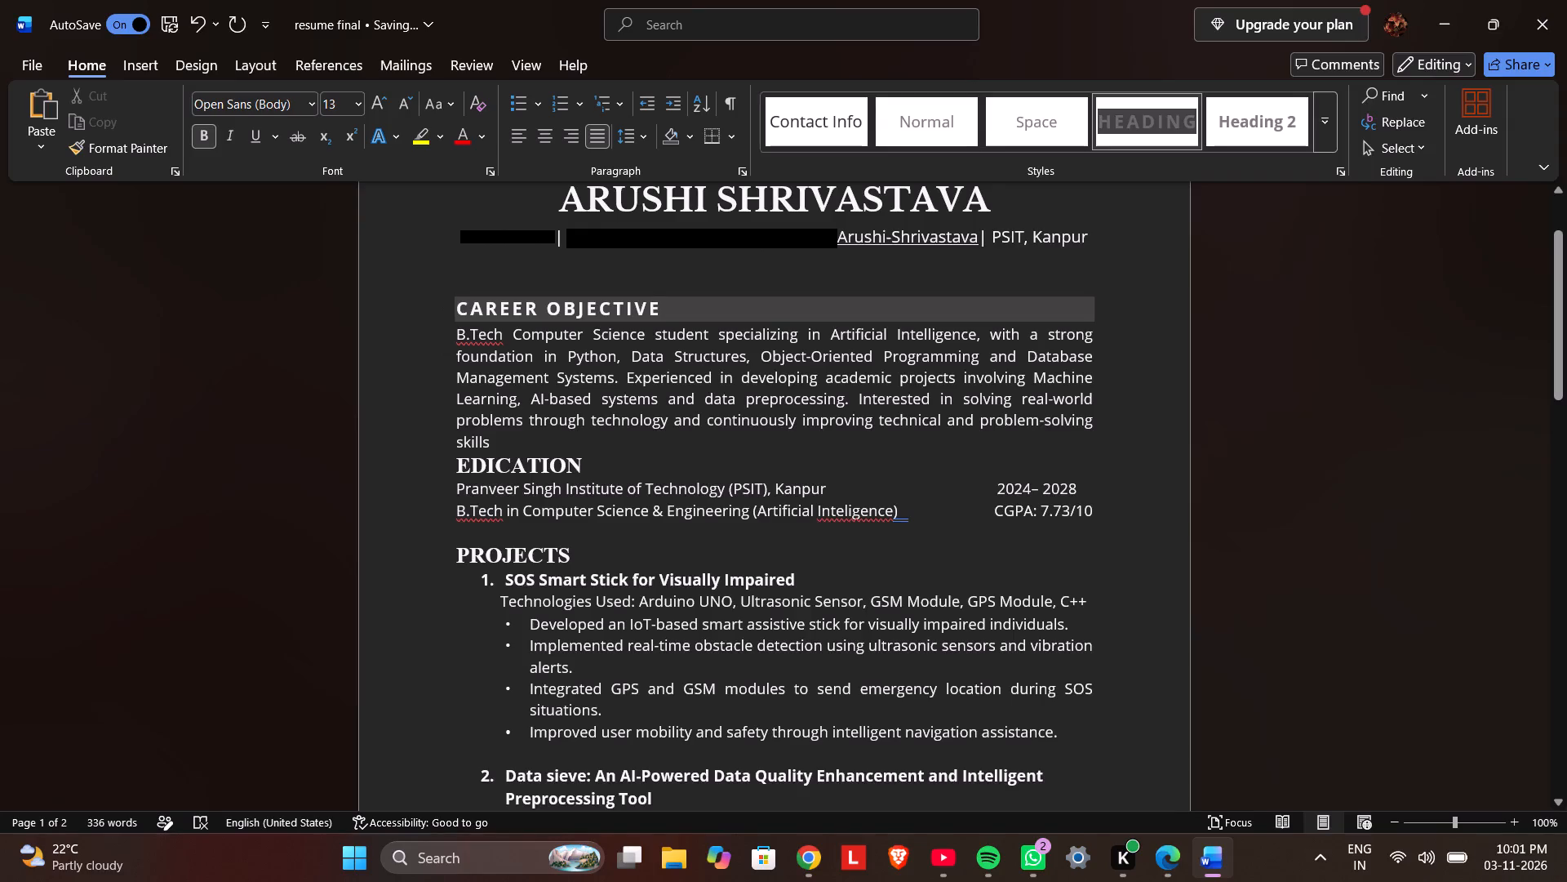
key("BackSpace")
key("BackSpace")
key("BackSpace")
key("BackSpace")
key("BackSpace")
key("BackSpace")
key("BackSpace")
key("BackSpace")
key("BackSpace")
key("BackSpace")
key("BackSpace")
key("BackSpace")
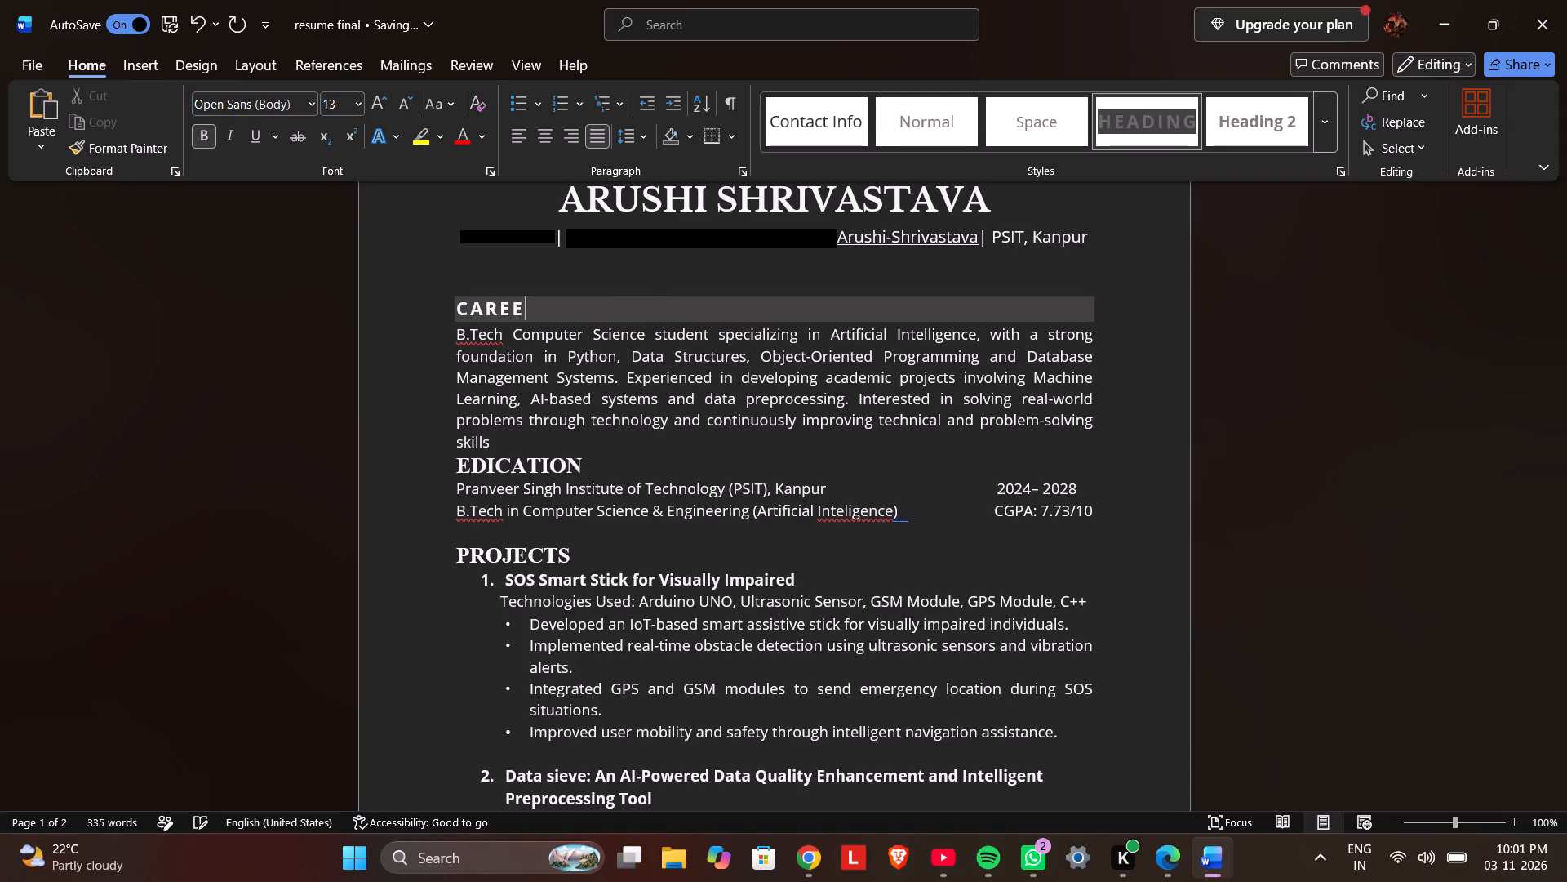
key("BackSpace")
key("BackSpace")
key("BackSpace")
key("BackSpace")
key("BackSpace")
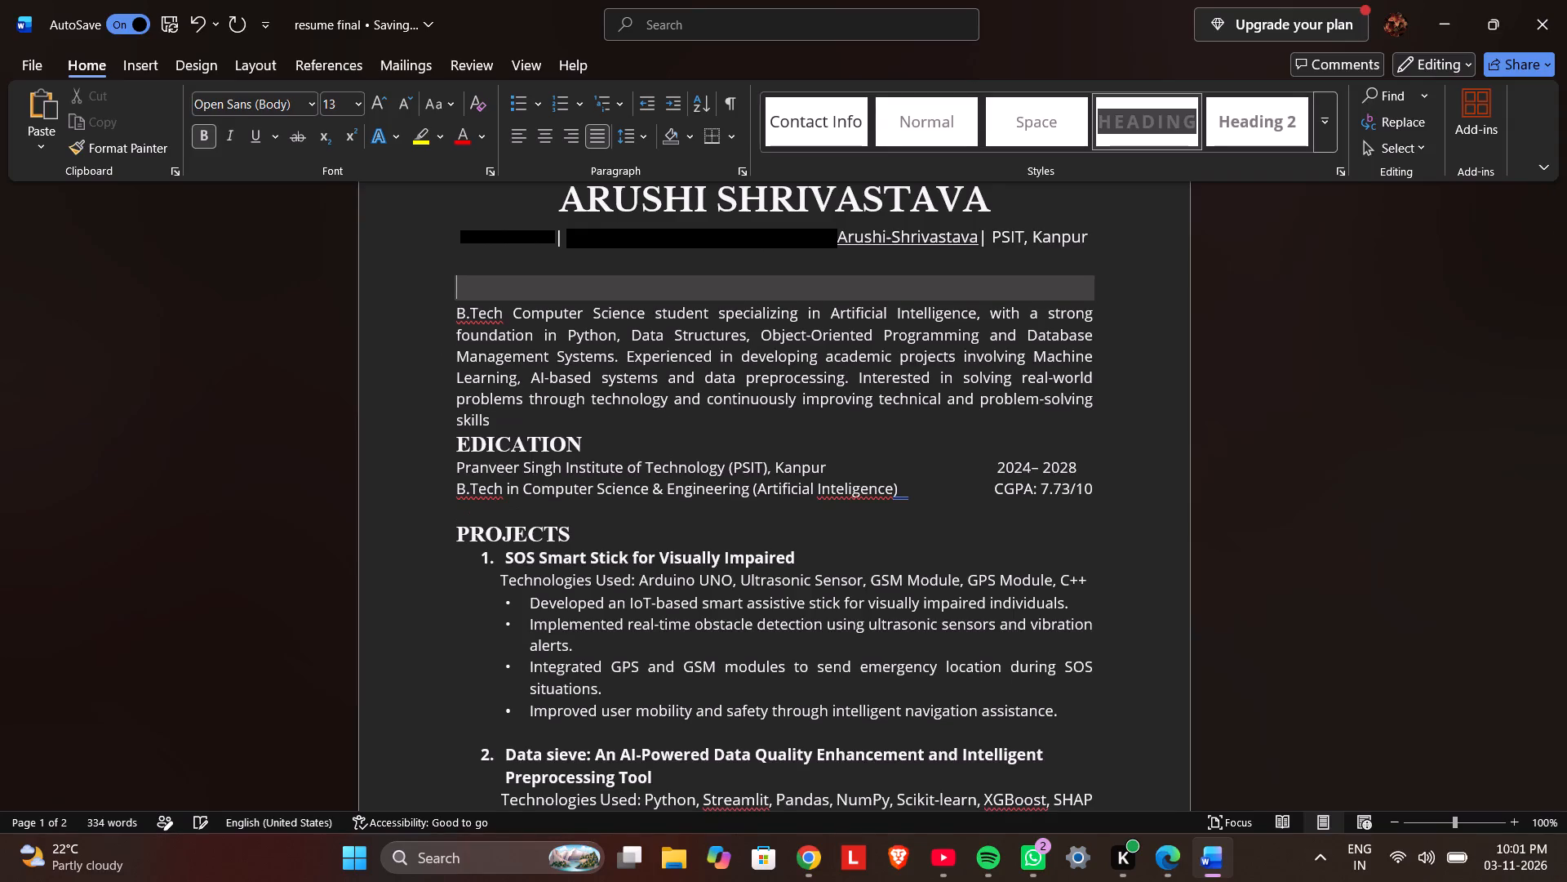
left_click_drag(1132, 283, 726, 305)
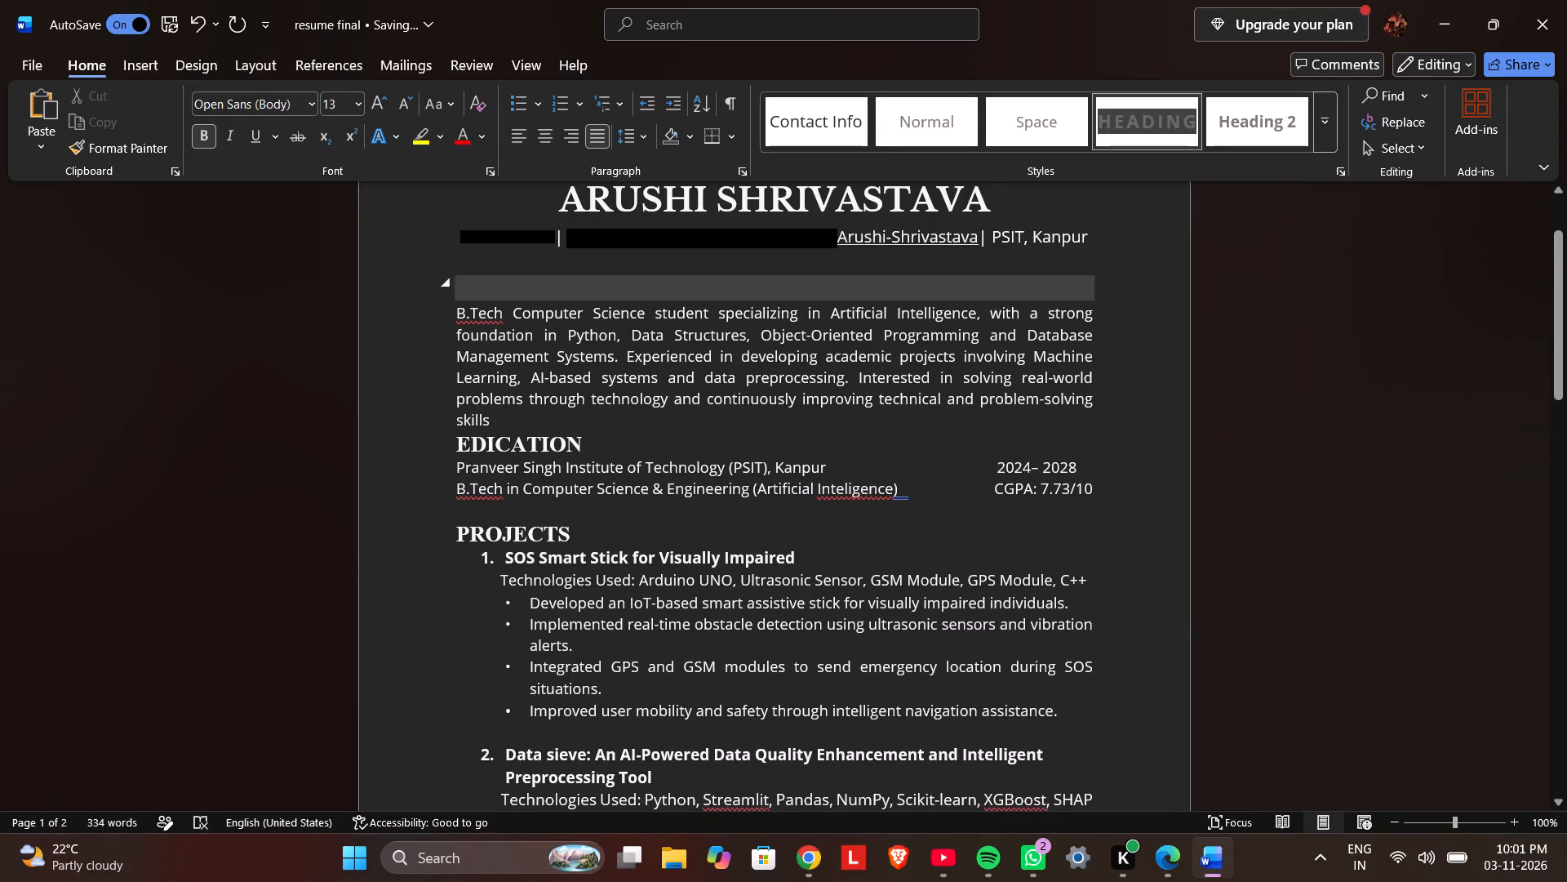
left_click_drag(726, 305, 650, 285)
left_click(650, 285)
key("Delete")
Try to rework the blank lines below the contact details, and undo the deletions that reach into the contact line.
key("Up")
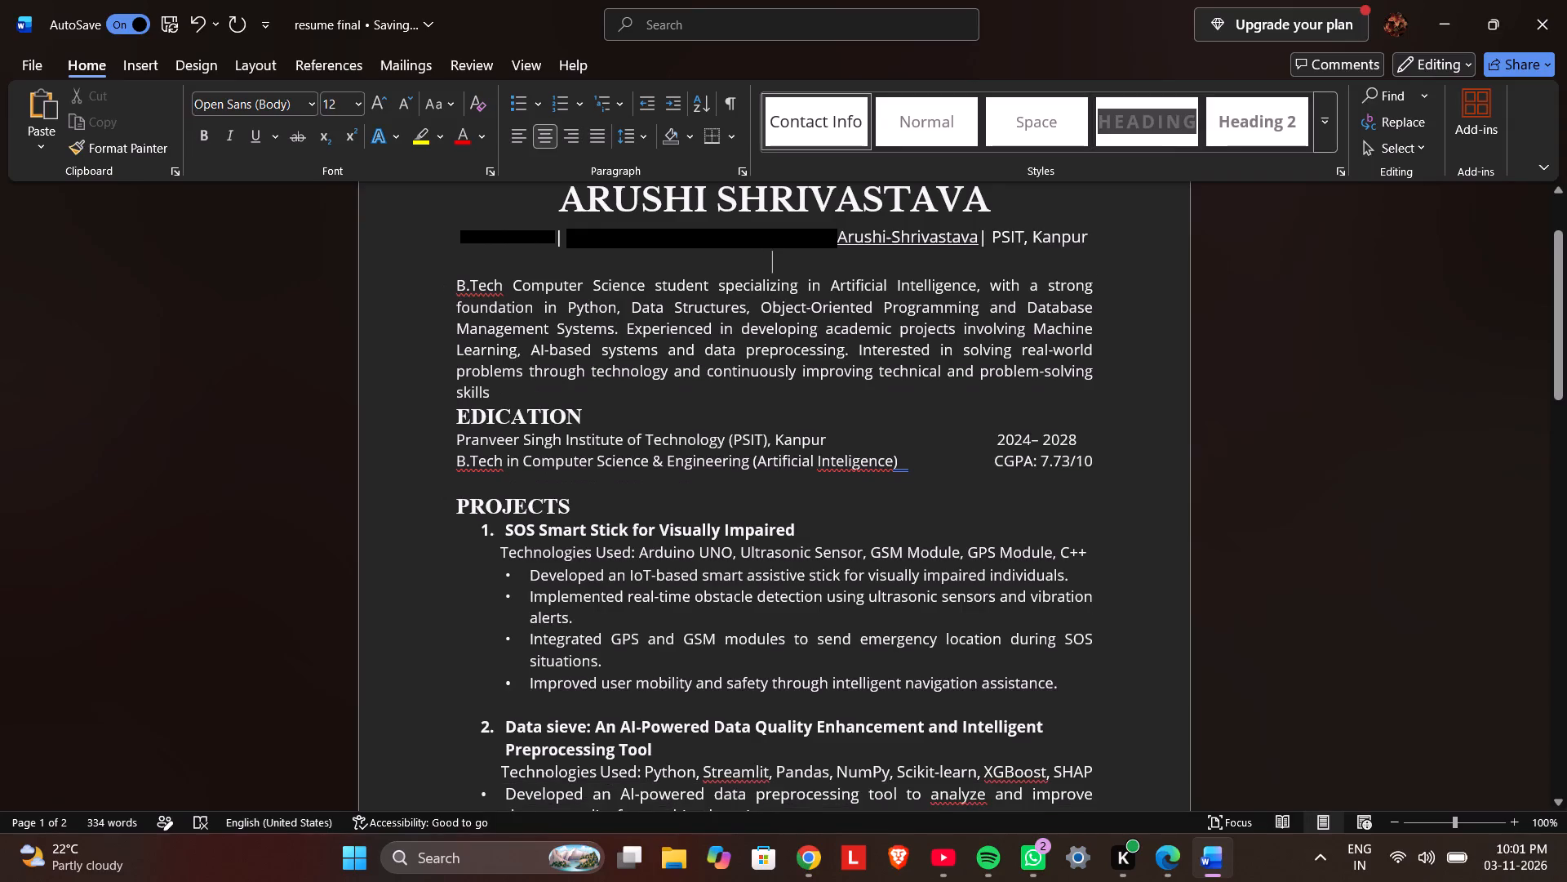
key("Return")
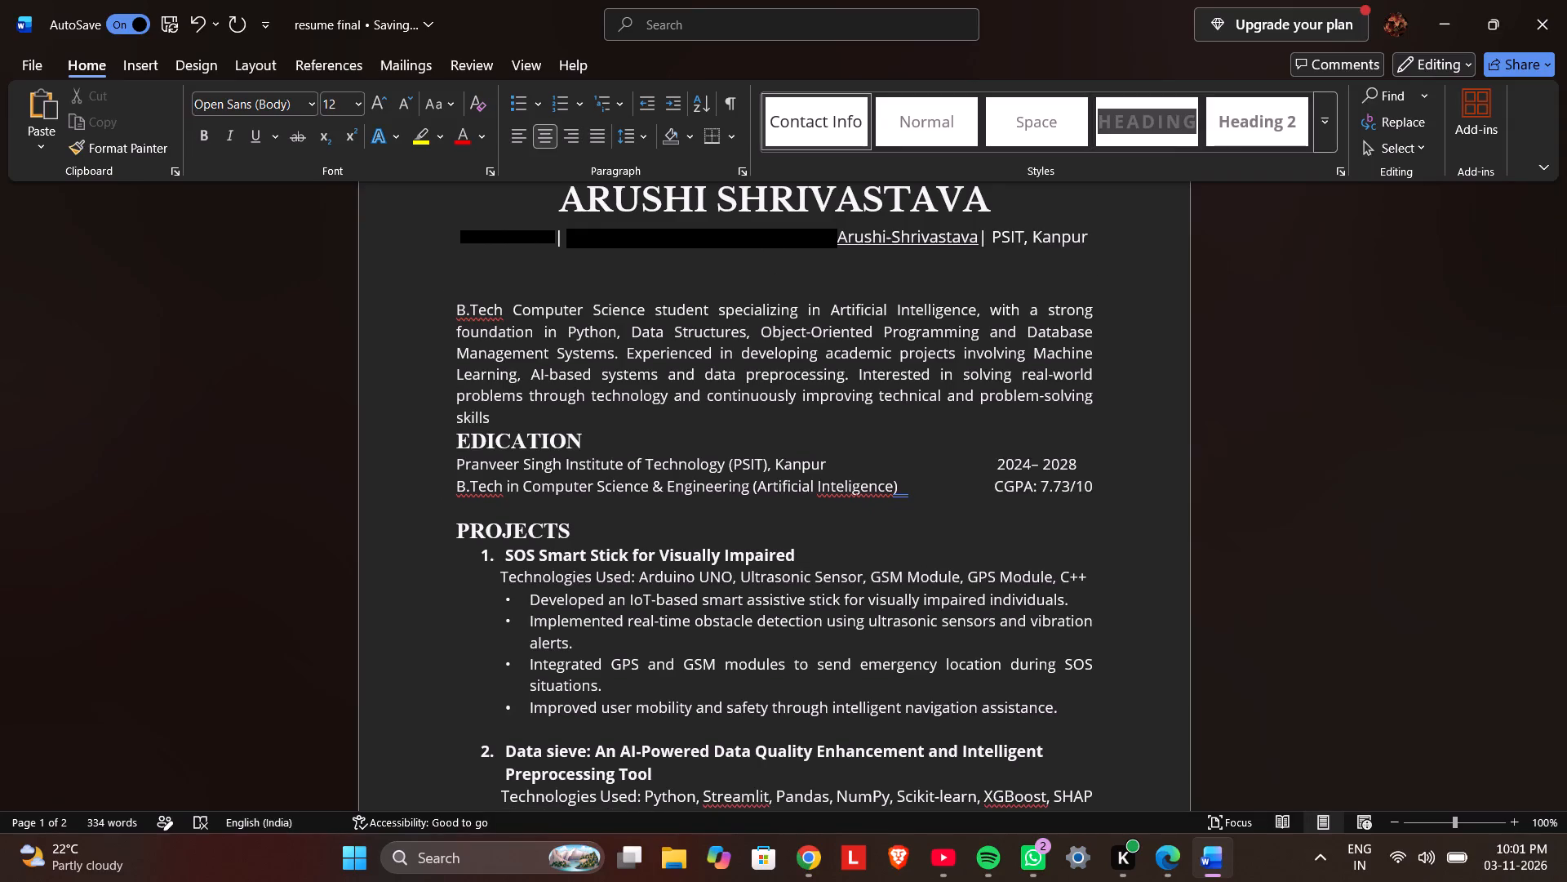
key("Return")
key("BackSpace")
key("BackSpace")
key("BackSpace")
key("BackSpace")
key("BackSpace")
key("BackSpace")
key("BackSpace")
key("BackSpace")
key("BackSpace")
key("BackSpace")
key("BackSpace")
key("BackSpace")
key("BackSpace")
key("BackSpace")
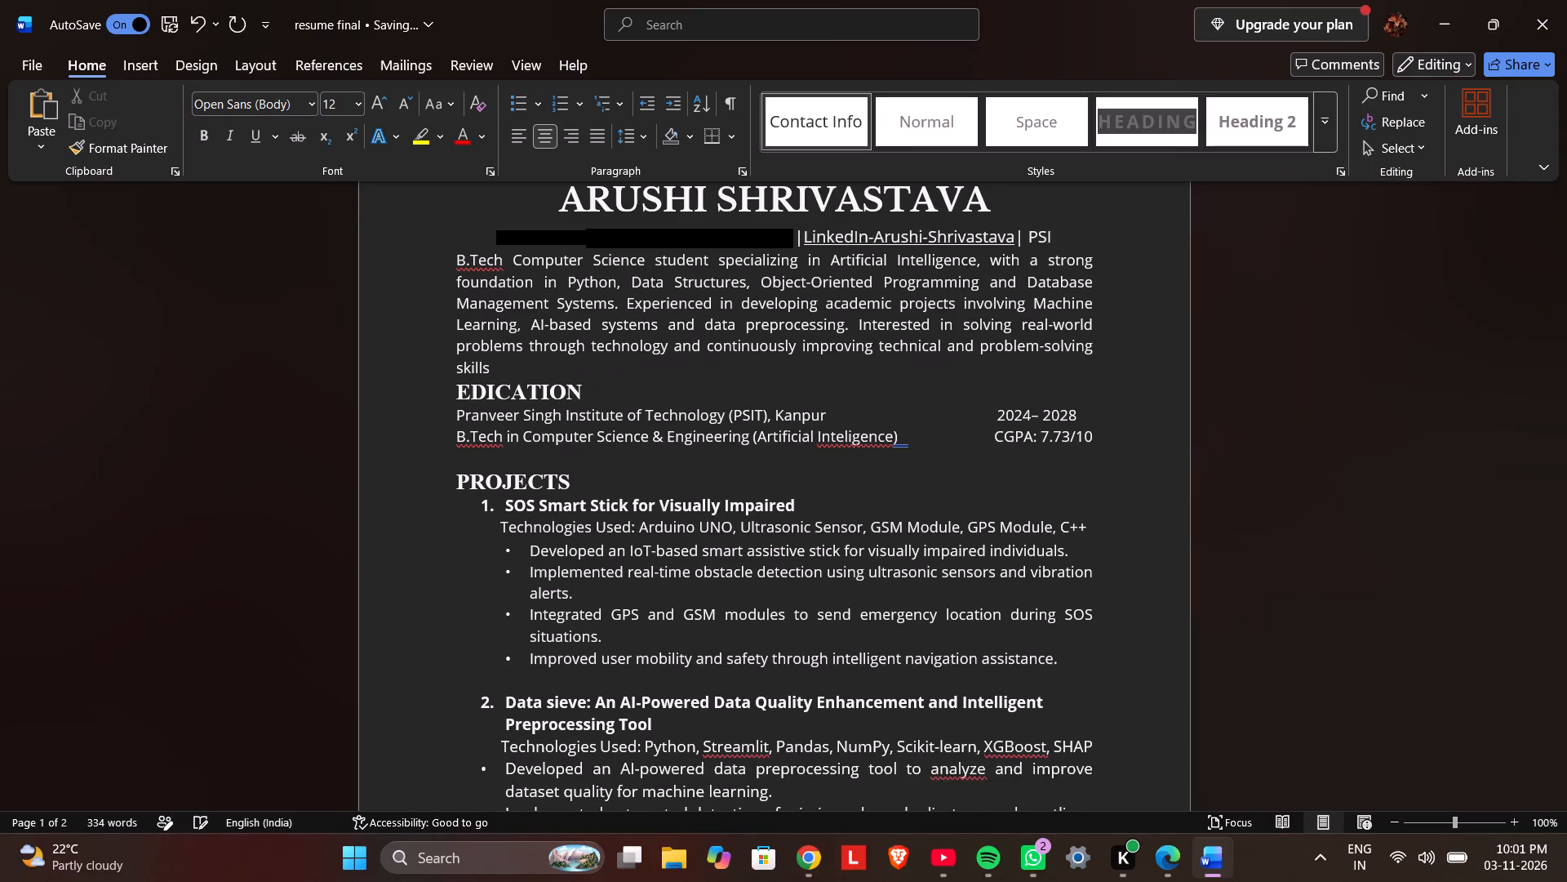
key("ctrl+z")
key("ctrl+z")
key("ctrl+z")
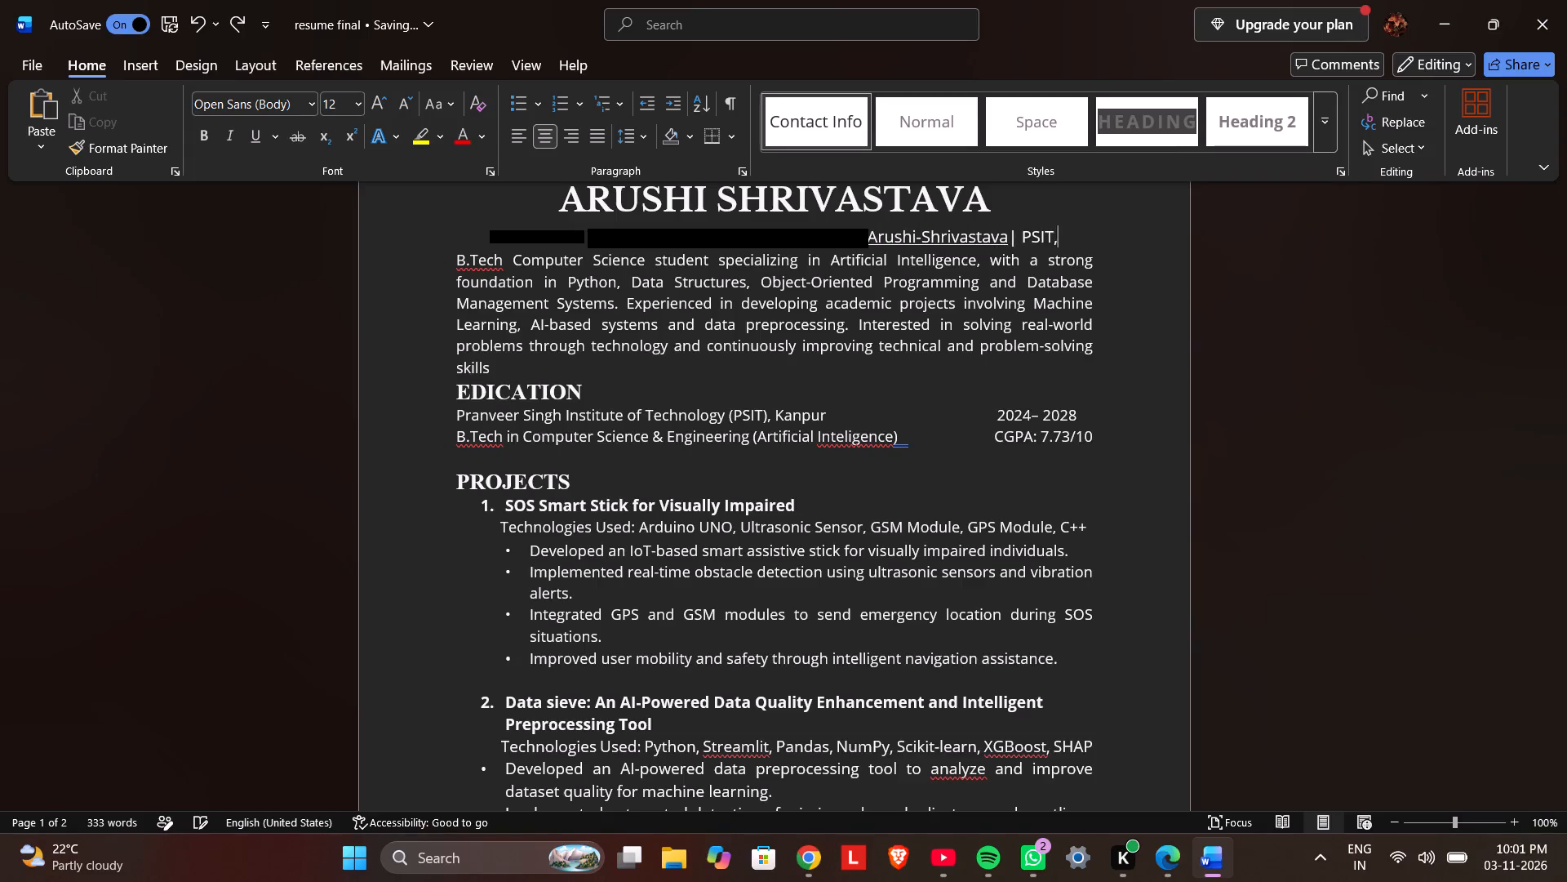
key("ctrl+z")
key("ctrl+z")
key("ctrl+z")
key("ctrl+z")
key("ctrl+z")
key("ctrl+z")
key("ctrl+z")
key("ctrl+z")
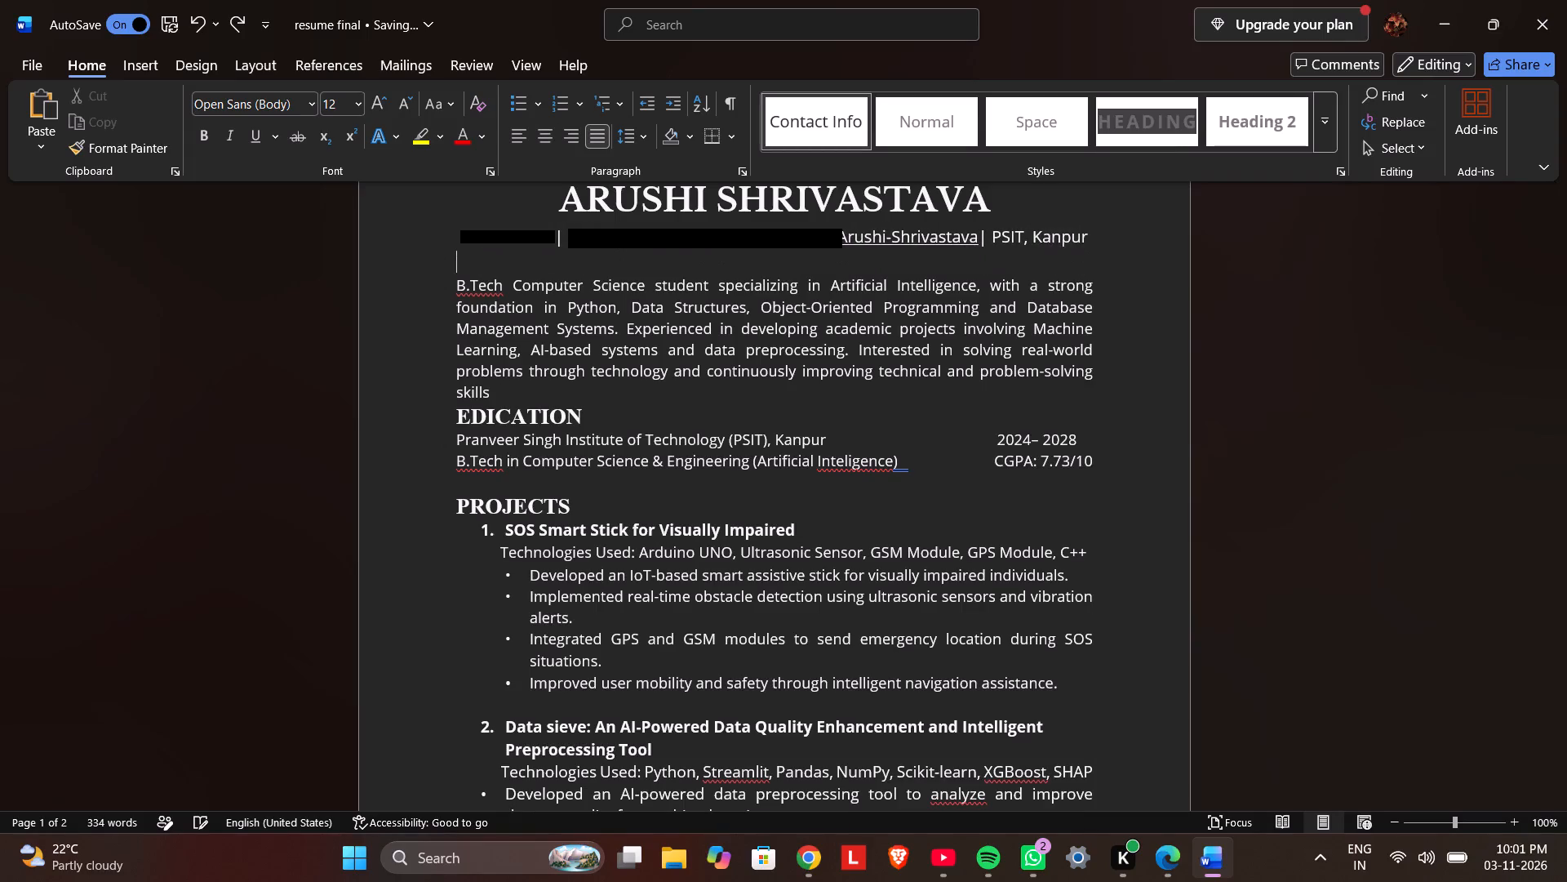
Add a new line above the summary paragraph and enter "CAREER OBJECTIVE" as plain text.
key("Return")
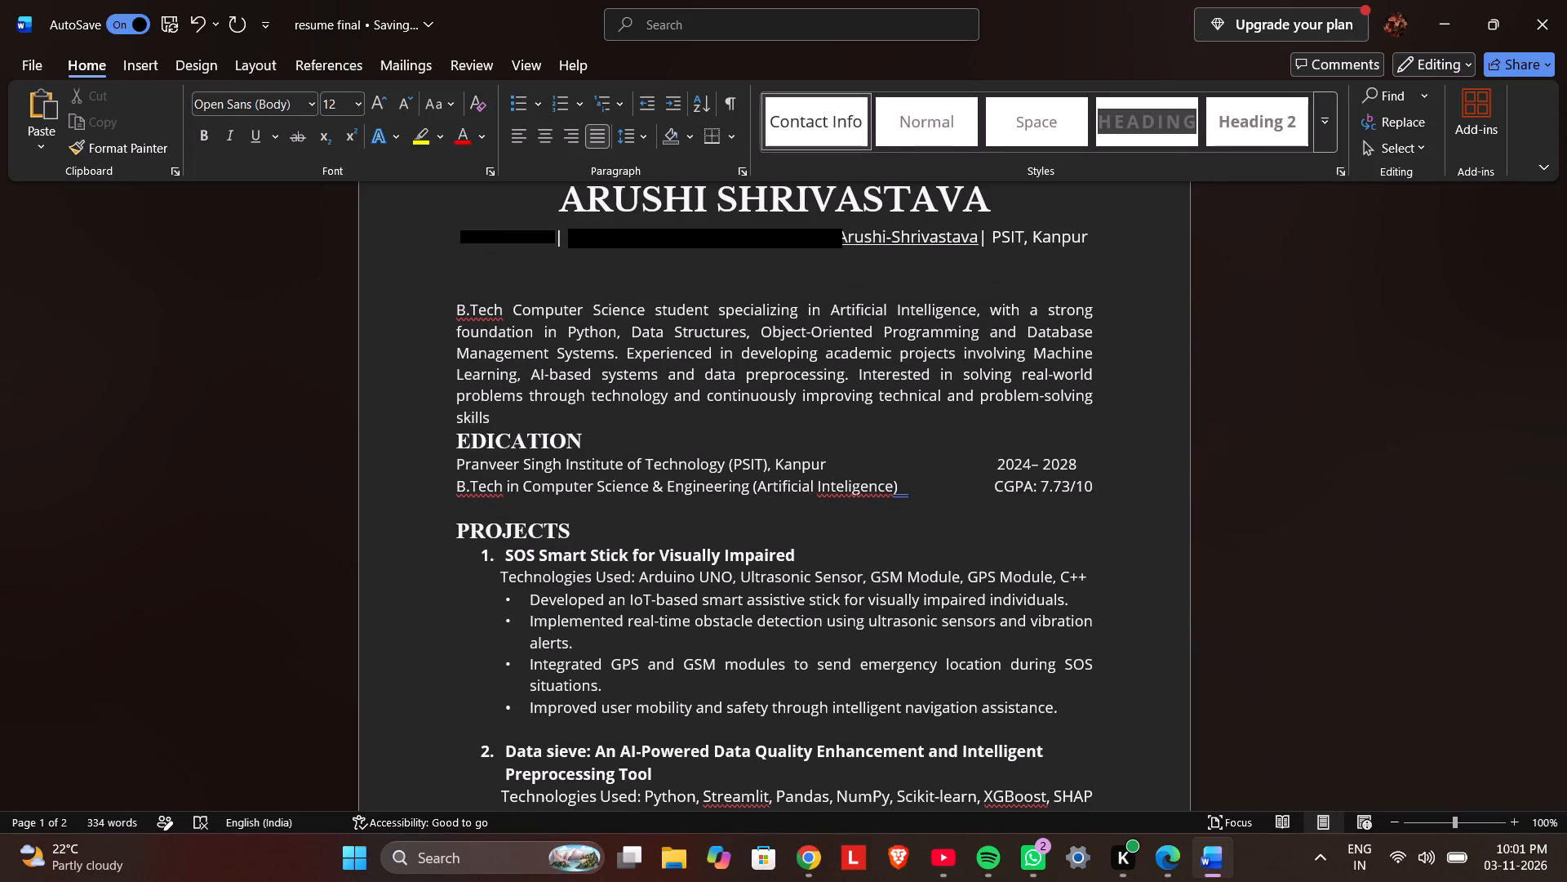
type("CAREER OBJECTI")
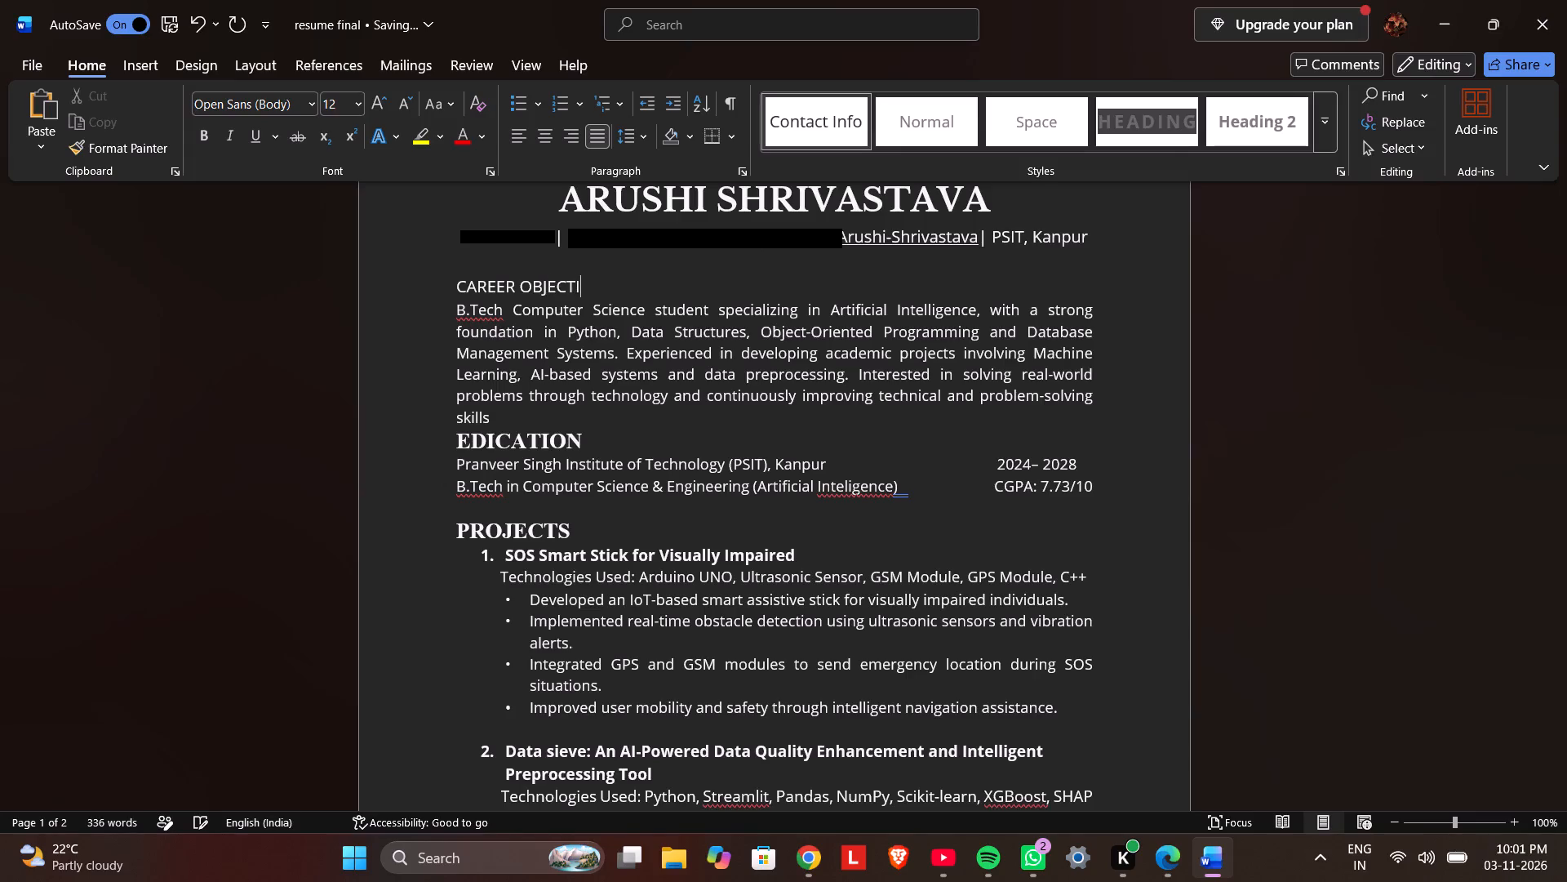
type("VE")
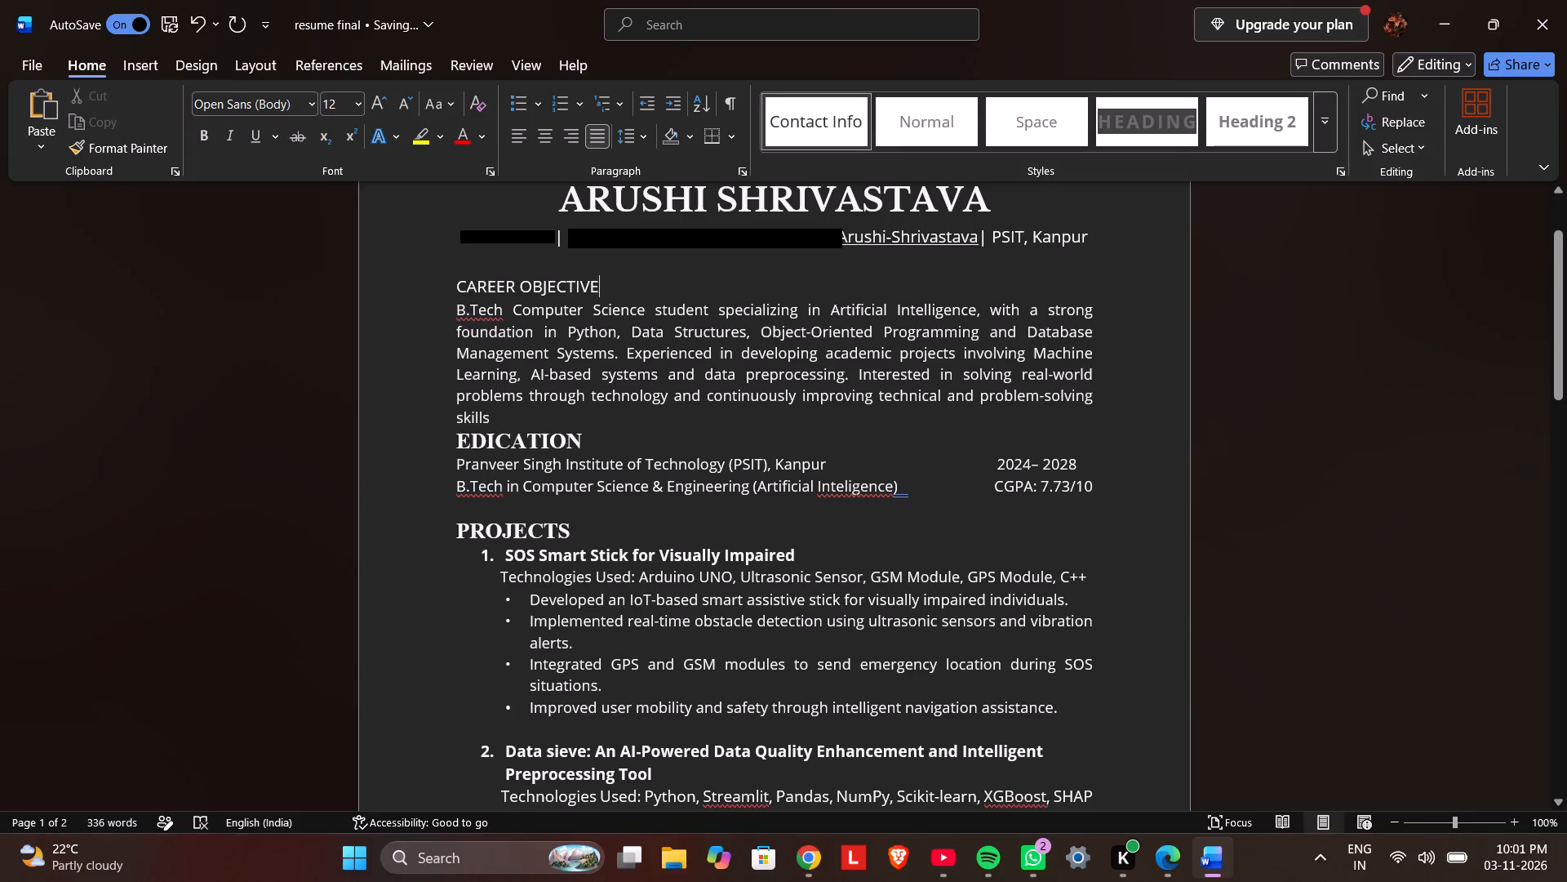
Format the retyped CAREER OBJECTIVE heading as bold Times New Roman with font size 16.
left_click_drag(644, 276, 445, 264)
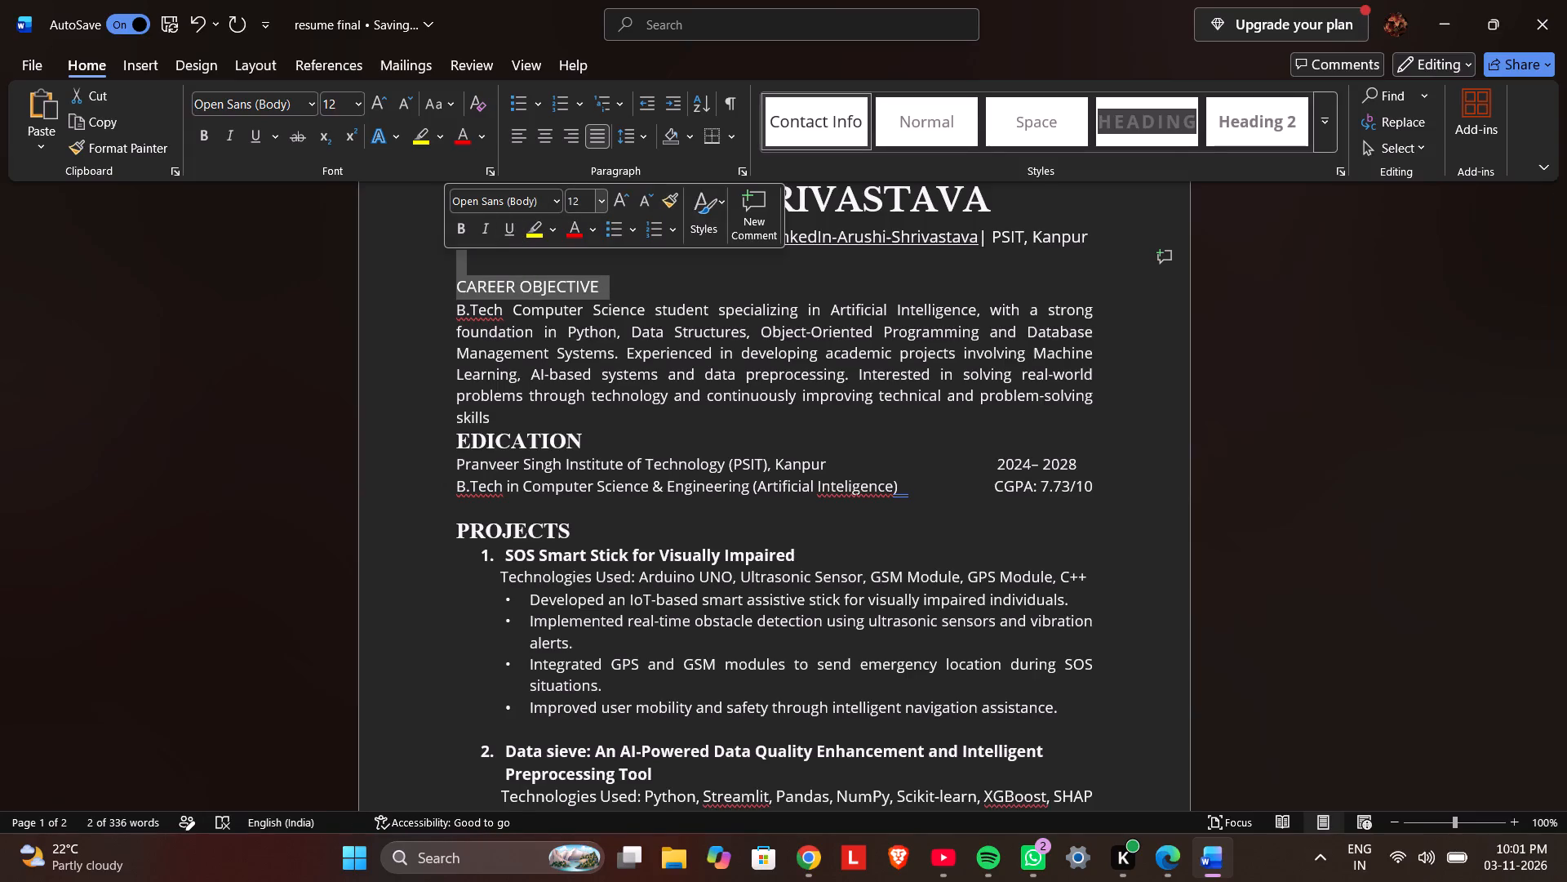
left_click(588, 198)
type("16")
left_click(463, 222)
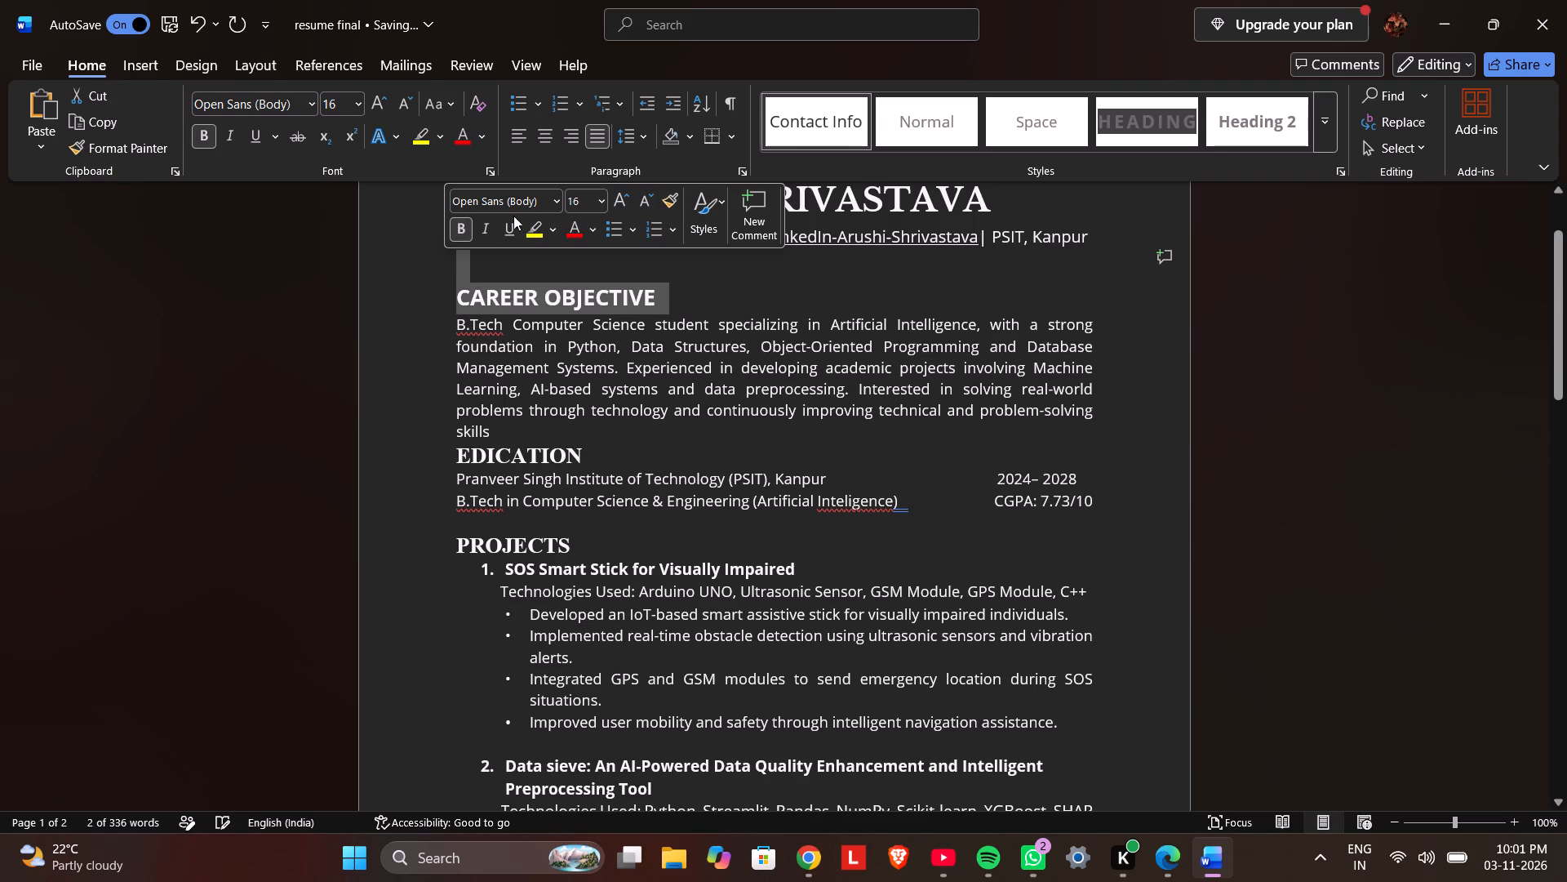
left_click(554, 199)
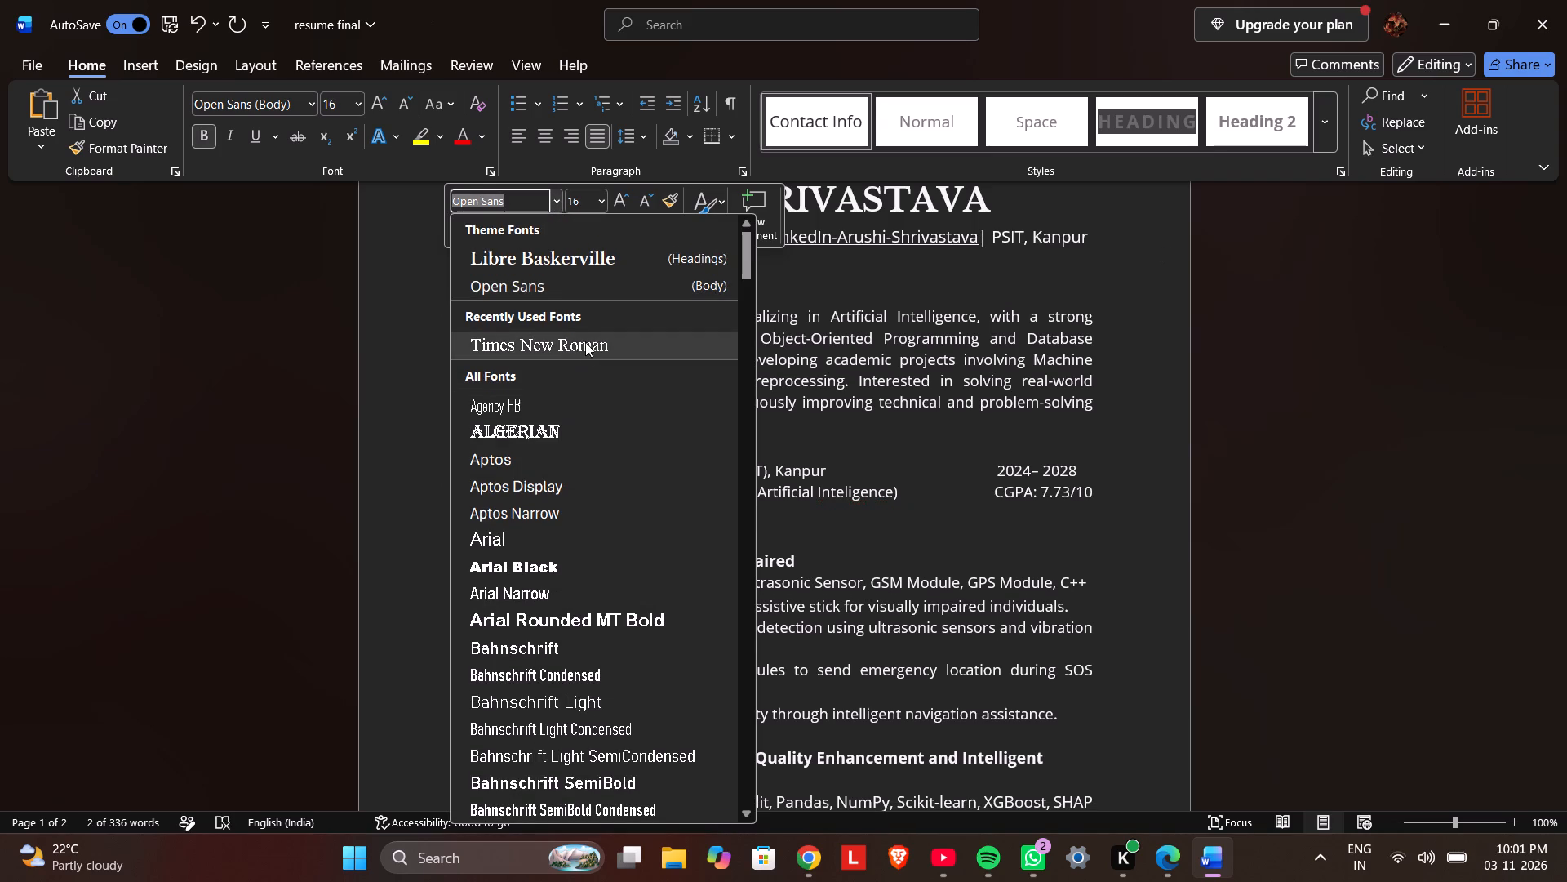
left_click(586, 339)
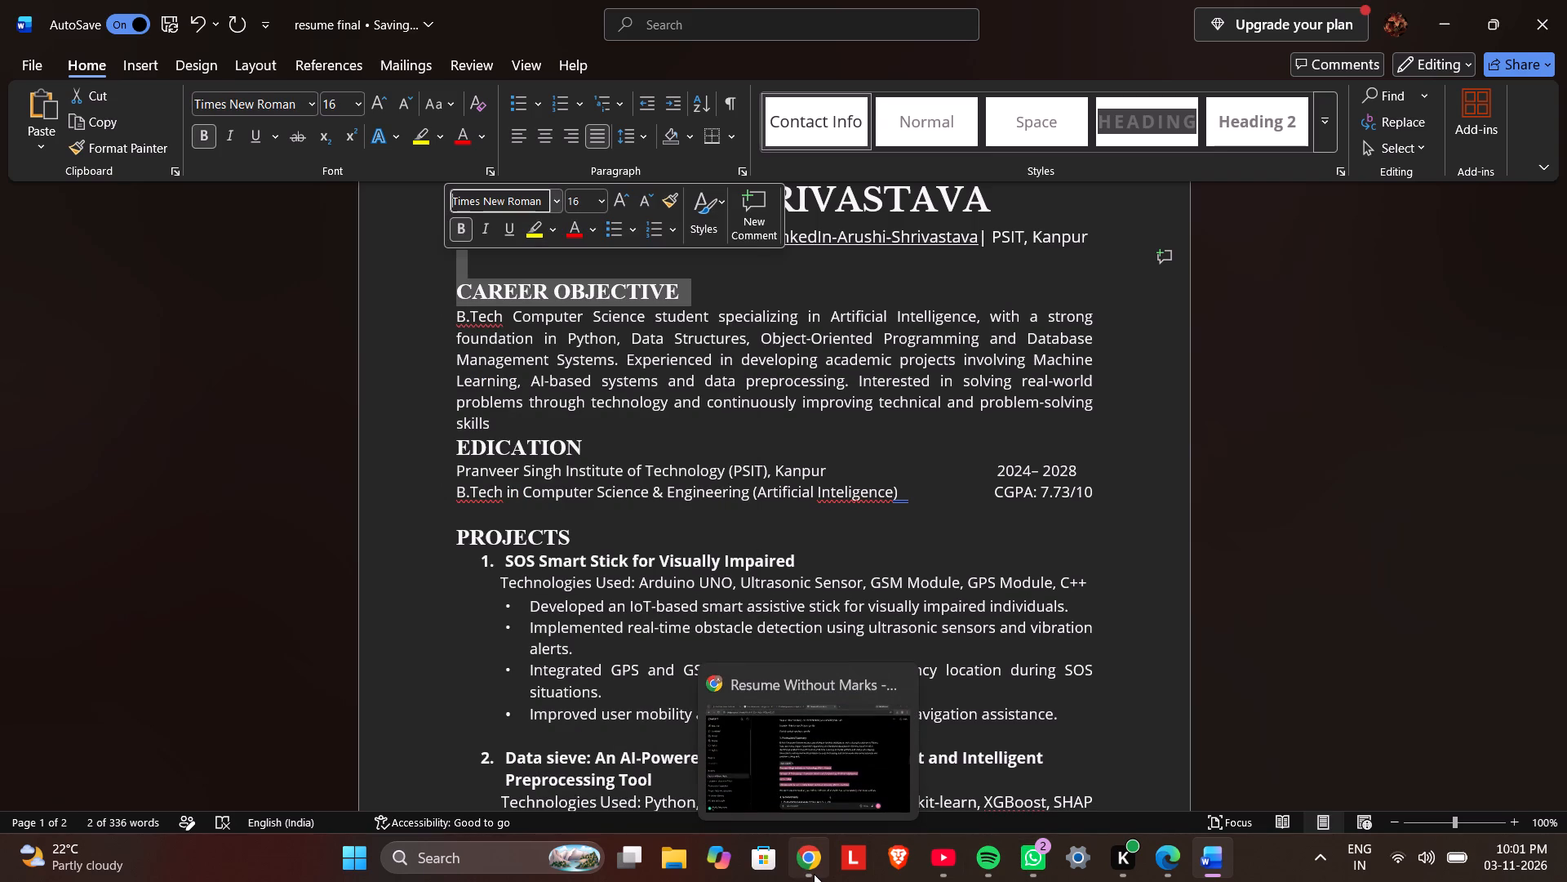
Switch to the reference resume PDF in Edge and examine its Projects, Technical Skills and Achievements sections.
left_click(1159, 866)
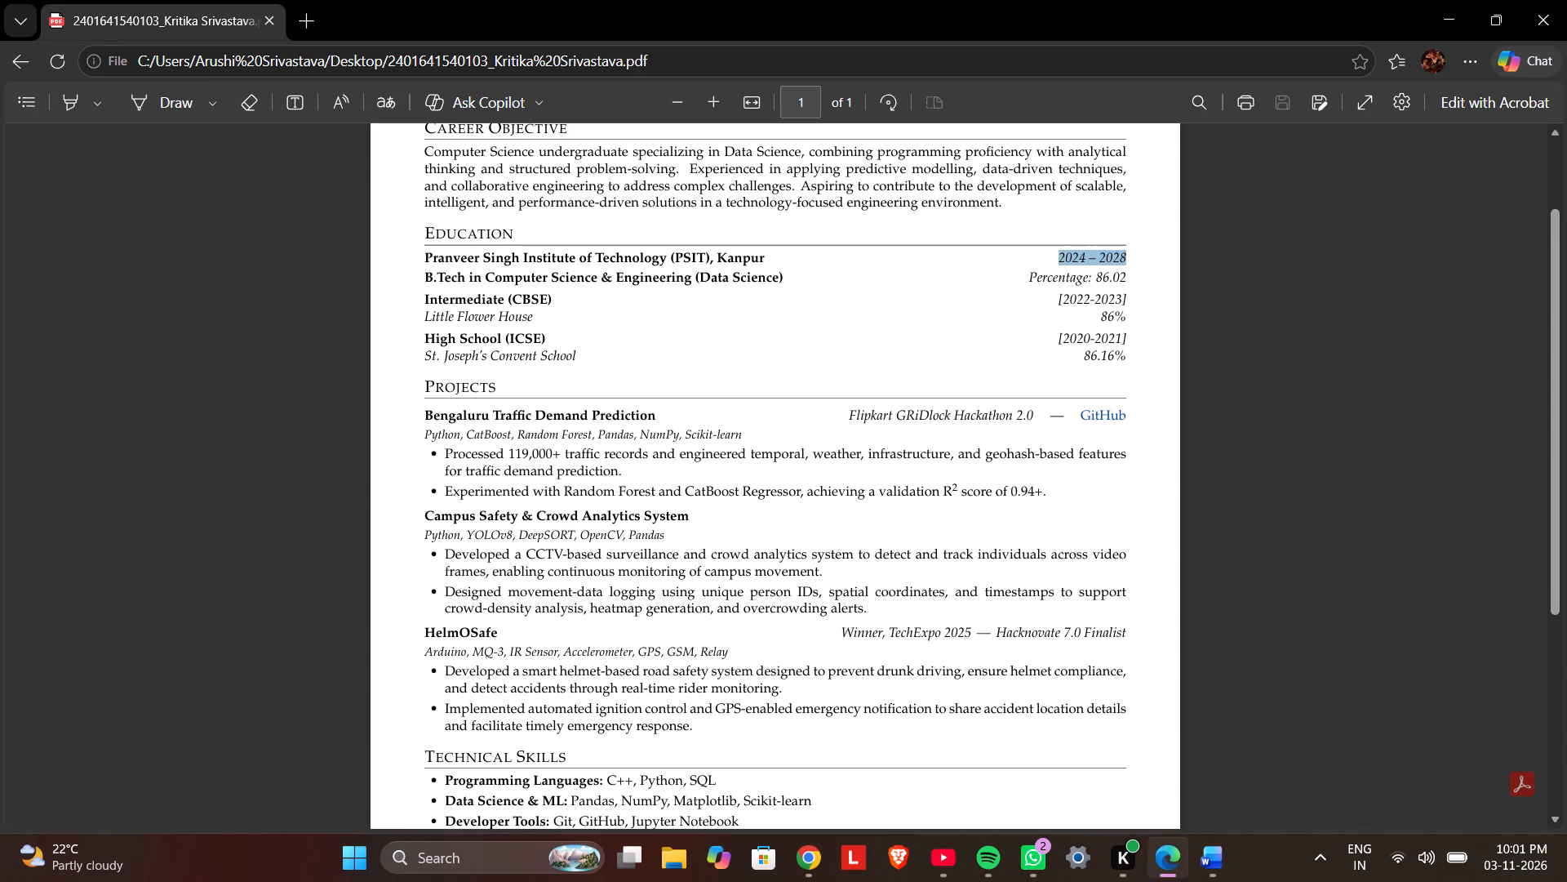
scroll(991, 606, "down", 1)
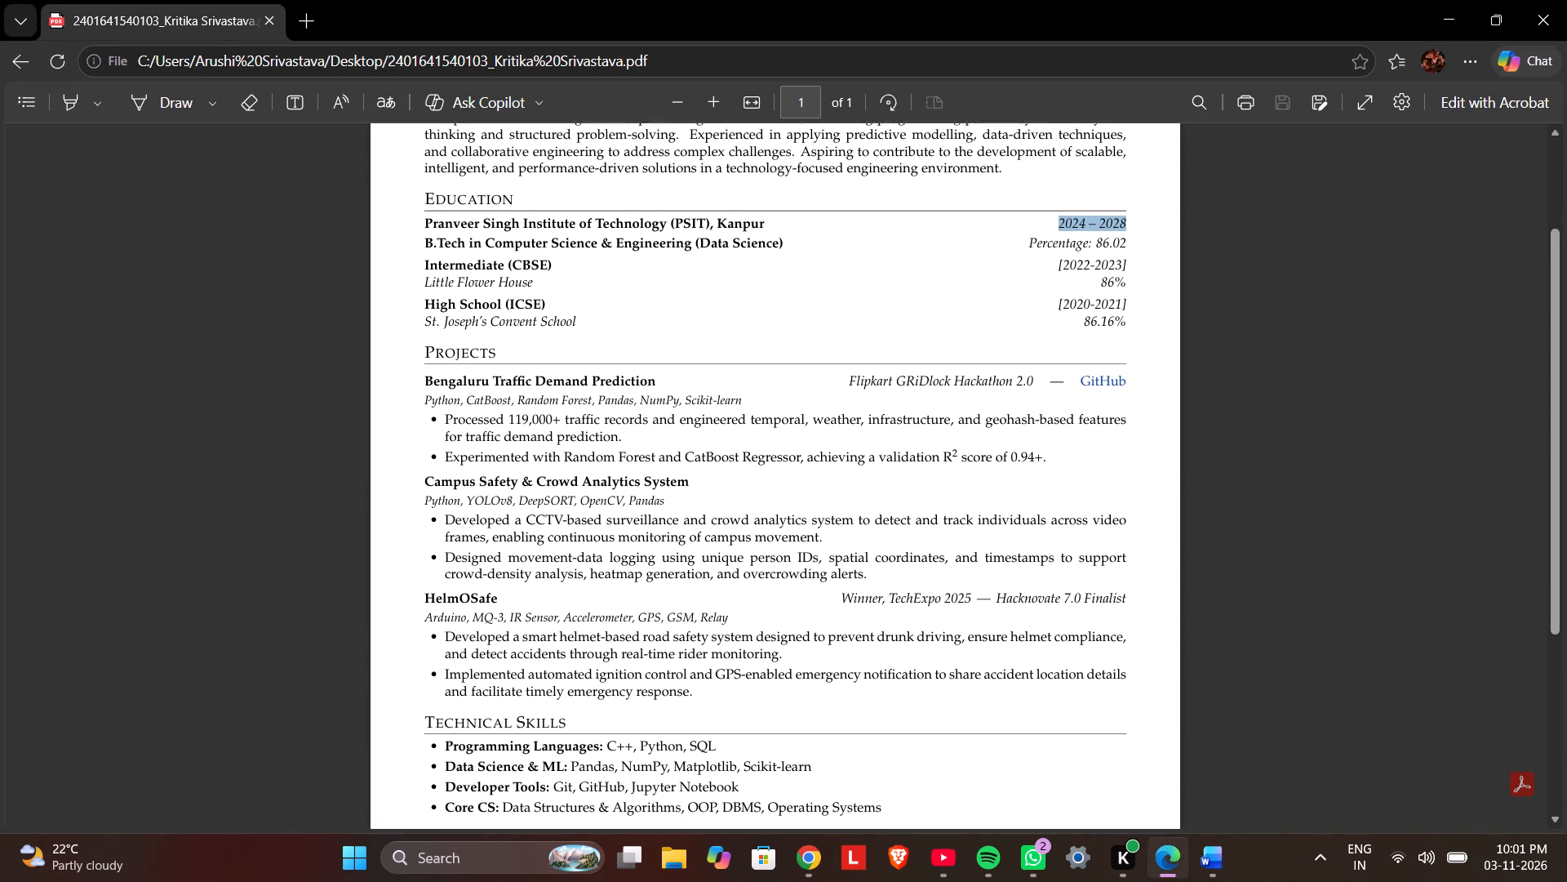
scroll(991, 606, "down", 1)
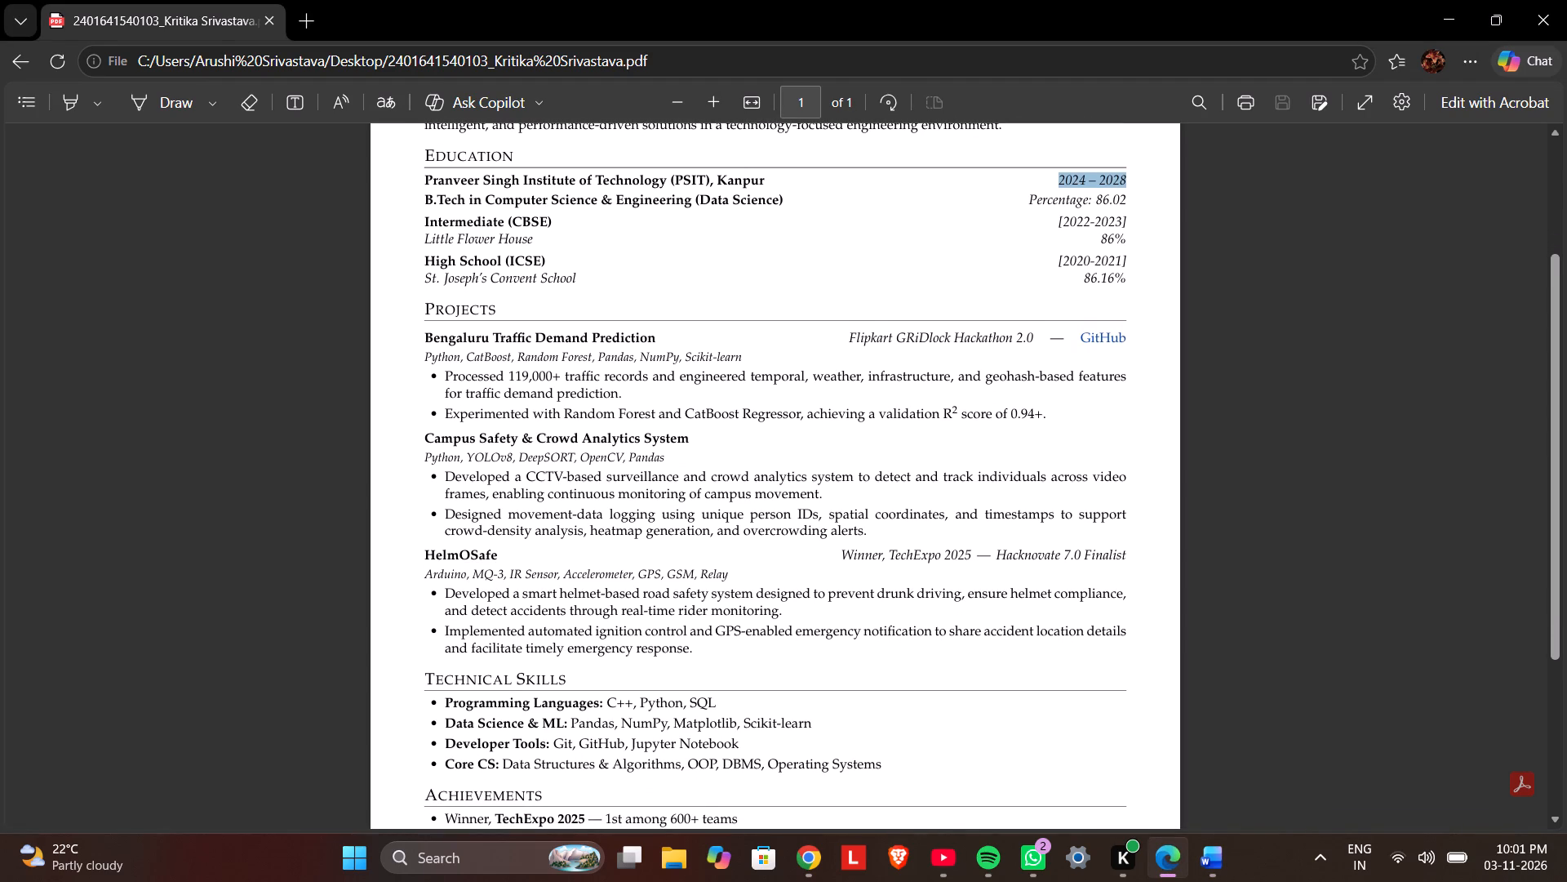
scroll(823, 632, "down", 1)
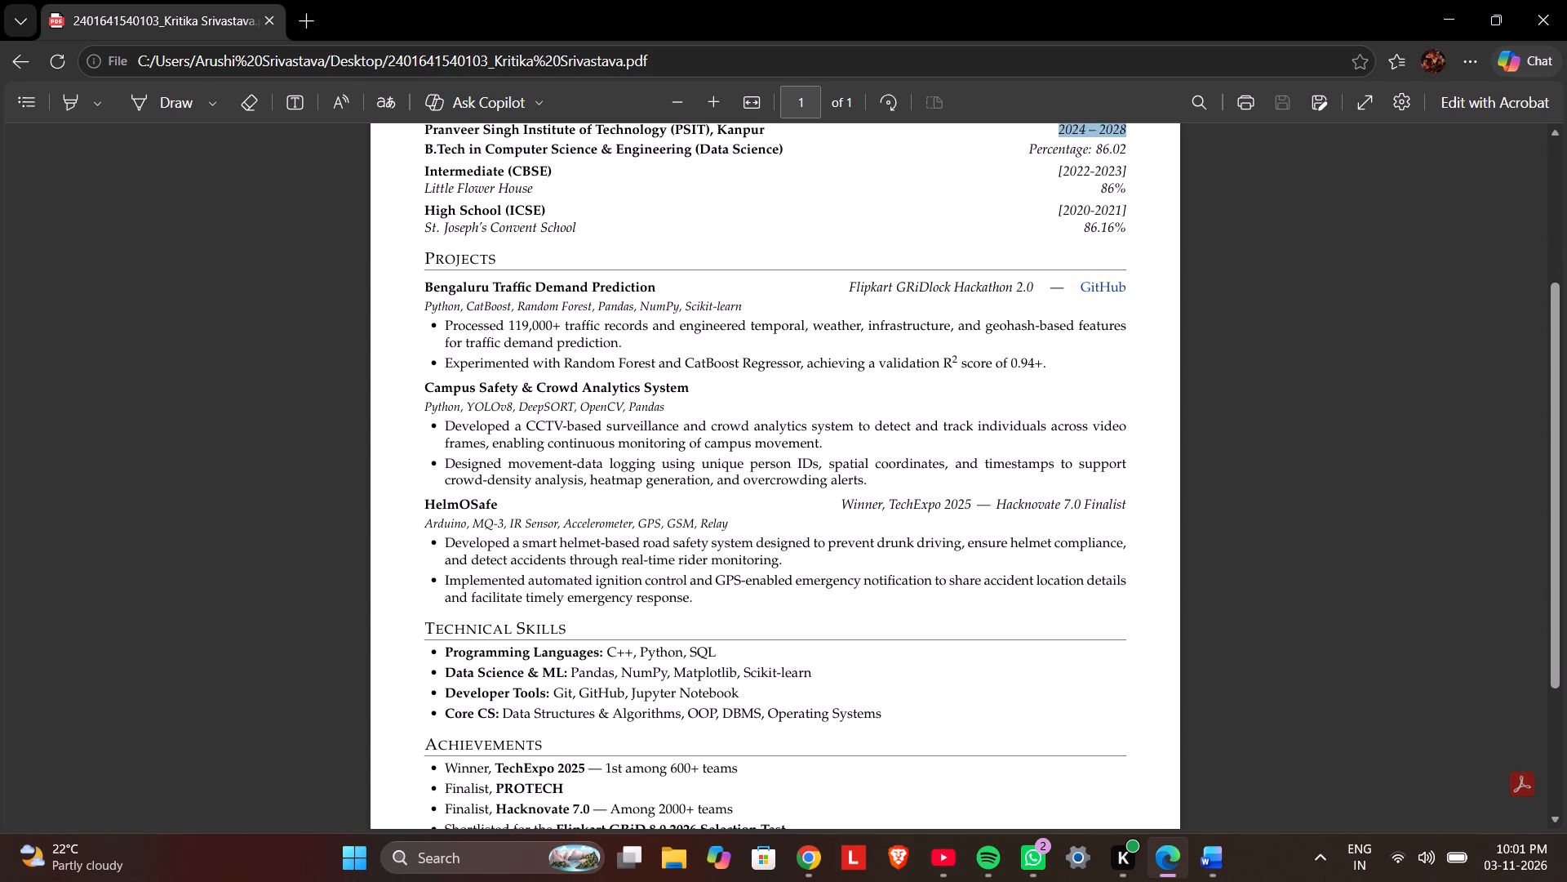
scroll(823, 632, "down", 1)
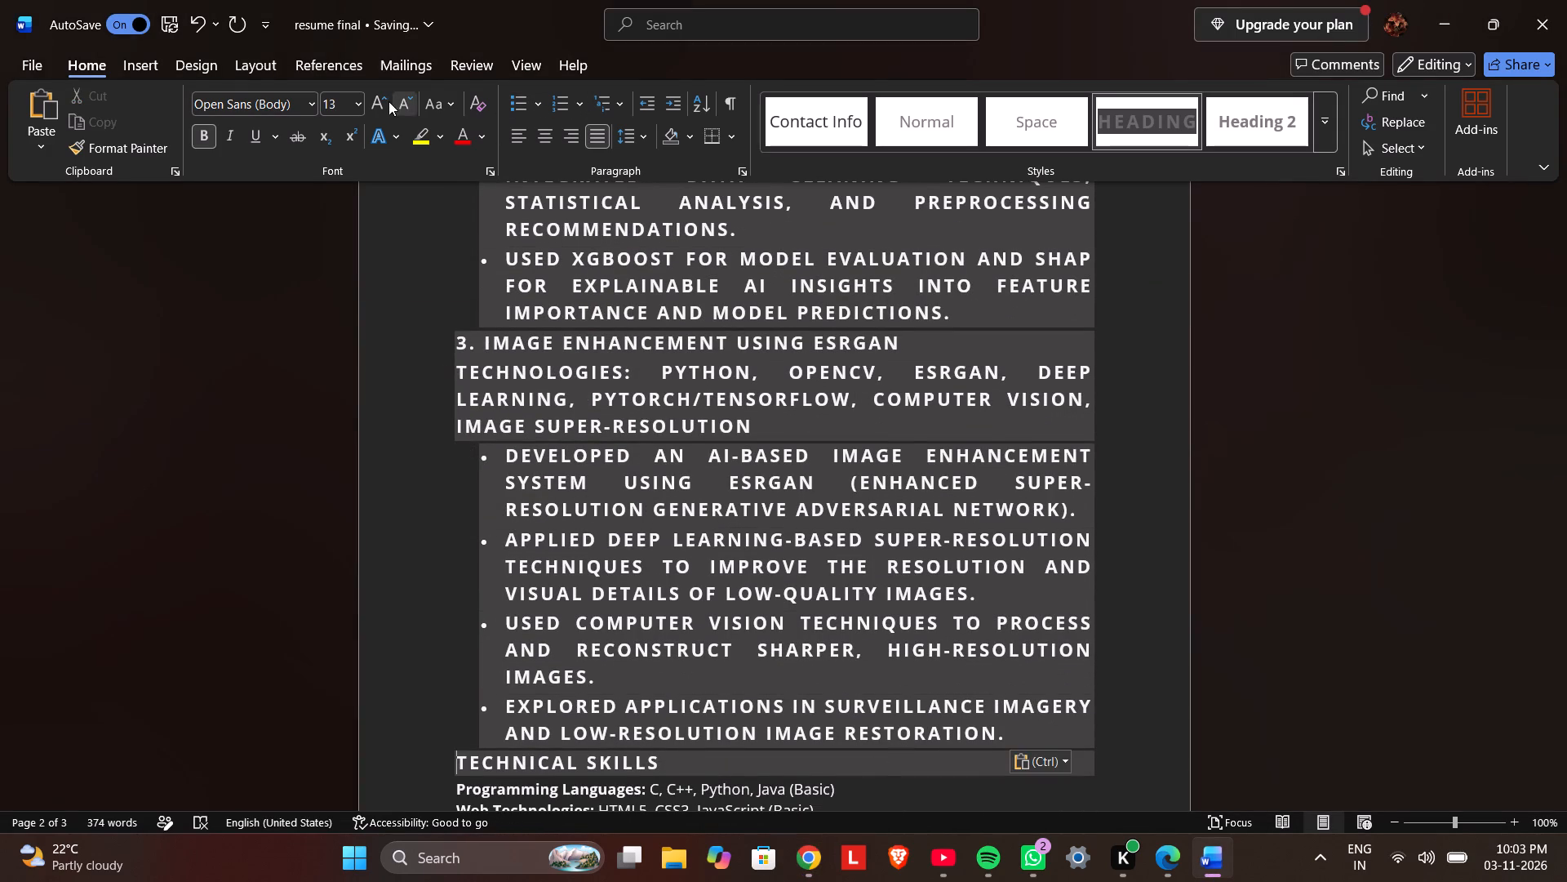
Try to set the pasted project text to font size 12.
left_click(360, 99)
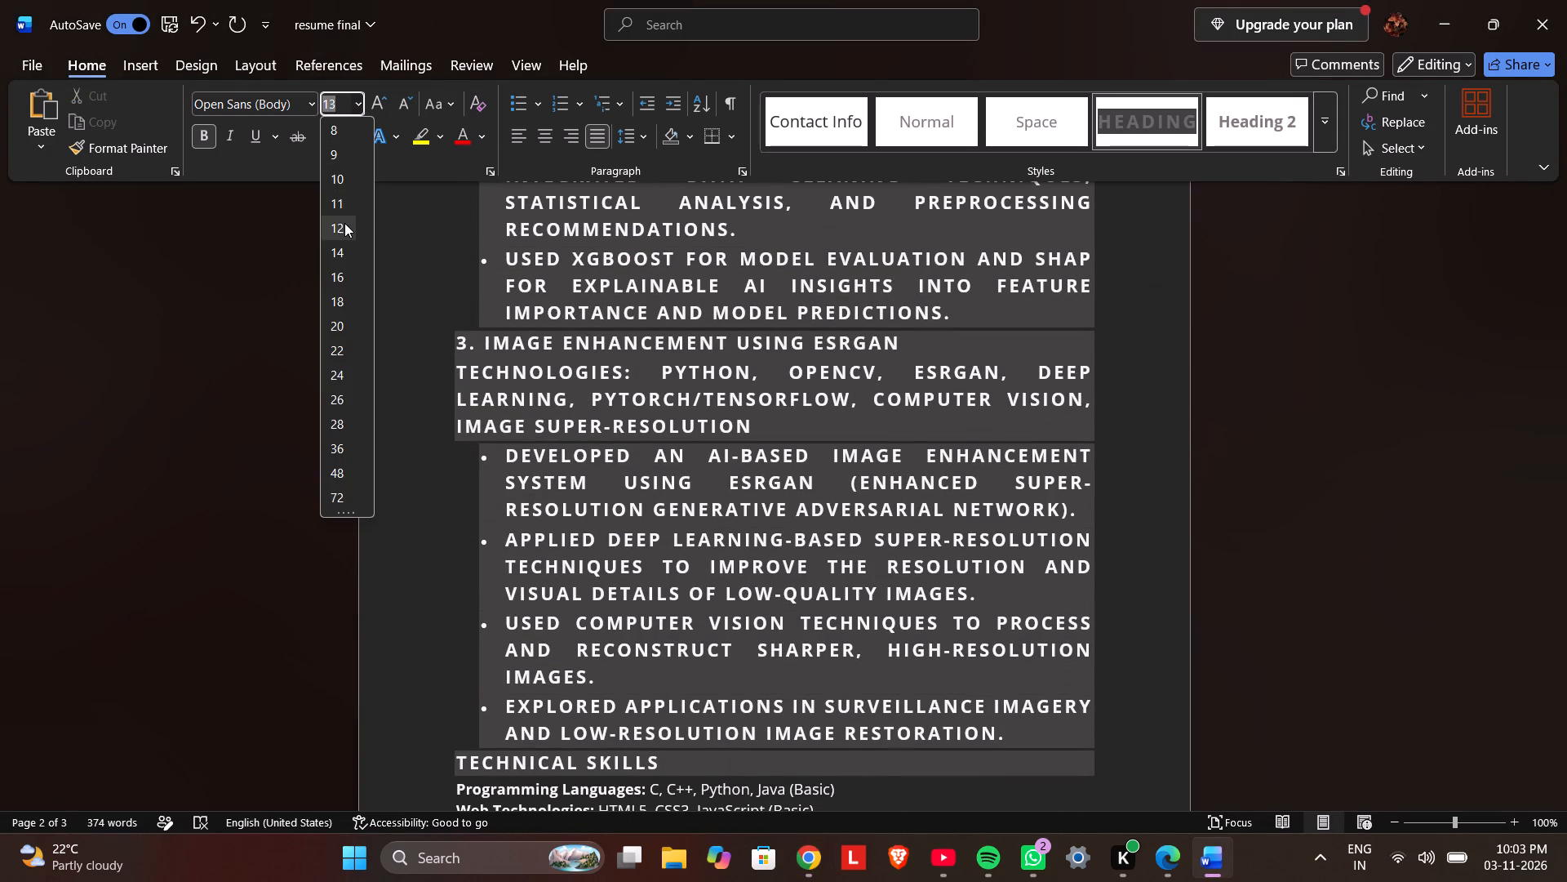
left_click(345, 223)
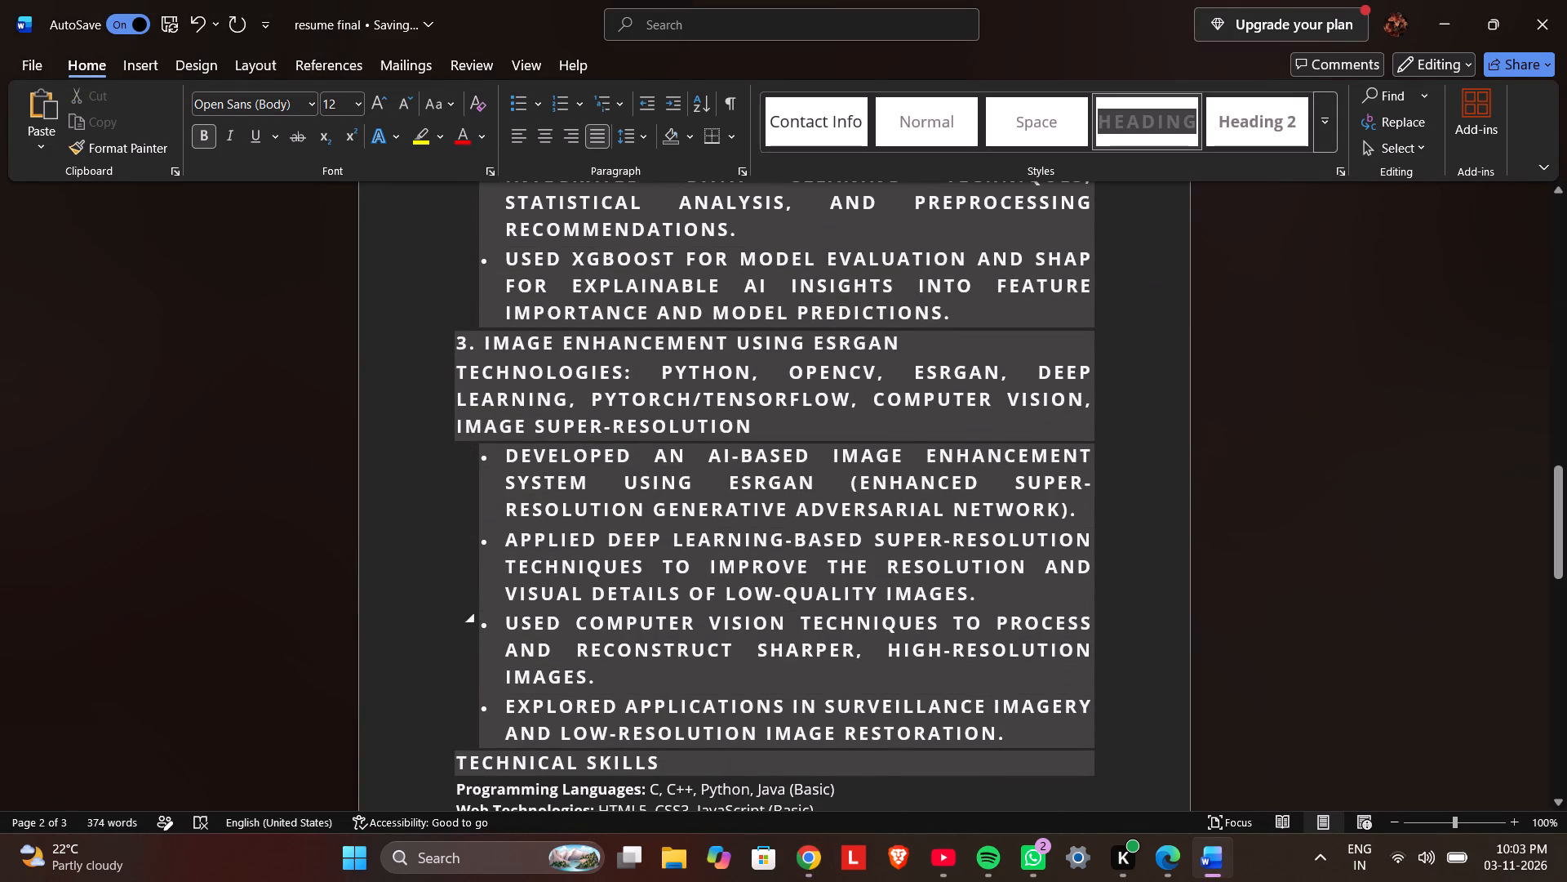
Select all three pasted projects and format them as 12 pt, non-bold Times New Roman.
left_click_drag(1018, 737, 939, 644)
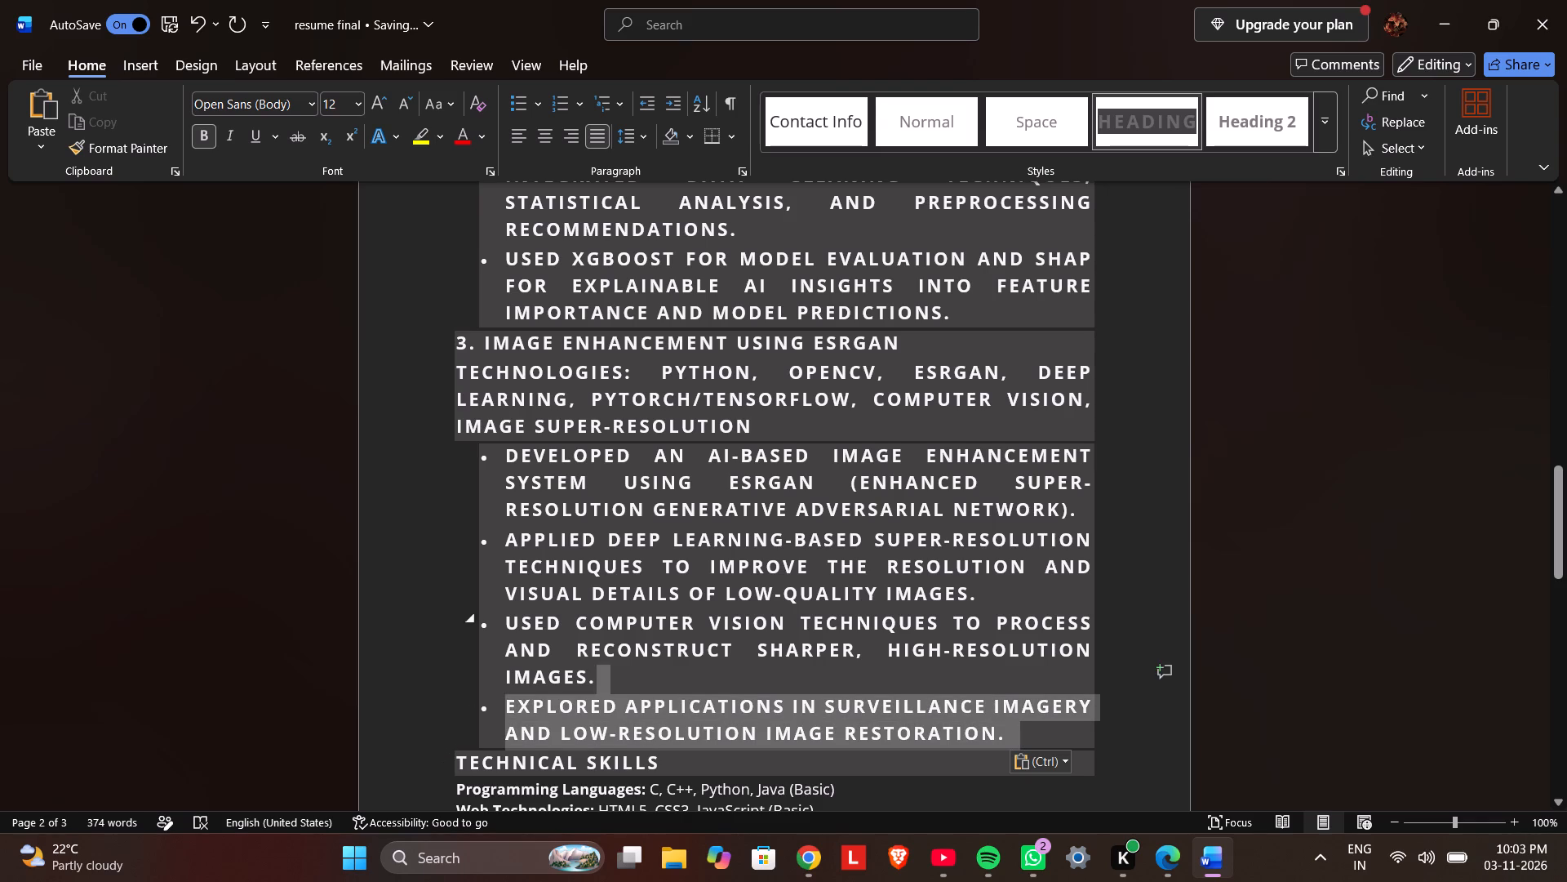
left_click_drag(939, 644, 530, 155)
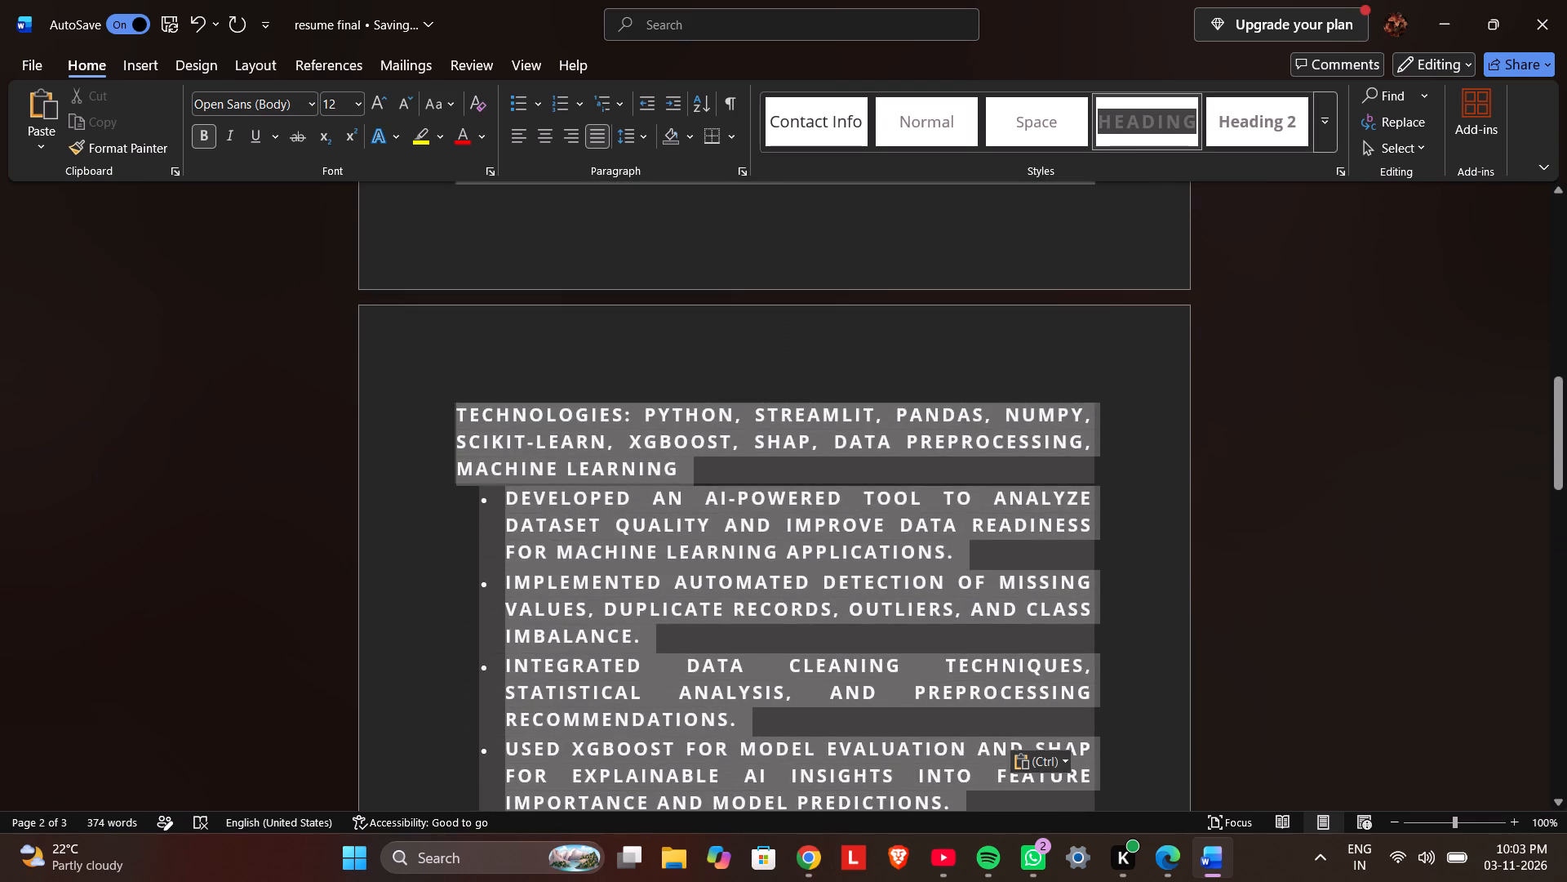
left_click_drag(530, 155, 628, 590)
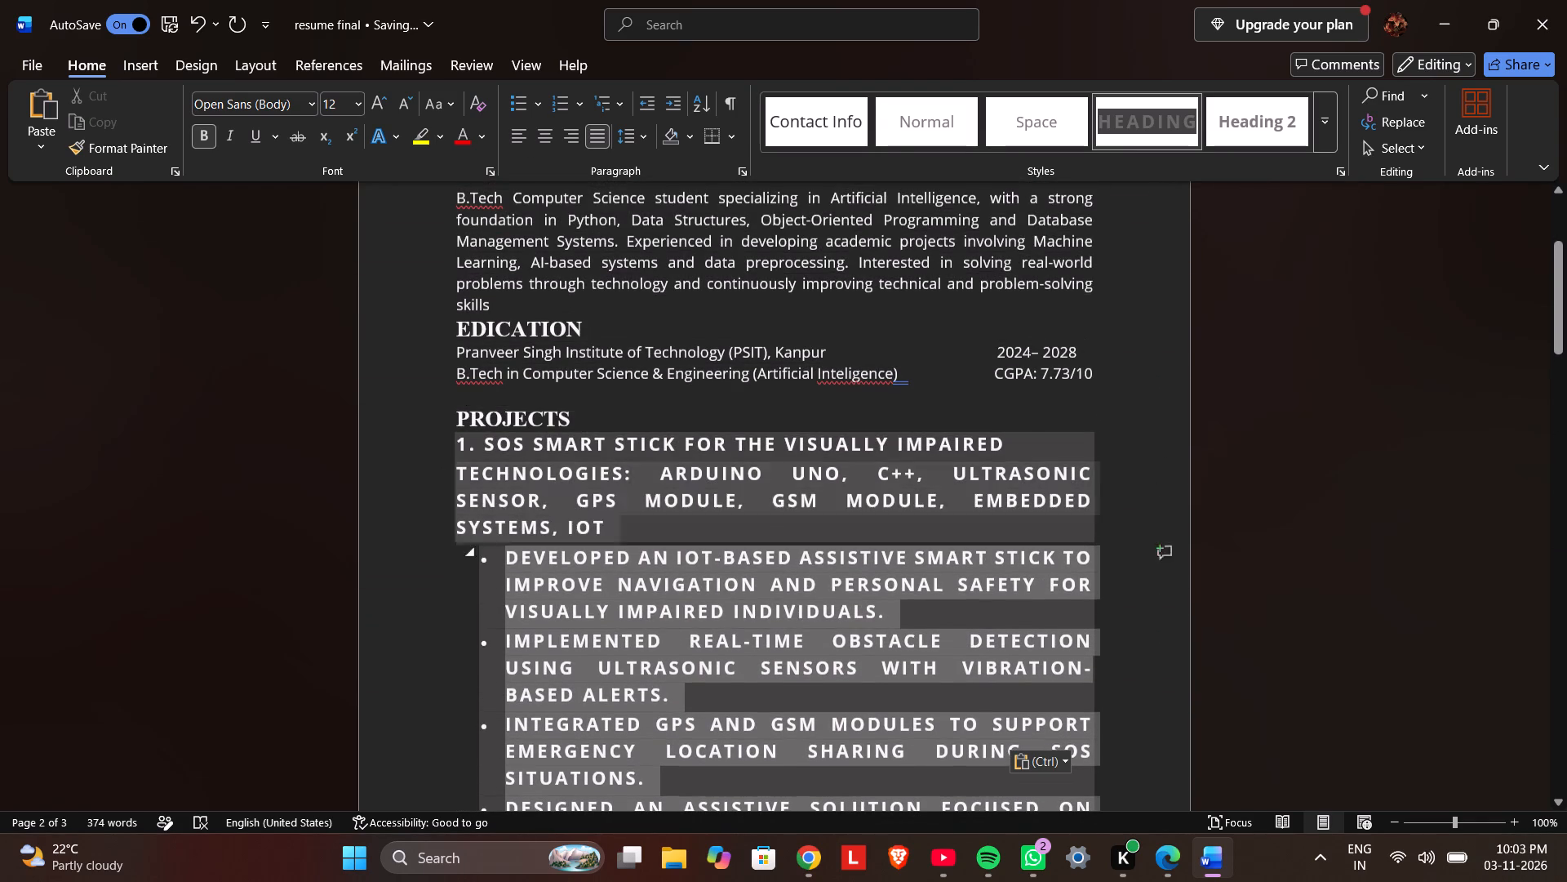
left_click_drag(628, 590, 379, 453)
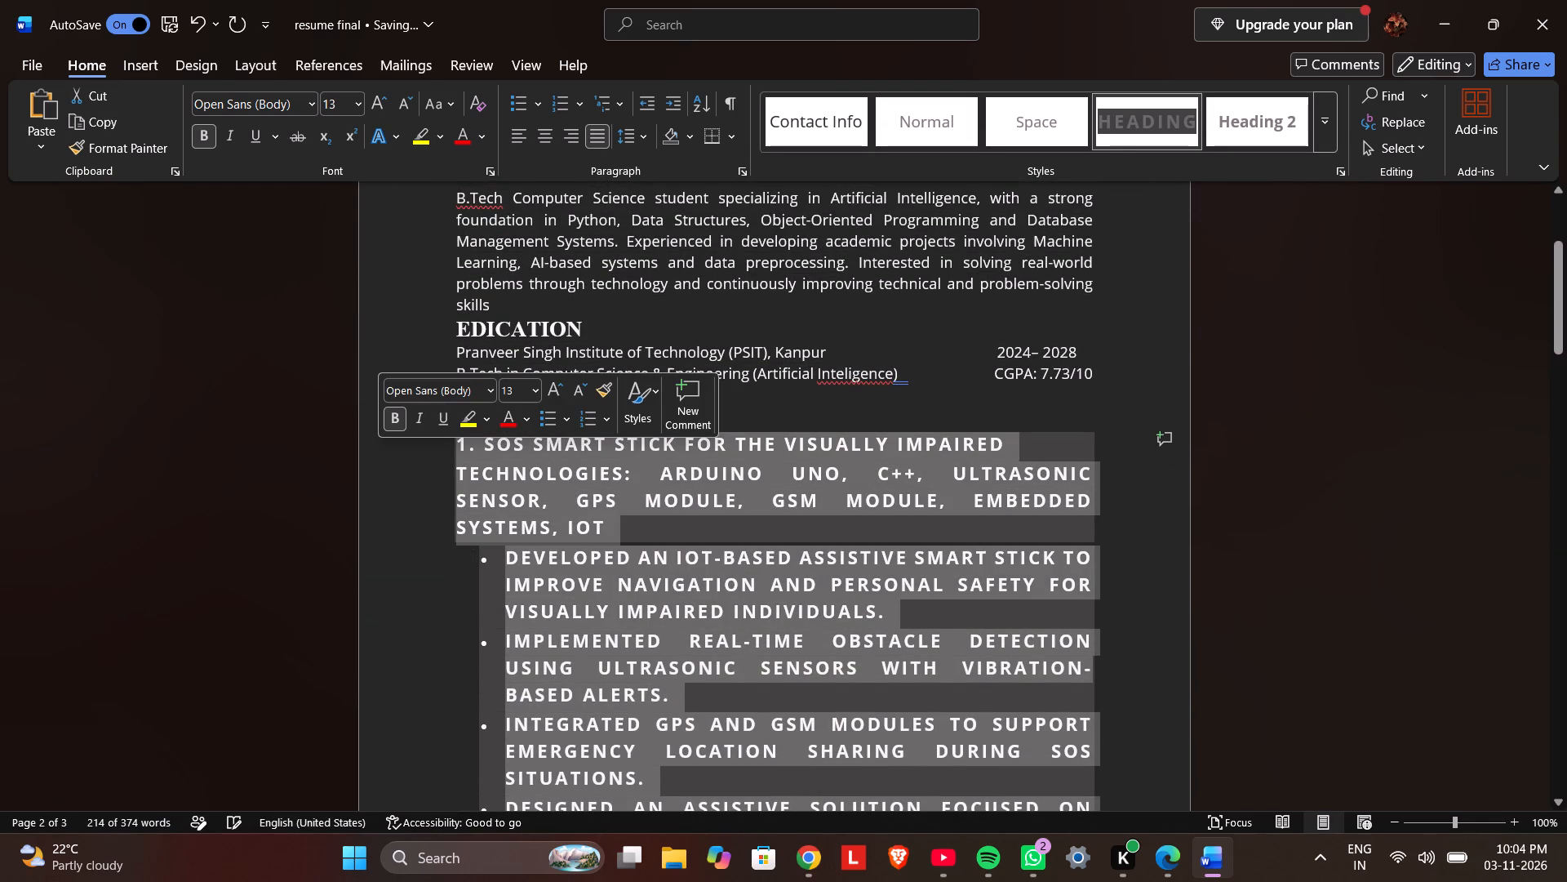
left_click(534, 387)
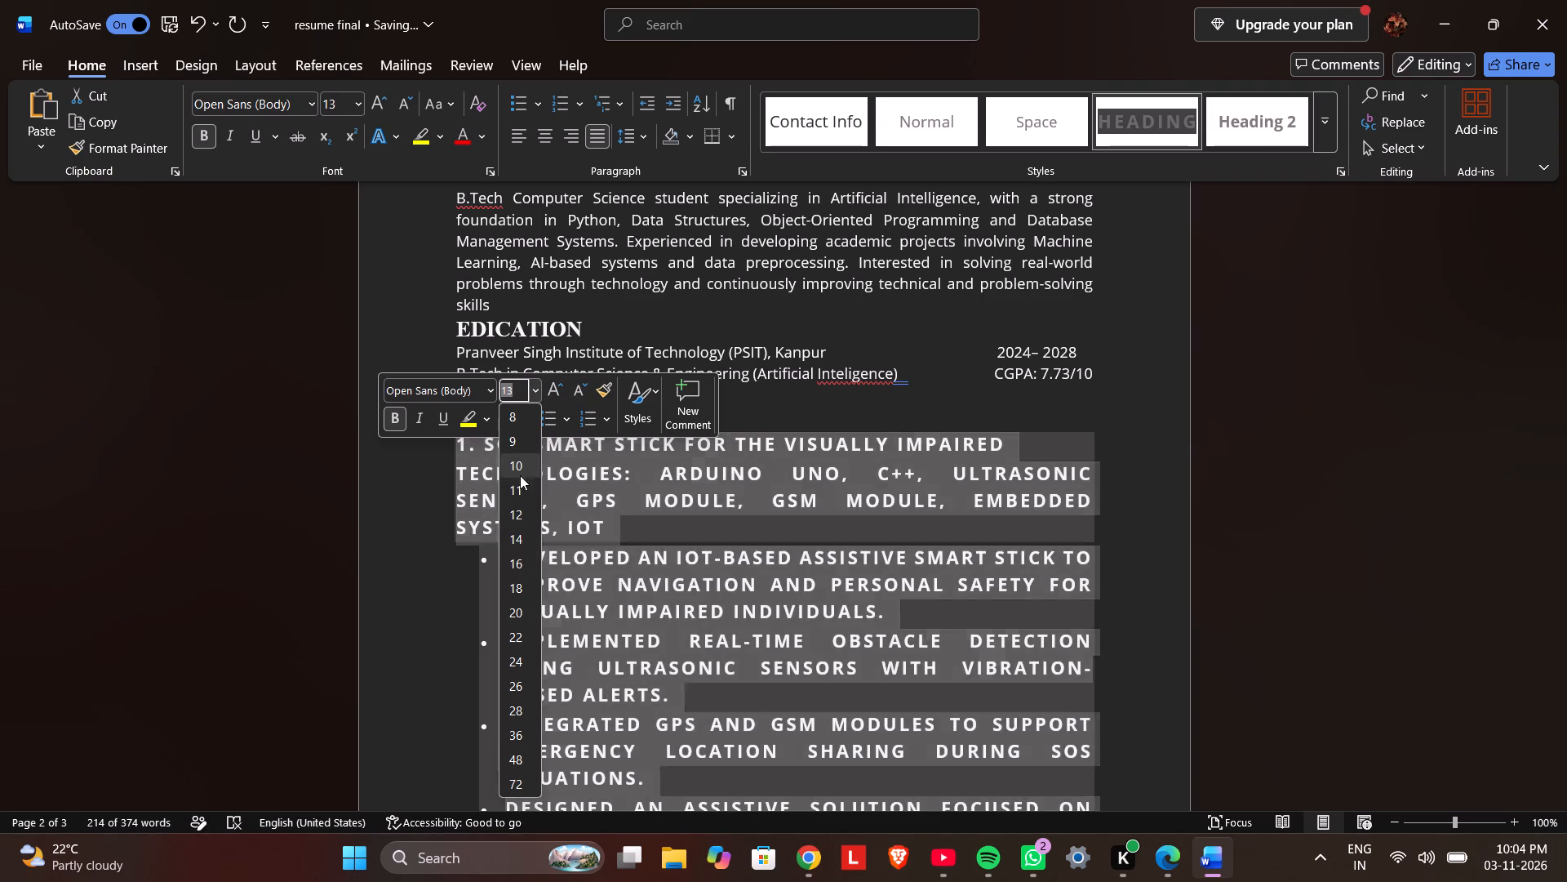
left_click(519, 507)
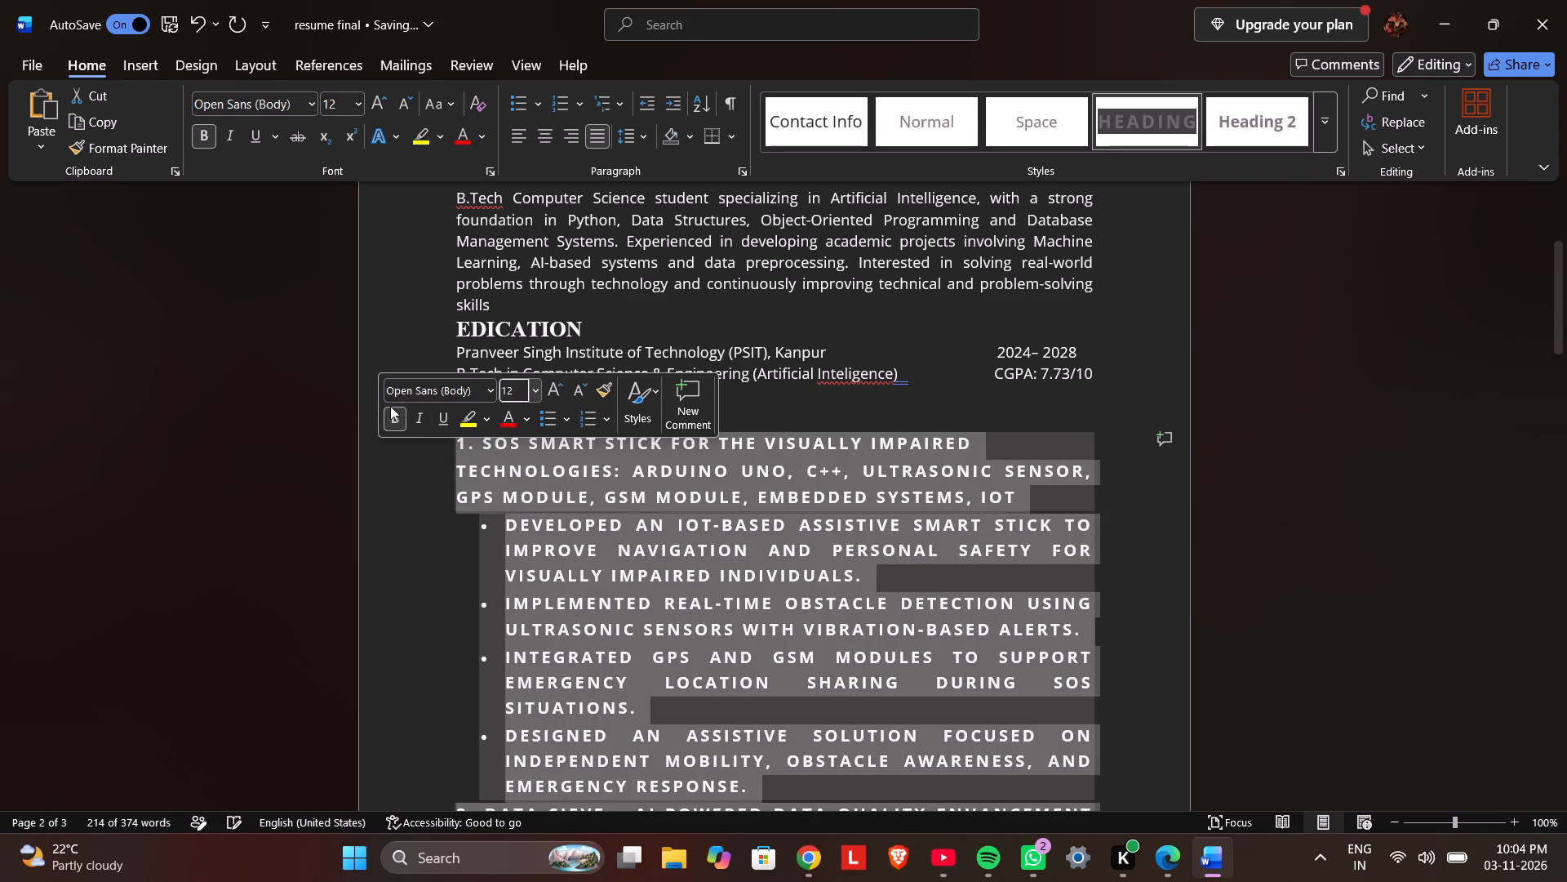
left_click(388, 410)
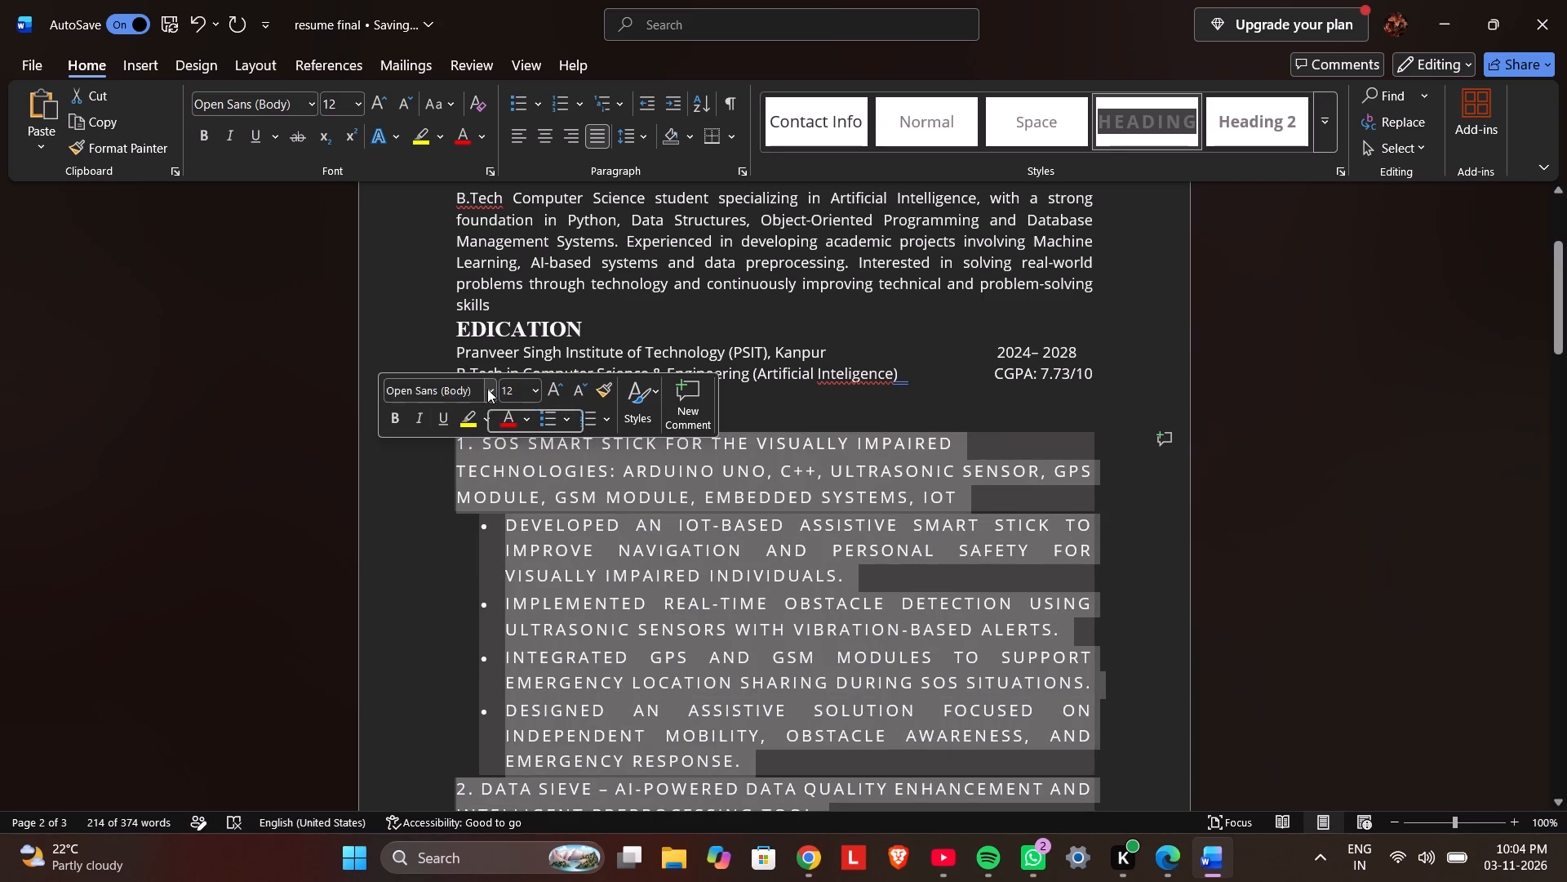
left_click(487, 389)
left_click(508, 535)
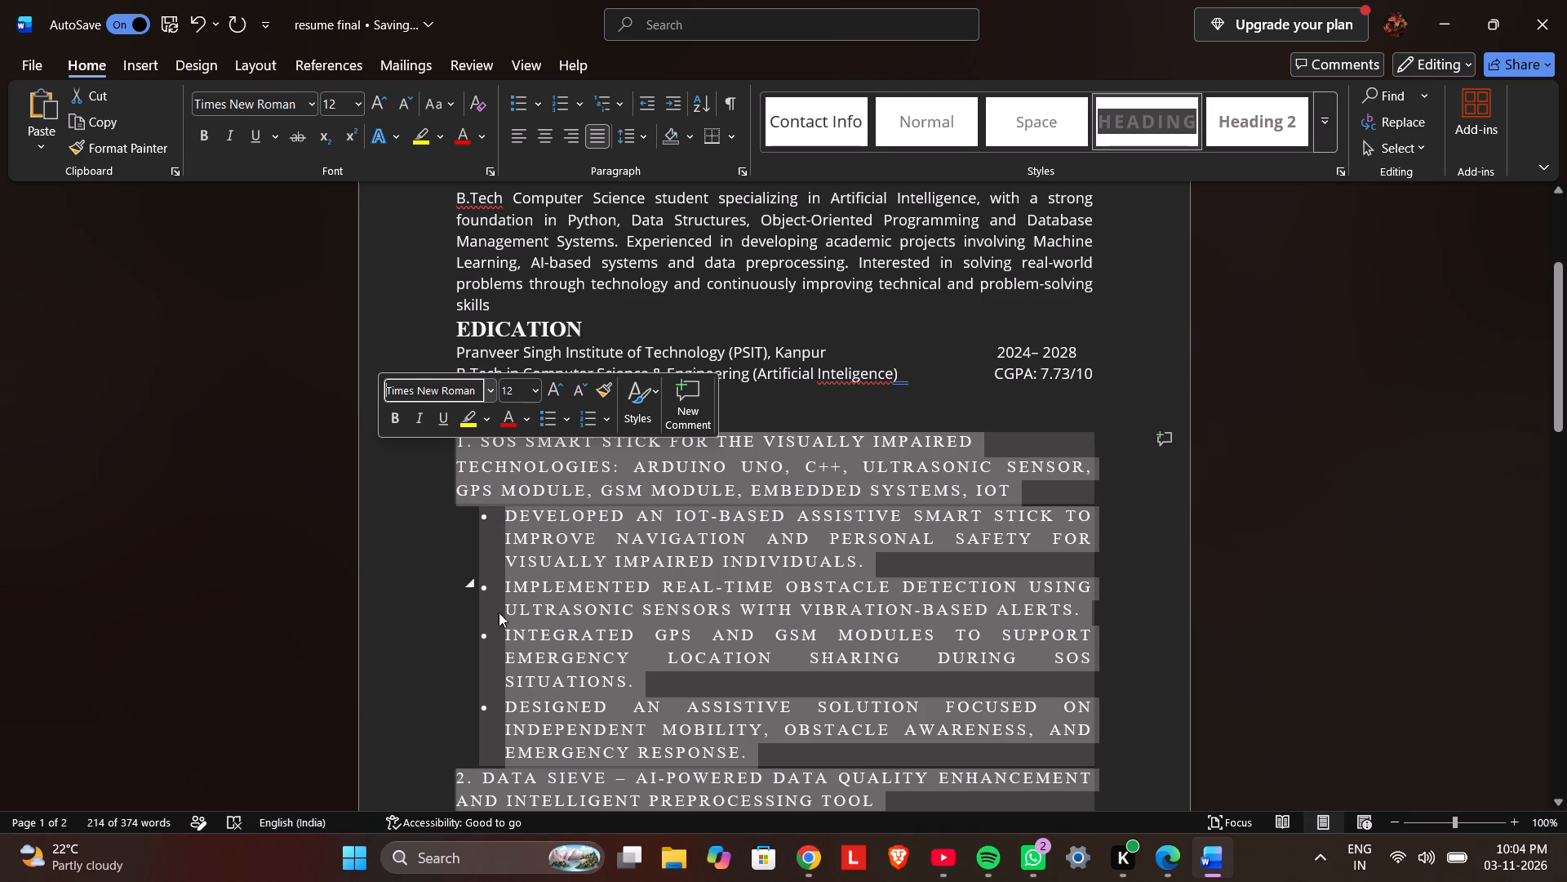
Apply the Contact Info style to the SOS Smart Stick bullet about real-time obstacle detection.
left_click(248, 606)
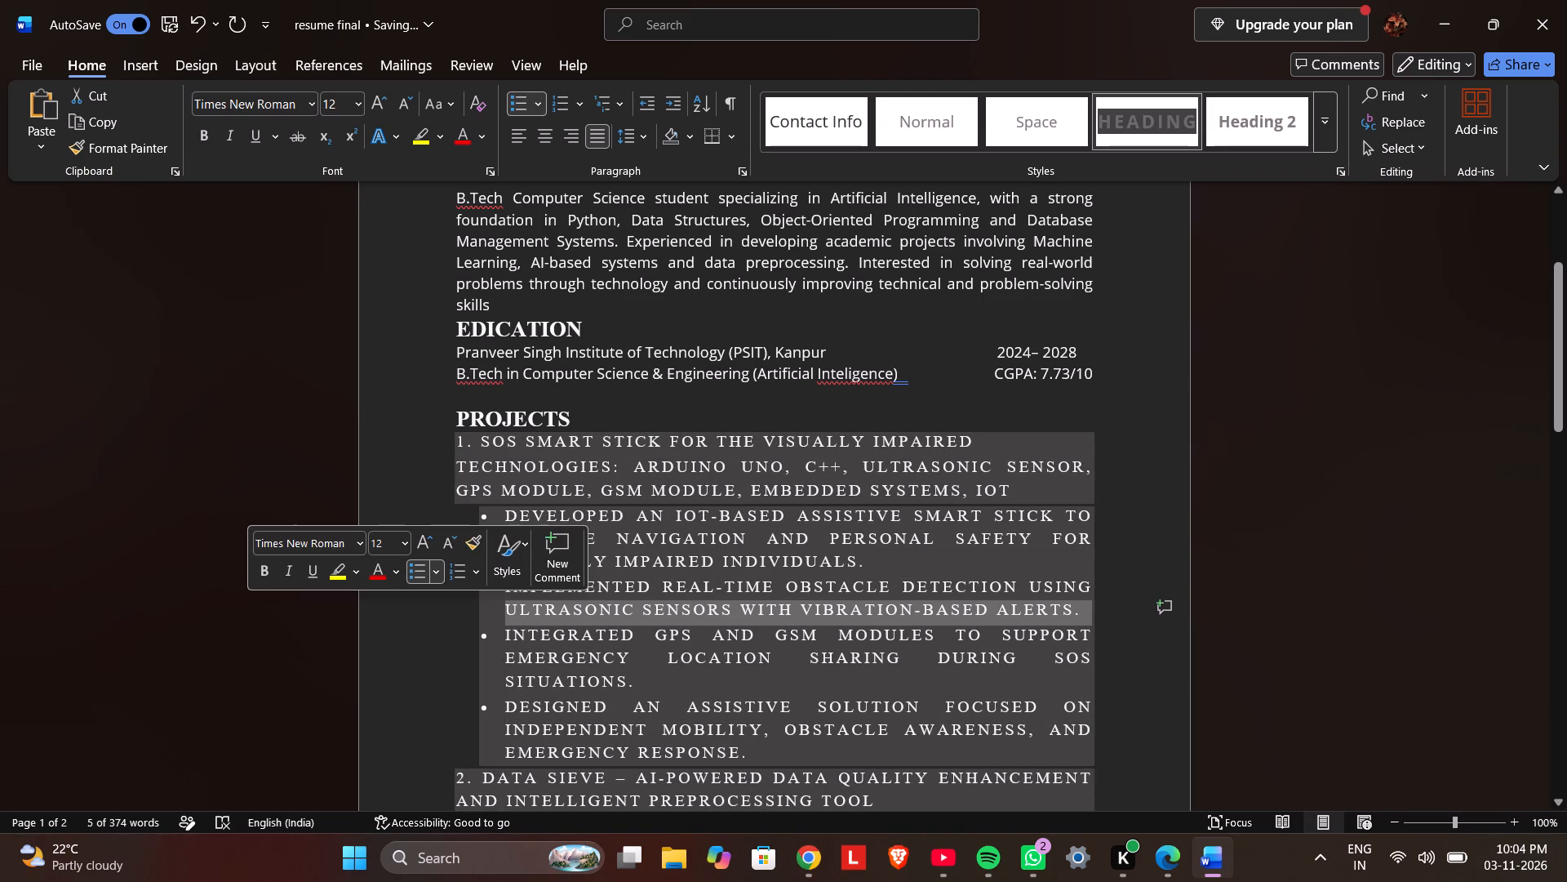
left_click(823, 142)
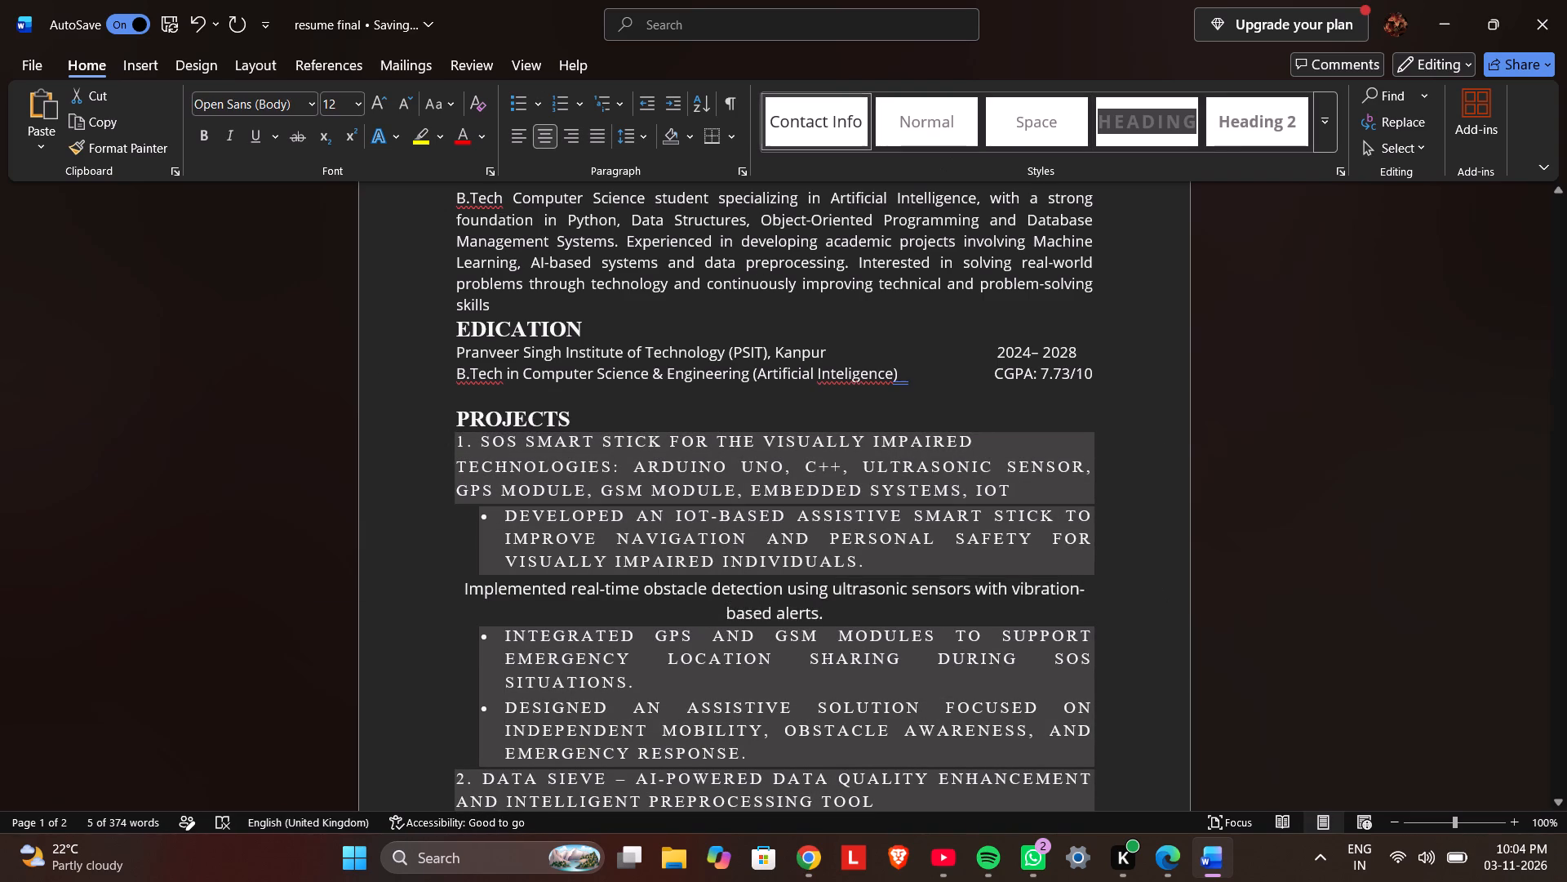
Select the text of all three projects, justify it and apply the Normal style.
left_click_drag(456, 440, 853, 797)
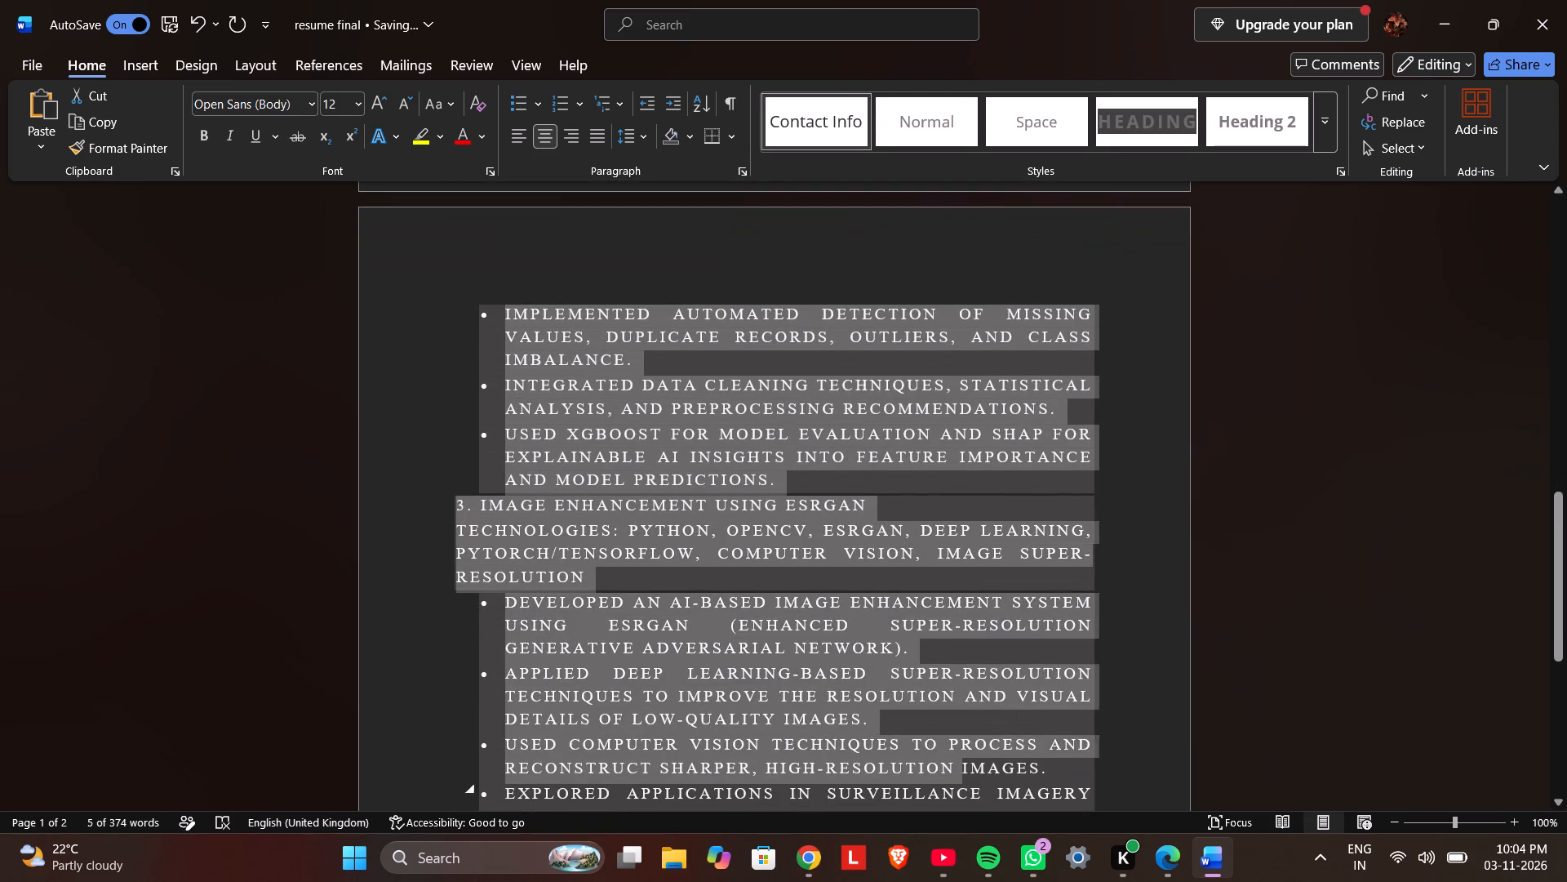
left_click_drag(853, 797, 963, 628)
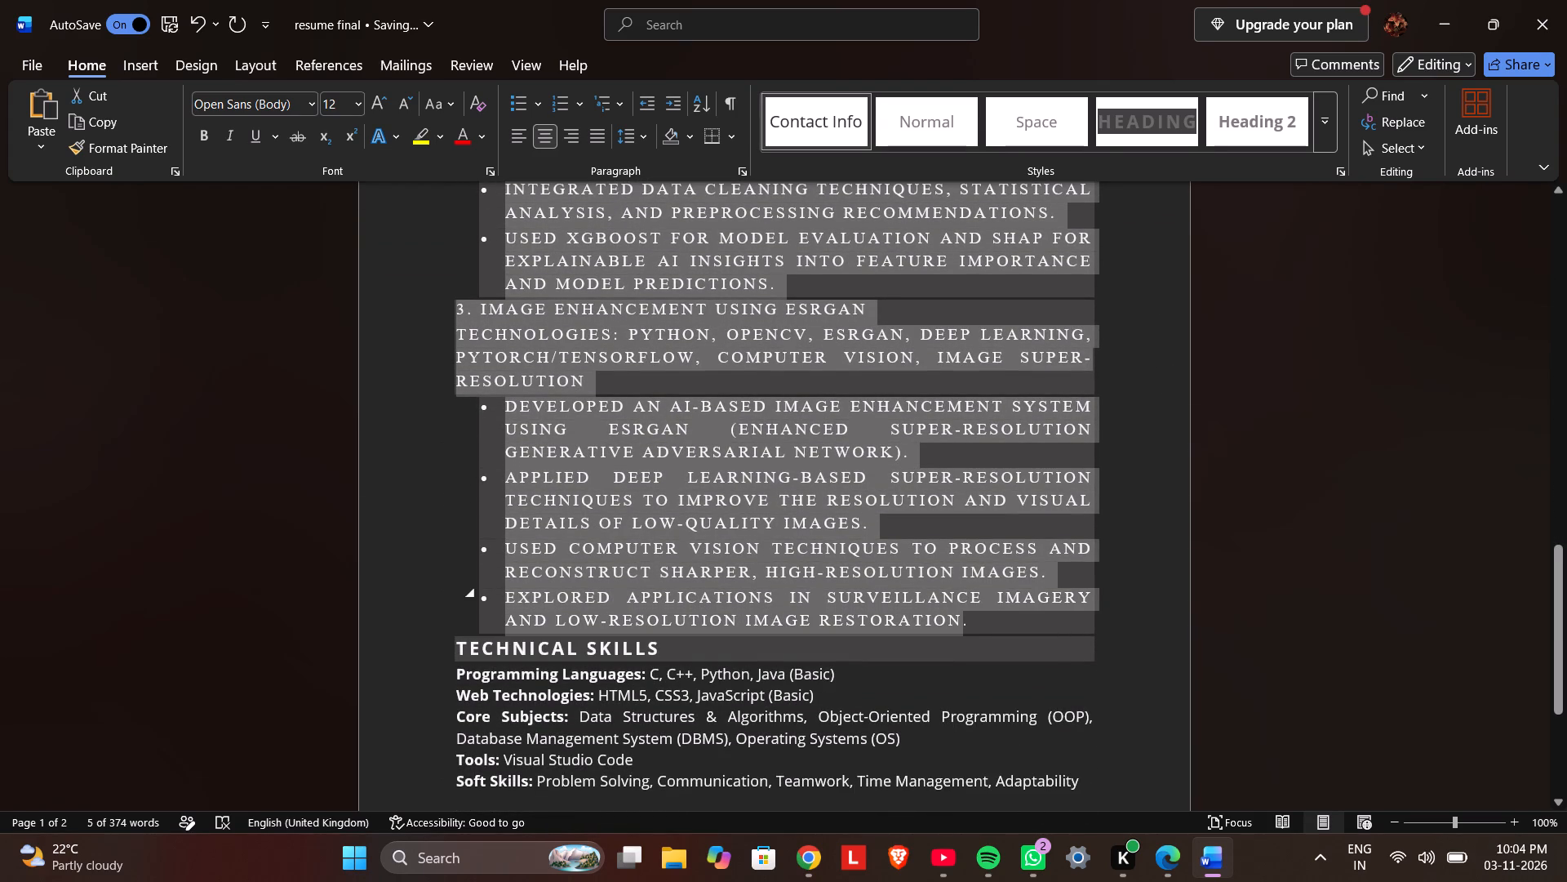
left_click_drag(963, 628, 969, 627)
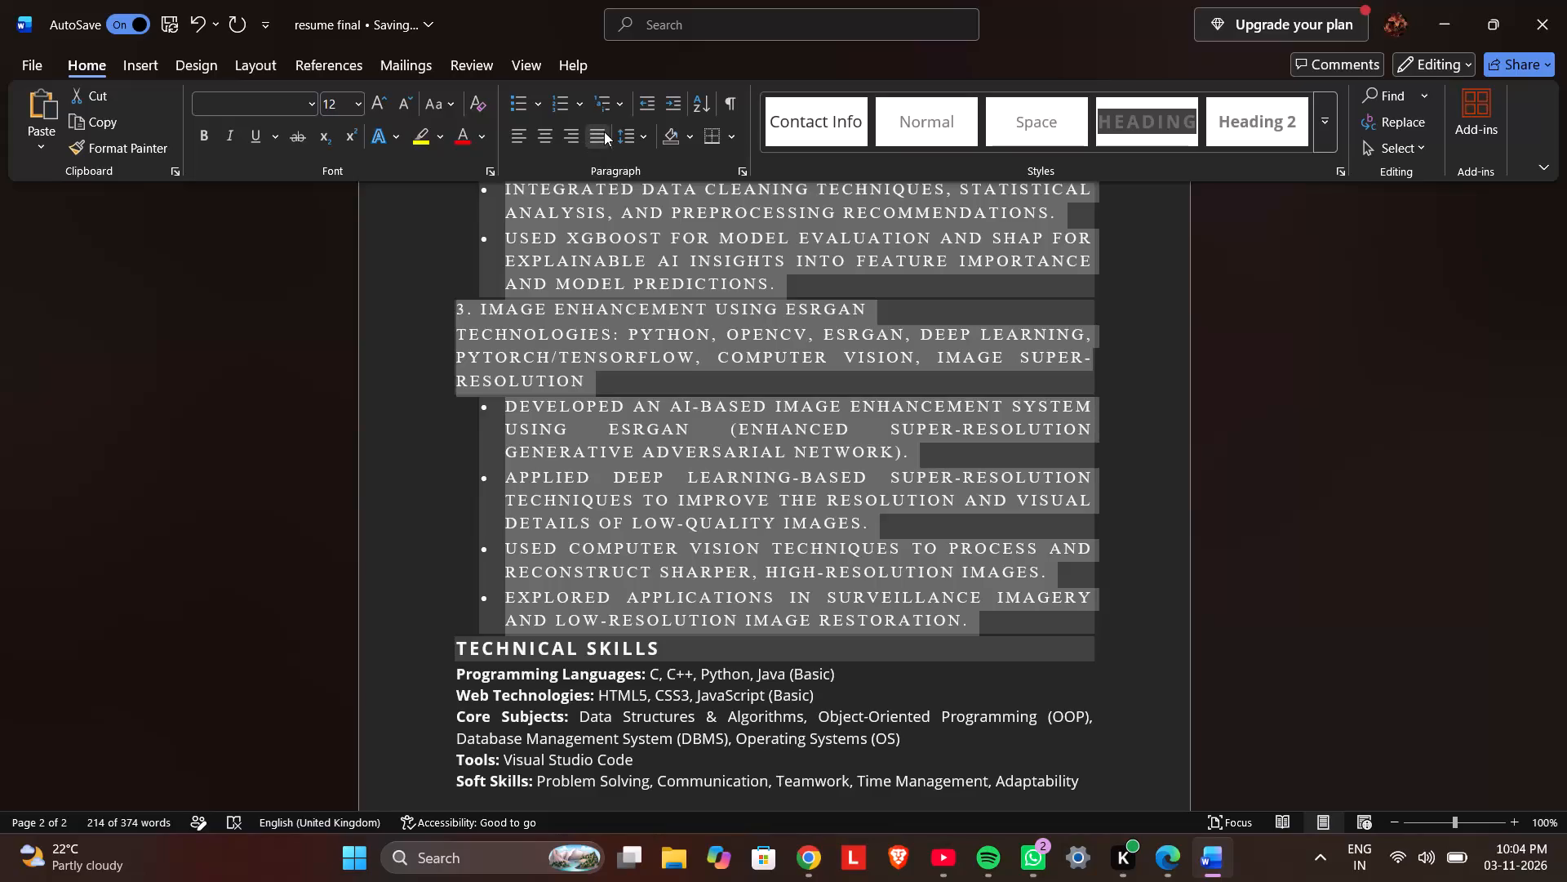
left_click(604, 131)
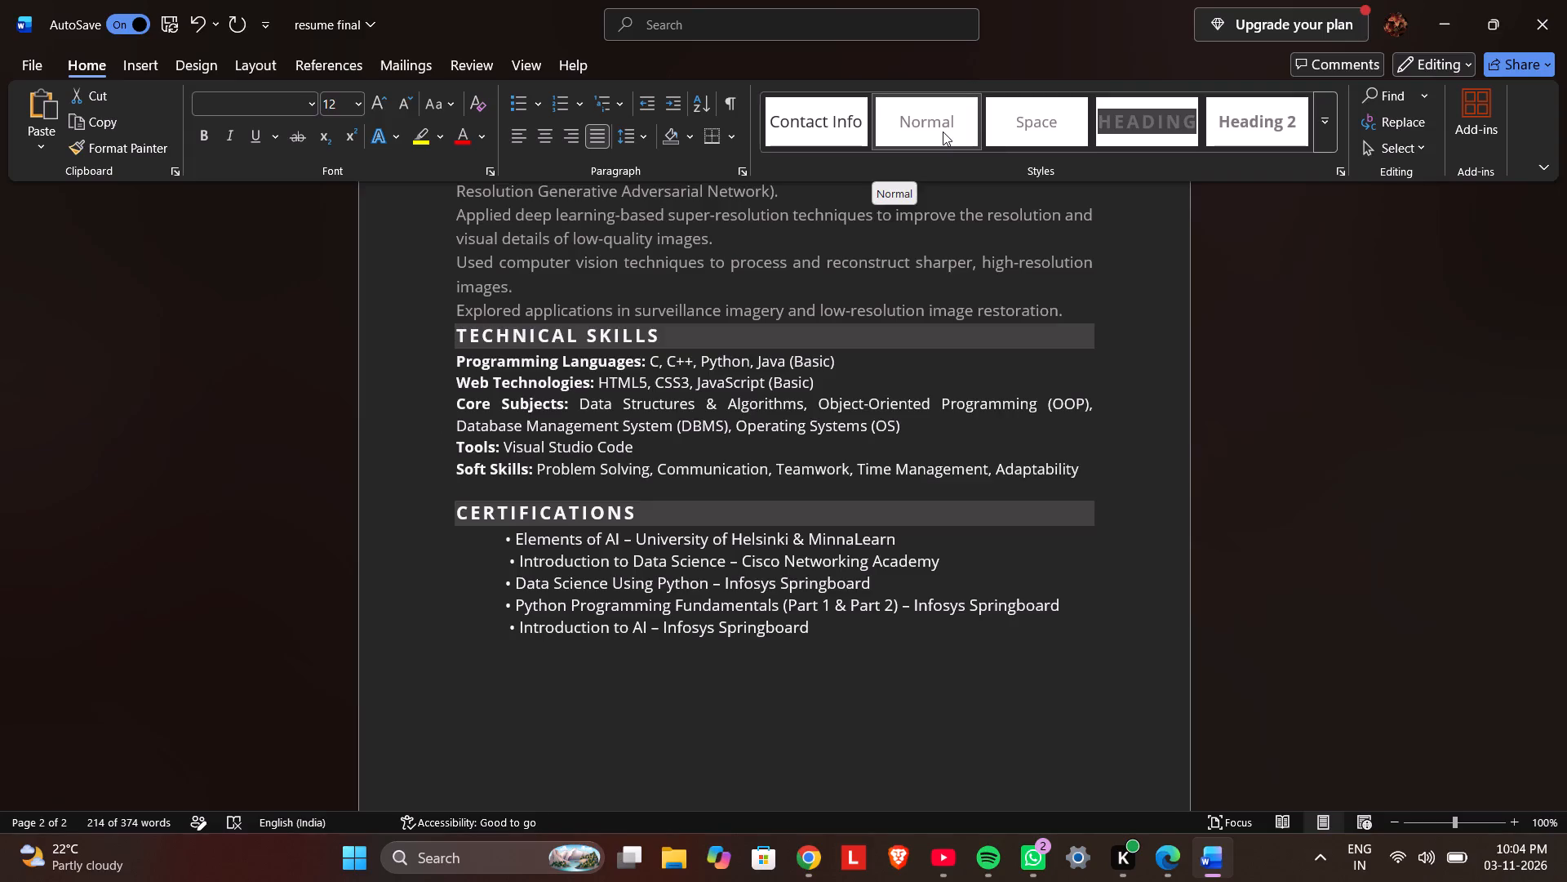
left_click(943, 131)
Format the "1. SOS Smart Stick for the Visually Impaired" title as bold 14 pt Times New Roman.
scroll(928, 287, "up", 4)
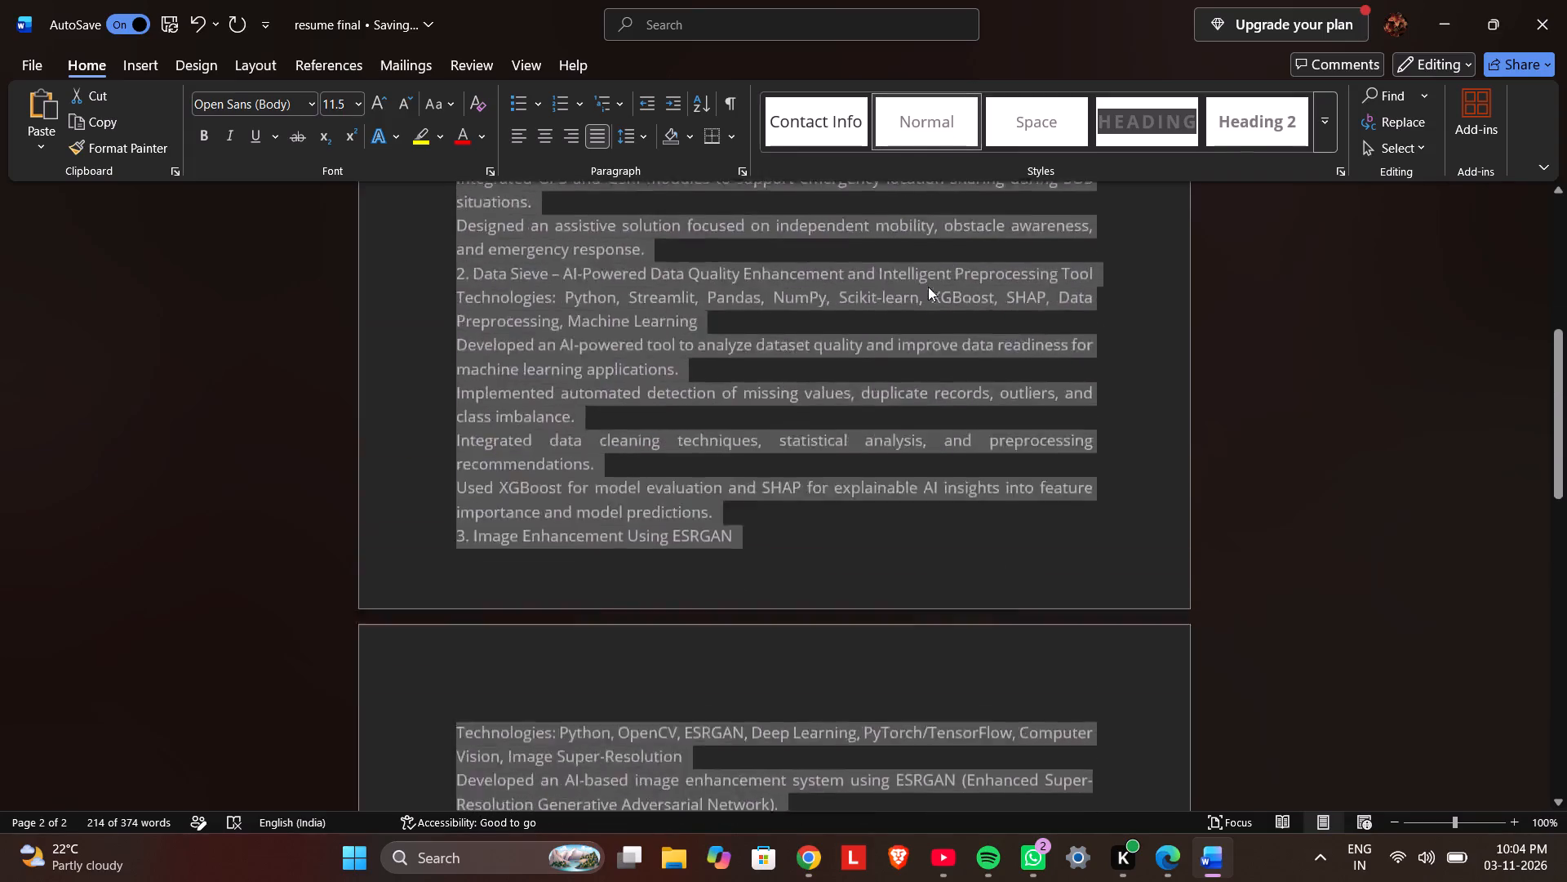
scroll(928, 287, "up", 1)
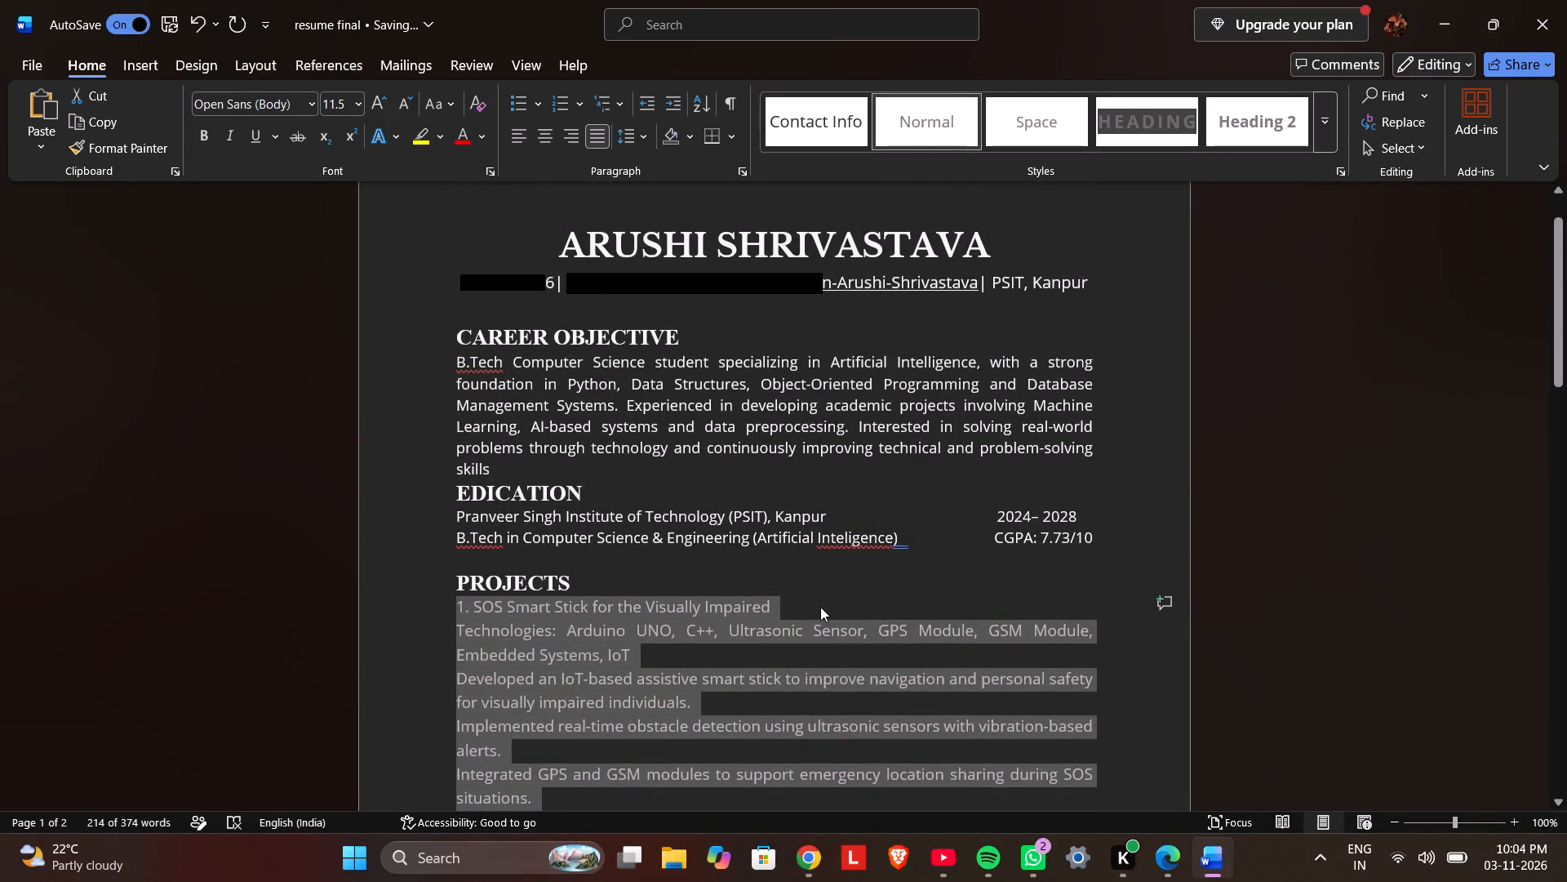
left_click(820, 607)
left_click_drag(777, 606, 505, 610)
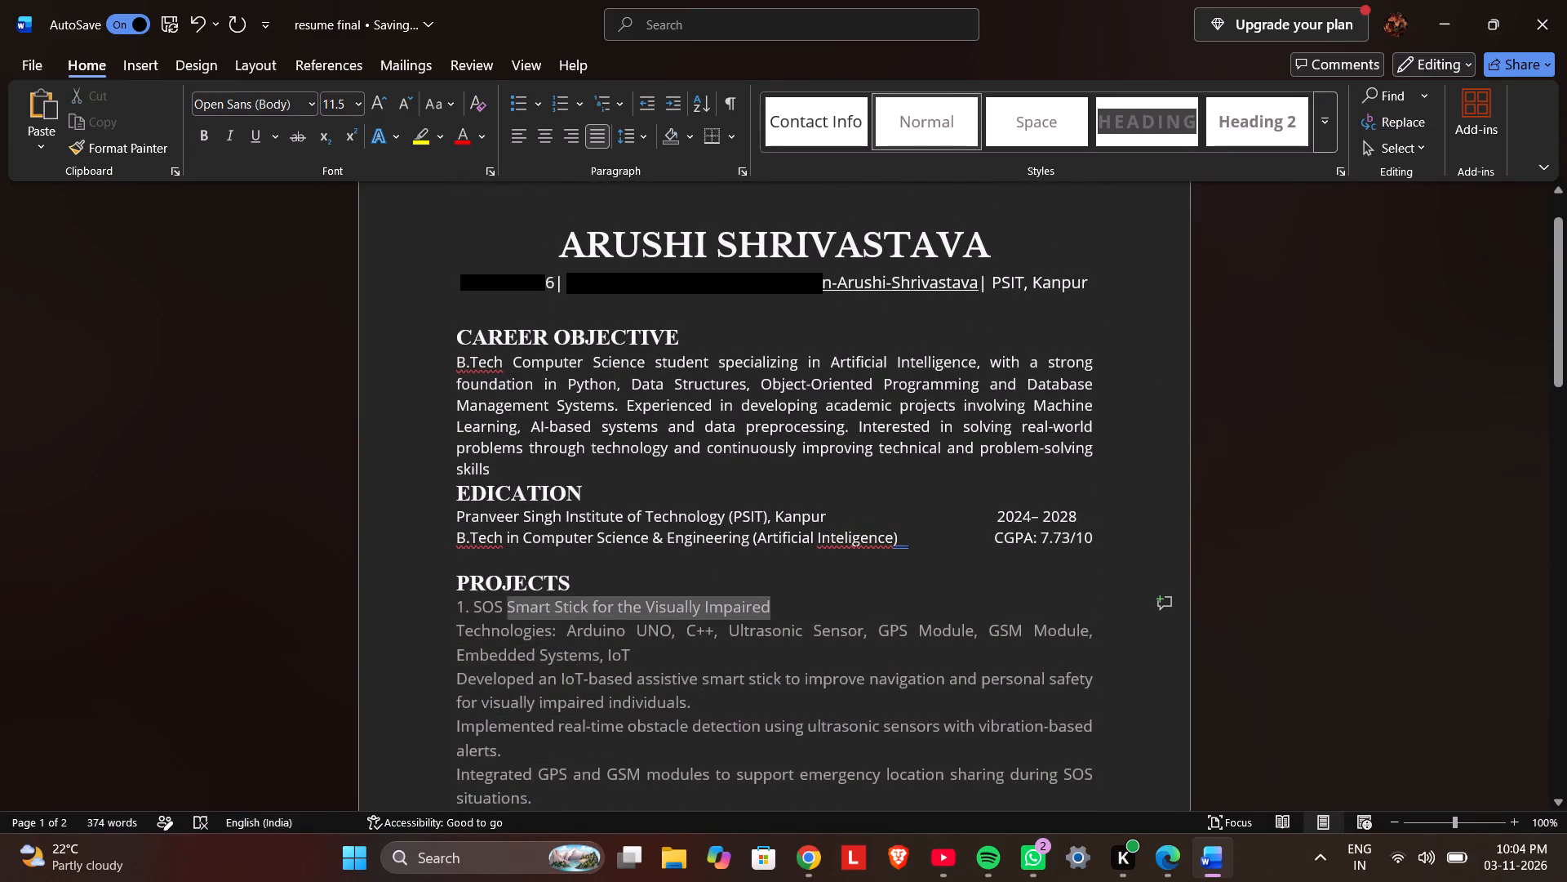
left_click_drag(505, 610, 393, 612)
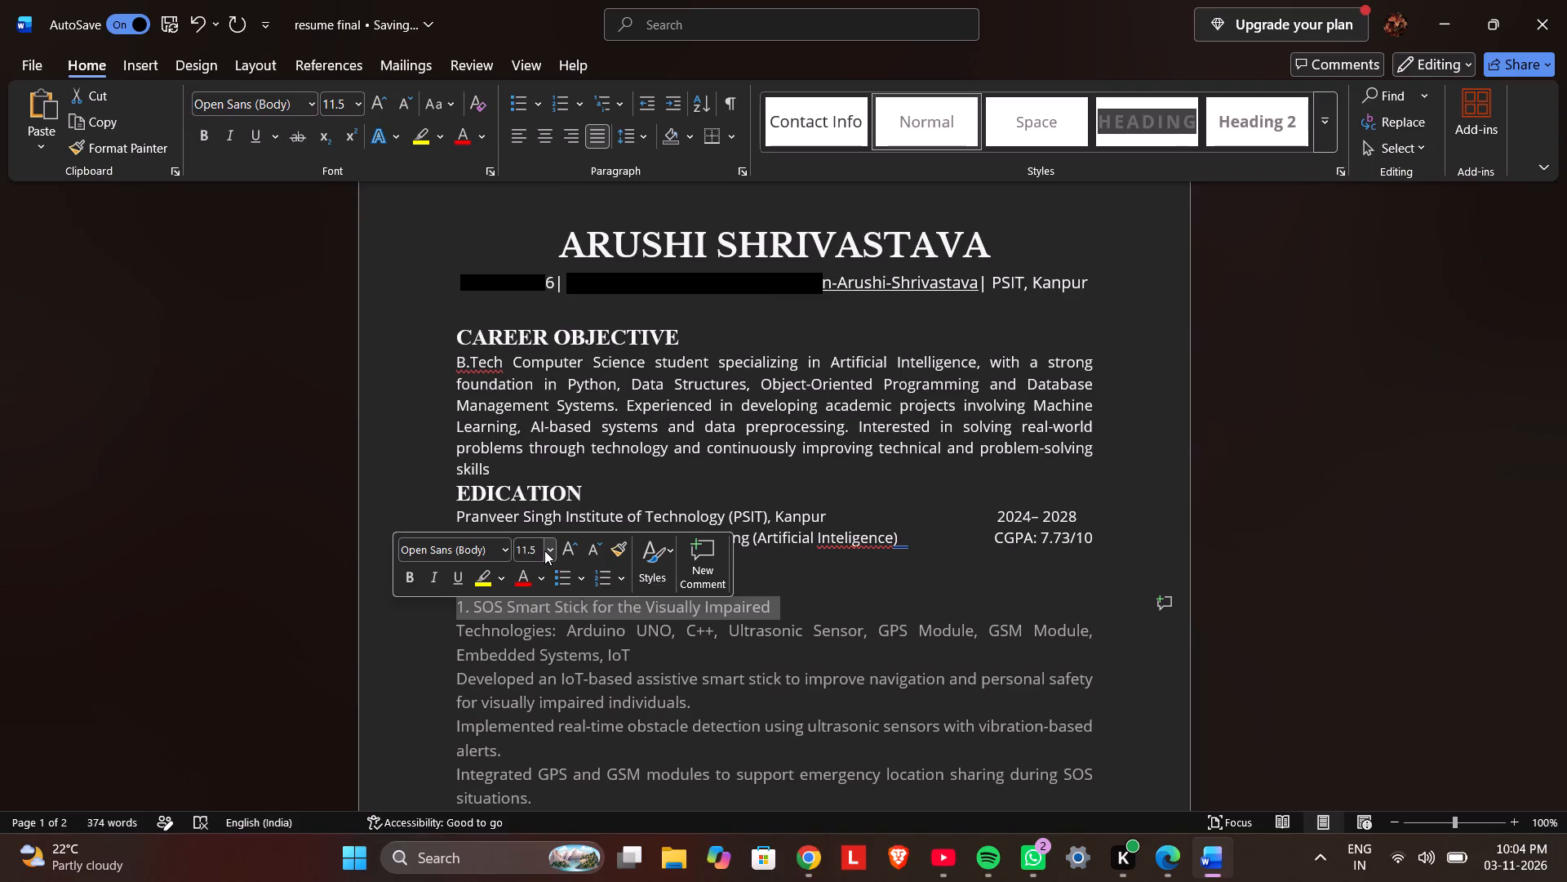
left_click(544, 550)
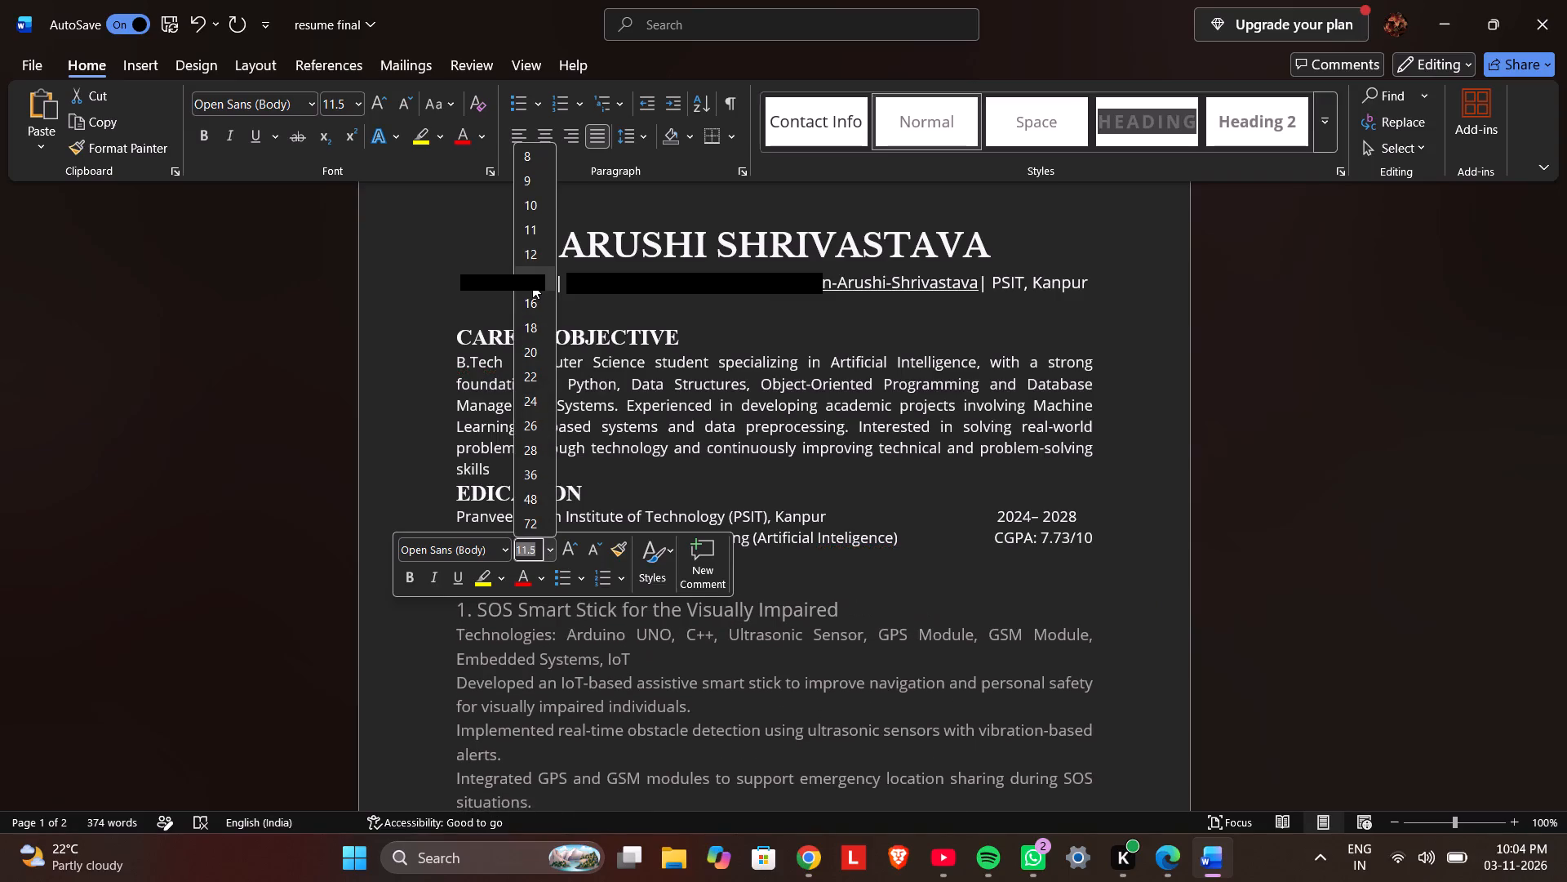
left_click(532, 283)
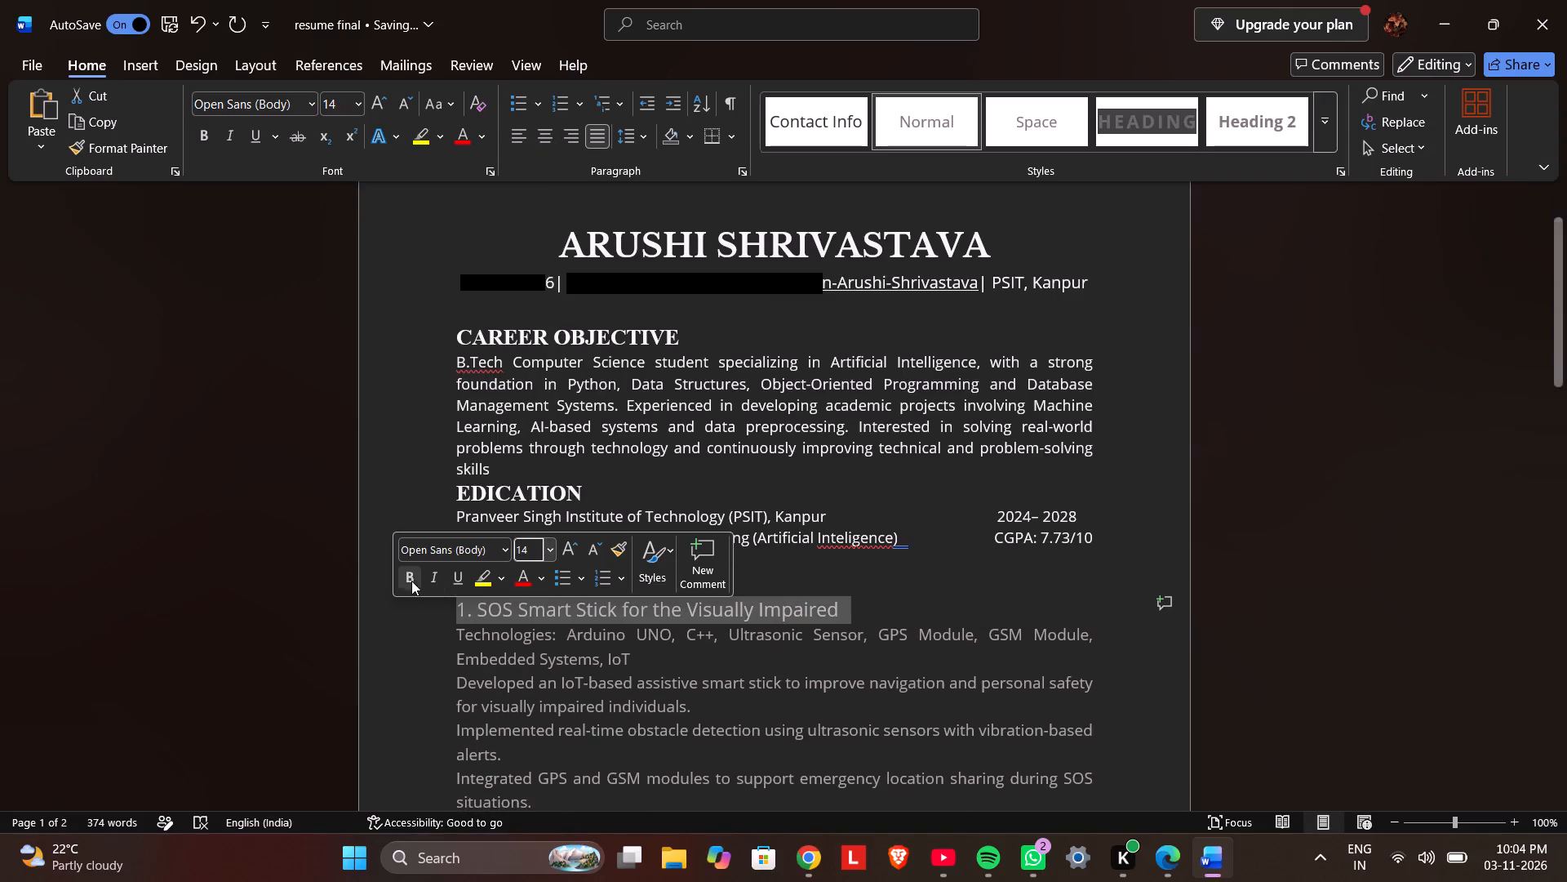
left_click(411, 577)
left_click(507, 548)
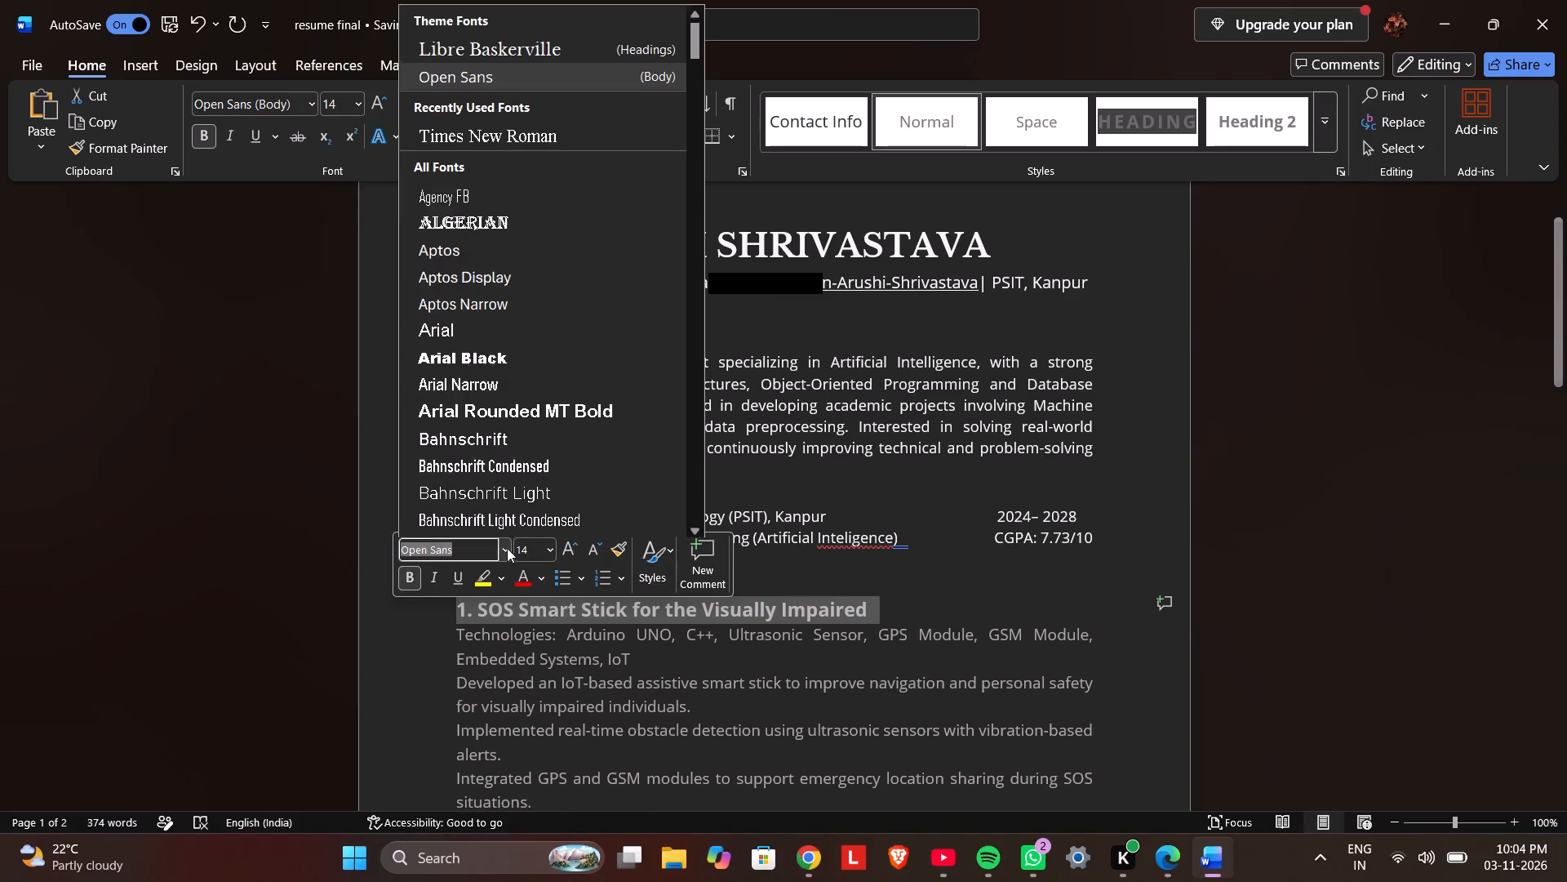
left_click(521, 137)
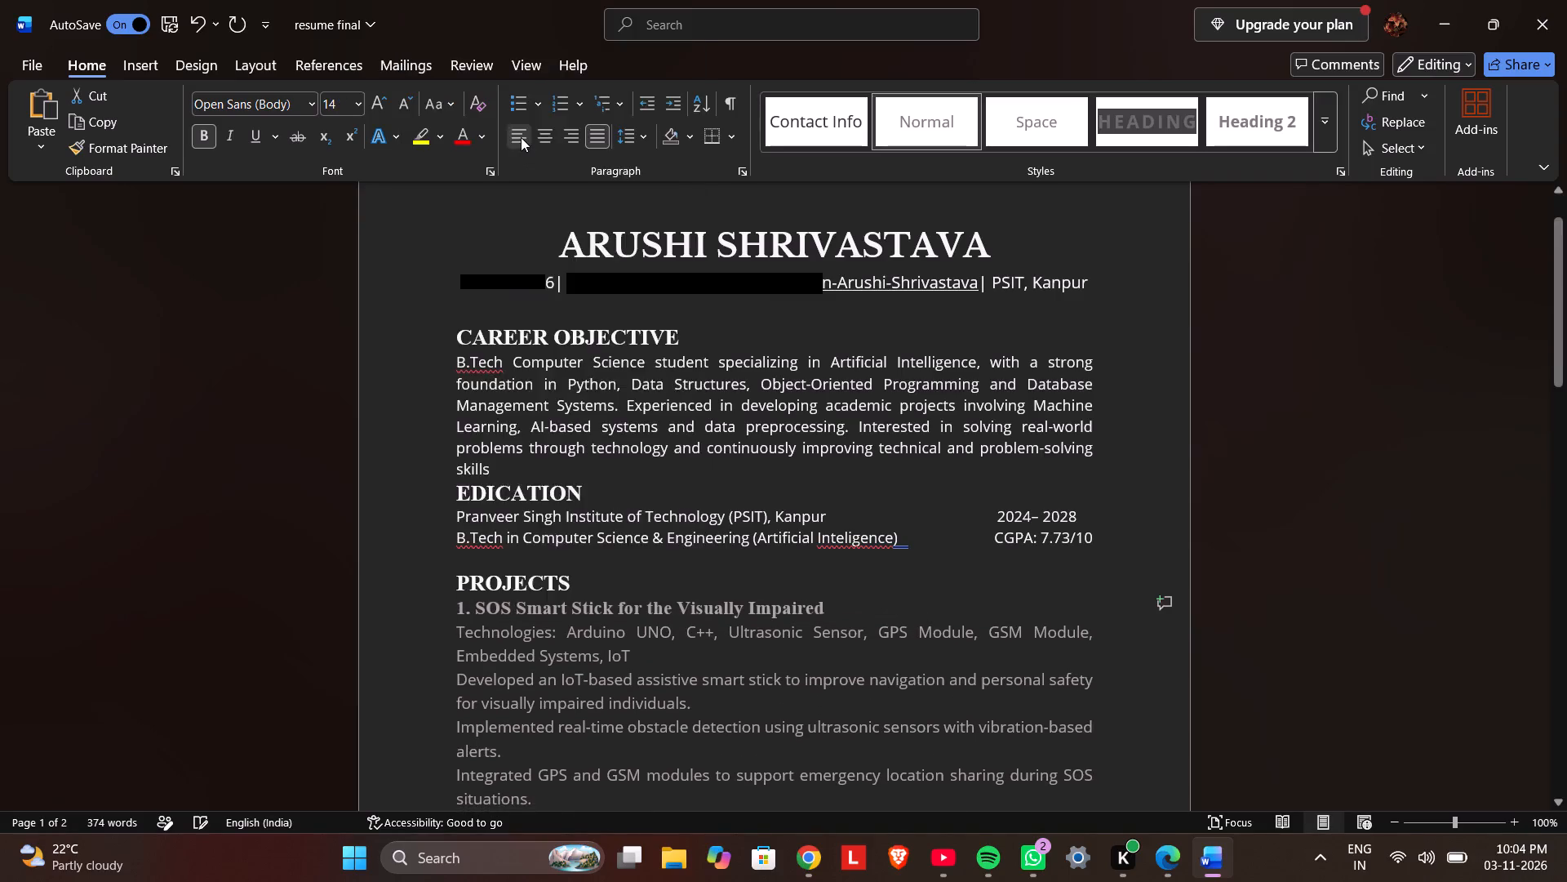
left_click(277, 538)
Set the project text from the first Technologies line through the last ESRGAN point to Times New Roman, size 12.
scroll(277, 538, "down", 2)
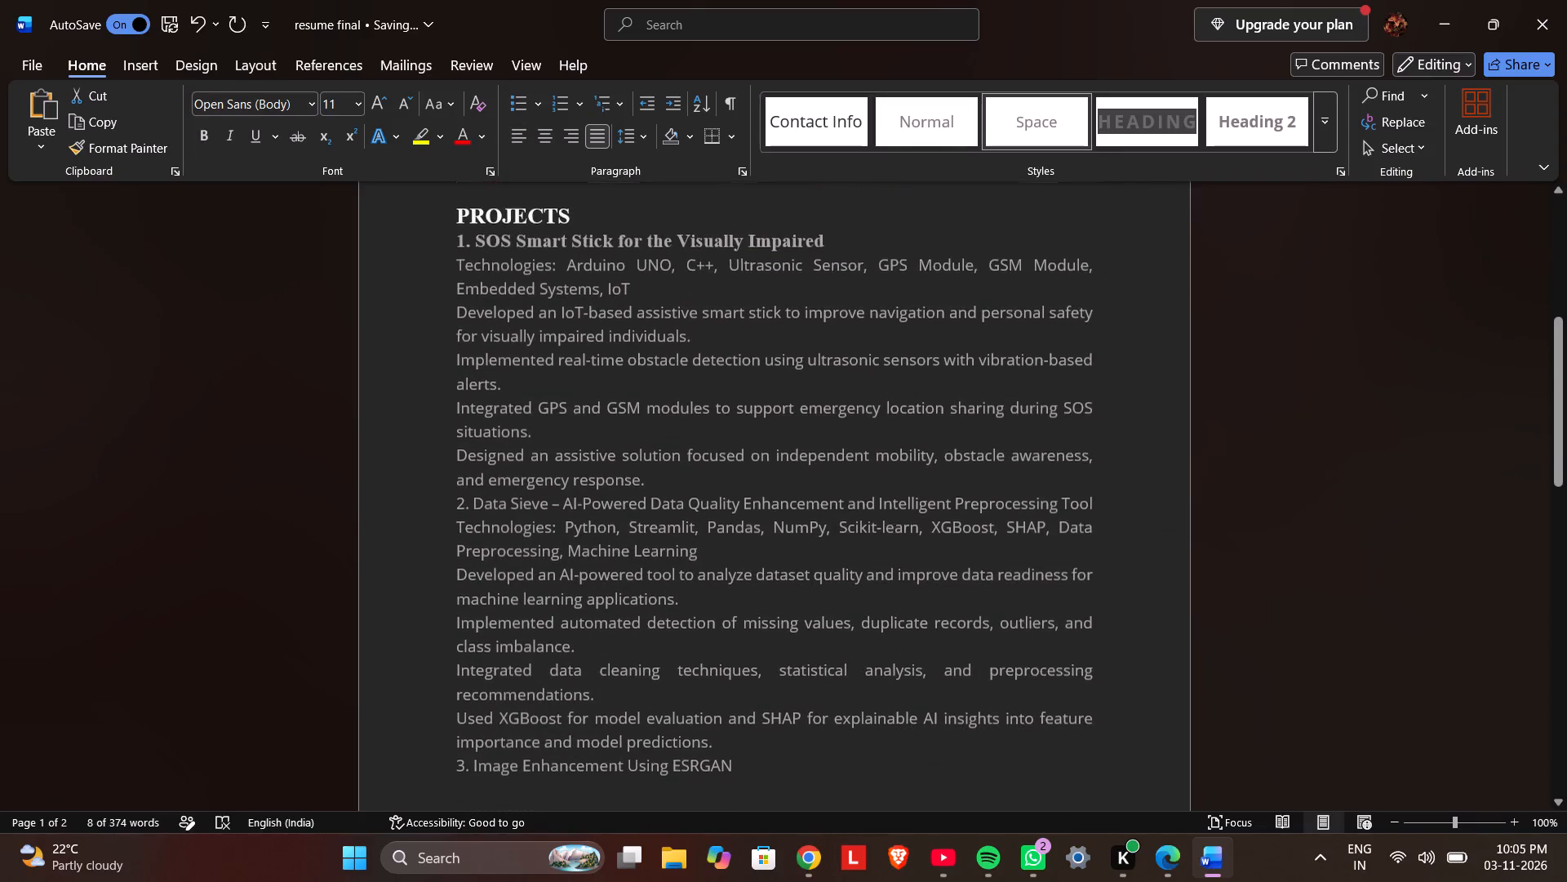
left_click_drag(455, 255, 604, 664)
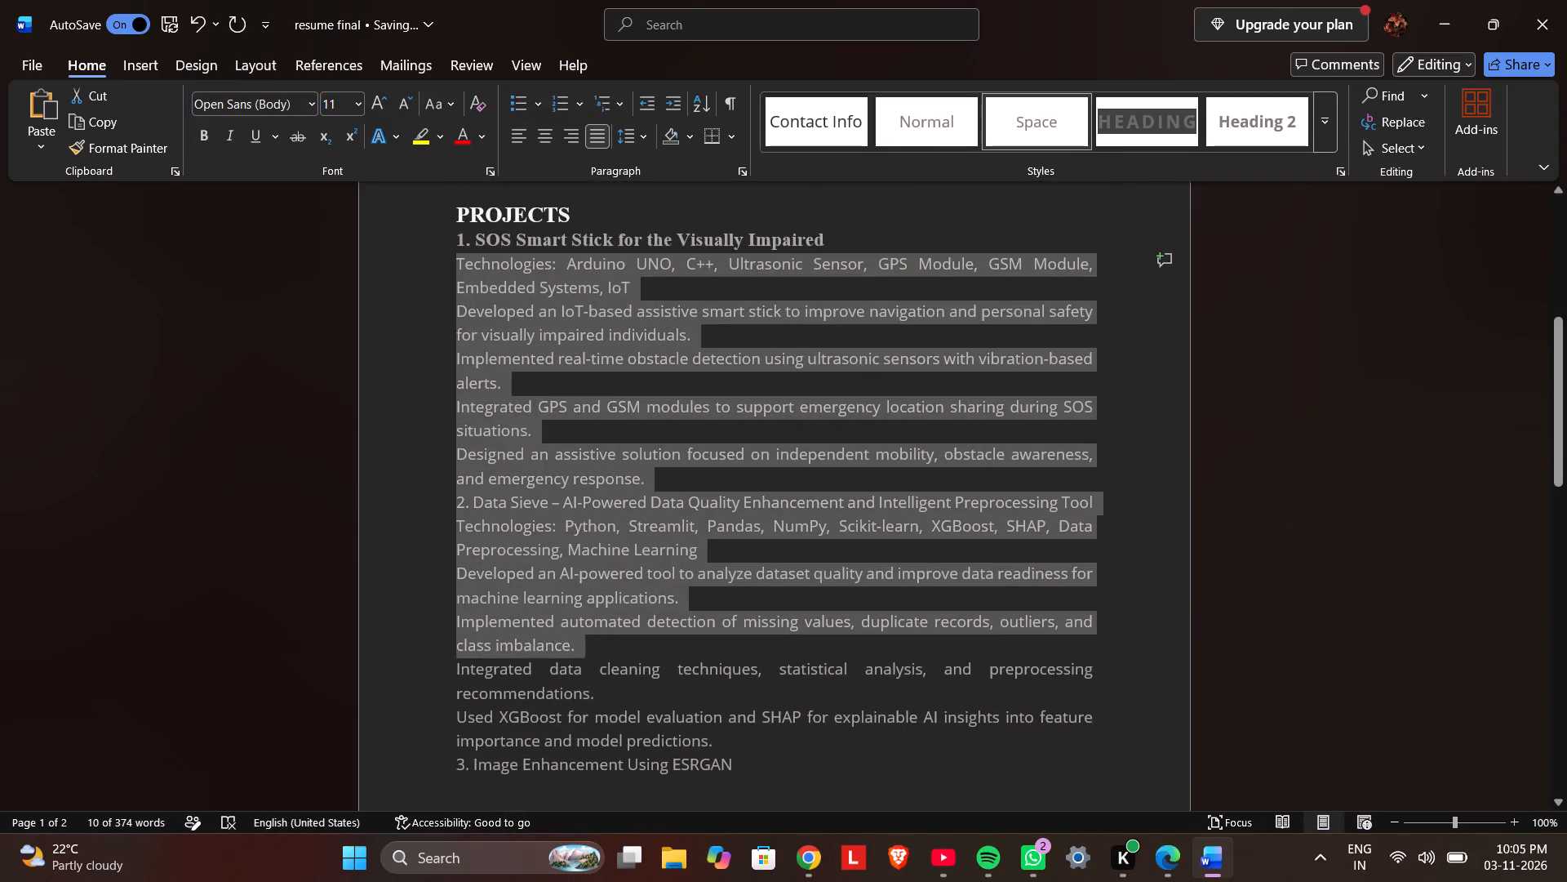
left_click_drag(604, 664, 648, 818)
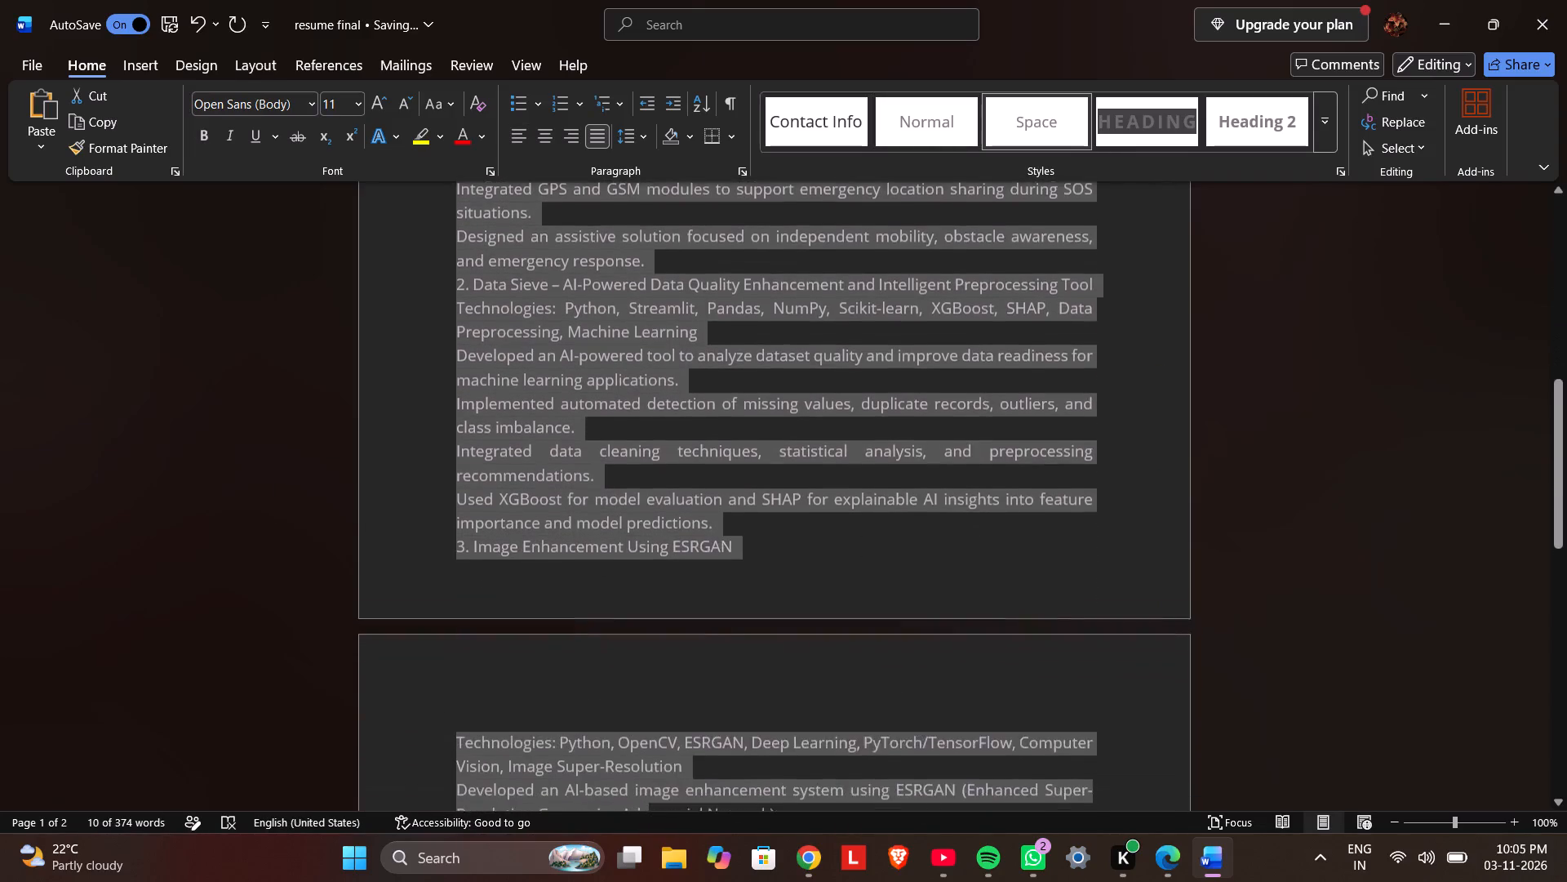
left_click_drag(648, 818, 1031, 621)
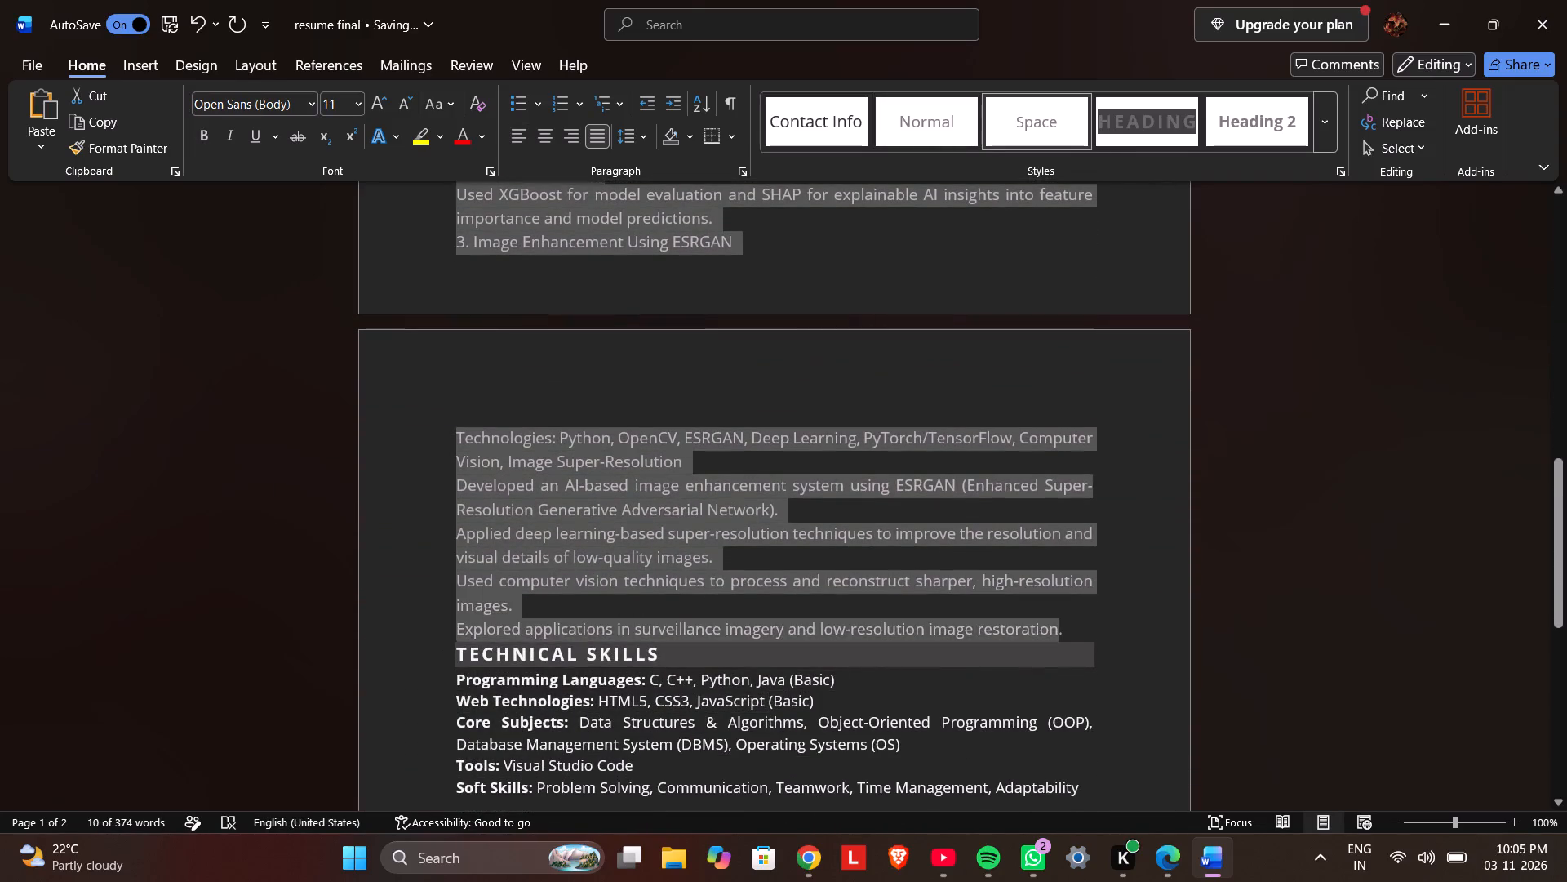
left_click_drag(1031, 621, 1051, 631)
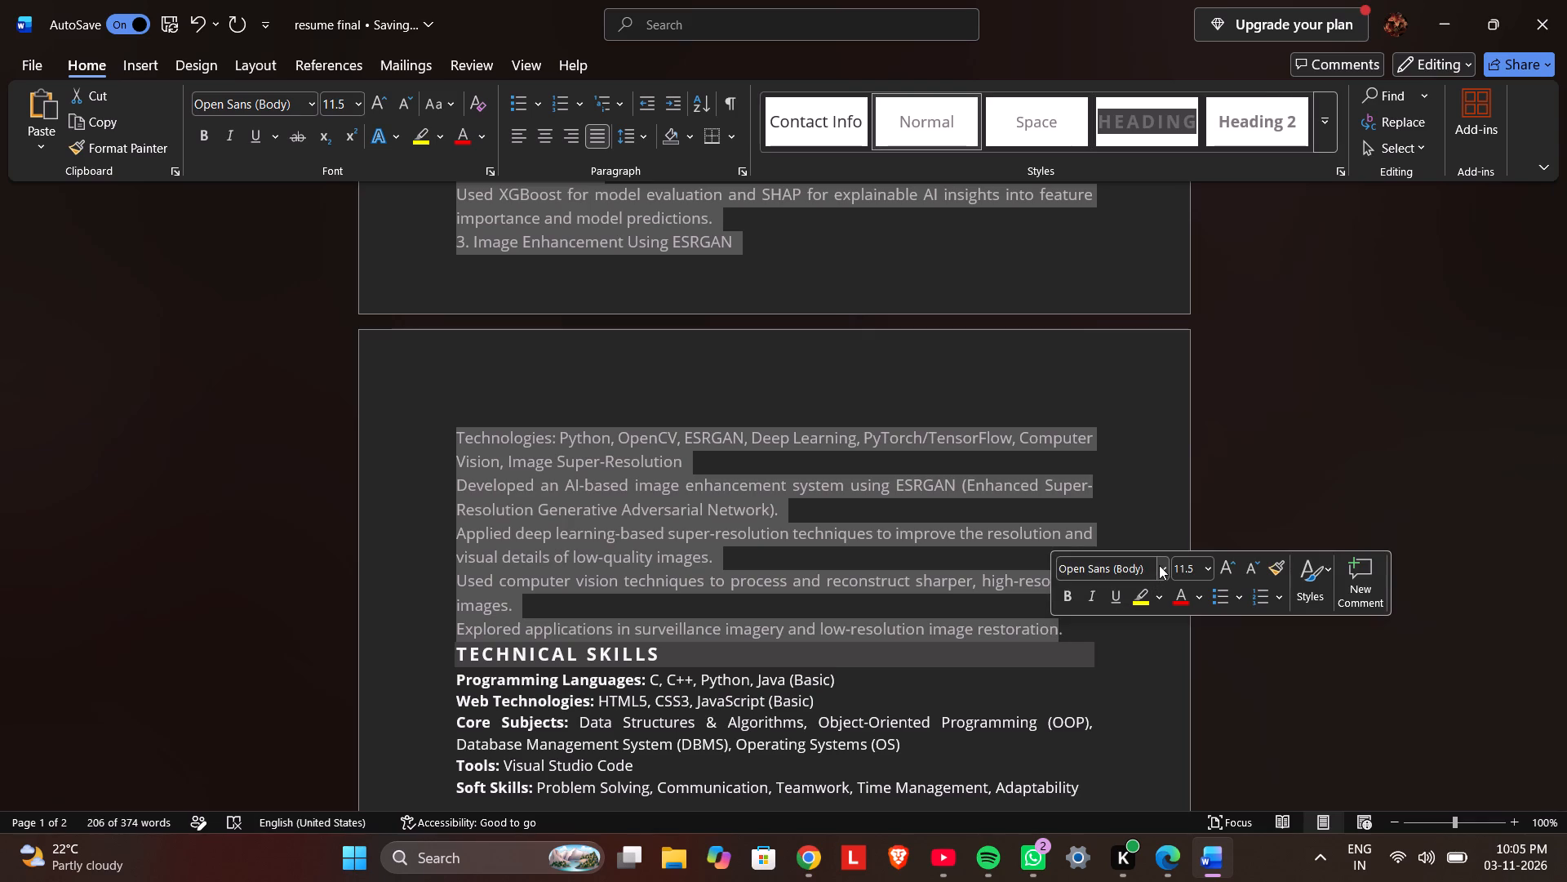
left_click(1159, 565)
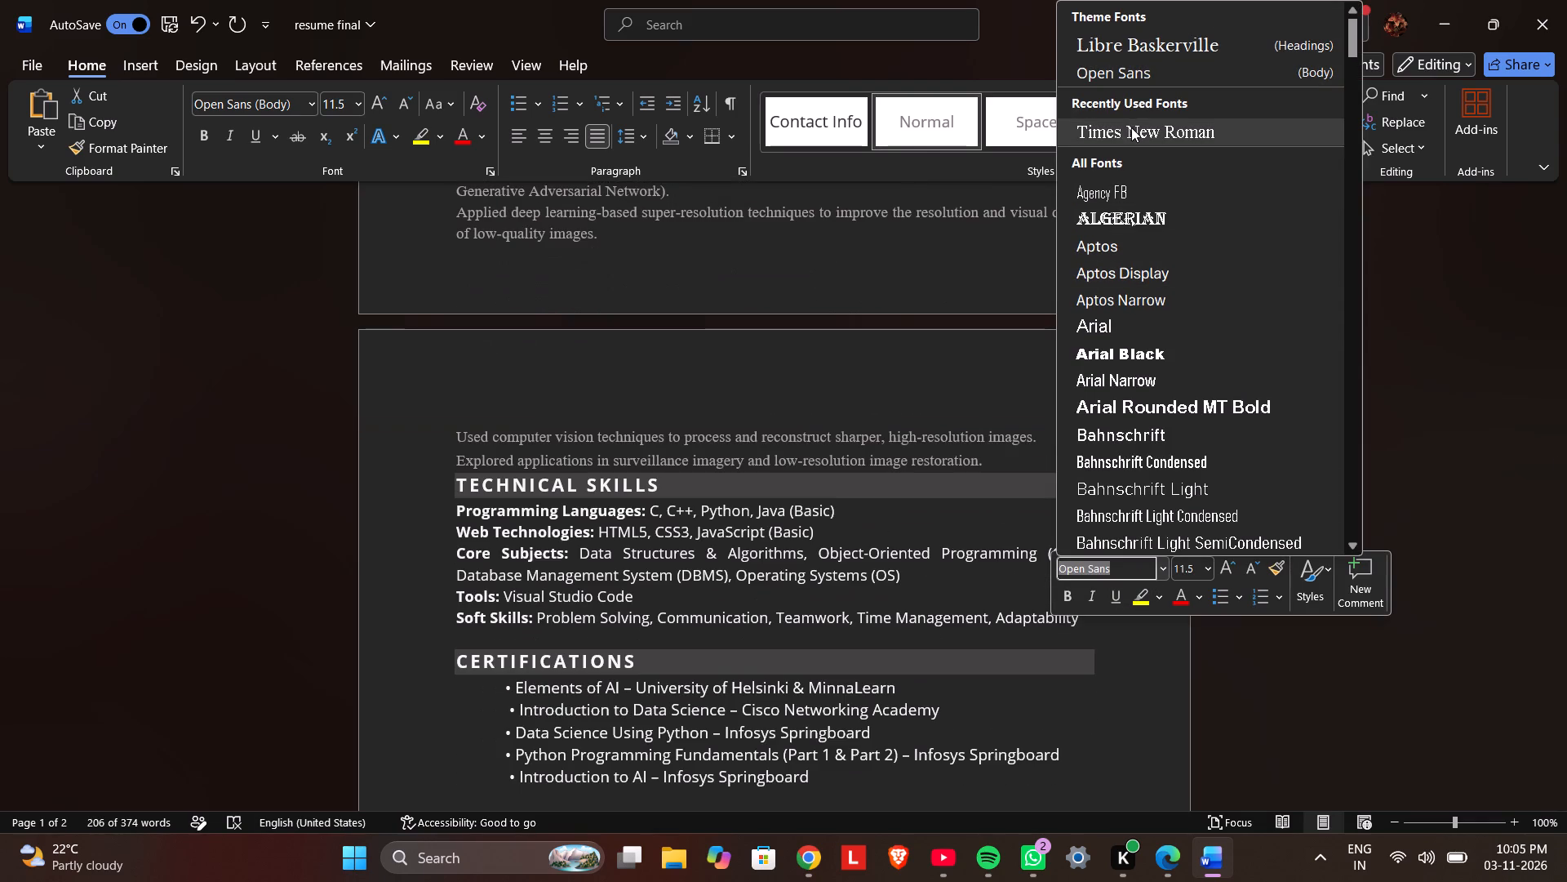
left_click(1131, 127)
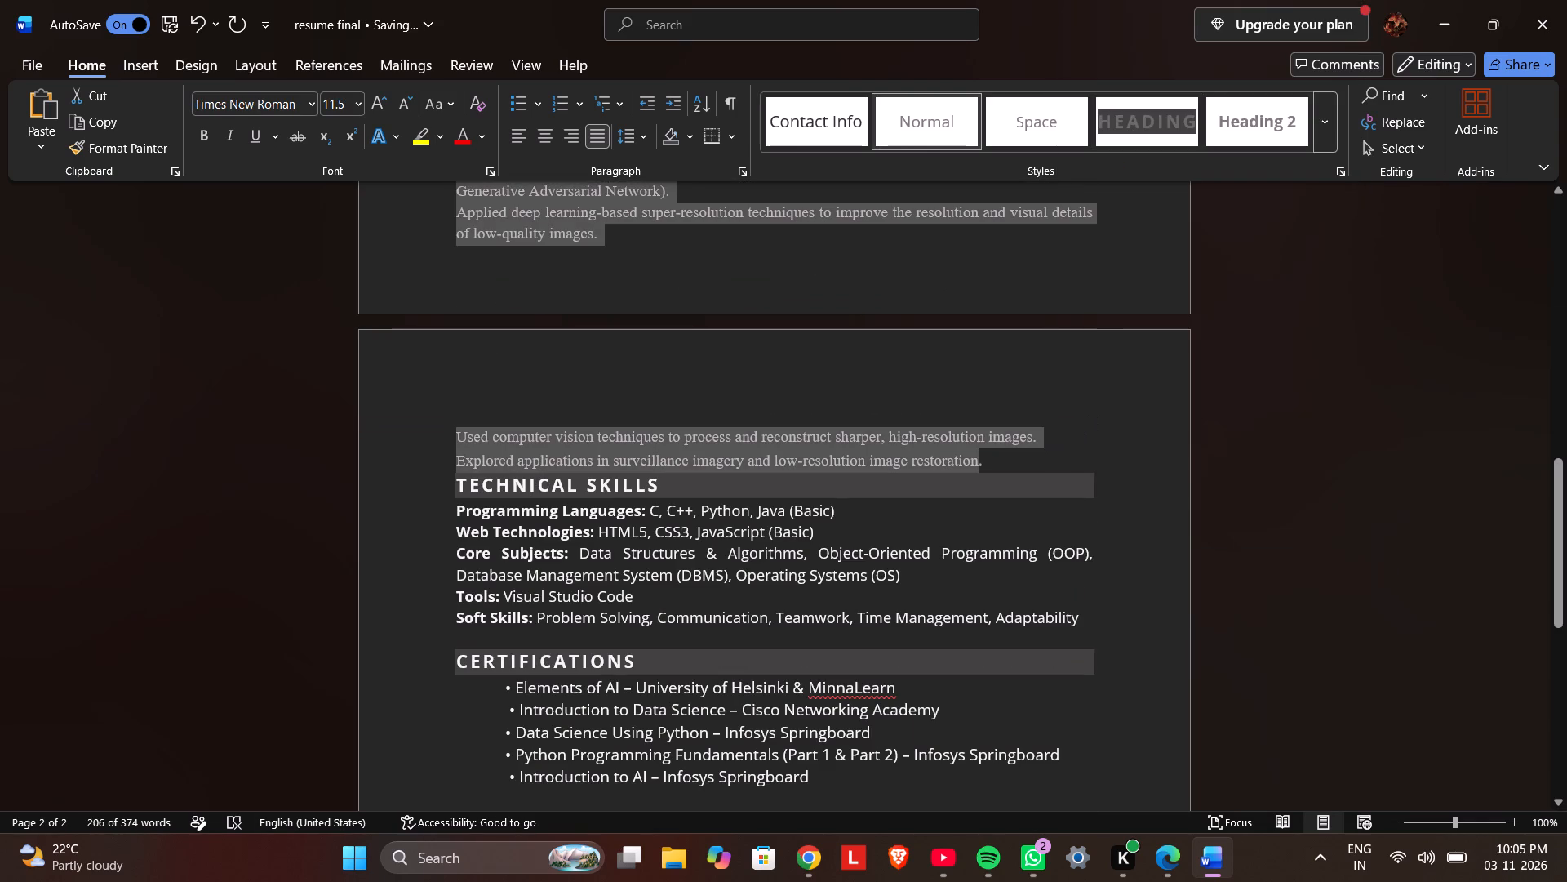
left_click(354, 106)
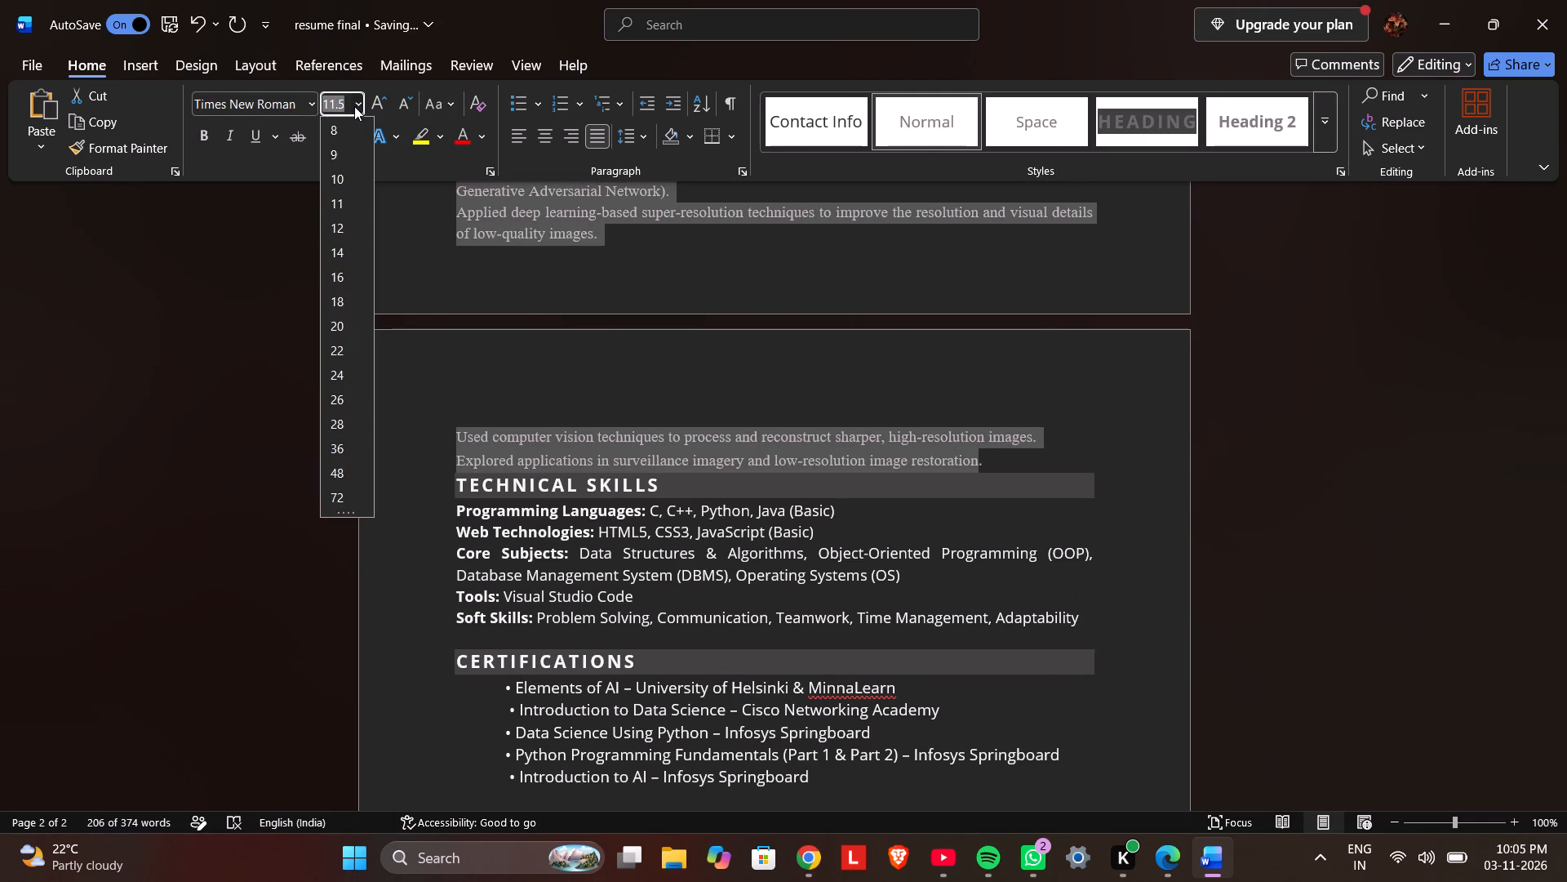
left_click(340, 227)
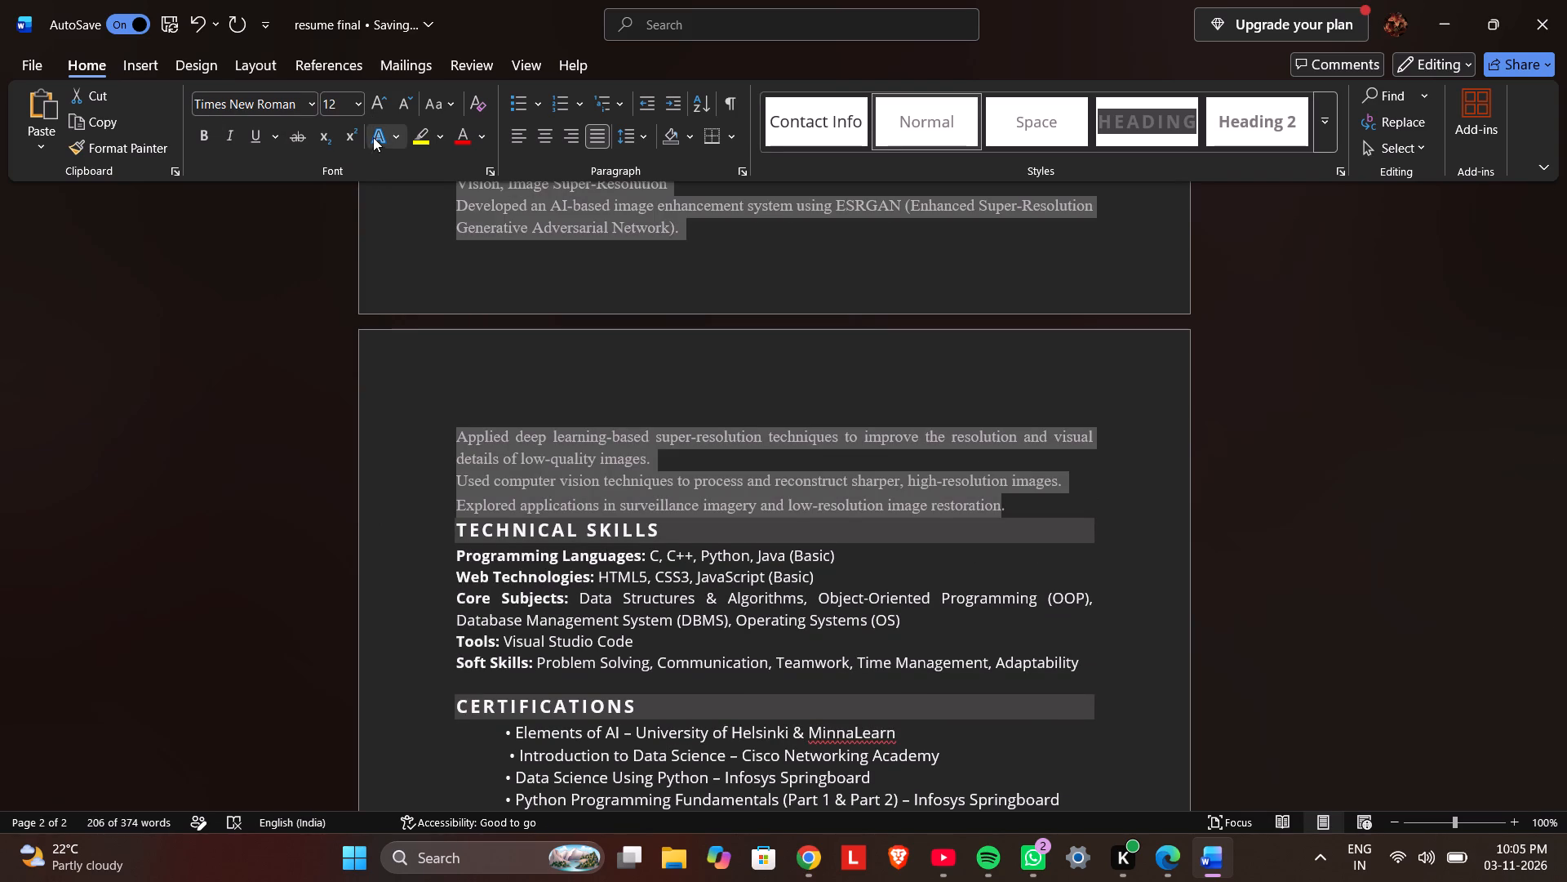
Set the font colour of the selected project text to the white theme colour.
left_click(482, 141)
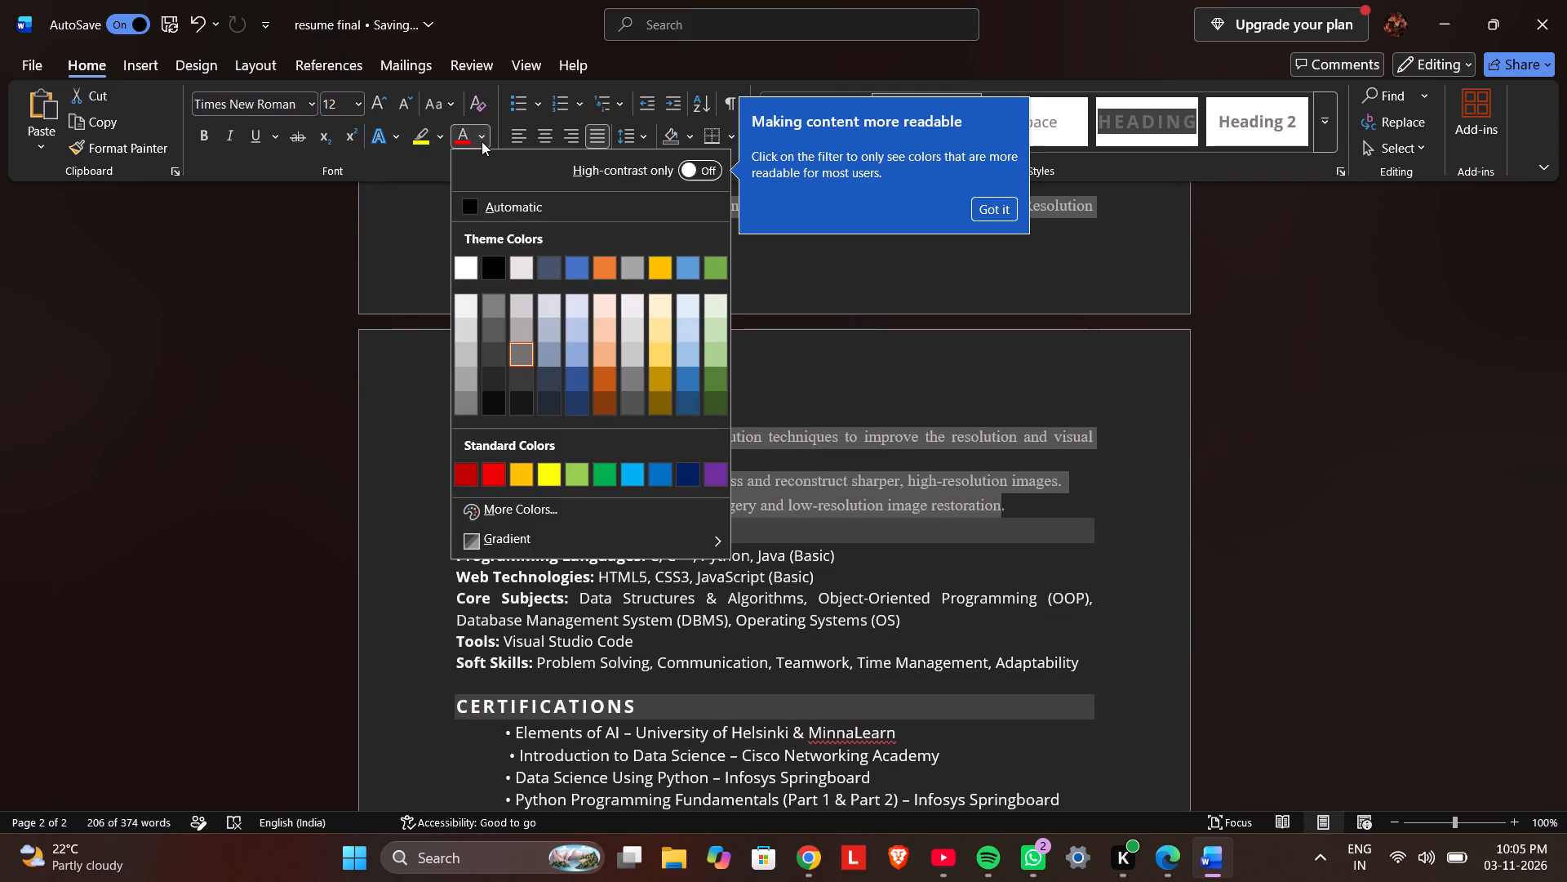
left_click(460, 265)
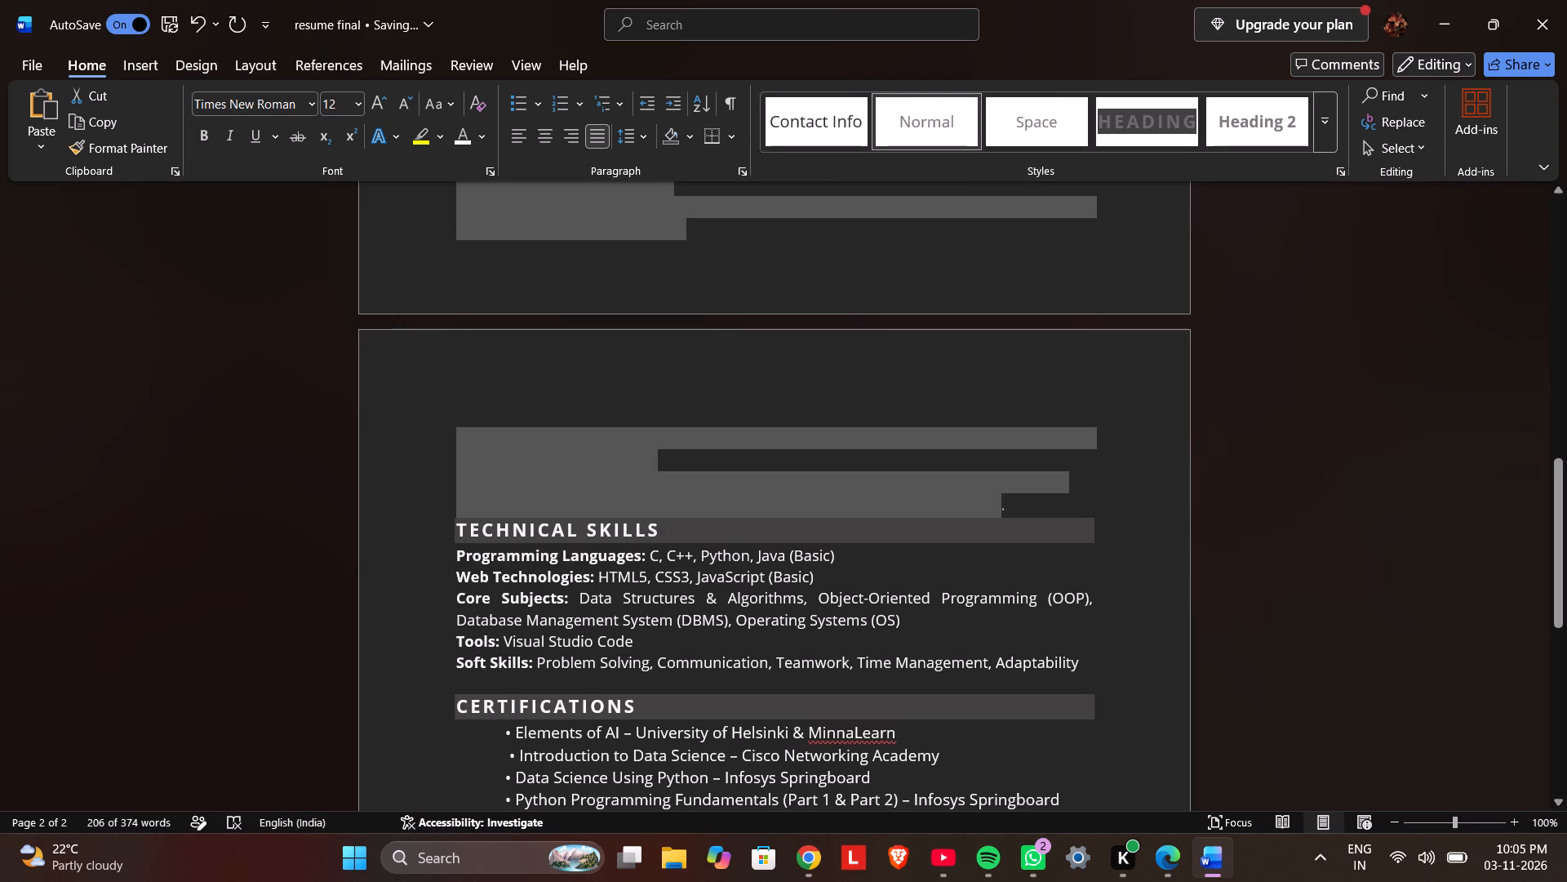
Change the font colour of the selected project text to the black theme colour.
left_click(481, 140)
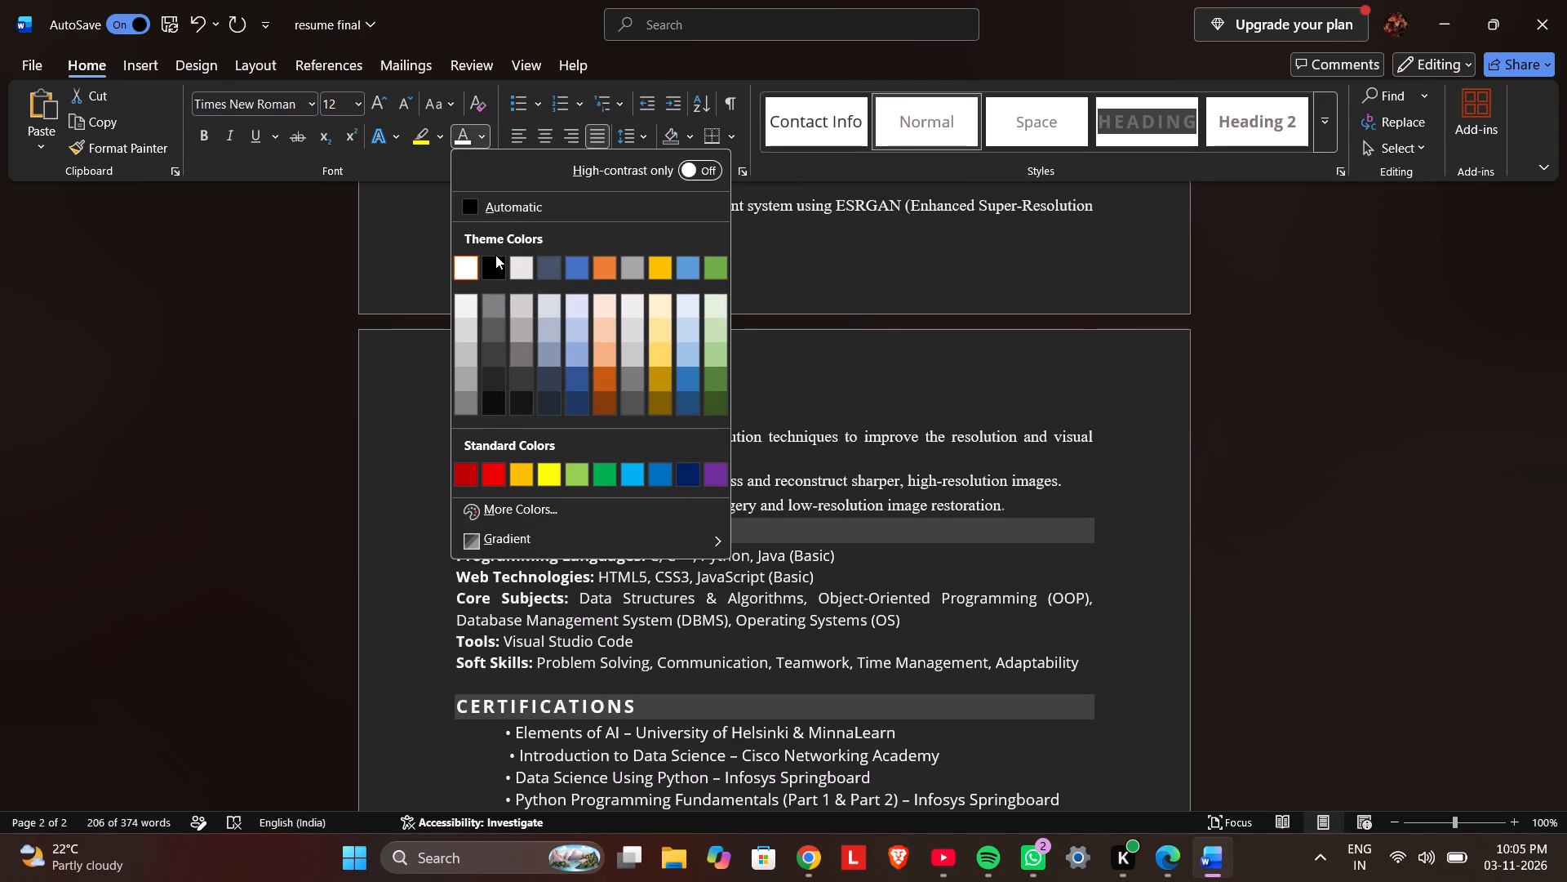
left_click(495, 255)
left_click(495, 255)
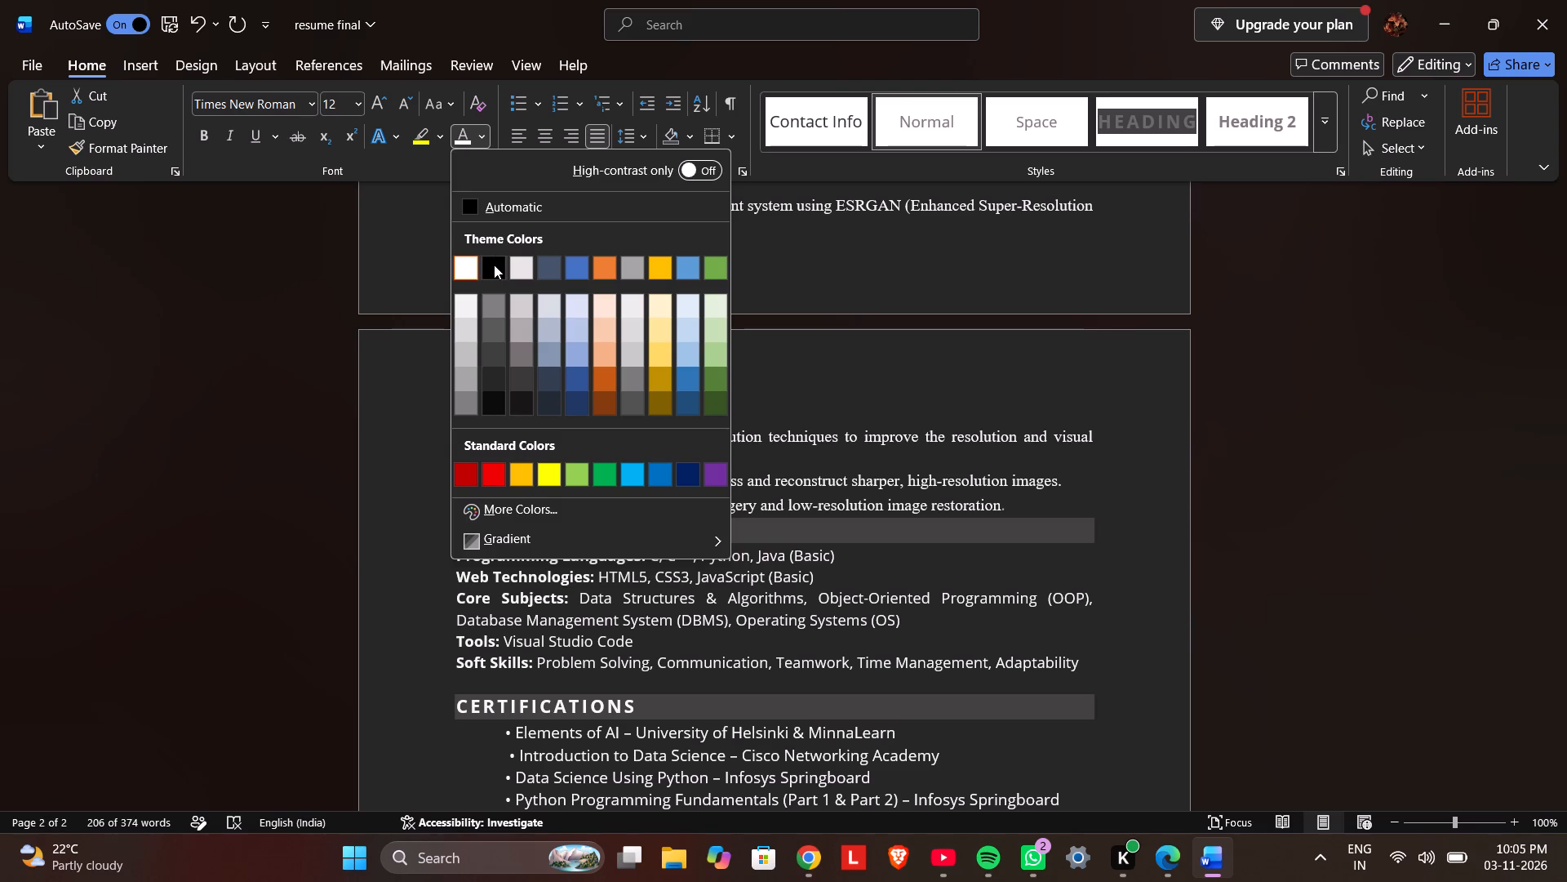
left_click(494, 265)
Set the font colour of the "1. SOS Smart Stick for the Visually Impaired" title to the black theme colour.
scroll(603, 395, "up", 4)
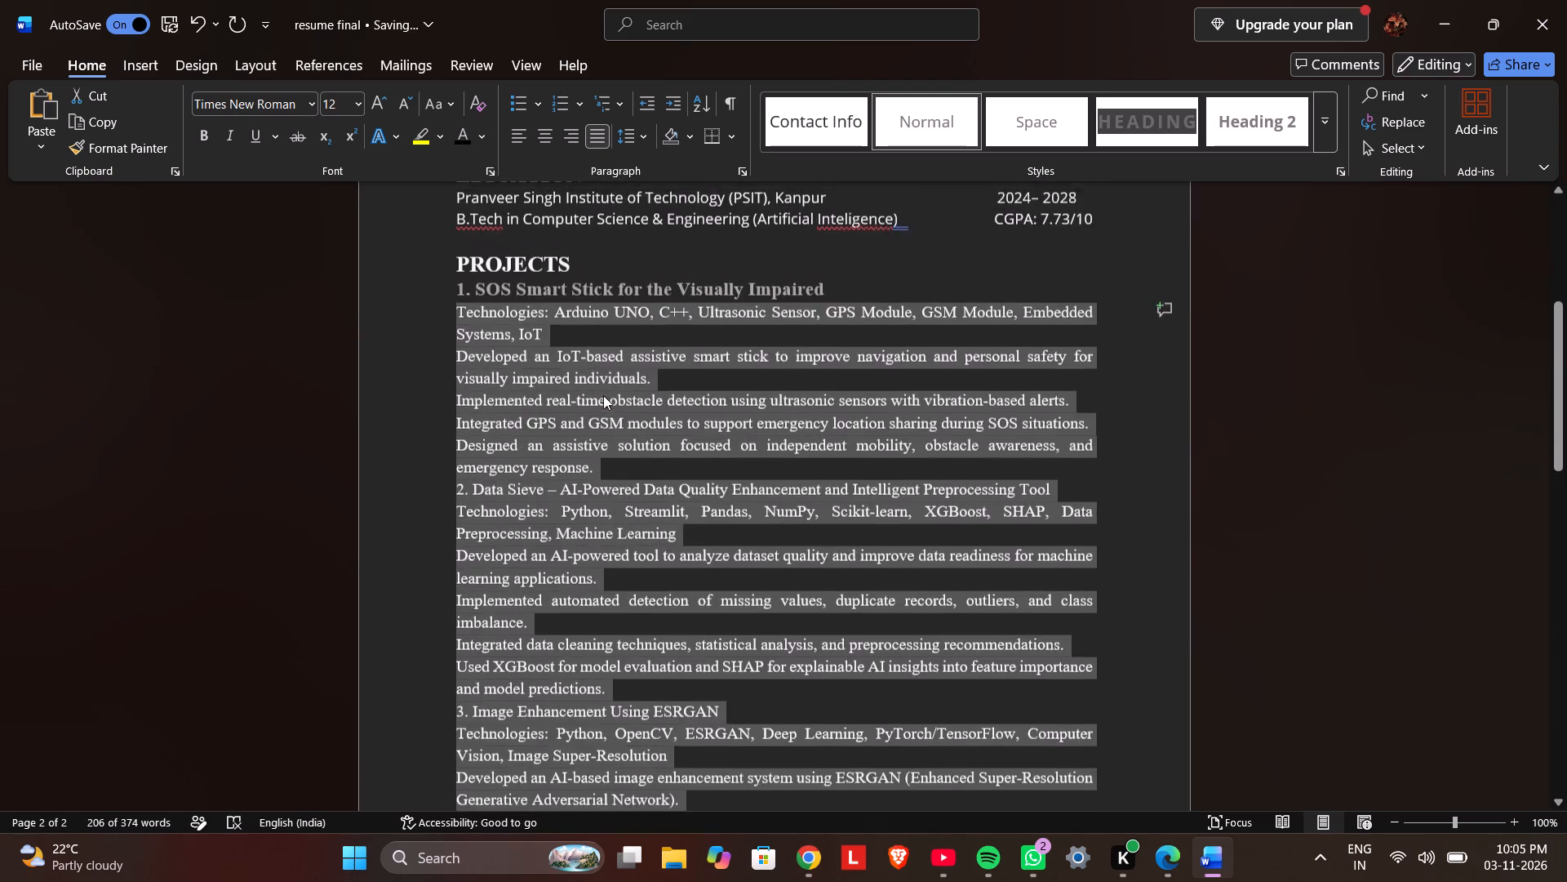
scroll(603, 395, "up", 1)
left_click(329, 510)
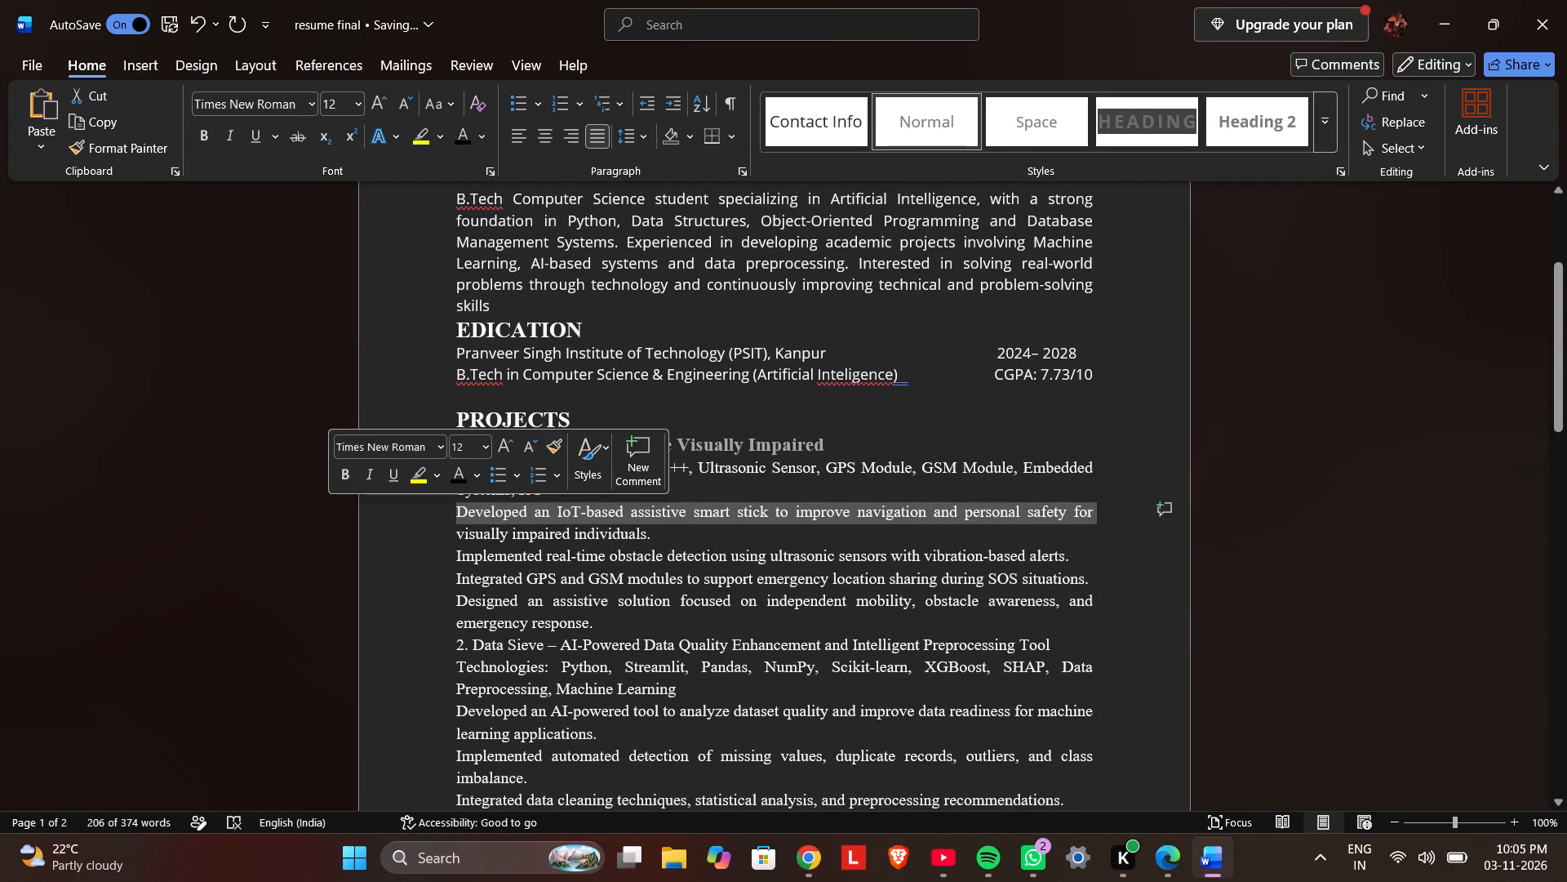
left_click_drag(864, 441, 451, 465)
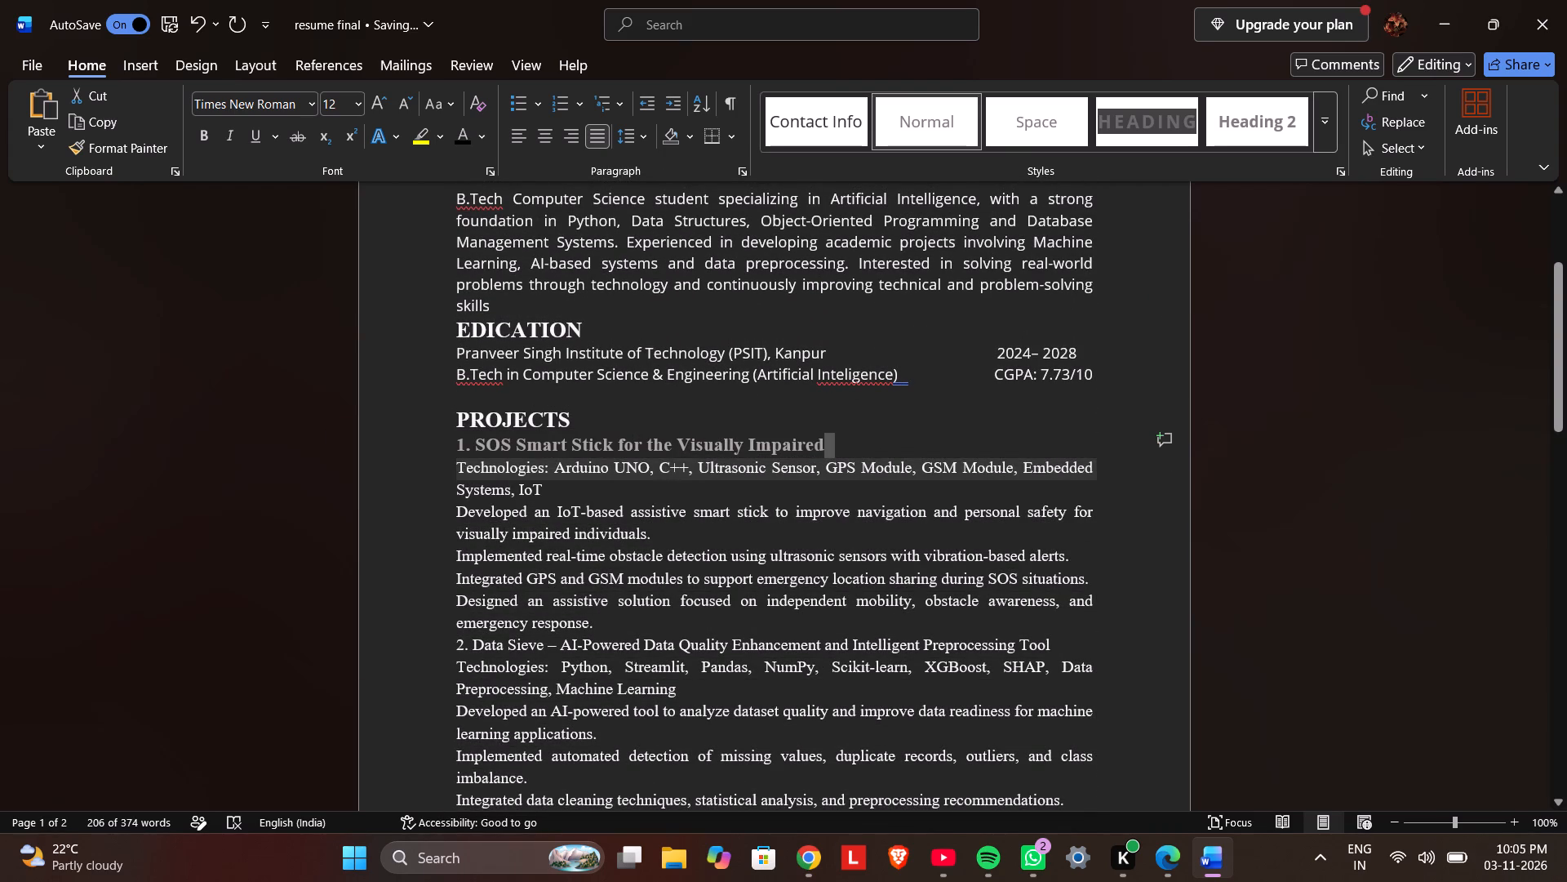
left_click_drag(451, 465, 451, 453)
left_click(482, 131)
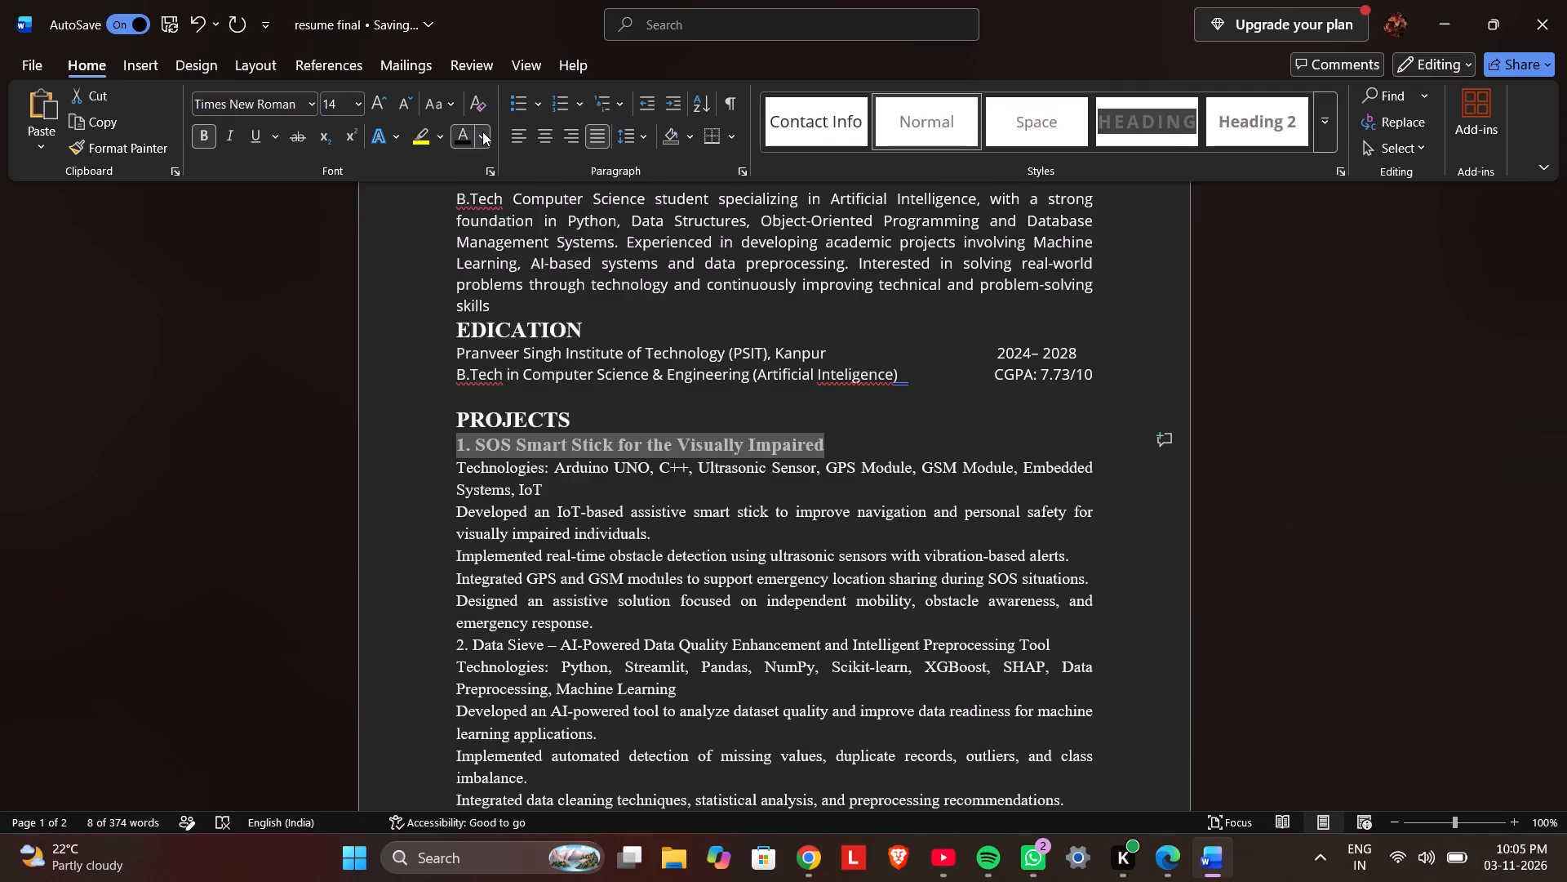
left_click(497, 267)
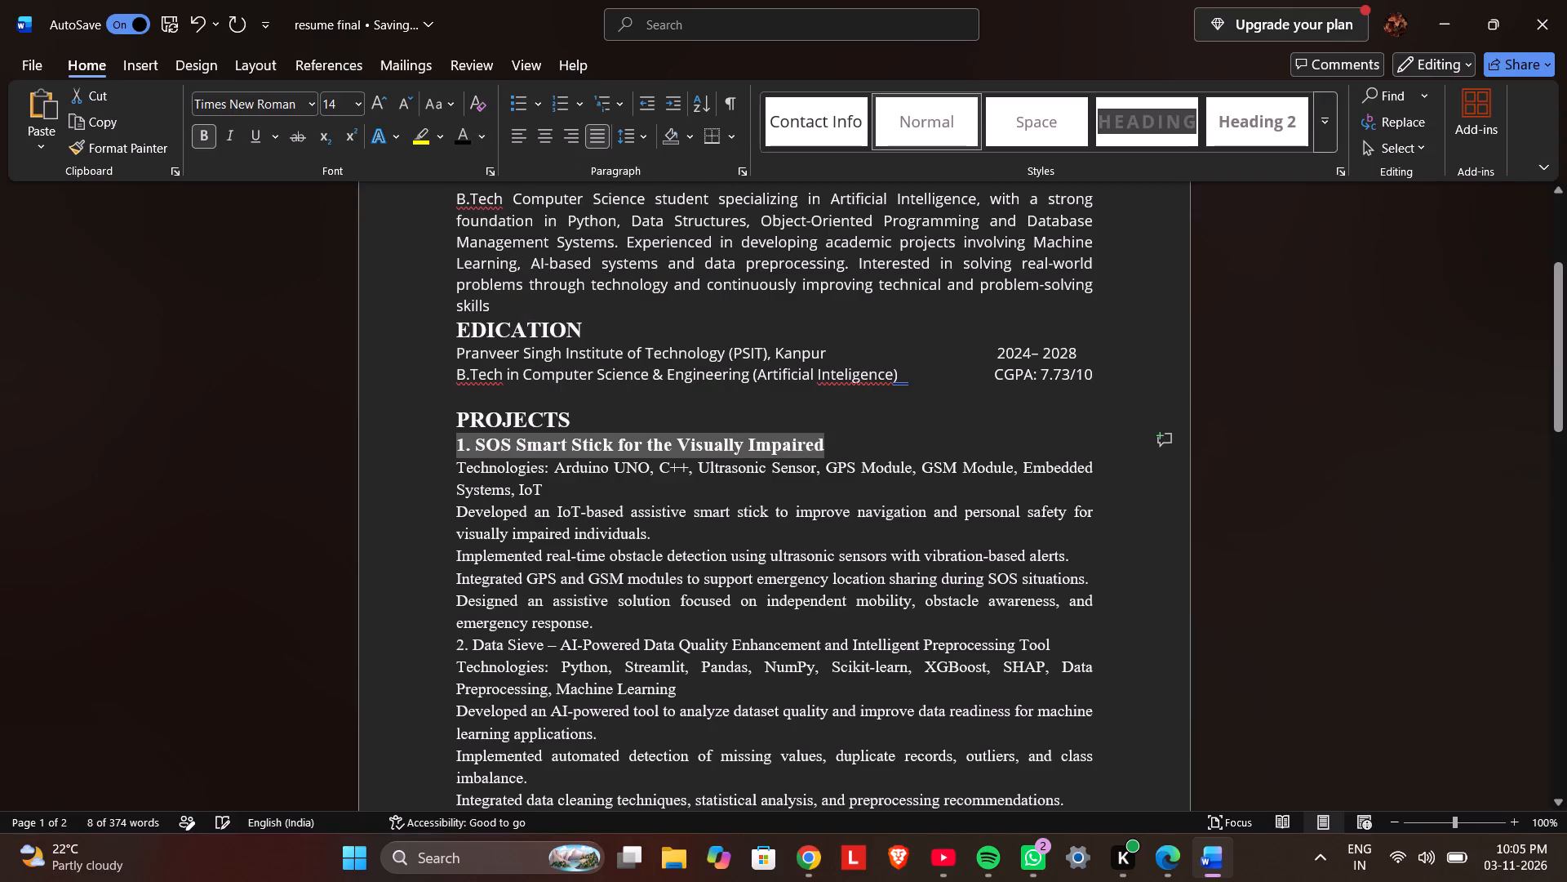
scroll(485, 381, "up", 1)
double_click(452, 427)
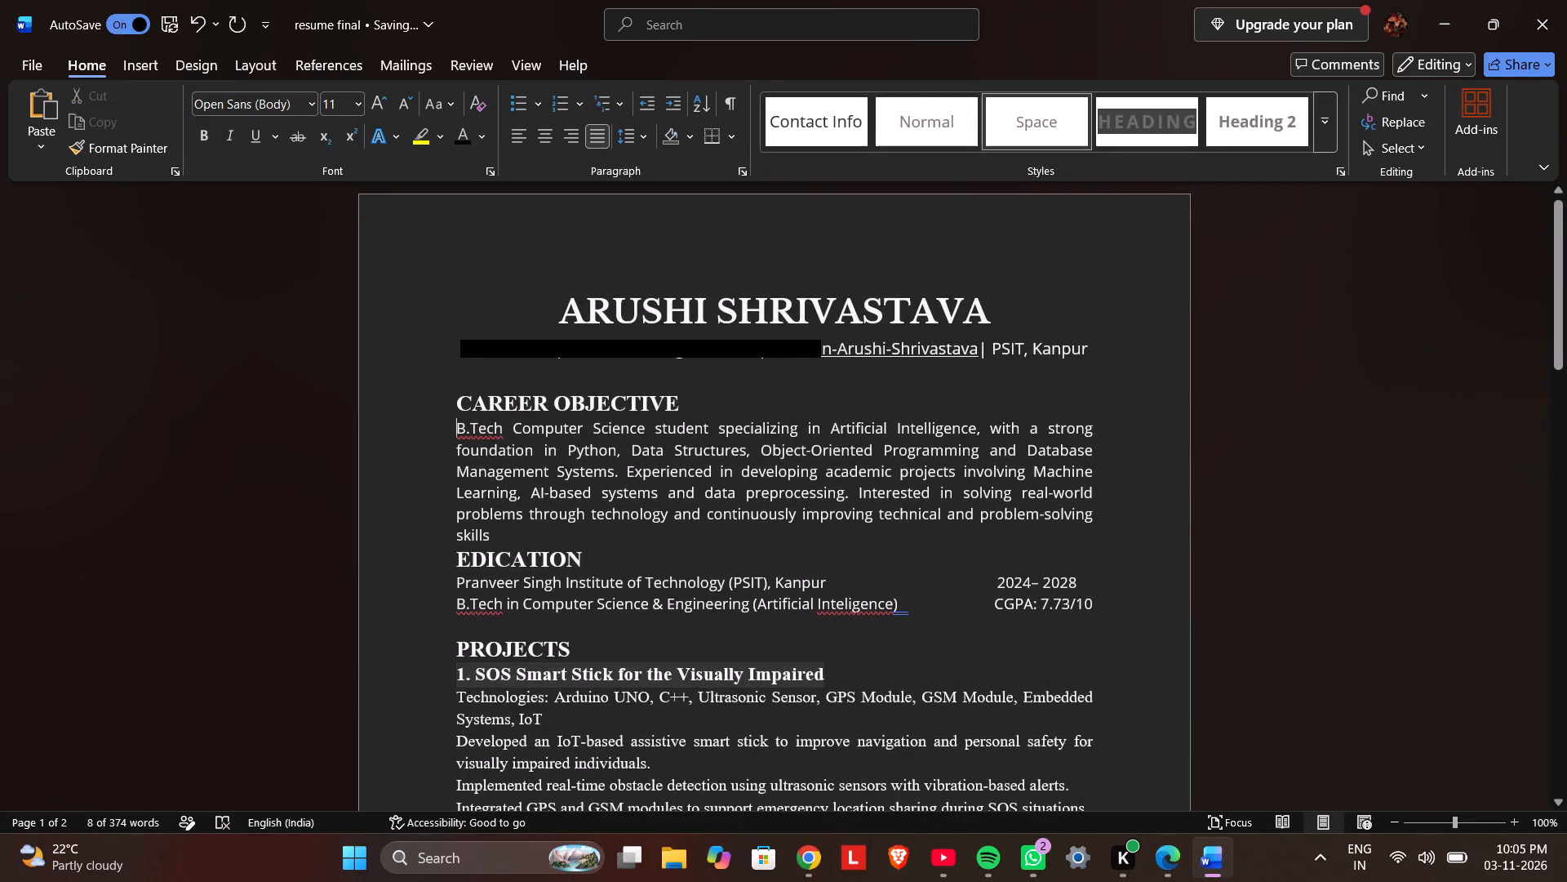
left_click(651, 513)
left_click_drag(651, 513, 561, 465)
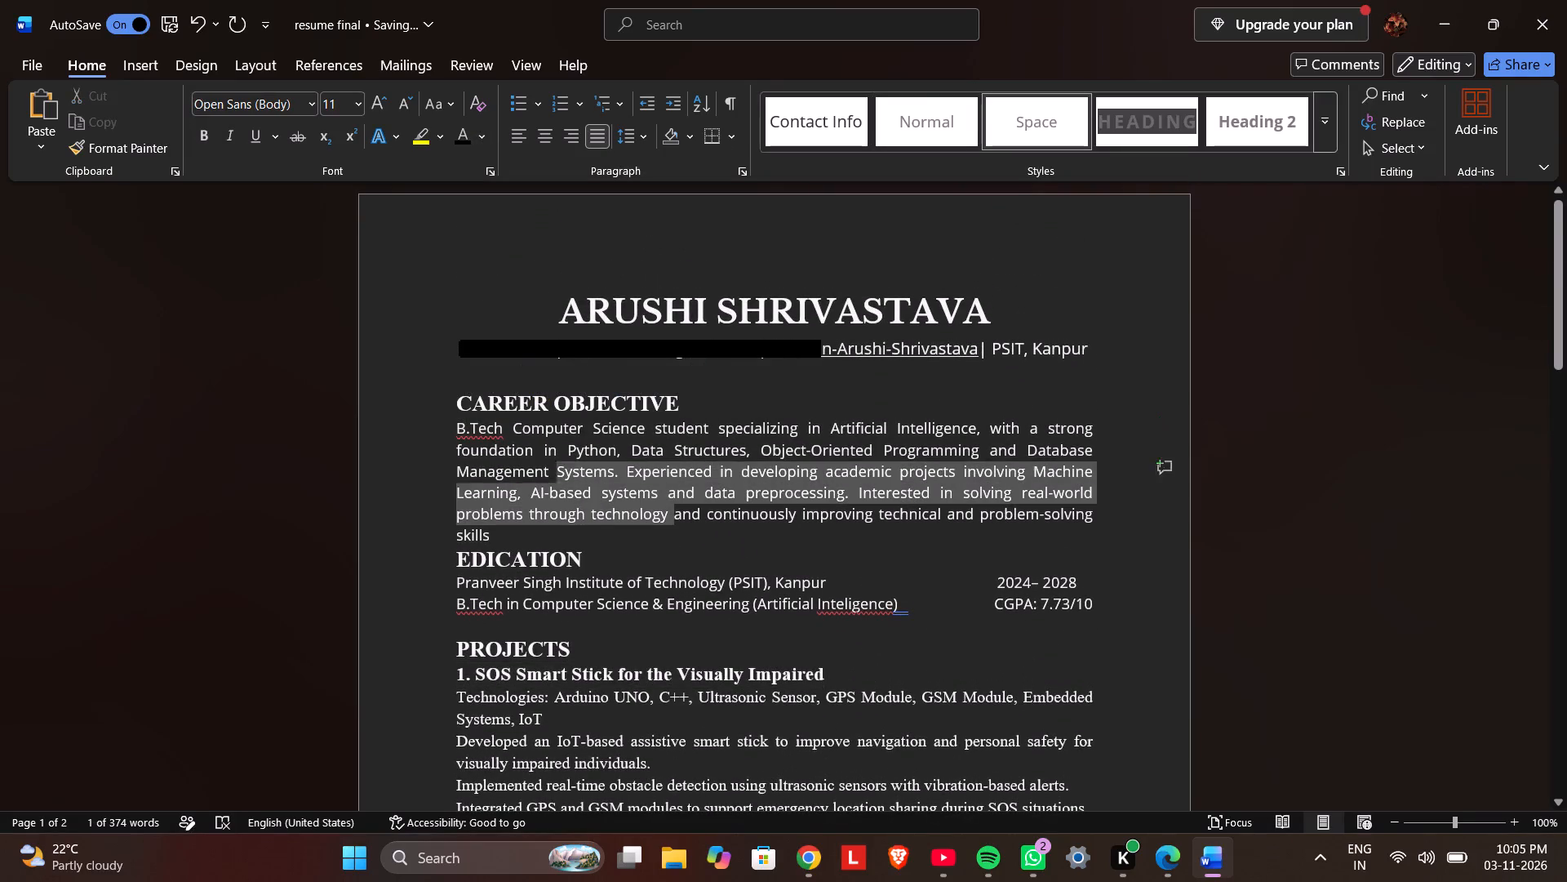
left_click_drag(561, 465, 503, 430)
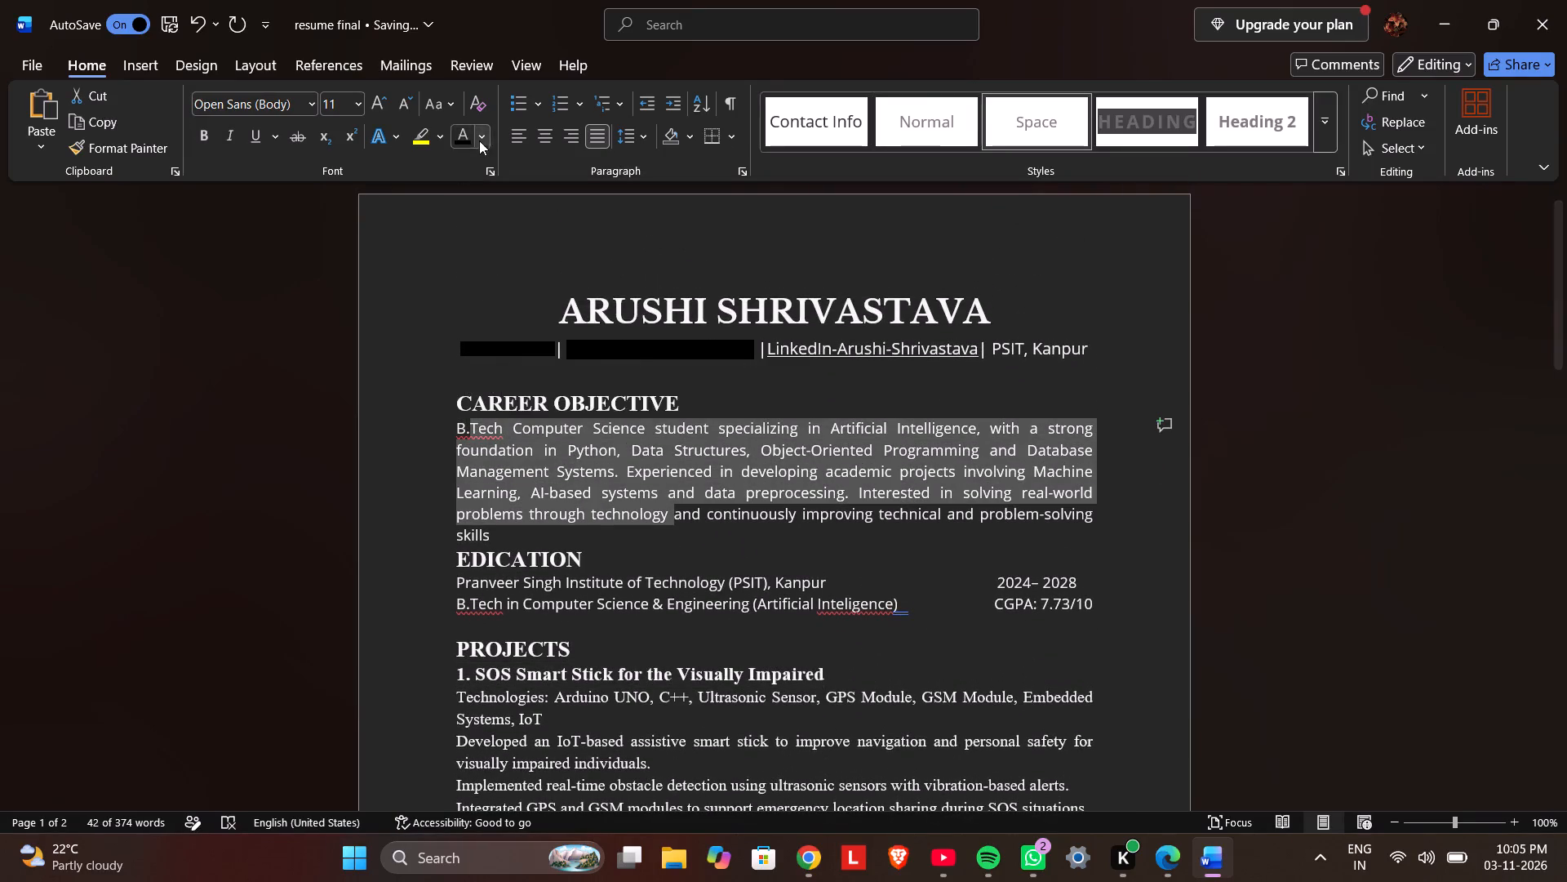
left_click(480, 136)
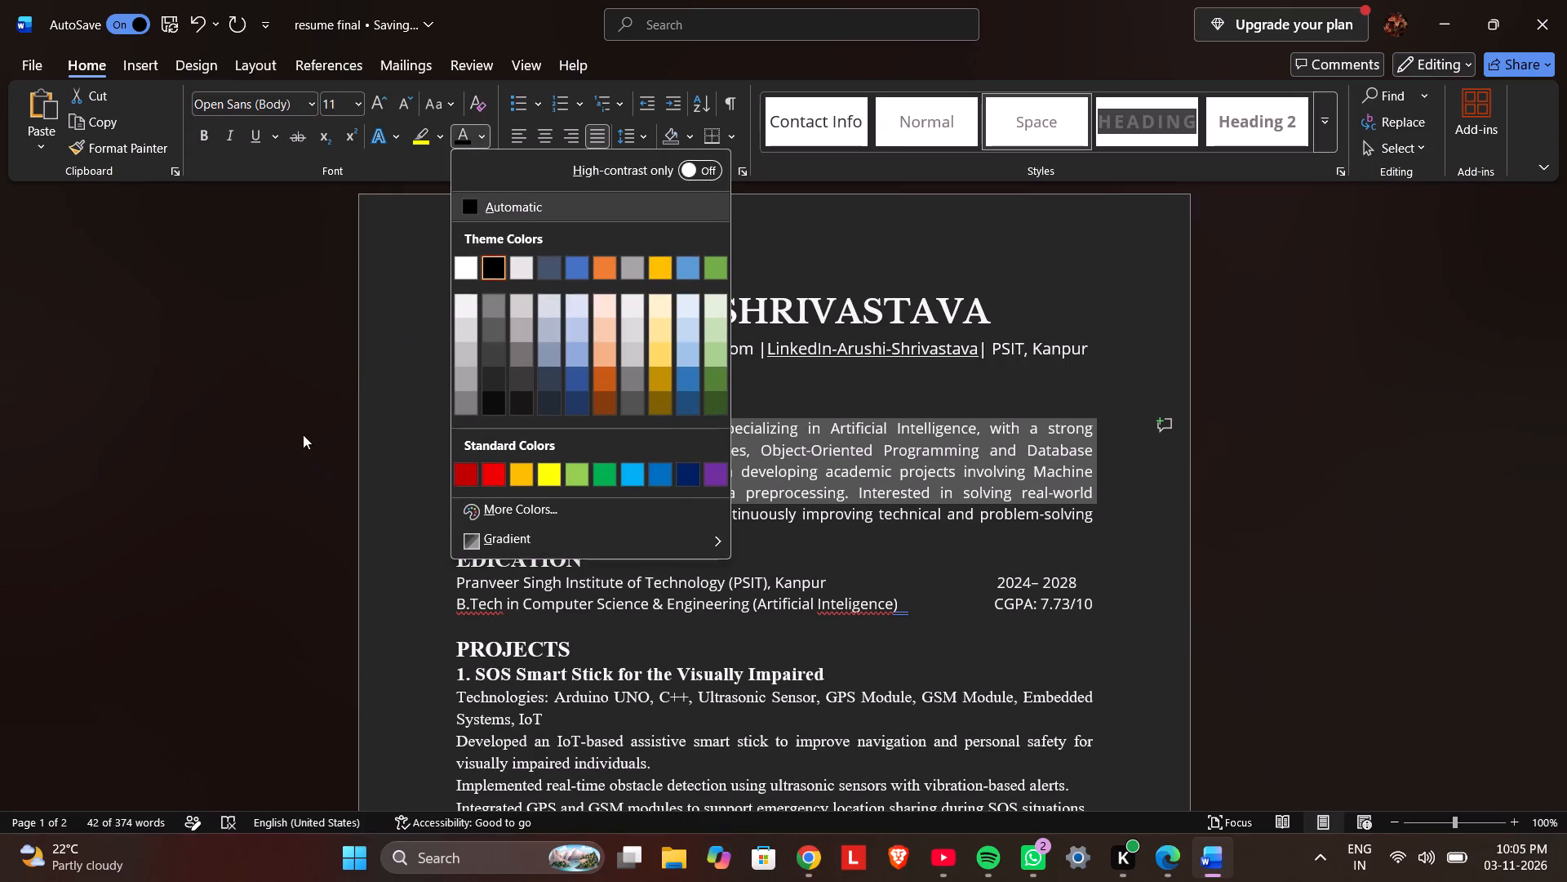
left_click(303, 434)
Correct the spelling of the "EDICATION" section heading to "EDUCATION".
scroll(662, 592, "down", 1)
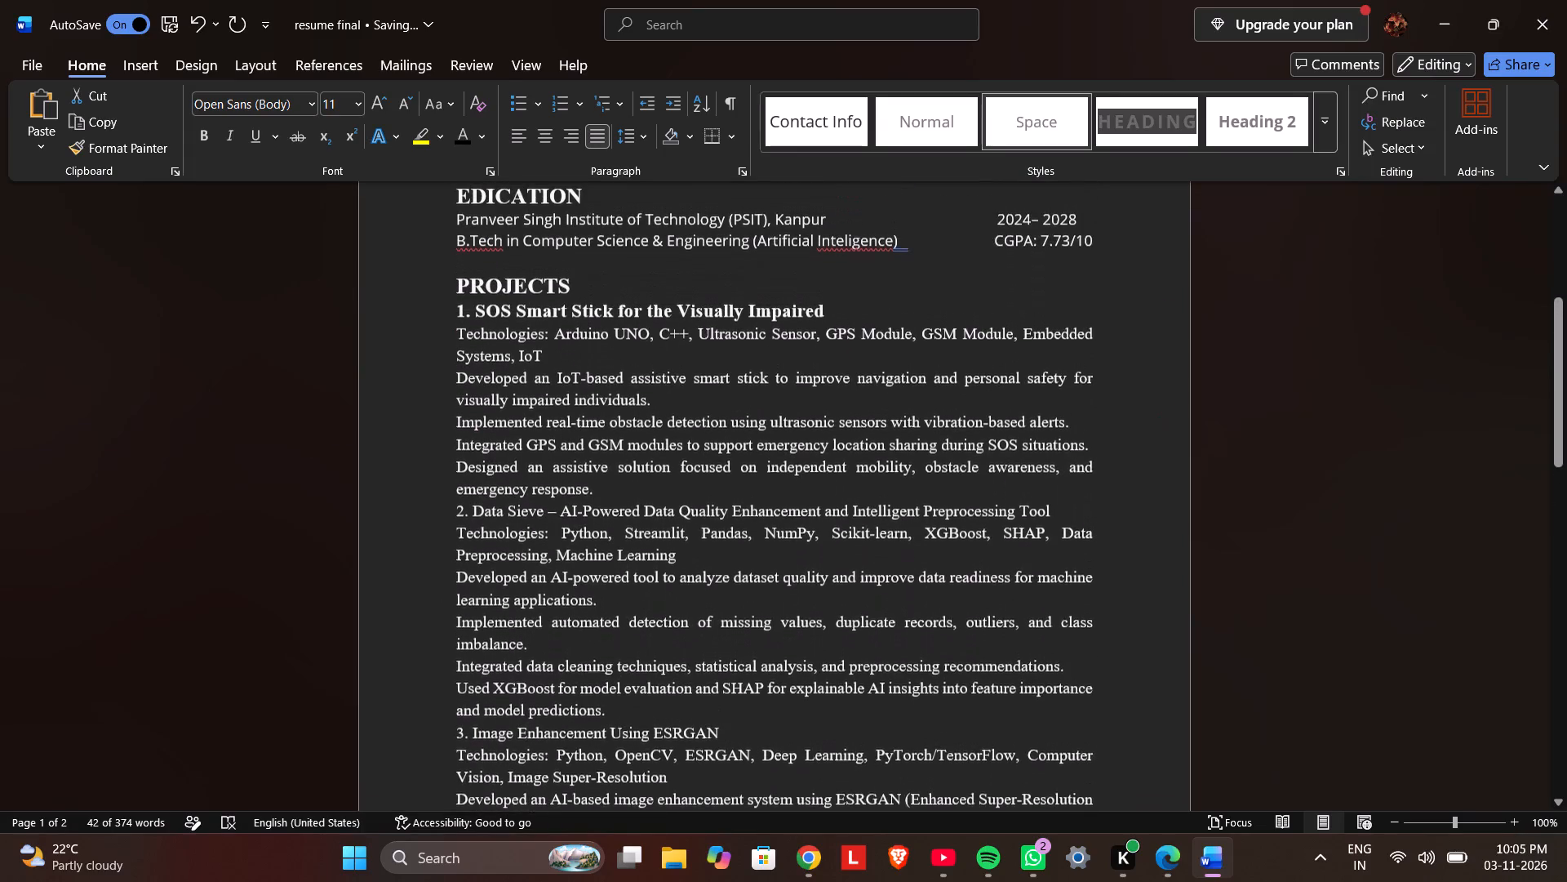
scroll(516, 234, "up", 1)
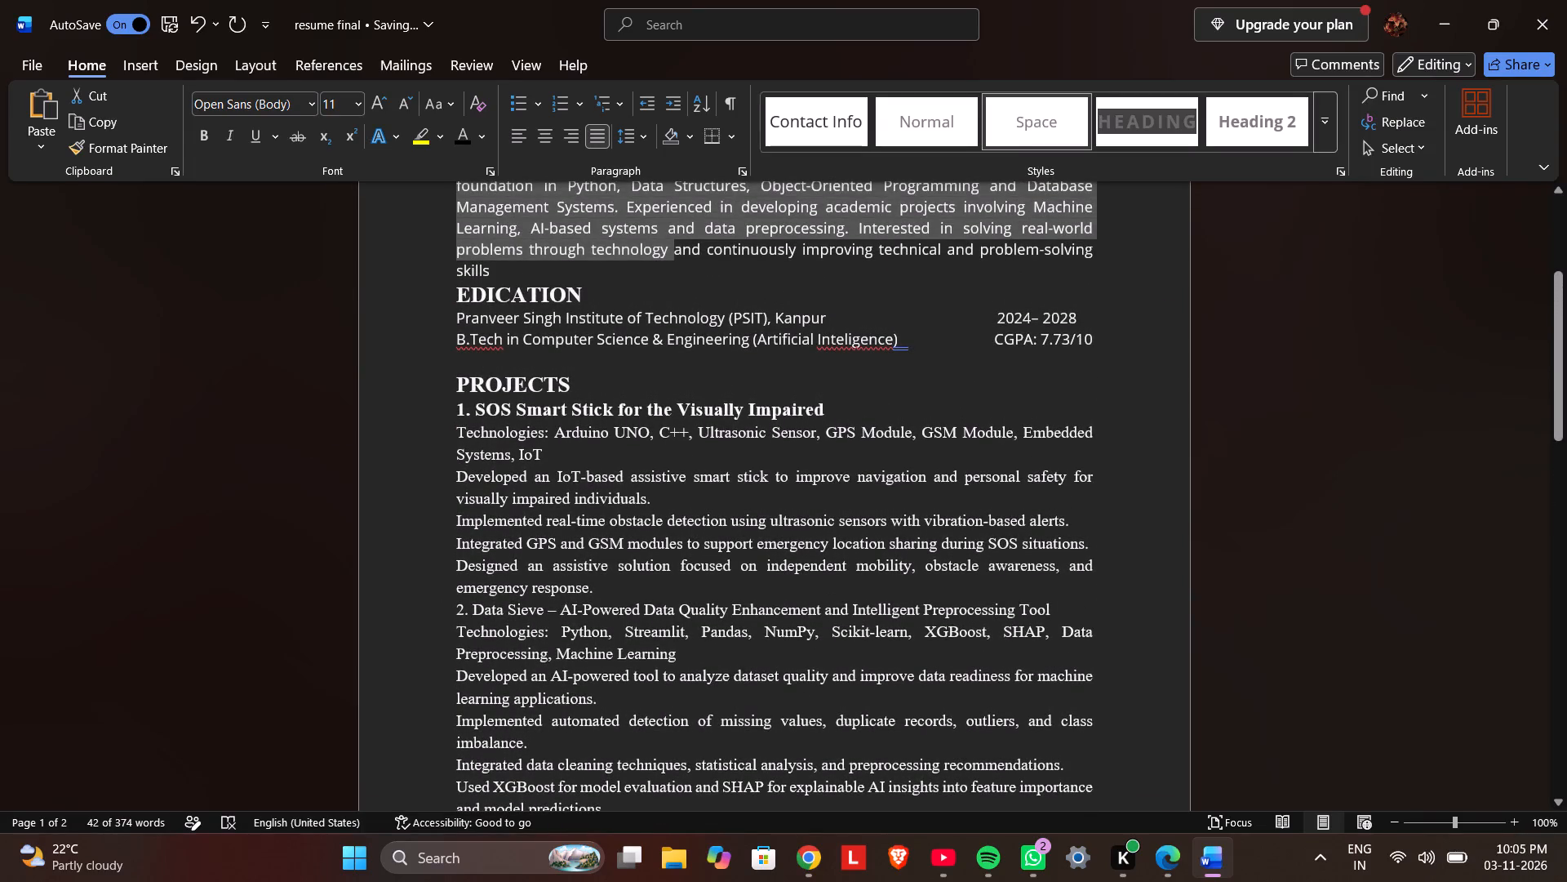
left_click(495, 292)
key("BackSpace")
key("u")
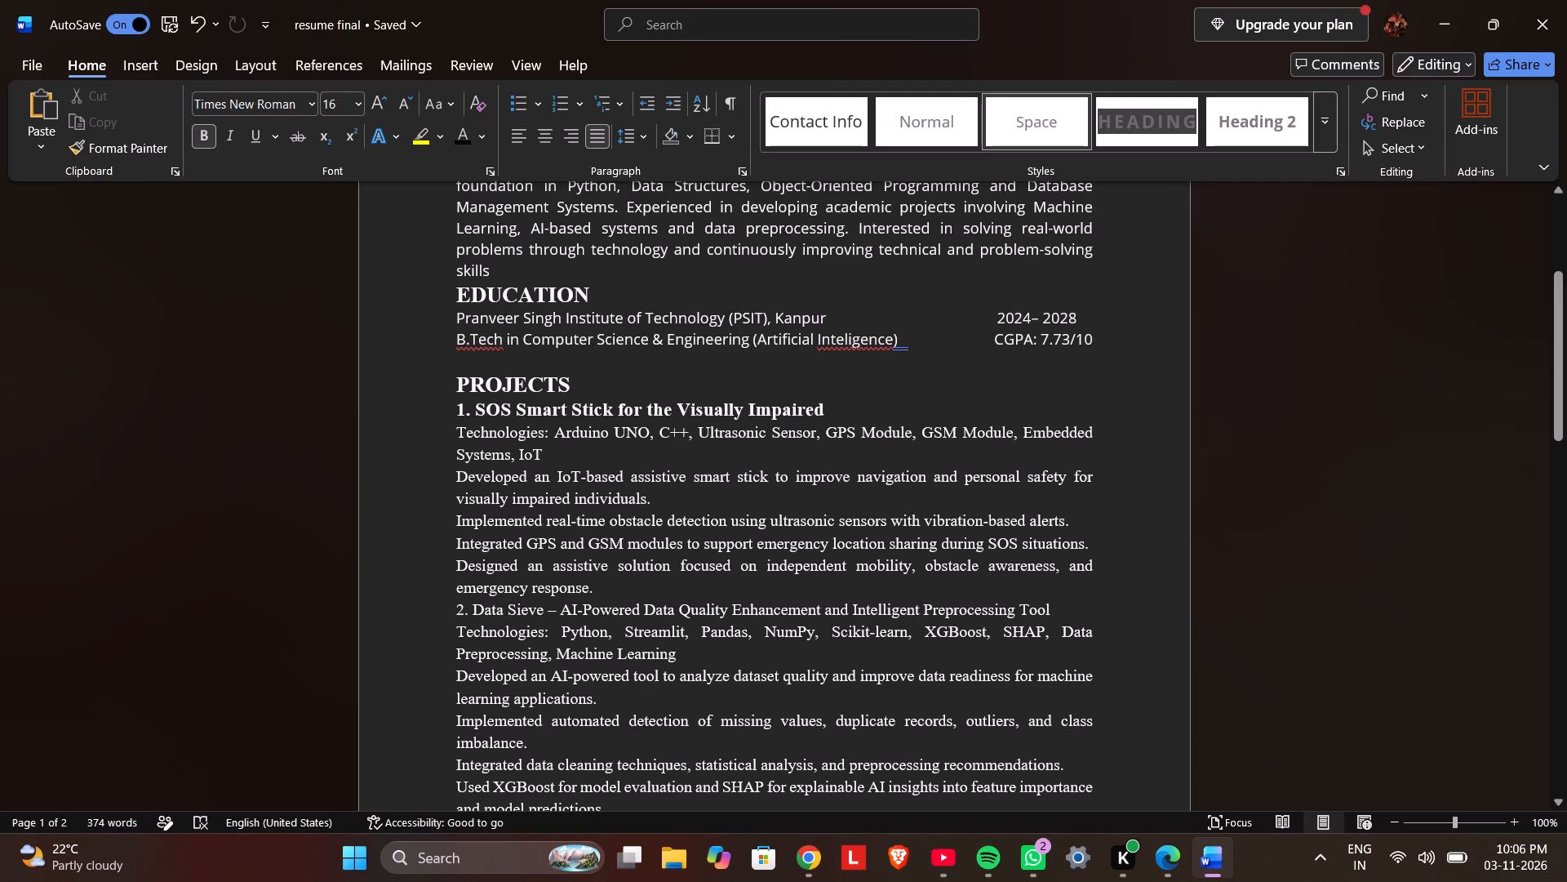
left_click(861, 343)
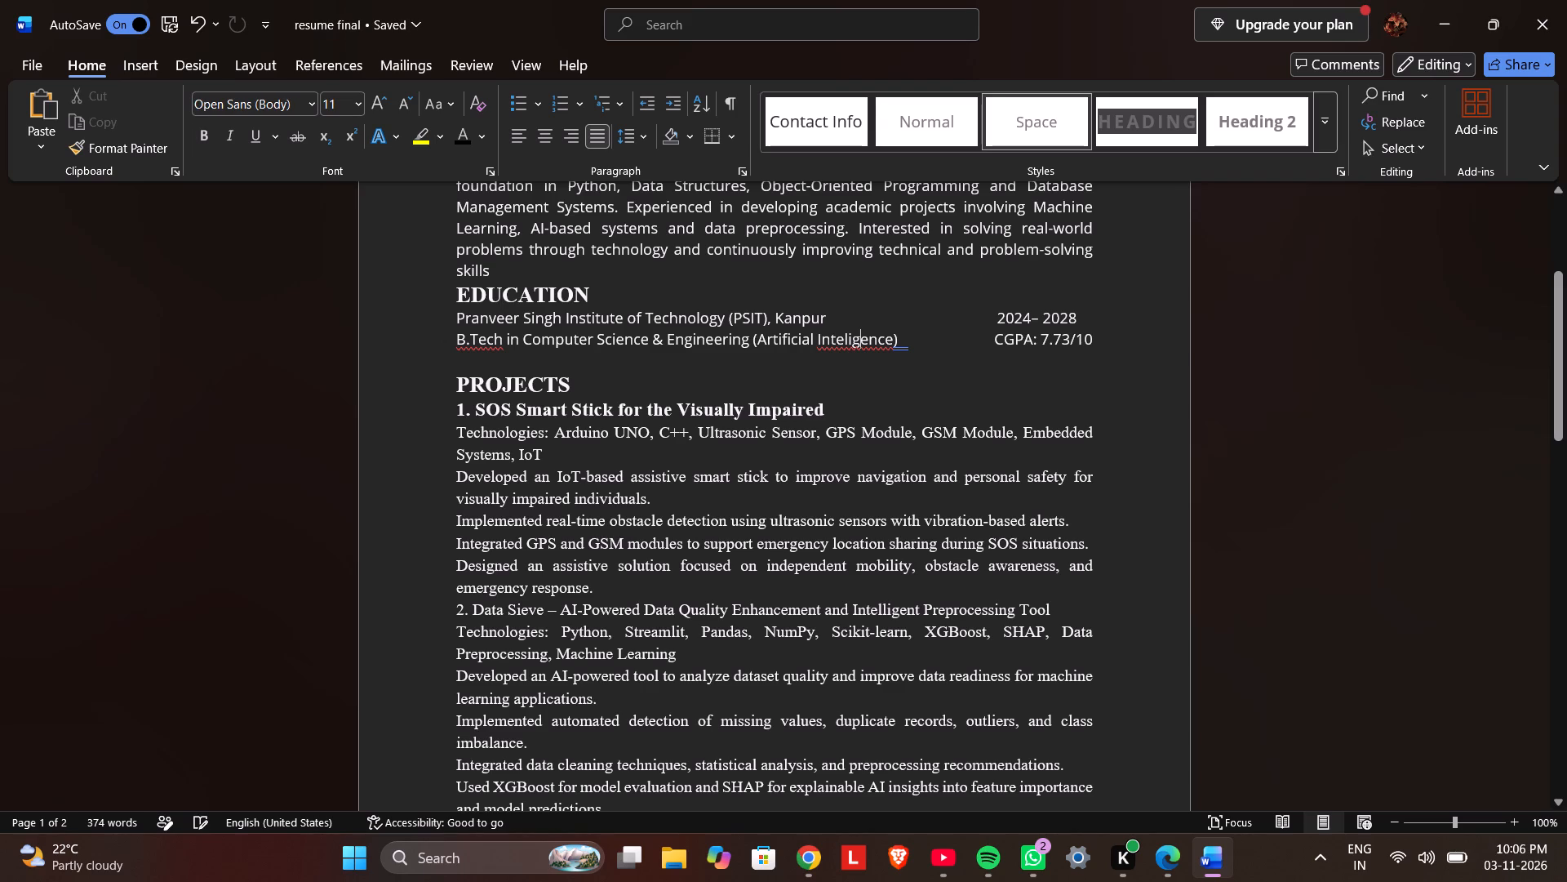
Format the "2. Data Sieve" project title as bold, size 14.
scroll(902, 406, "down", 1)
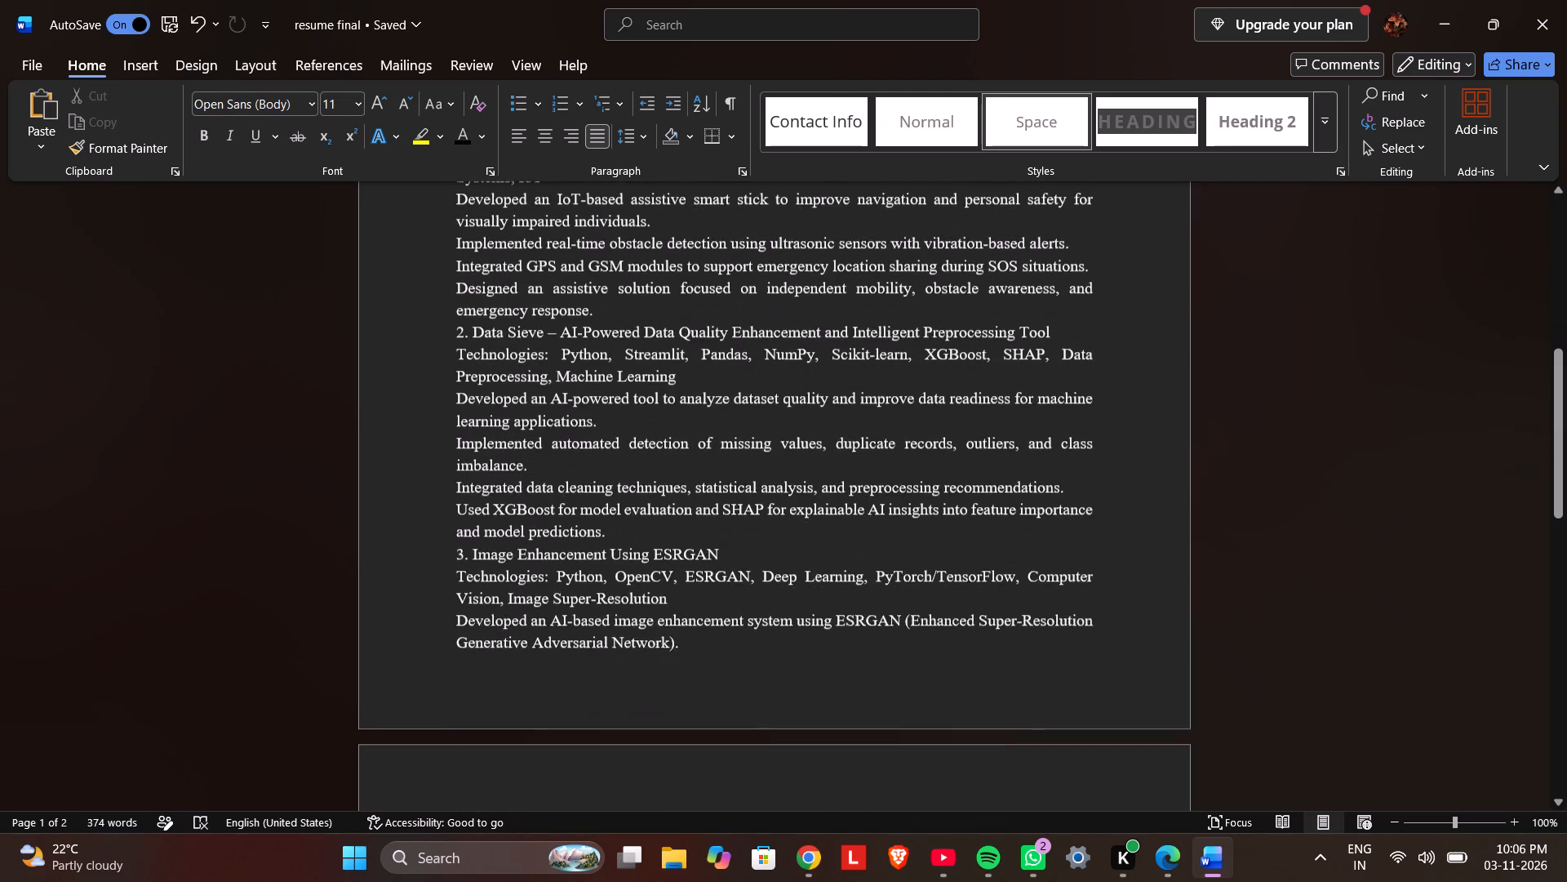
scroll(902, 406, "down", 3)
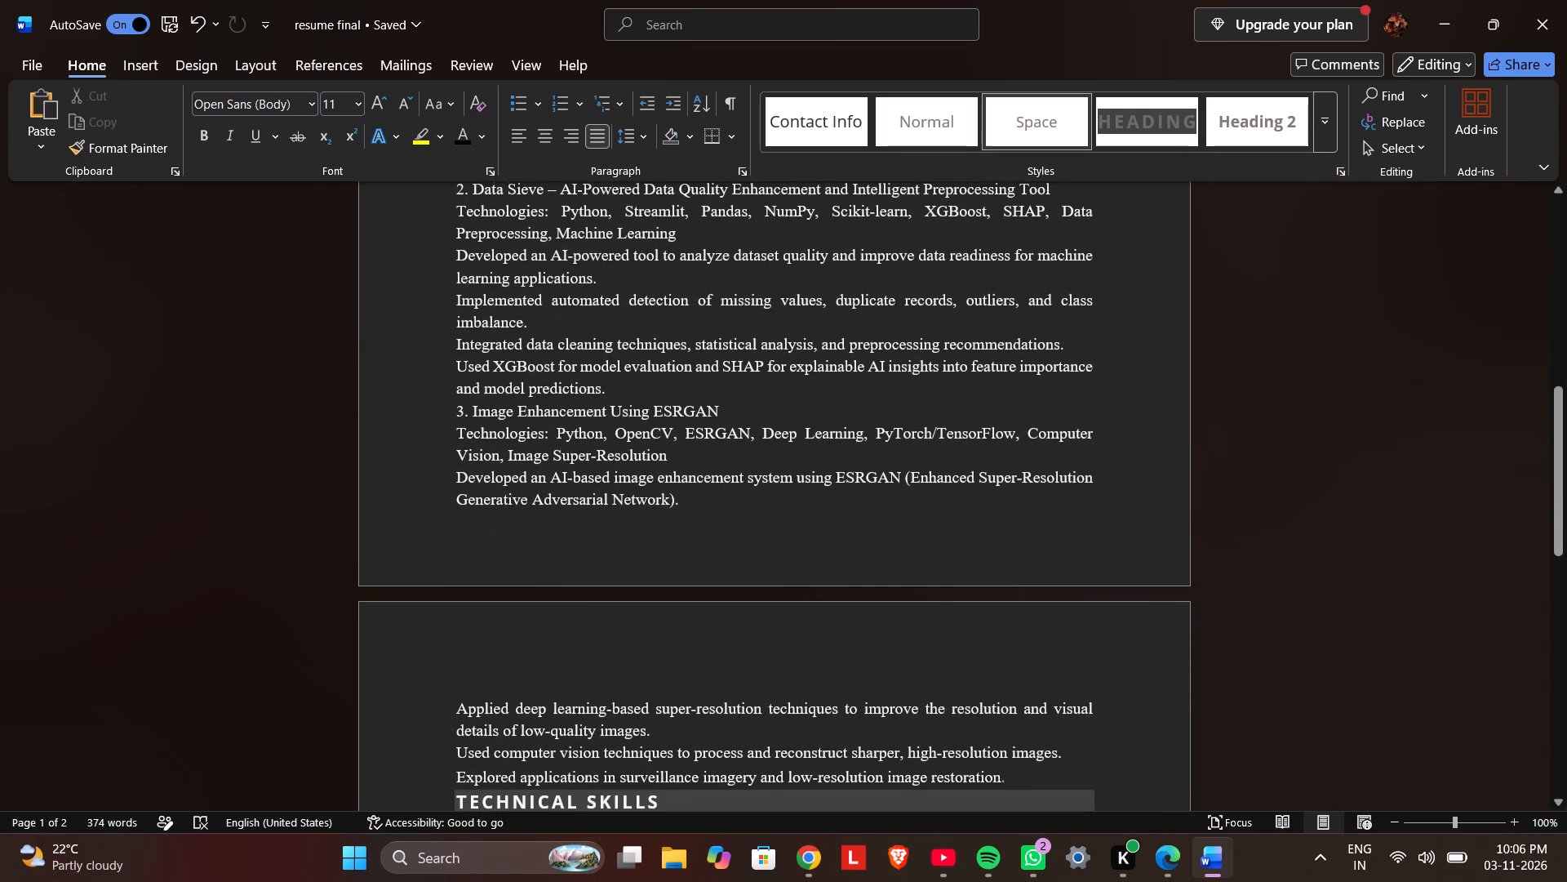
scroll(779, 535, "up", 2)
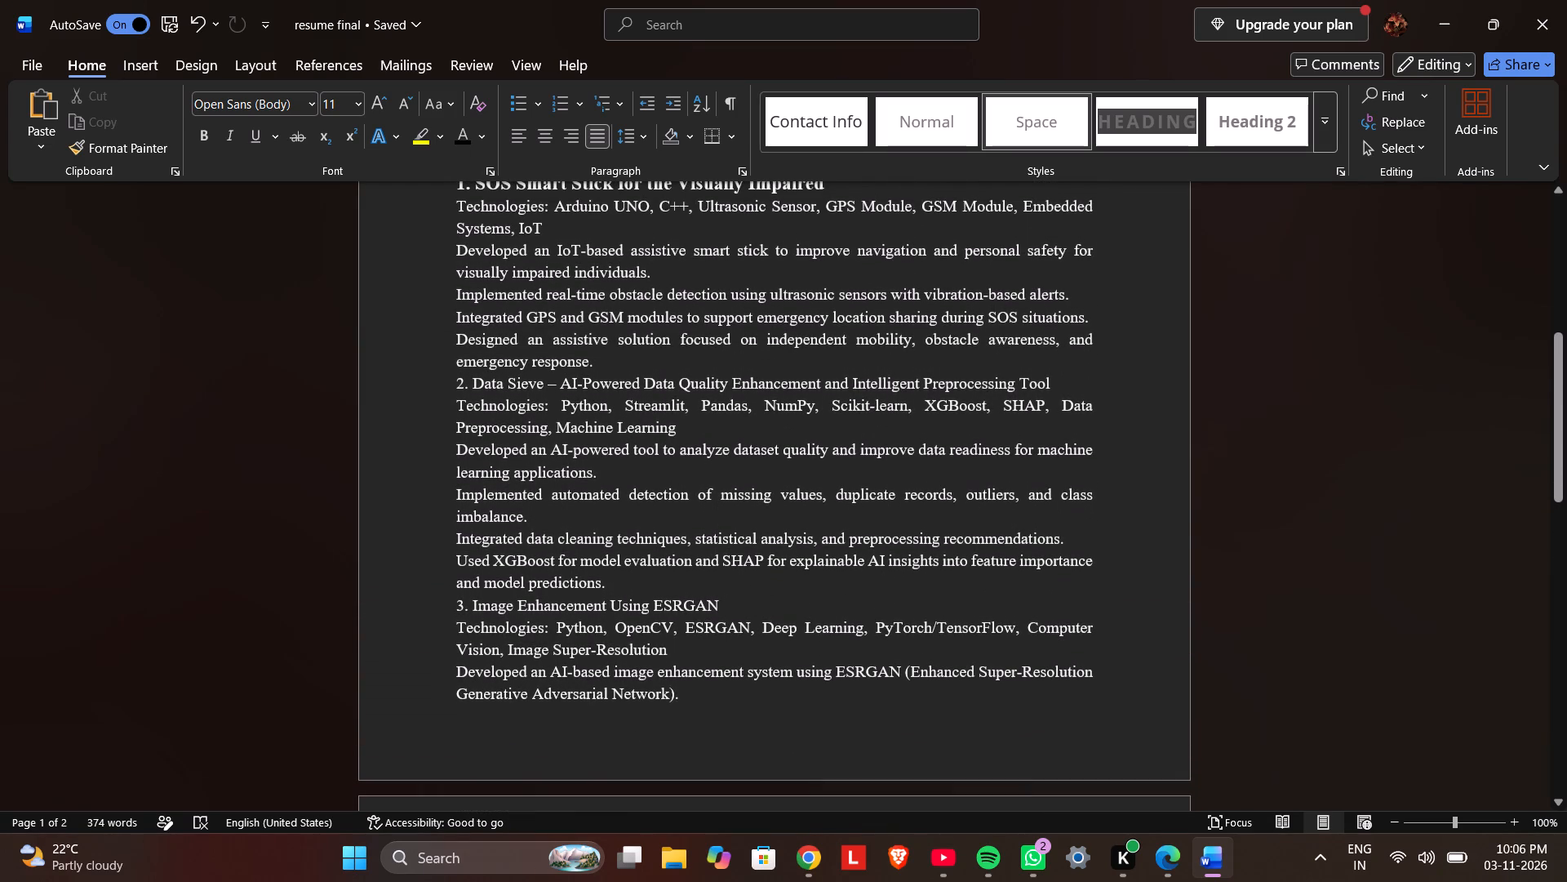
left_click_drag(1065, 384, 386, 403)
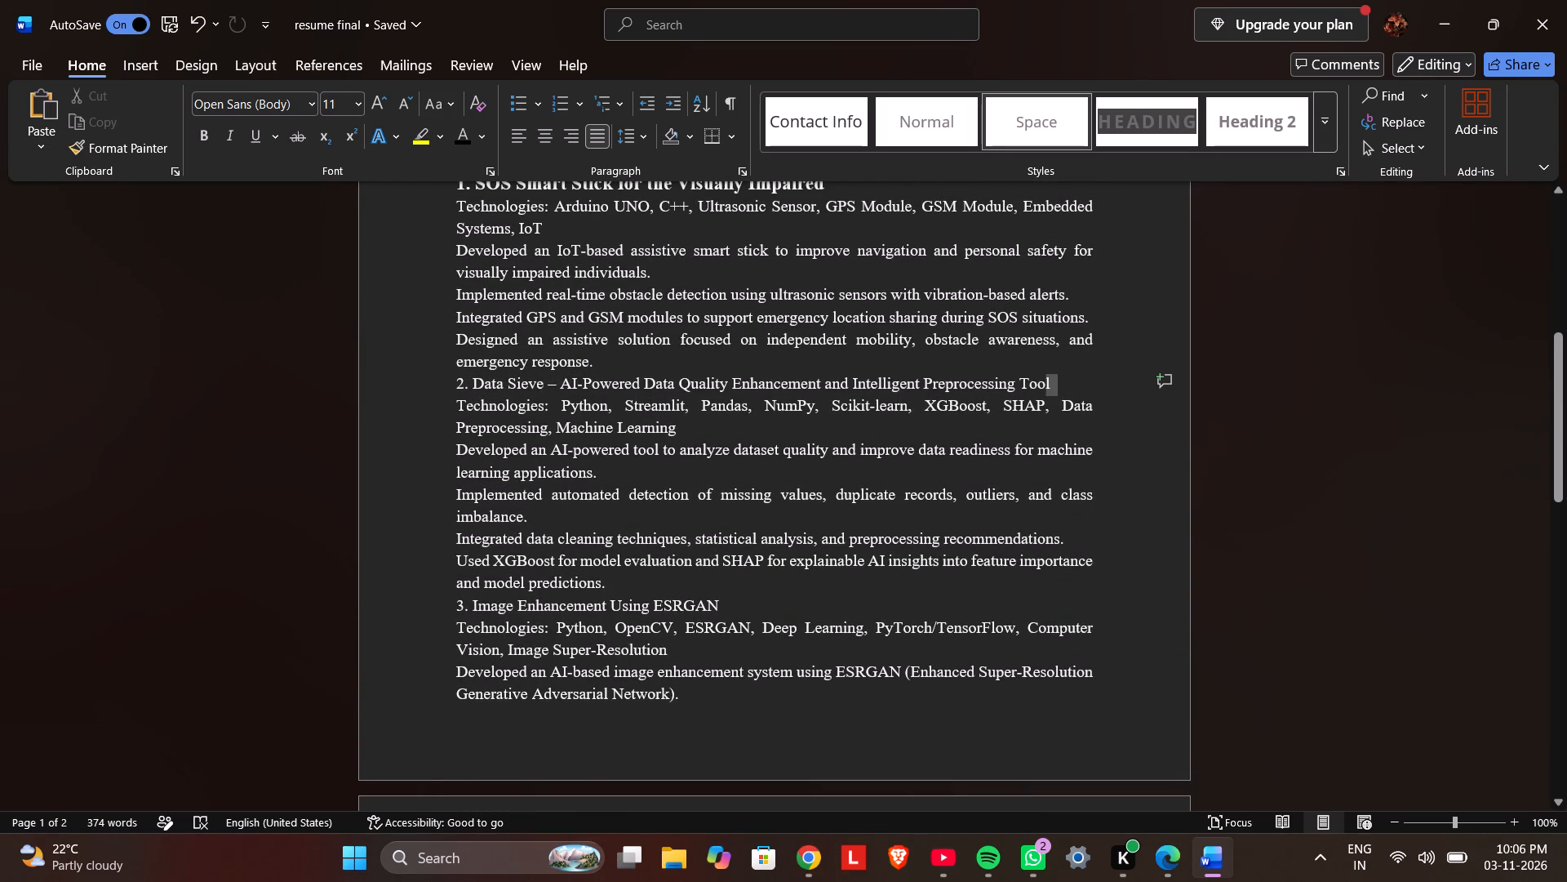
left_click_drag(386, 403, 446, 383)
left_click(606, 321)
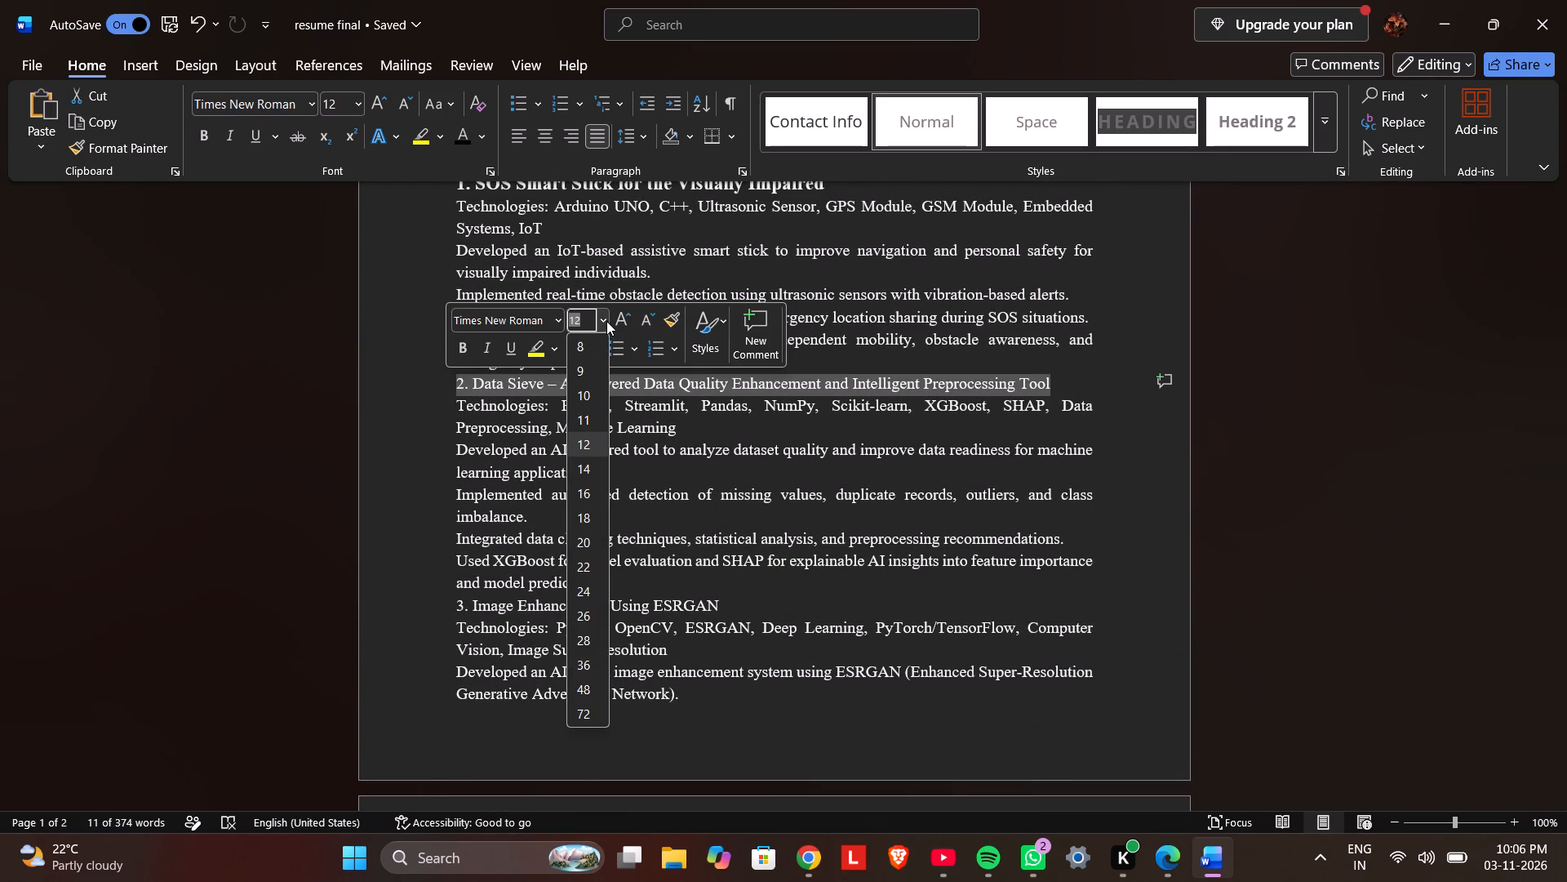
left_click(585, 499)
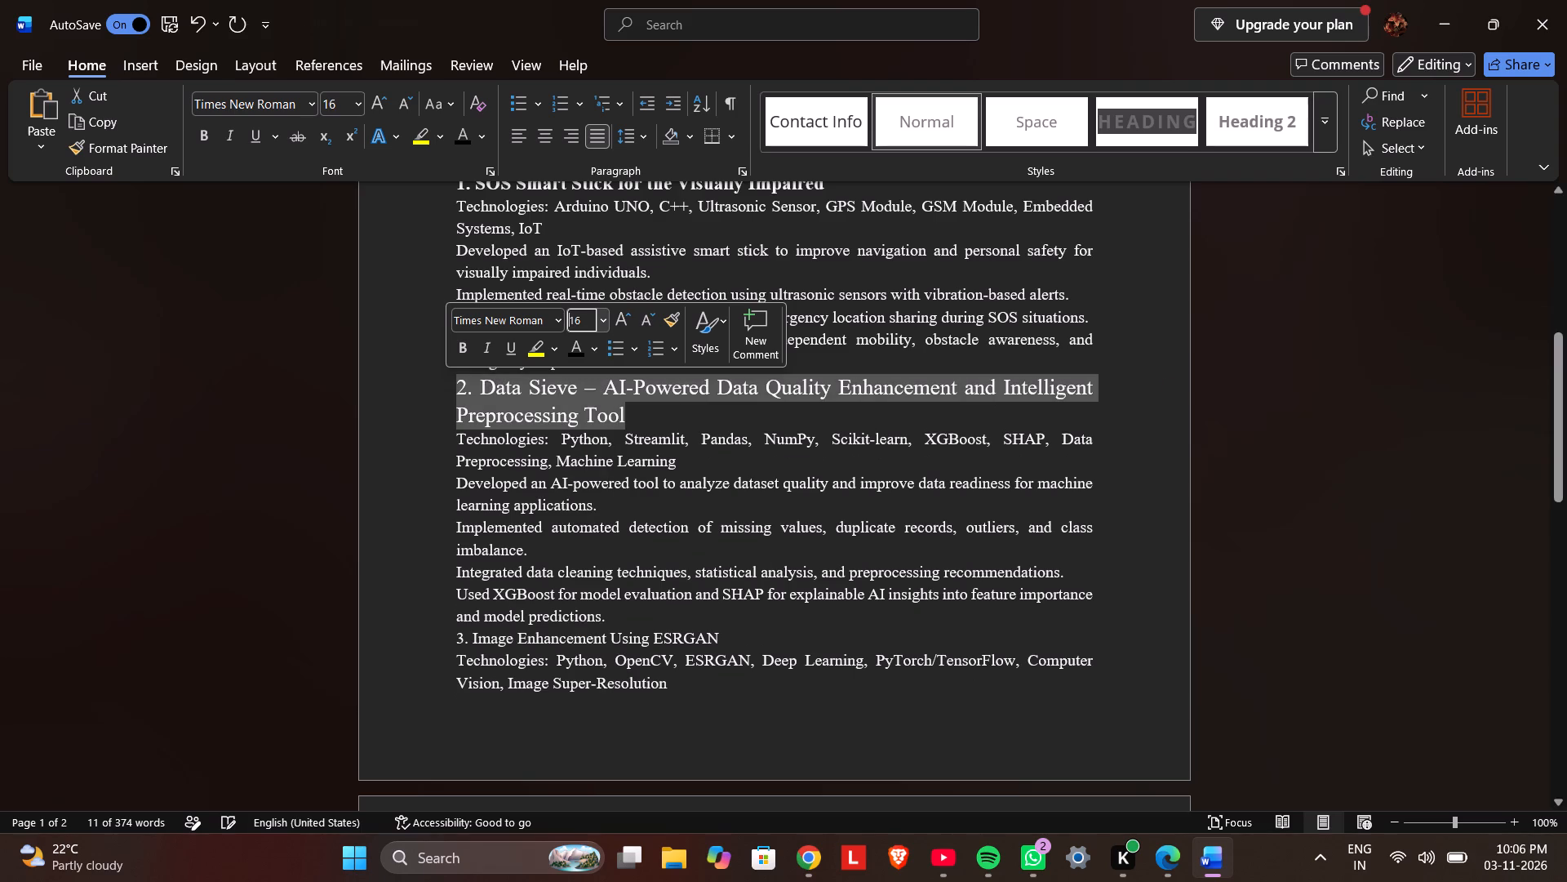
left_click(456, 343)
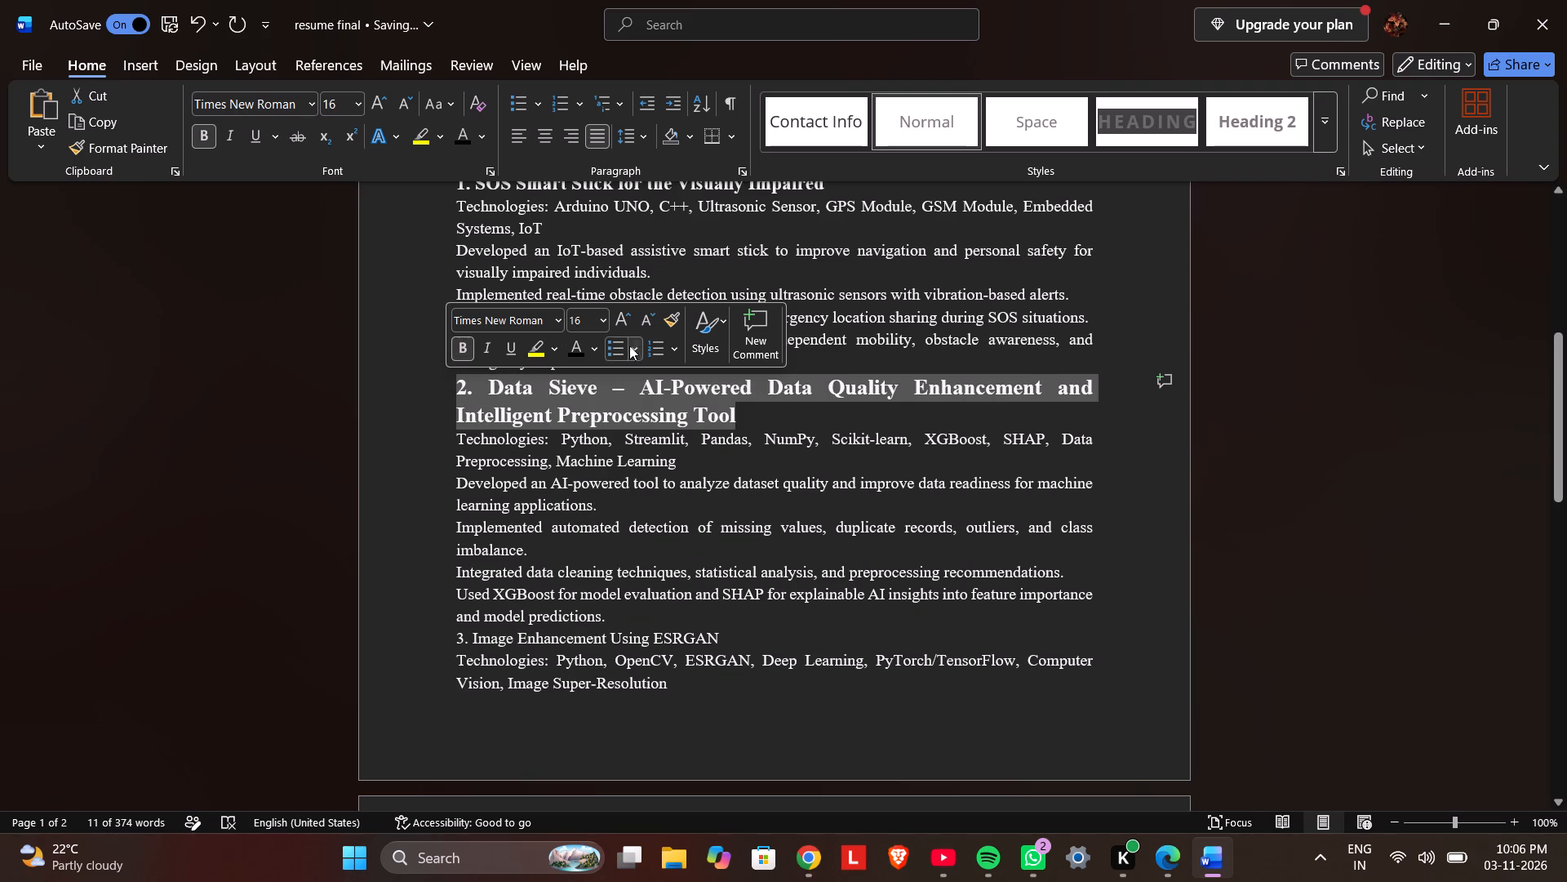
left_click(609, 322)
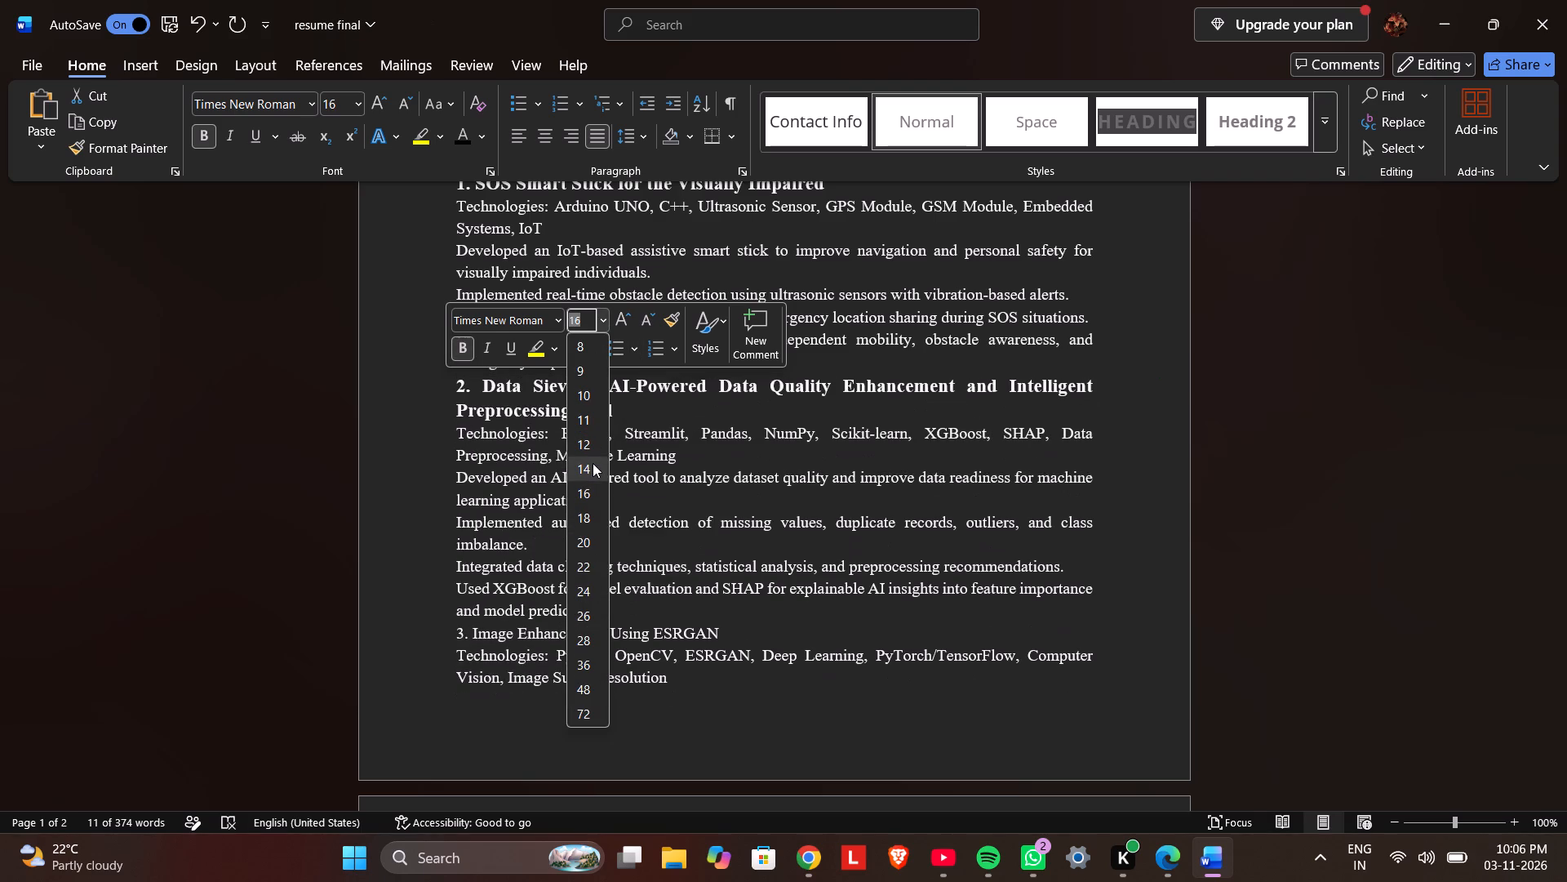
left_click(593, 463)
Format the "3. Image Enhancement Using ESRGAN" project title as bold, size 14.
scroll(763, 517, "down", 1)
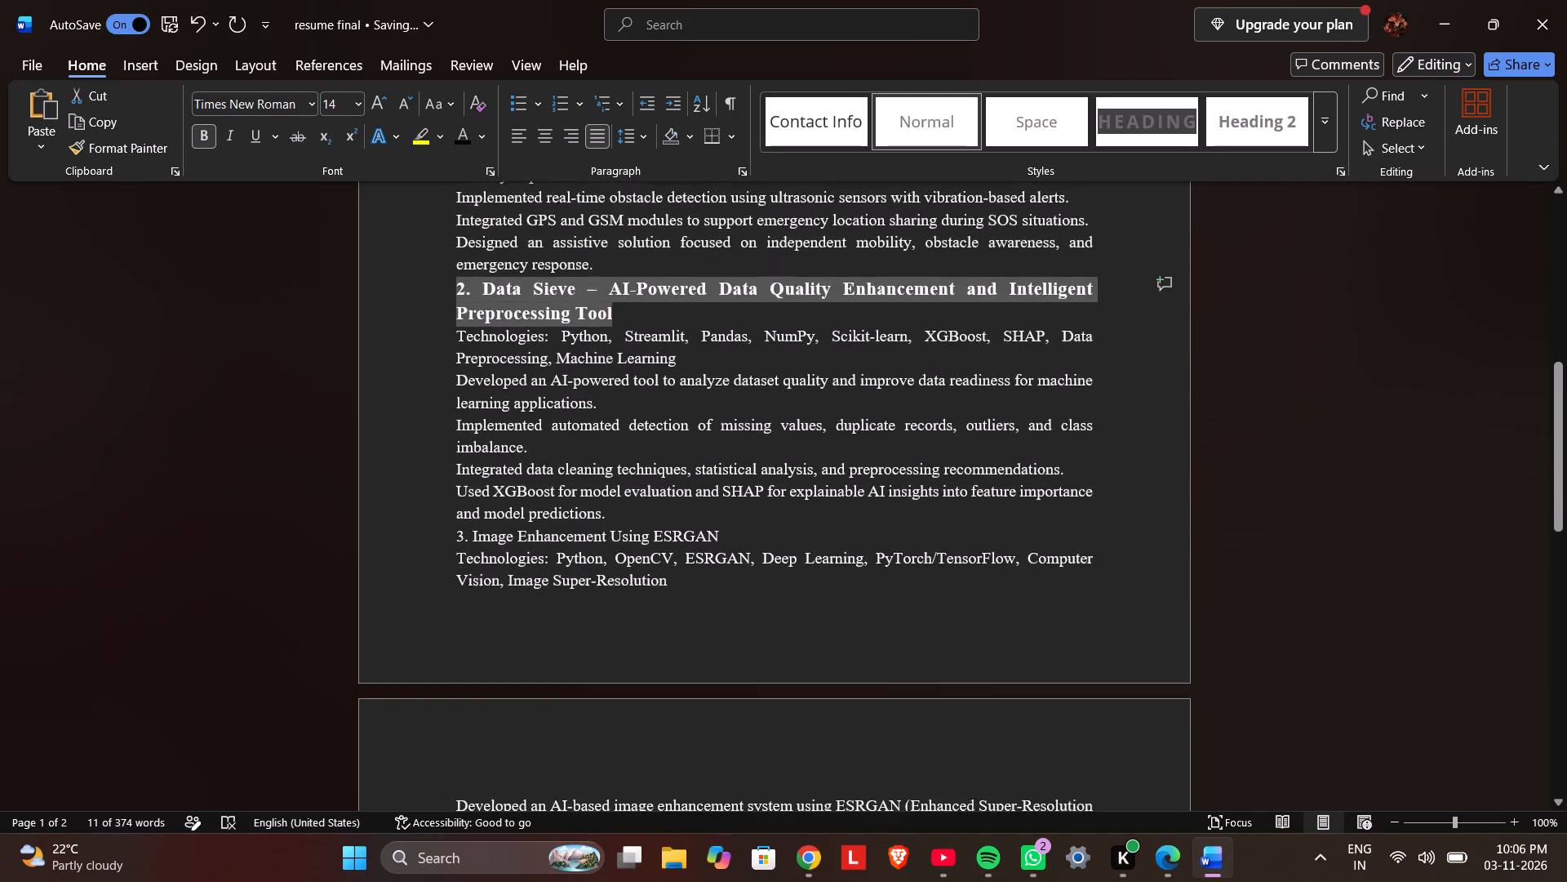
scroll(763, 517, "down", 2)
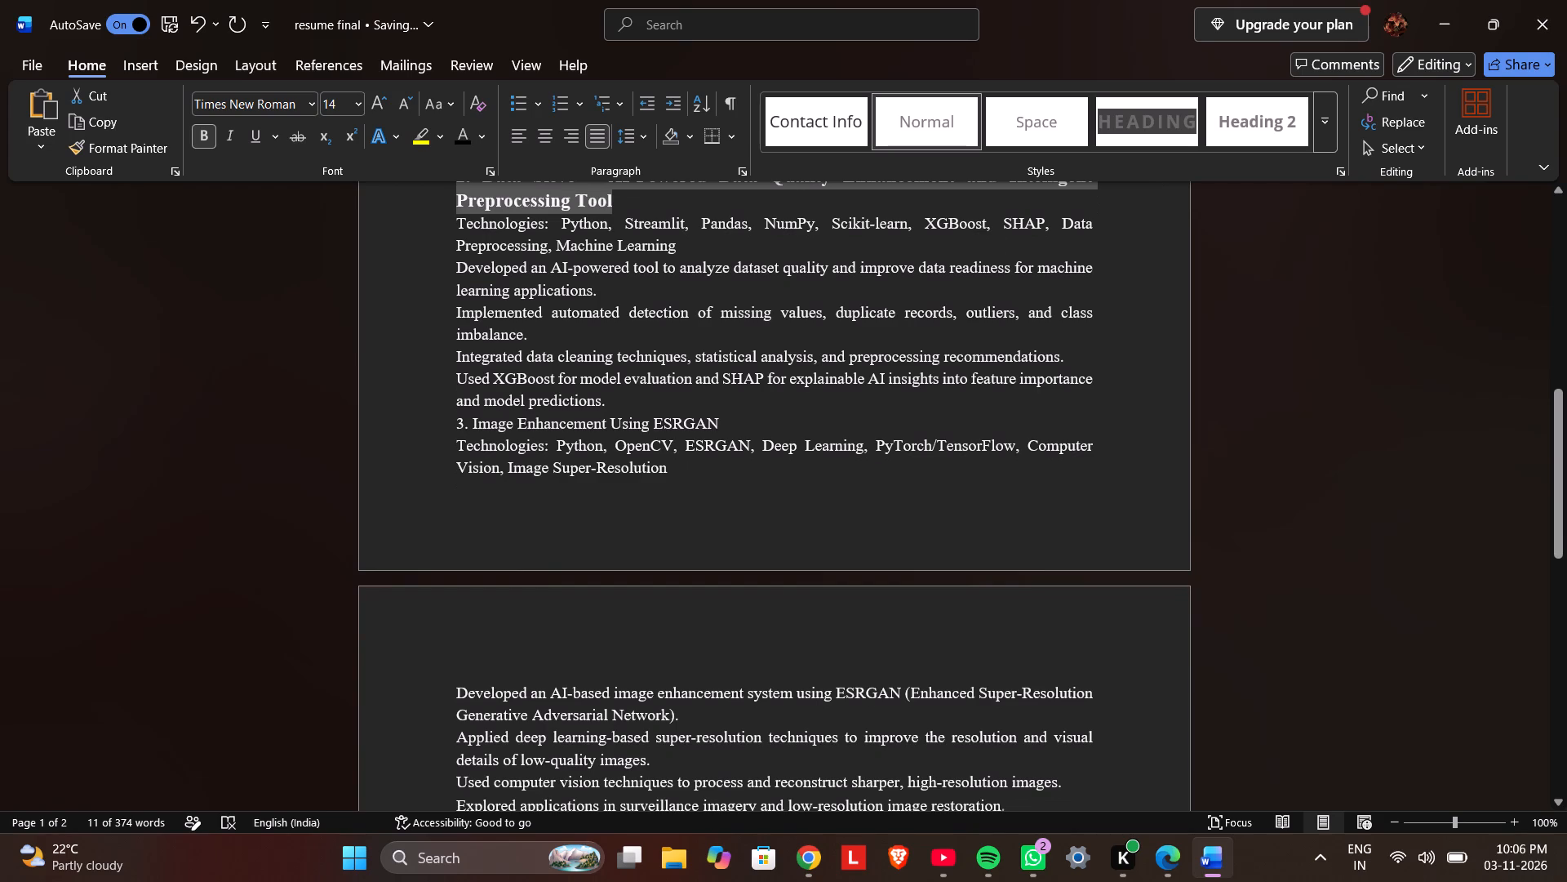
left_click_drag(726, 424, 445, 430)
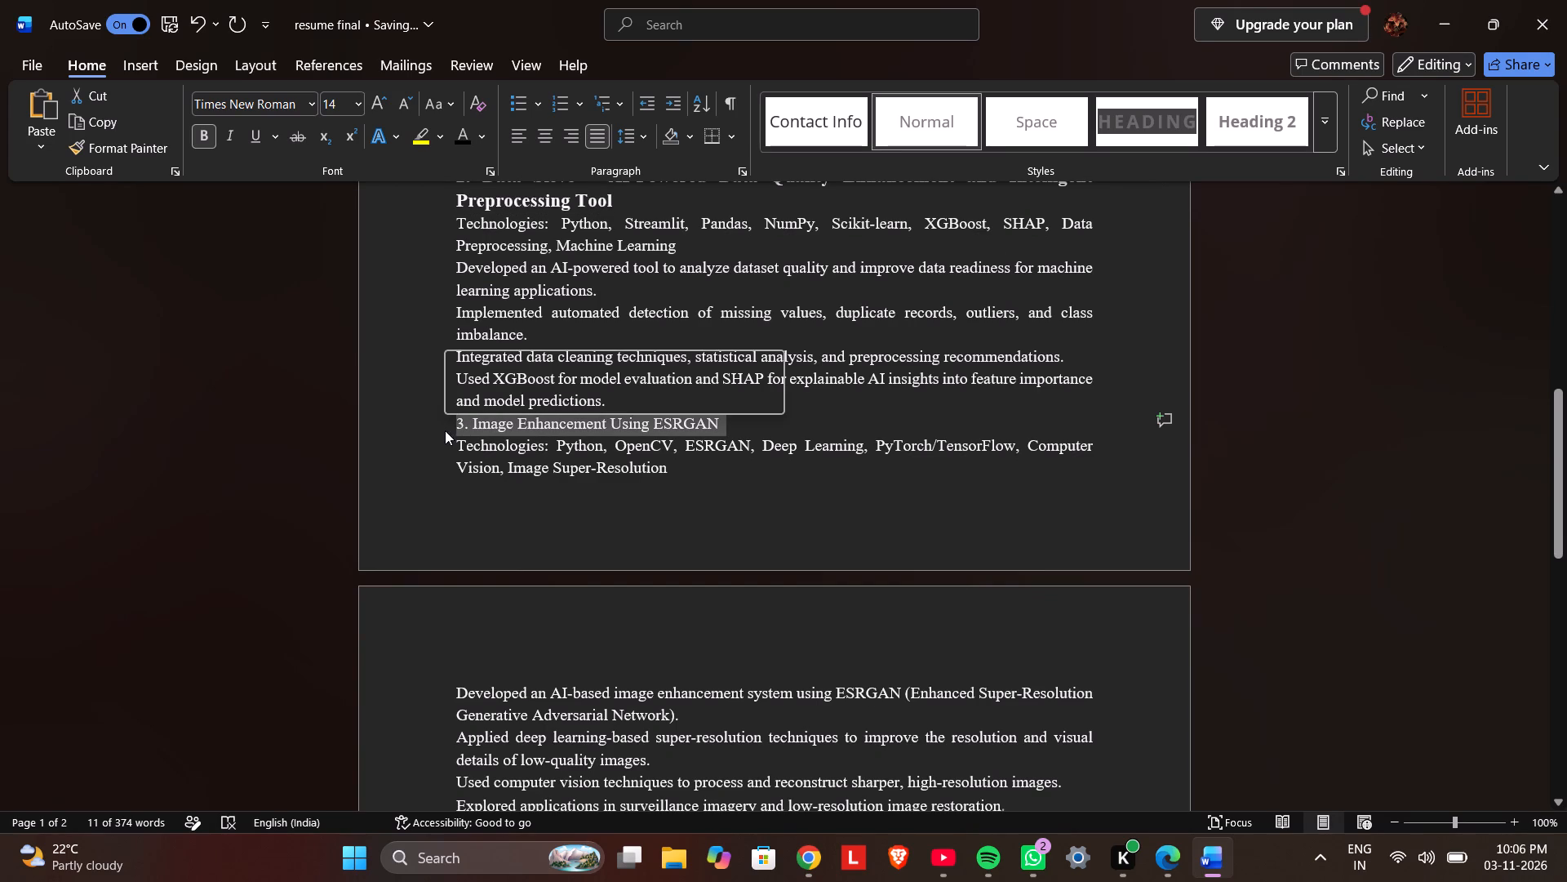
left_click(597, 367)
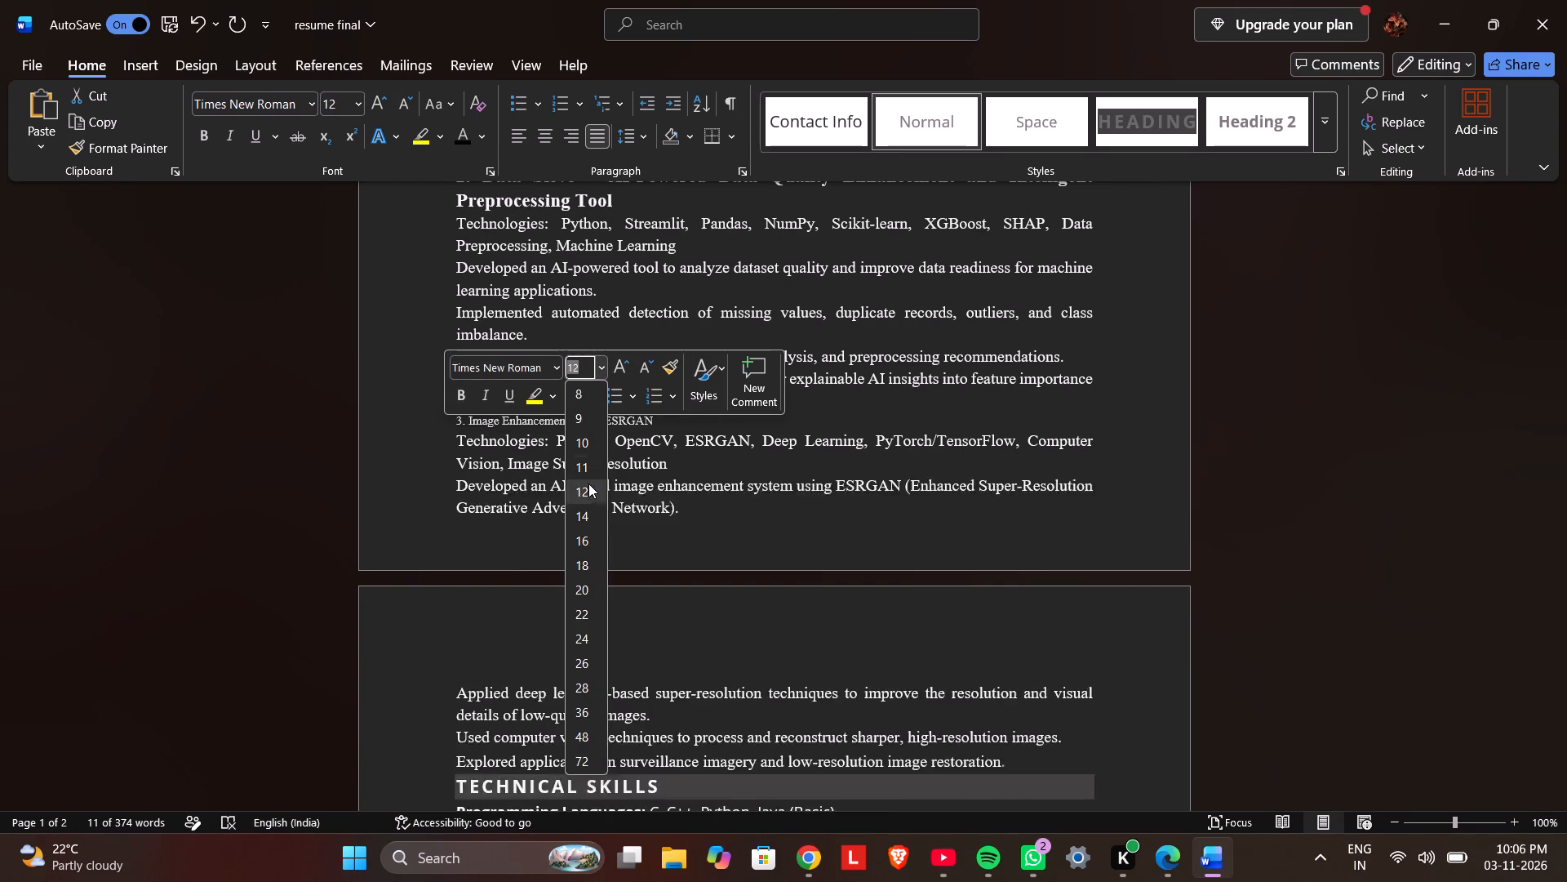
left_click(588, 518)
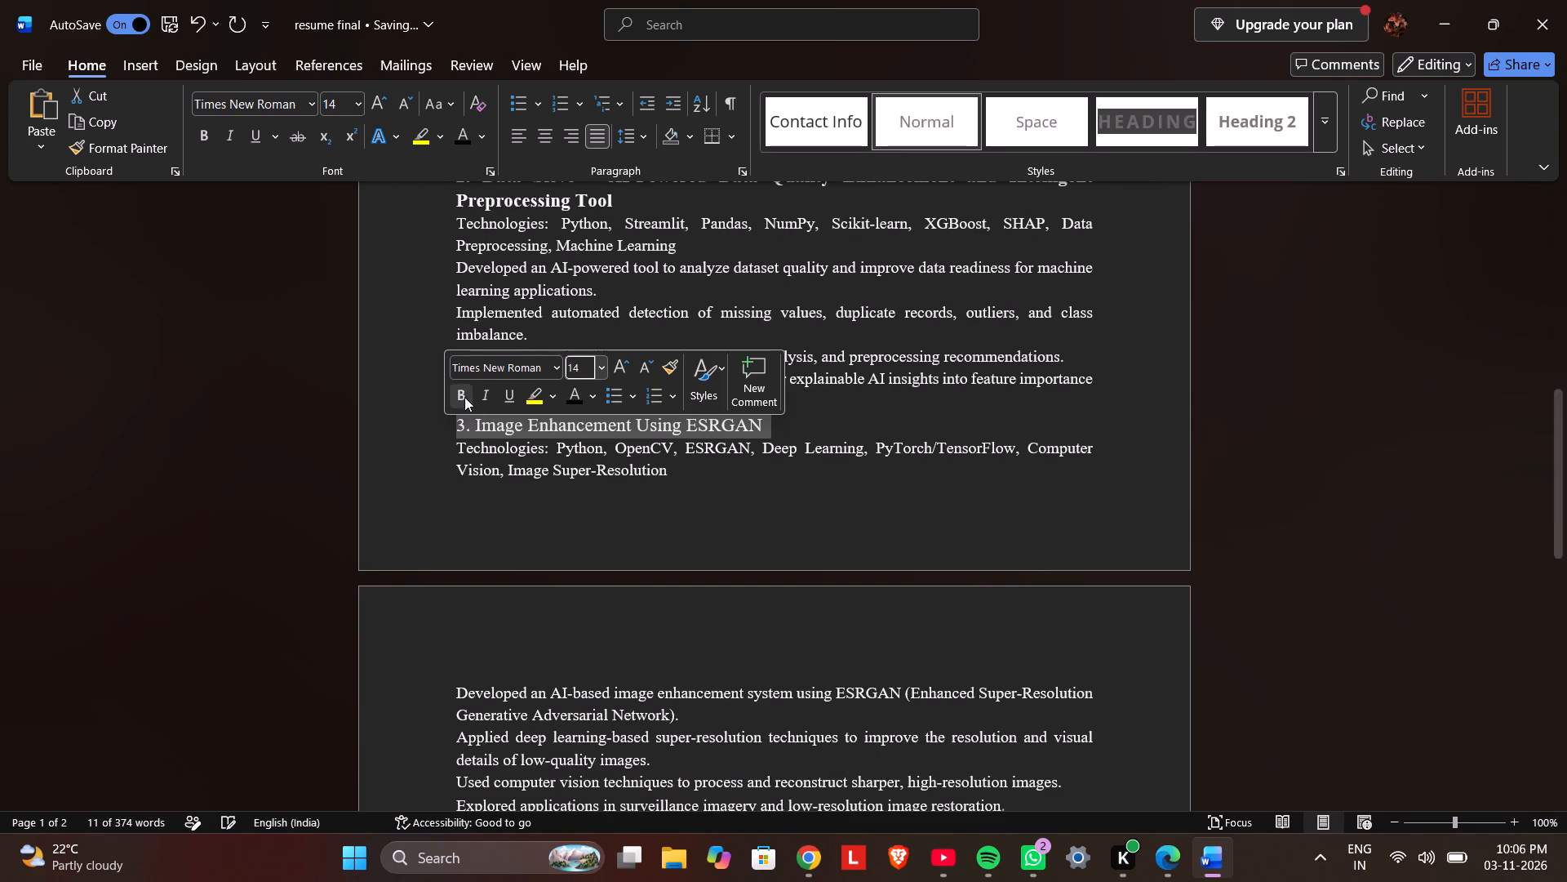
left_click(462, 394)
Remove the final letter of the shaded "TECHNICAL SKILLS" heading on page 2.
scroll(585, 573, "down", 1)
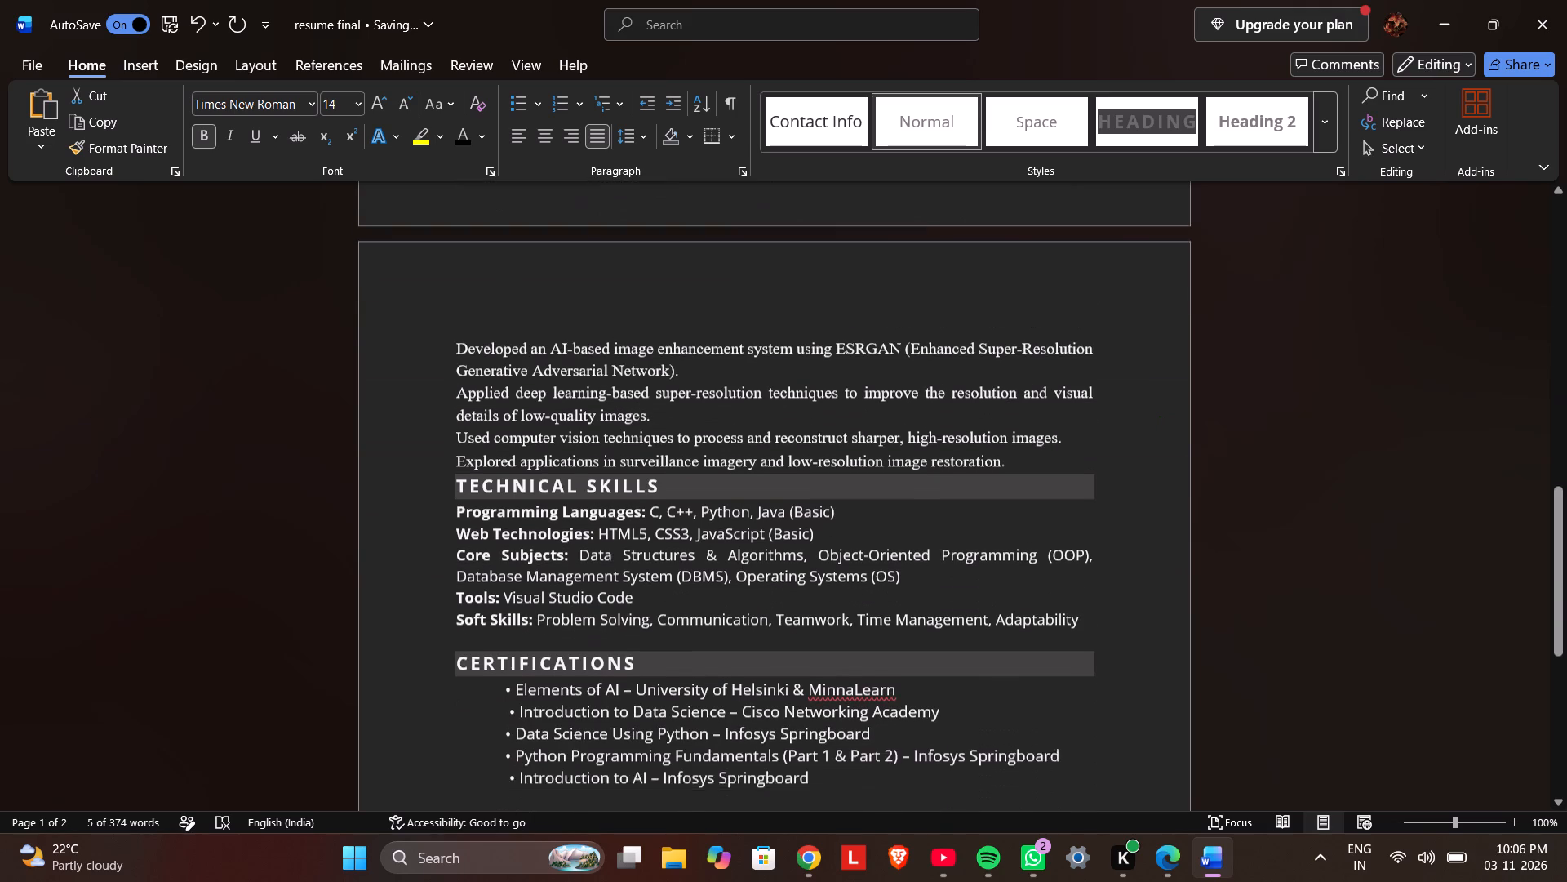
scroll(585, 573, "down", 1)
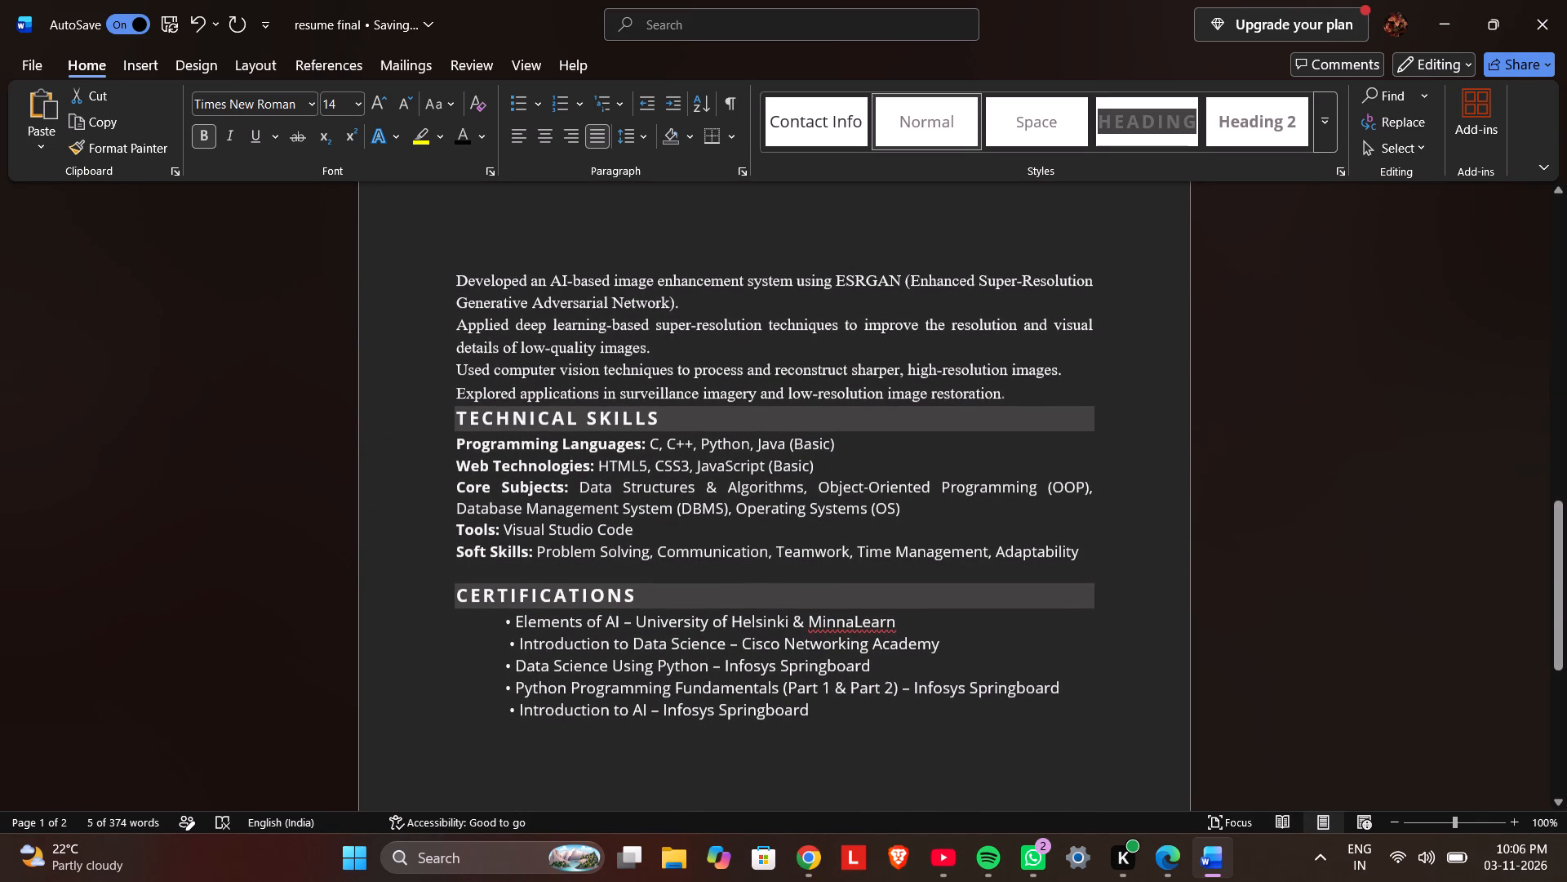
left_click(1114, 421)
key("BackSpace")
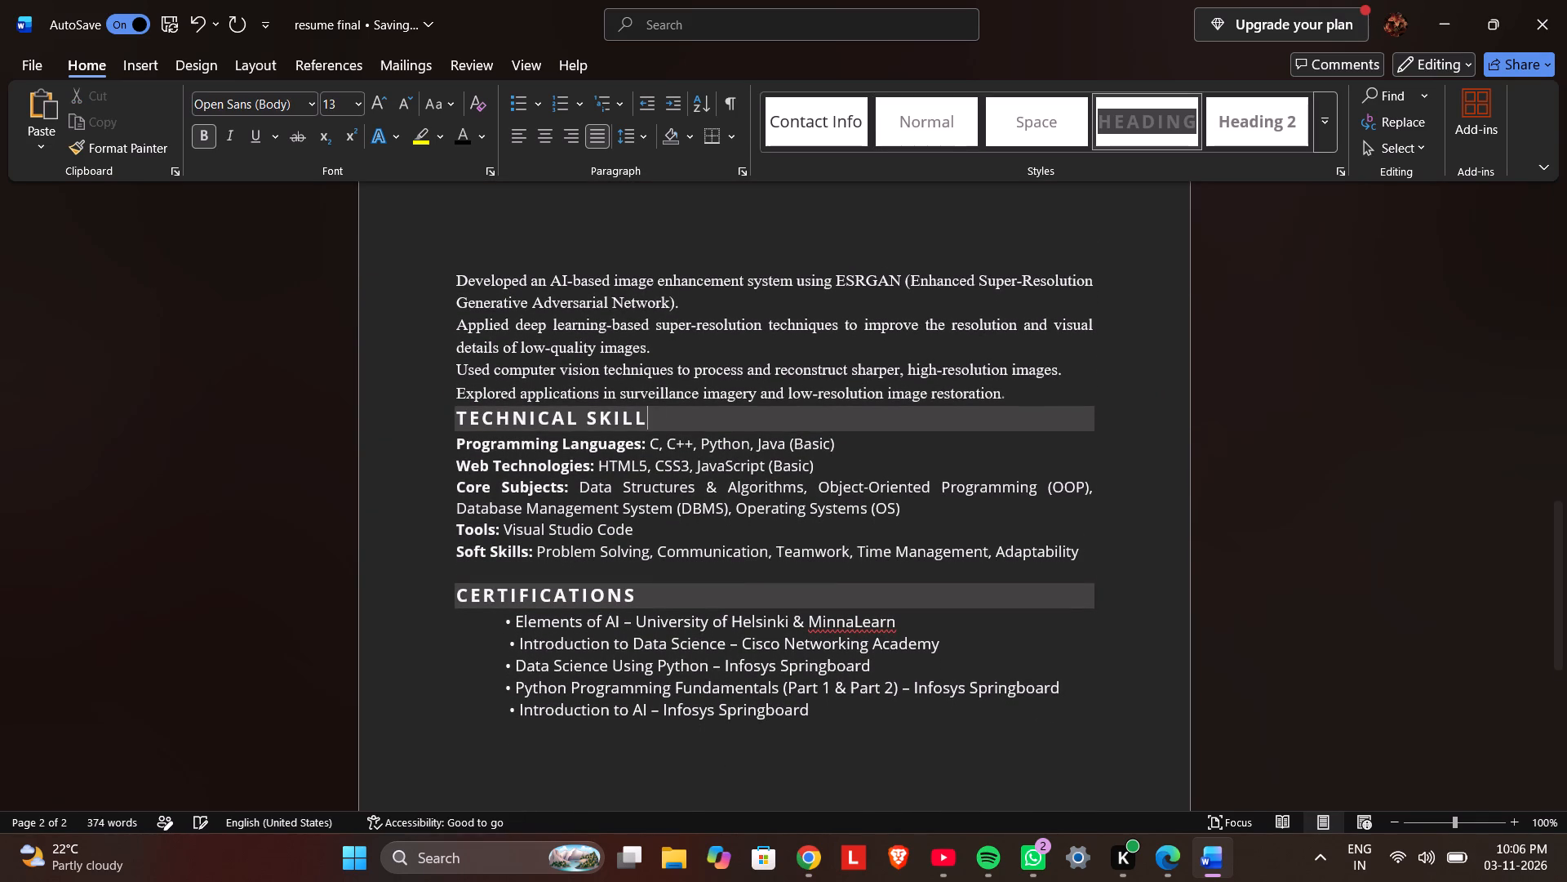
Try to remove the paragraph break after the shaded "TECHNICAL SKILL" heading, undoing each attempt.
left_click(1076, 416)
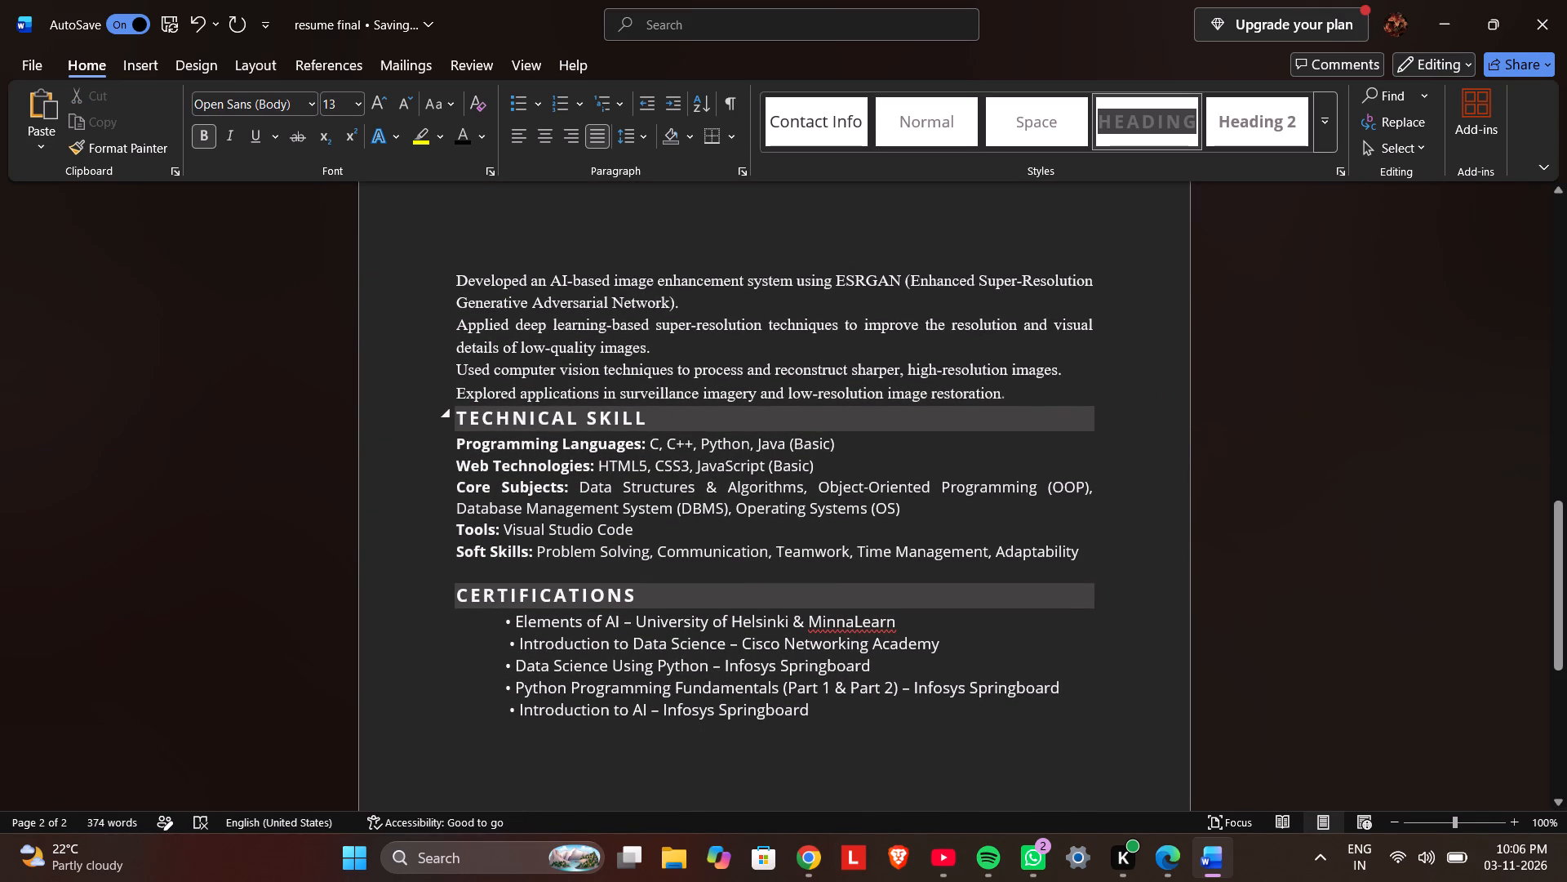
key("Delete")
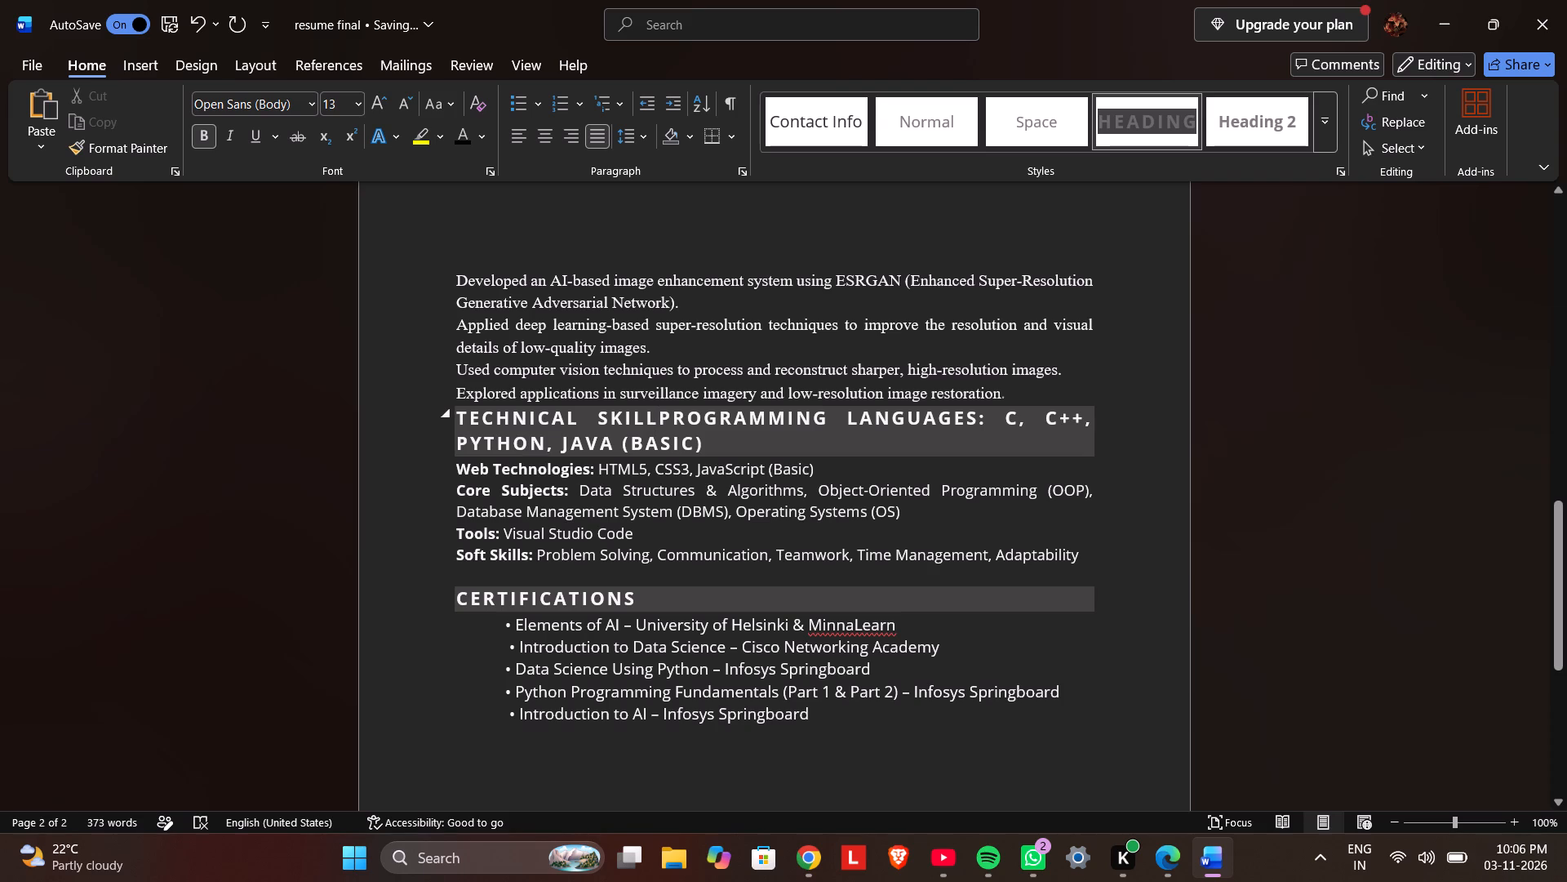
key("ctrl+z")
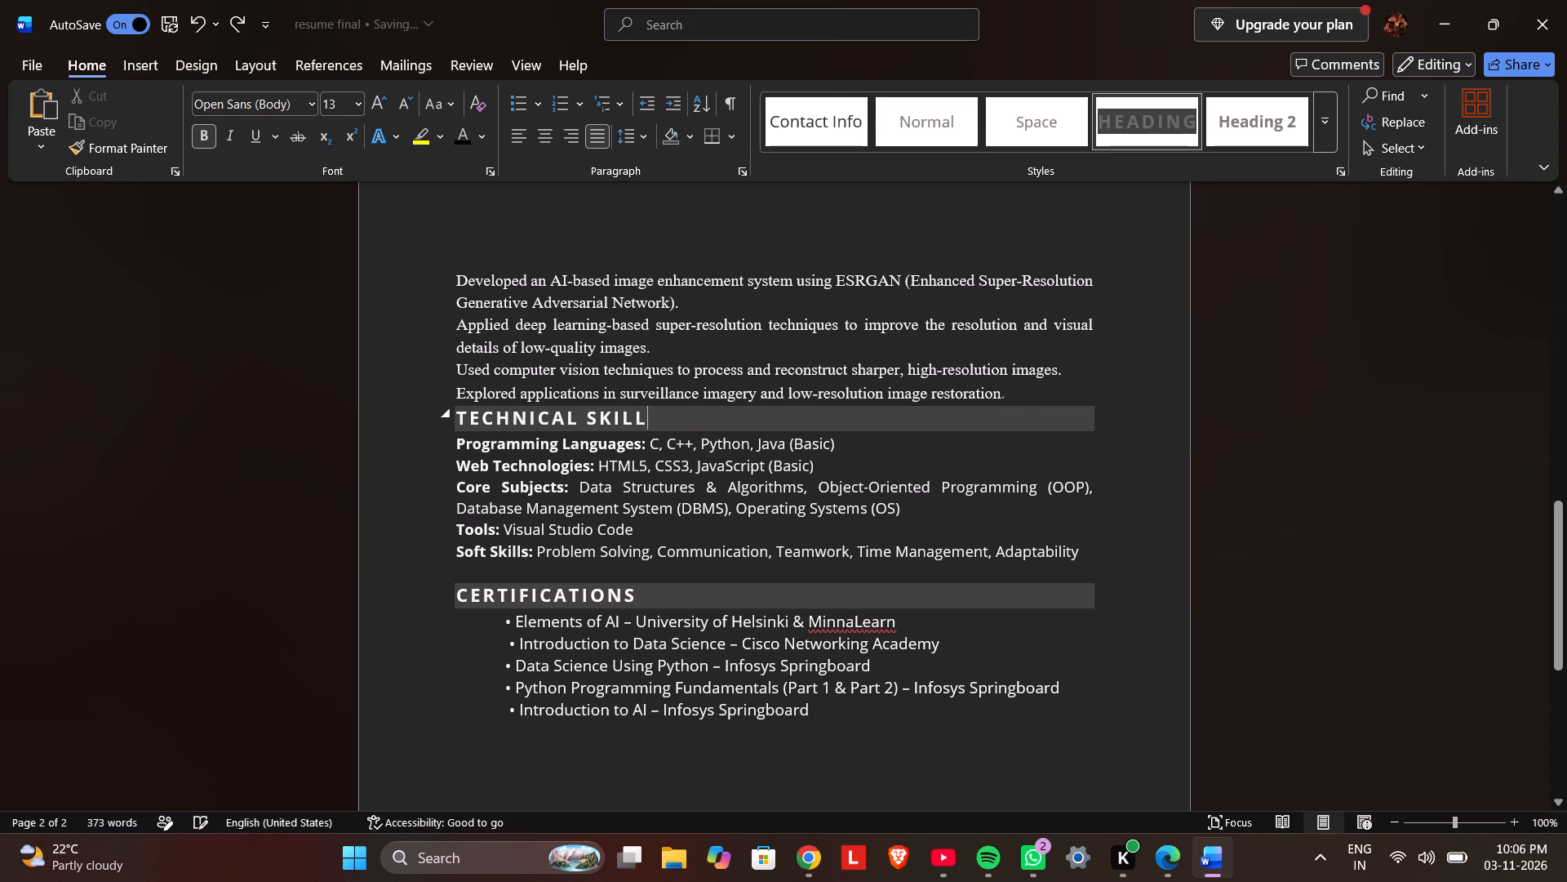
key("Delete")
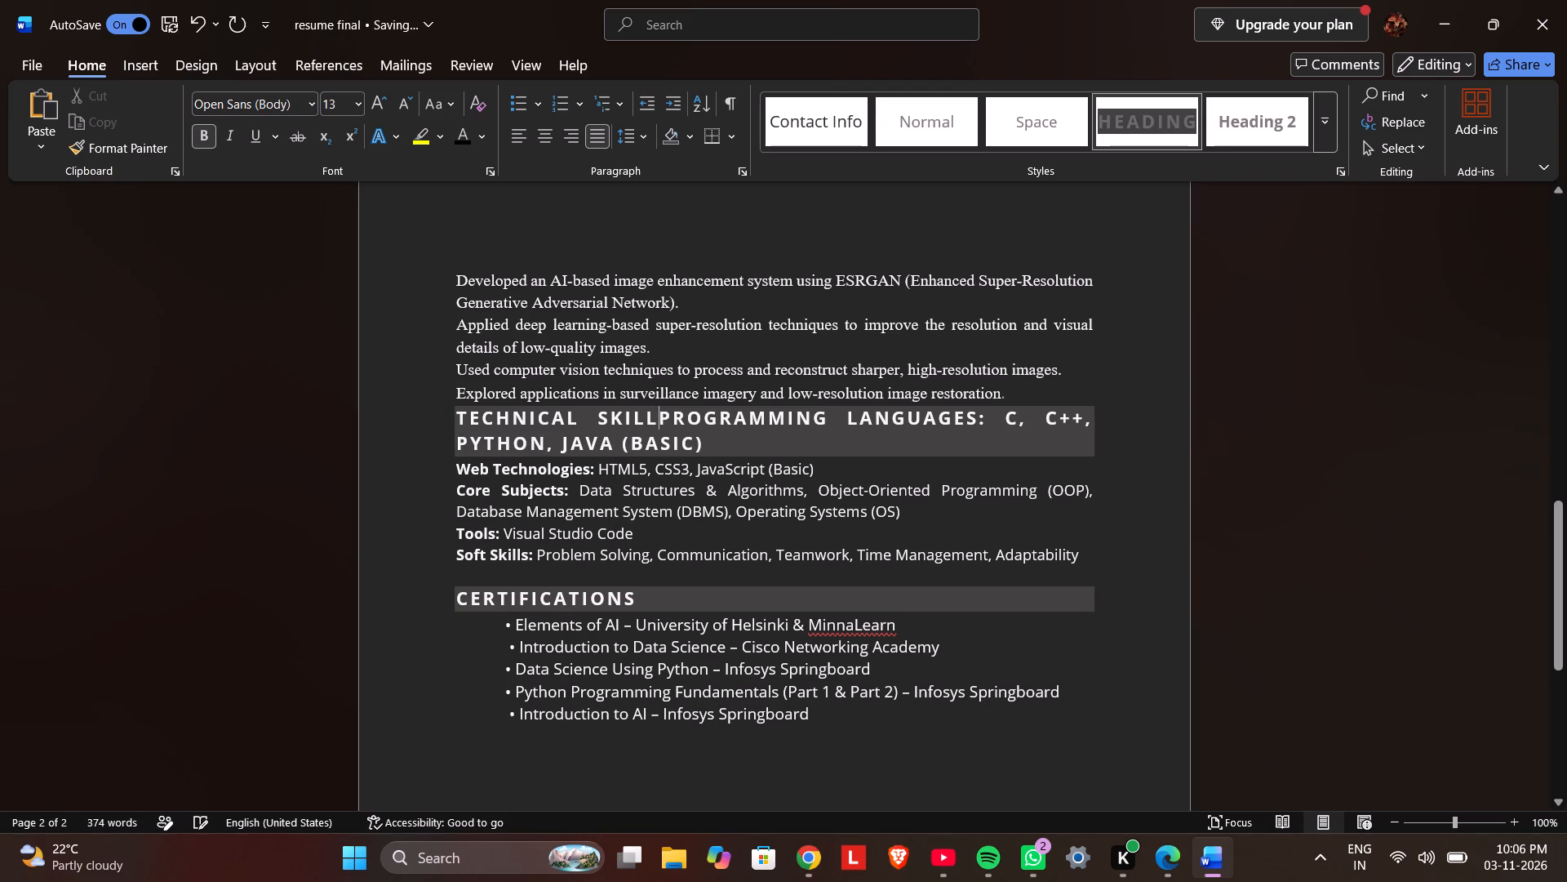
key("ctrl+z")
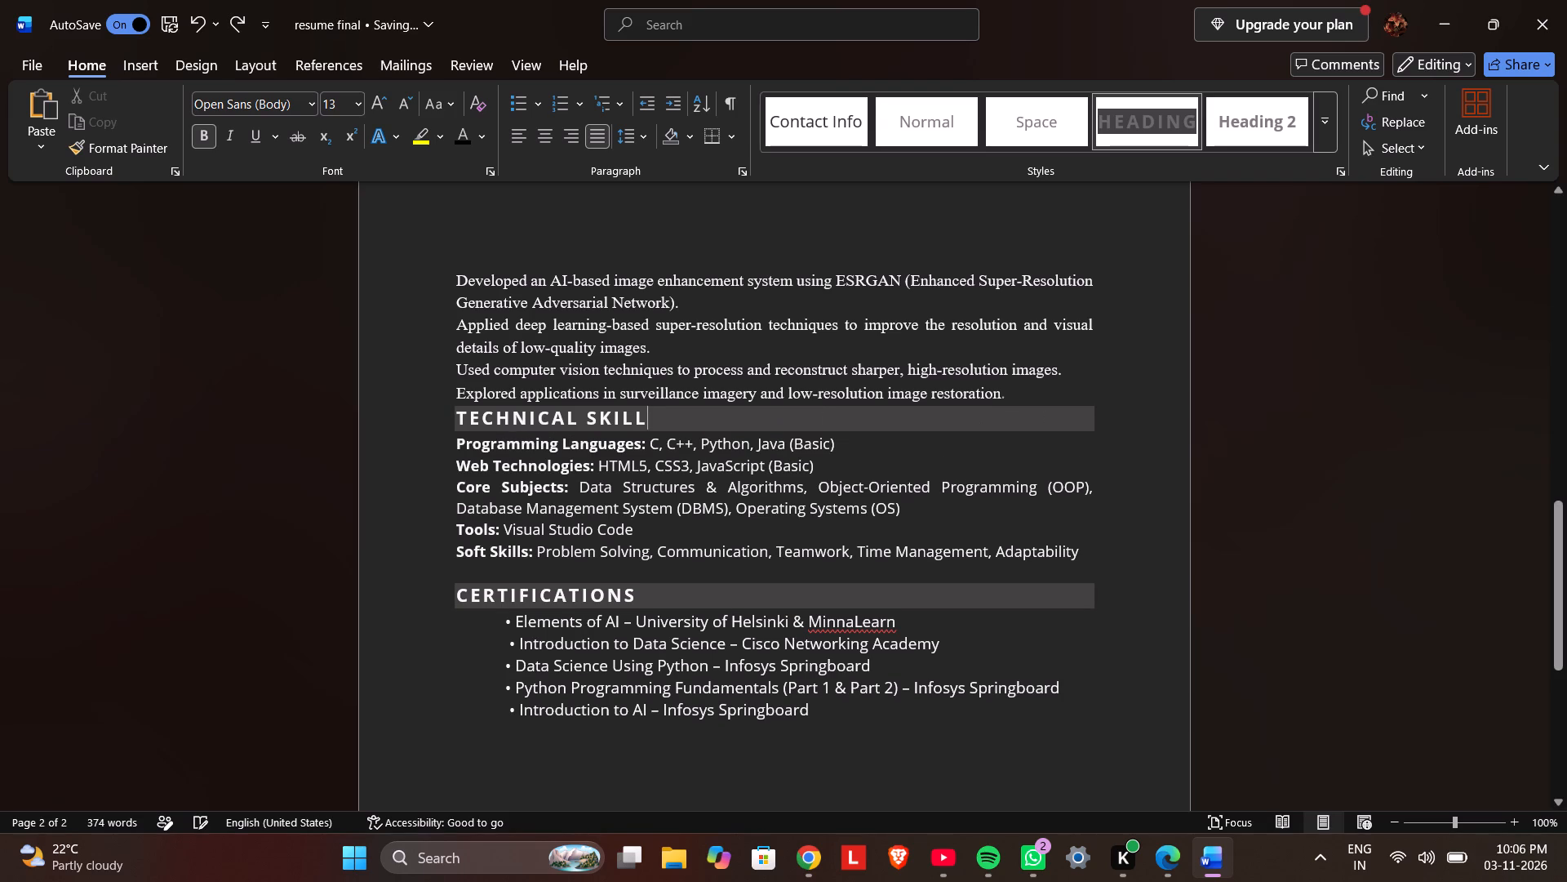
Delete the rest of the shaded "TECHNICAL SKILL" heading and add an empty line above "Programming Languages".
left_click(1074, 418)
key("BackSpace")
key("BackSpace")
key("BackSpace")
key("BackSpace")
key("BackSpace")
key("BackSpace")
key("BackSpace")
key("BackSpace")
key("BackSpace")
key("BackSpace")
key("BackSpace")
key("BackSpace")
key("BackSpace")
key("BackSpace")
key("BackSpace")
key("BackSpace")
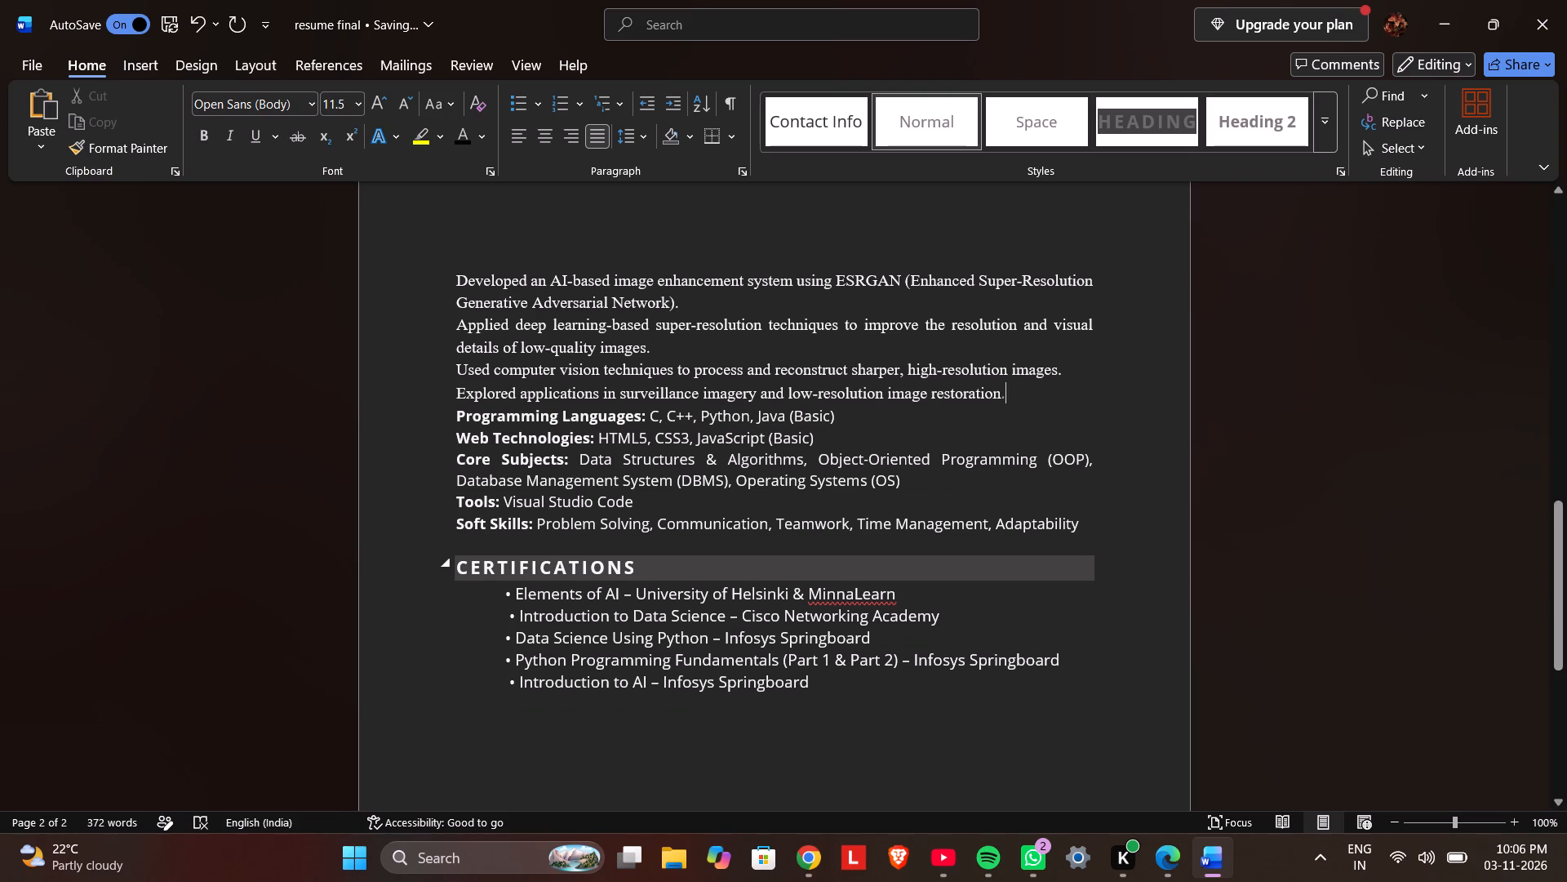
key("Return")
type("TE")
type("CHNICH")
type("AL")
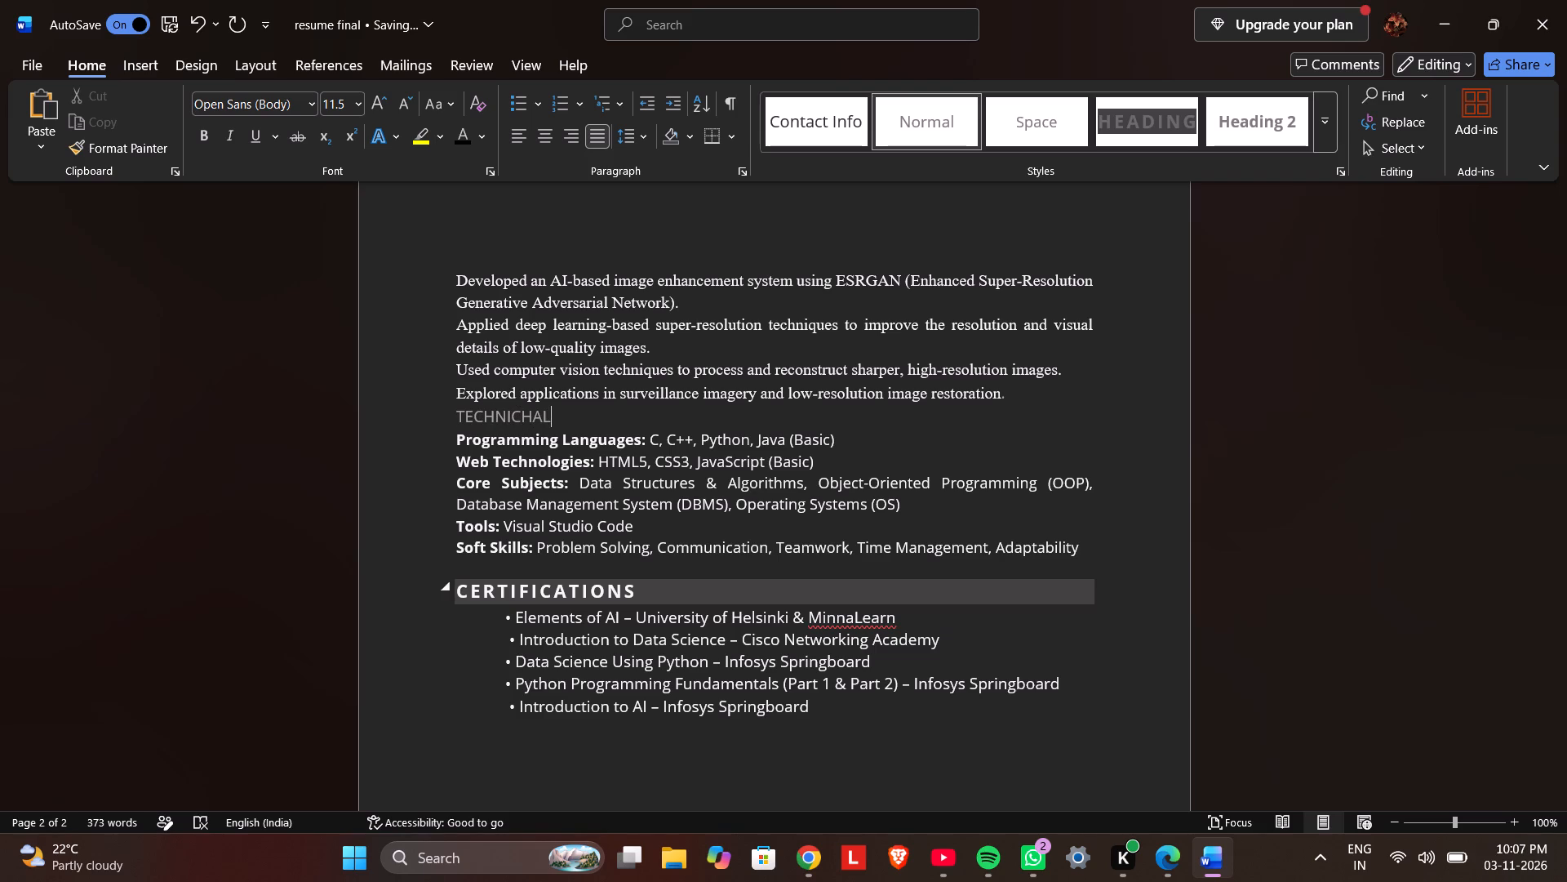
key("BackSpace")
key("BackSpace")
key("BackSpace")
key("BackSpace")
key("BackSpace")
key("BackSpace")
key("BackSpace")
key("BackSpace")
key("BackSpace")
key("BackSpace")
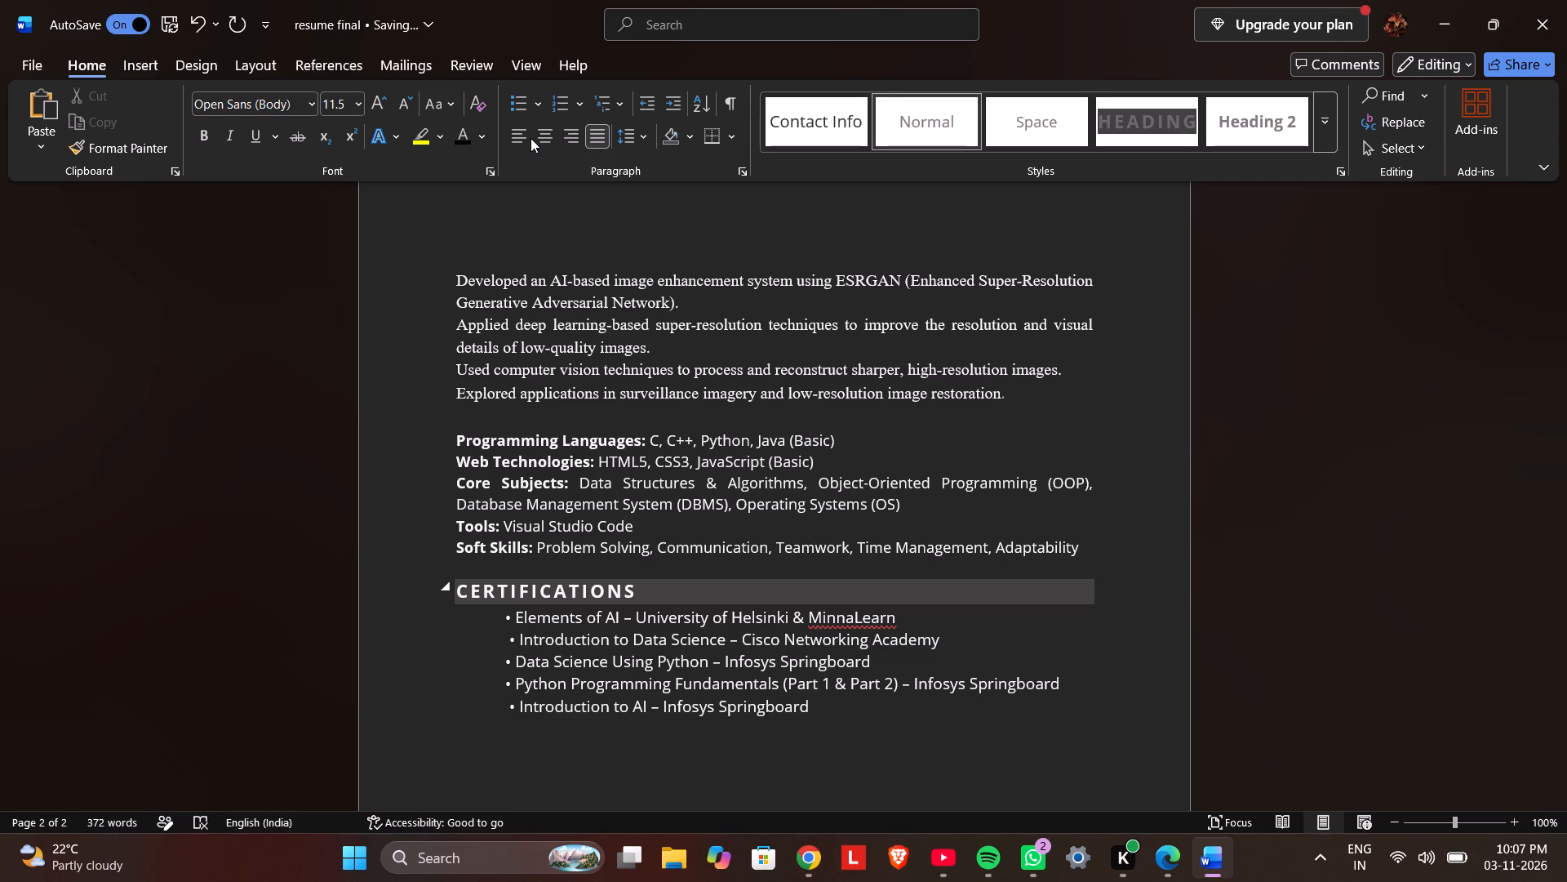
Apply the font colour to the empty line above "Programming Languages" and set it to Times New Roman, size 12.
left_click(465, 133)
left_click(486, 137)
left_click(489, 269)
left_click(309, 94)
left_click(297, 250)
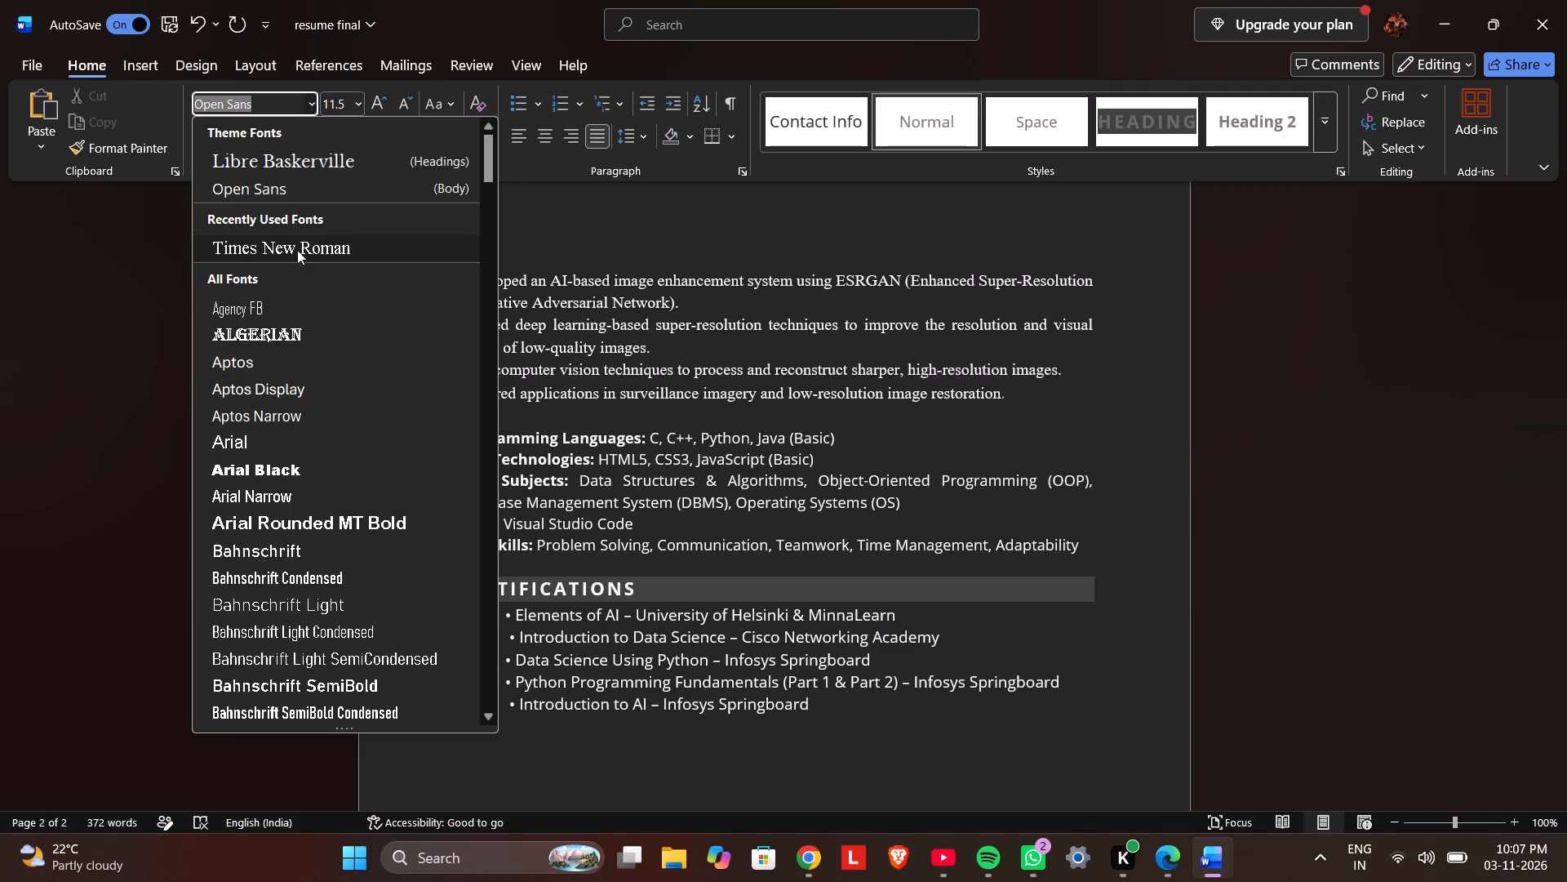
left_click(356, 100)
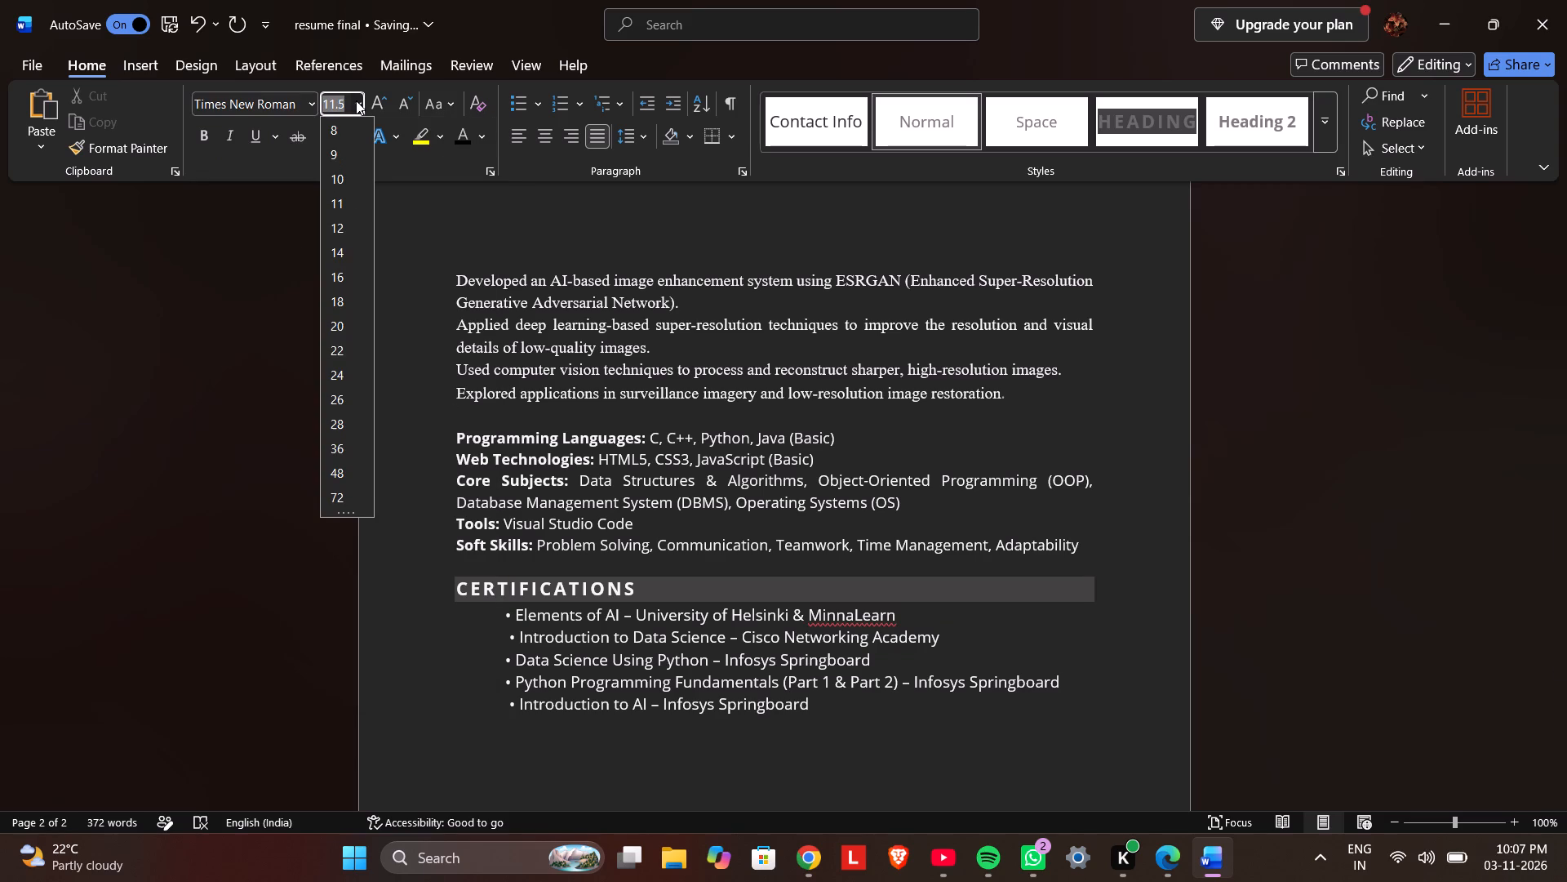
left_click(344, 228)
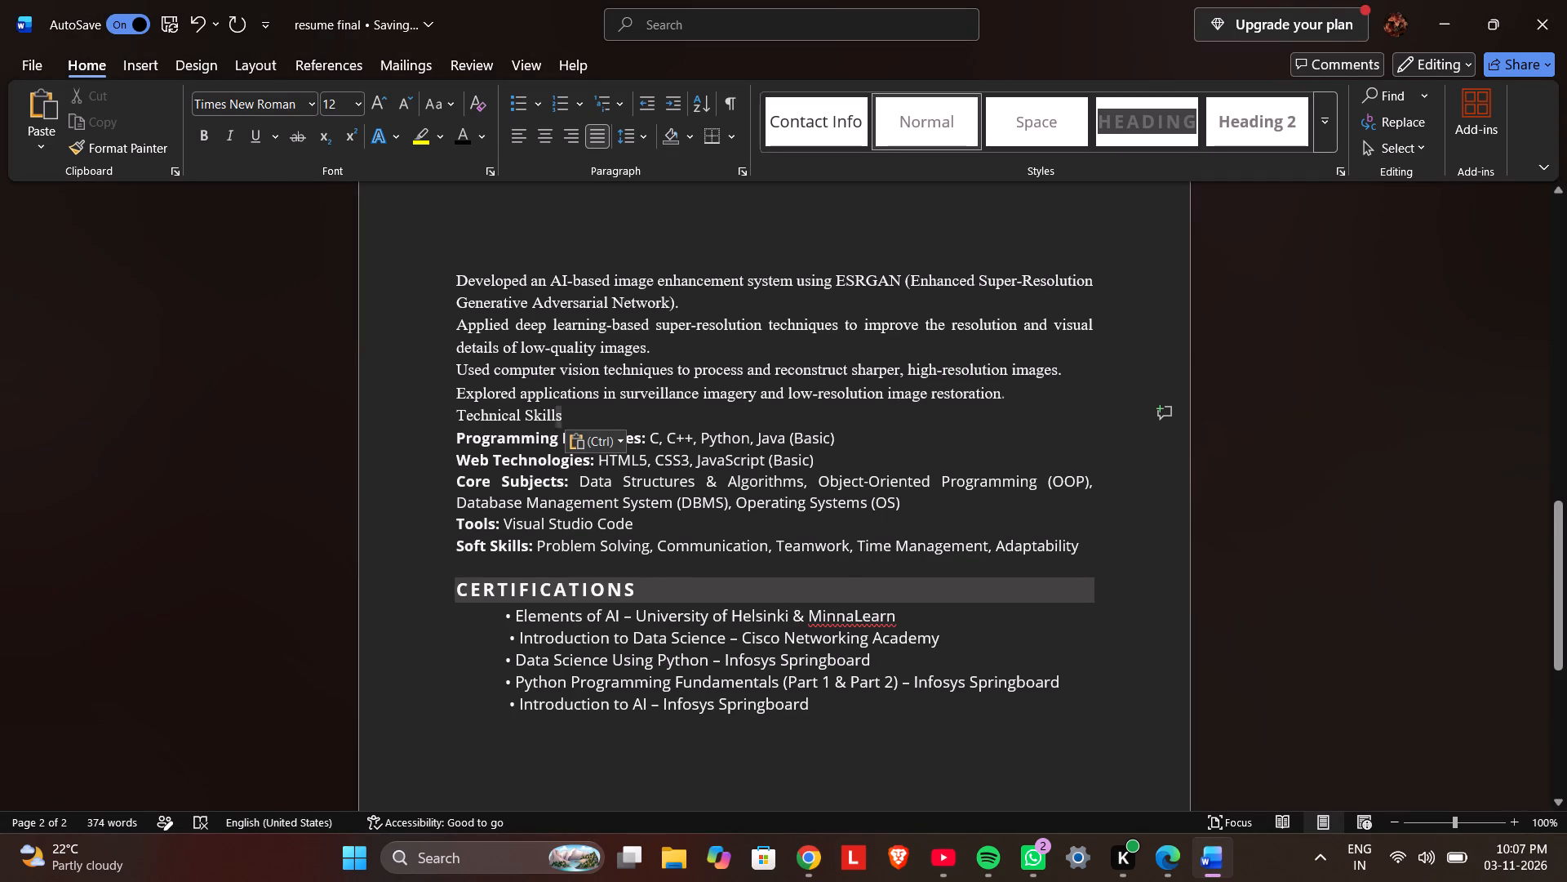
left_click_drag(553, 413, 483, 409)
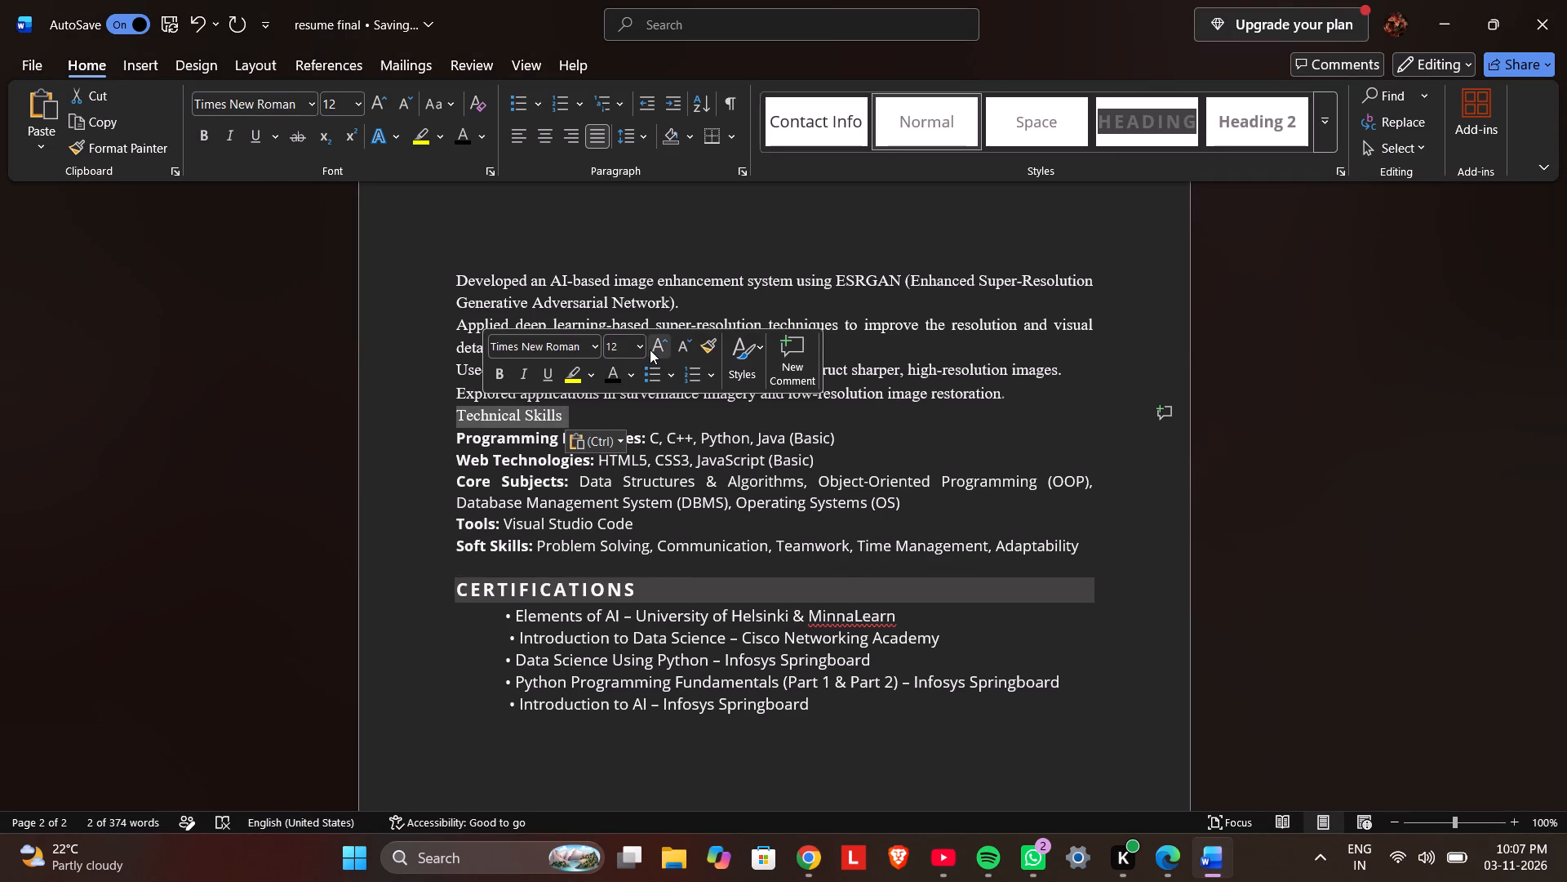
left_click(645, 347)
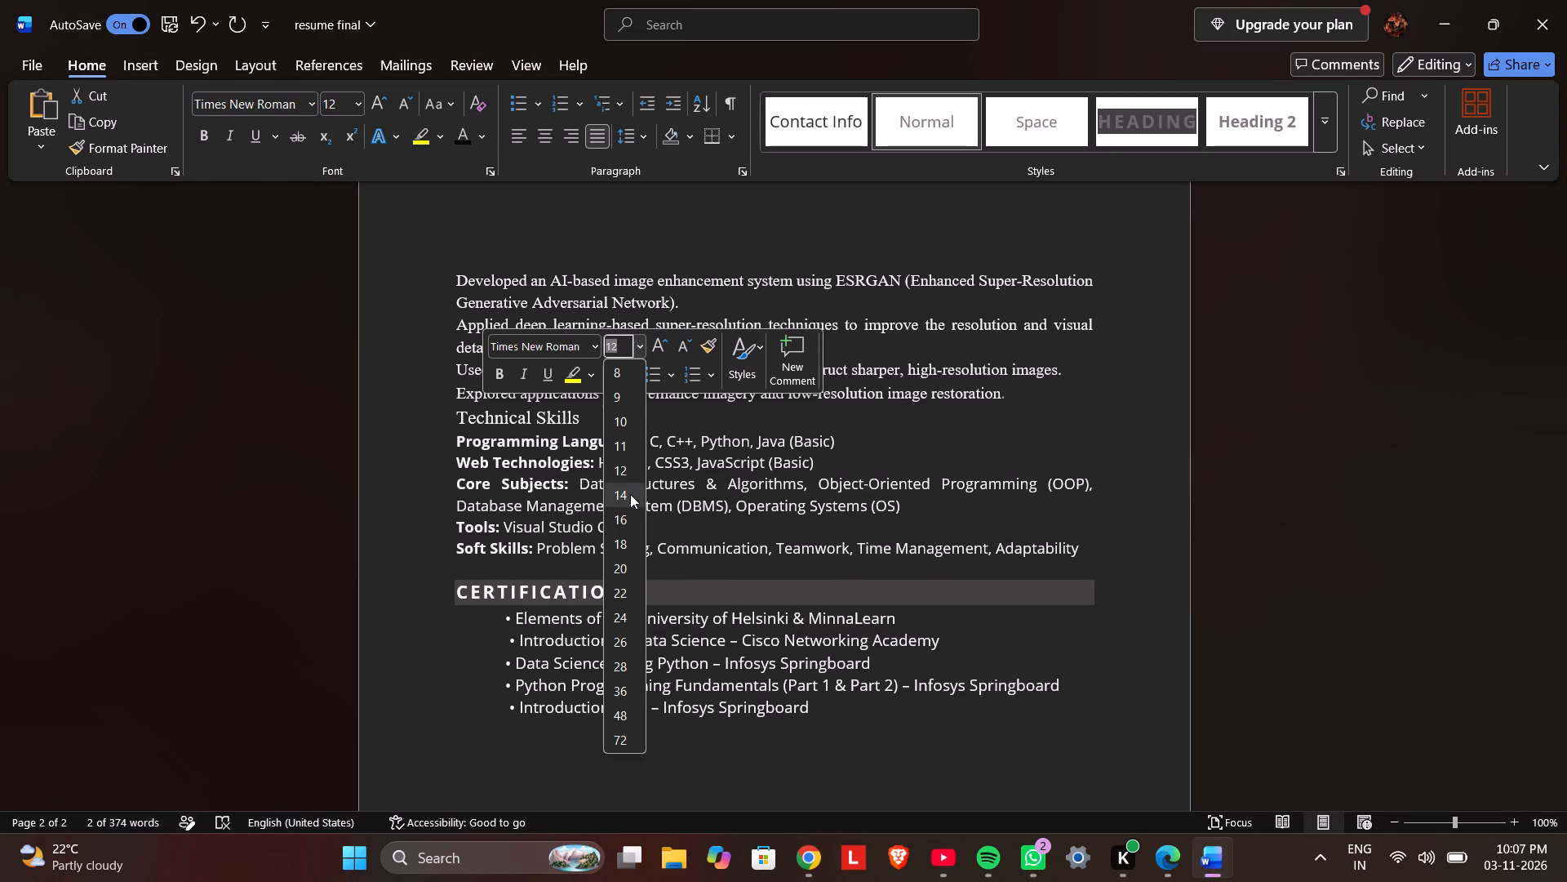
left_click(633, 526)
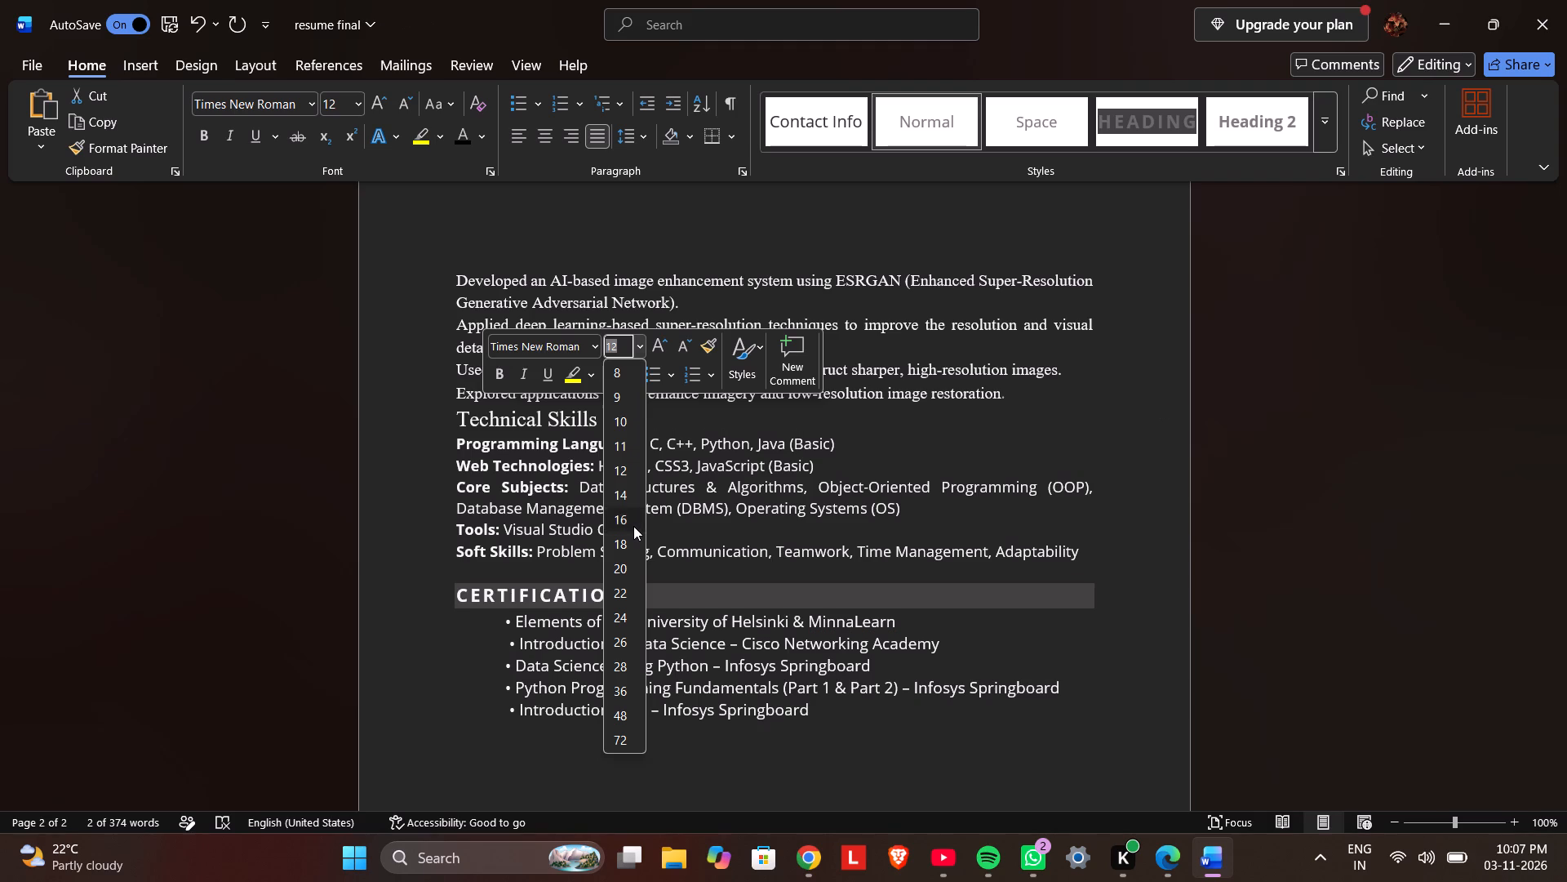
left_click(505, 371)
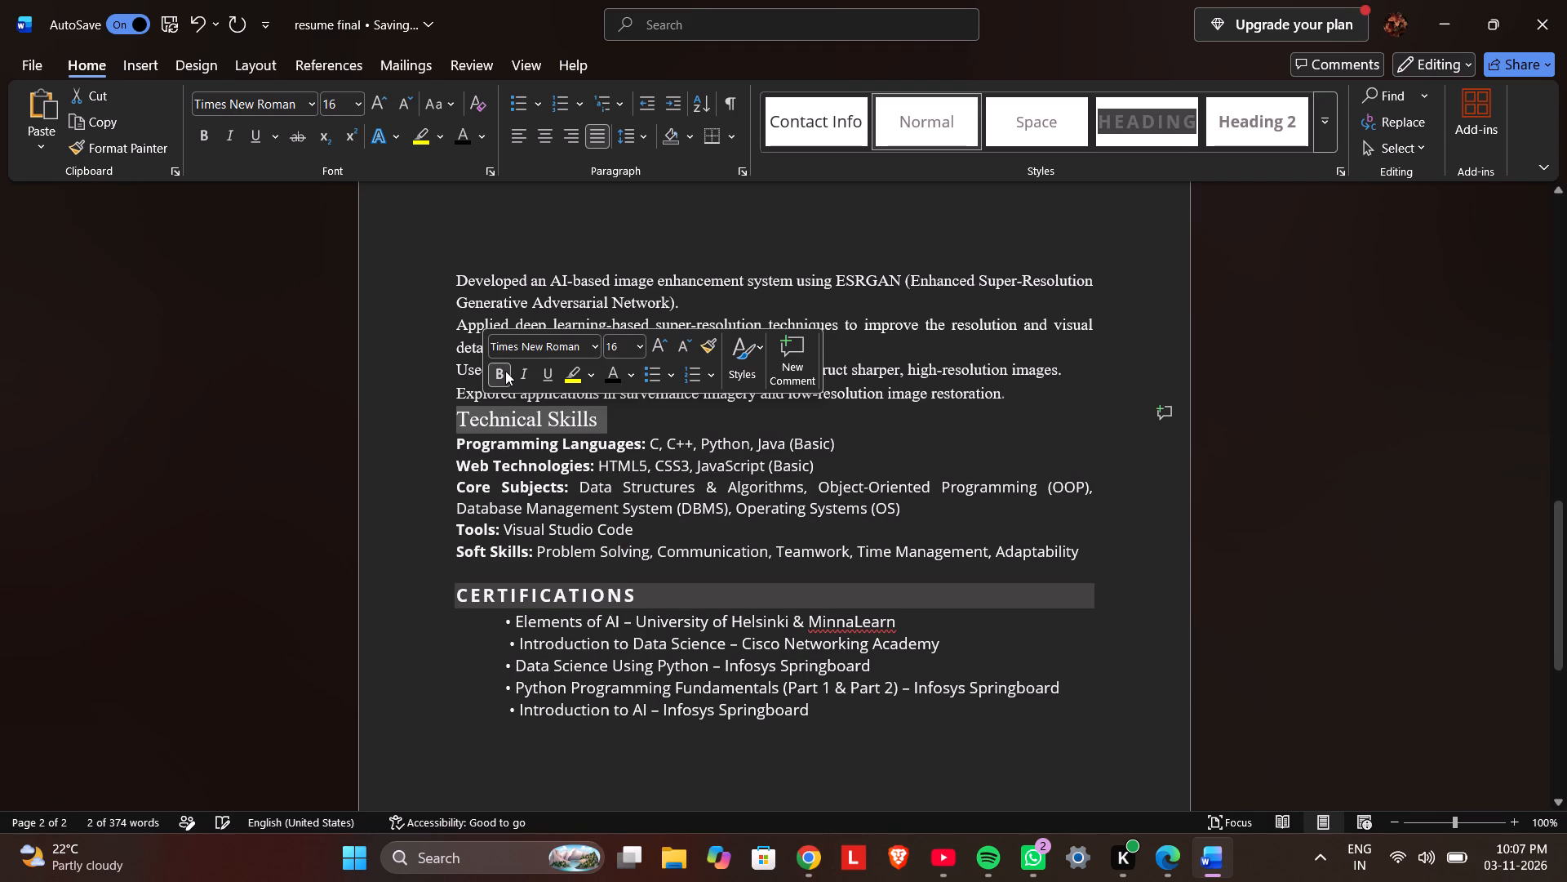
left_click(628, 422)
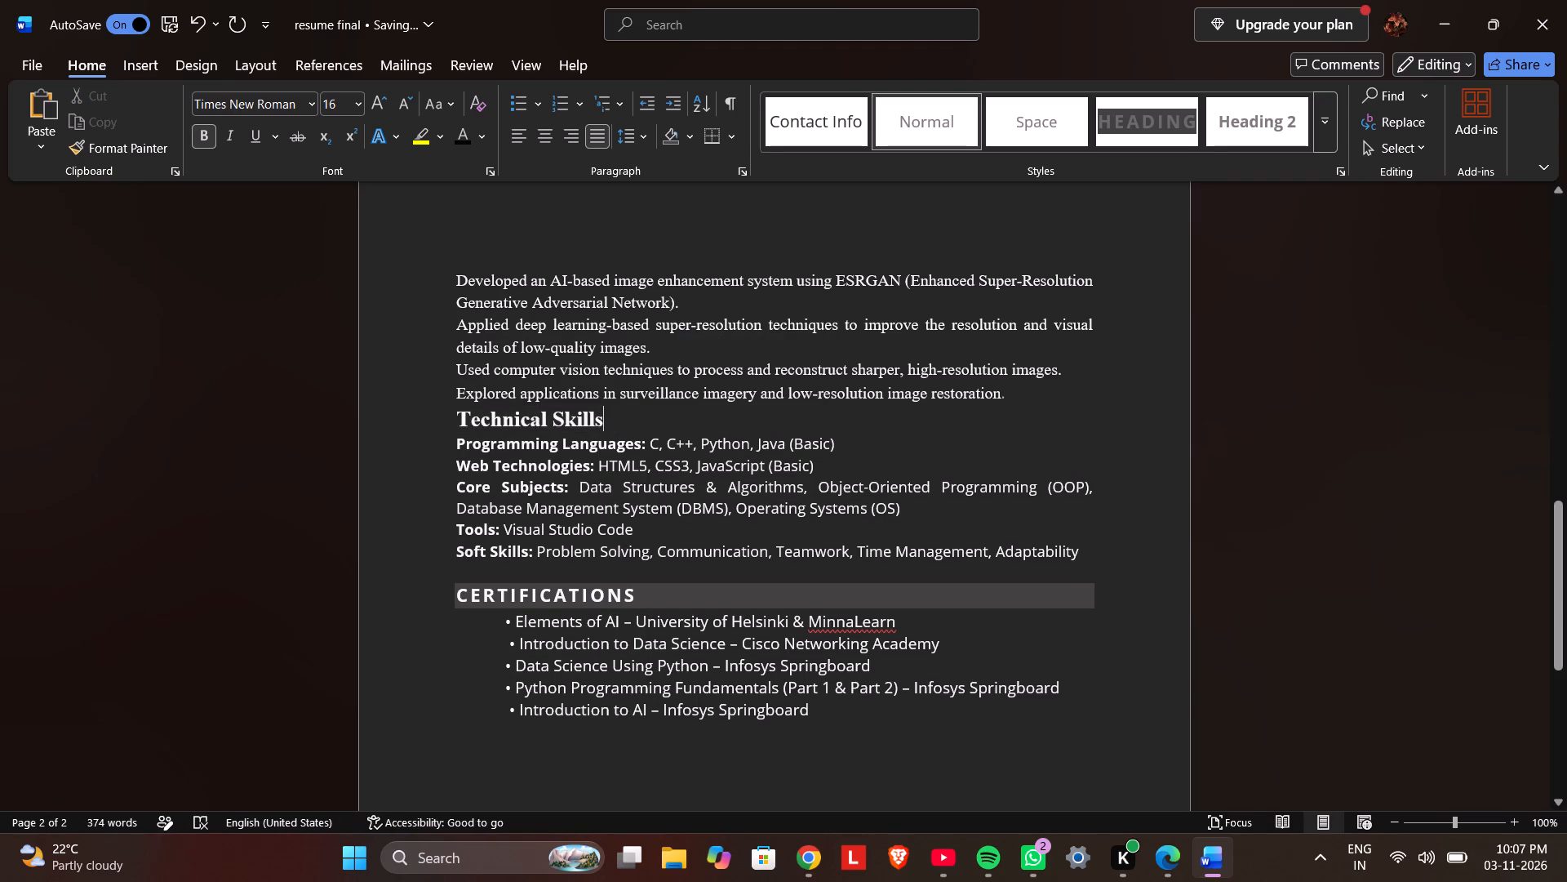
Retype the word "Technical" in the "Technical Skills" heading in capitals as "TECHNICAL".
left_click(489, 421)
key("BackSpace")
key("BackSpace")
type("EC")
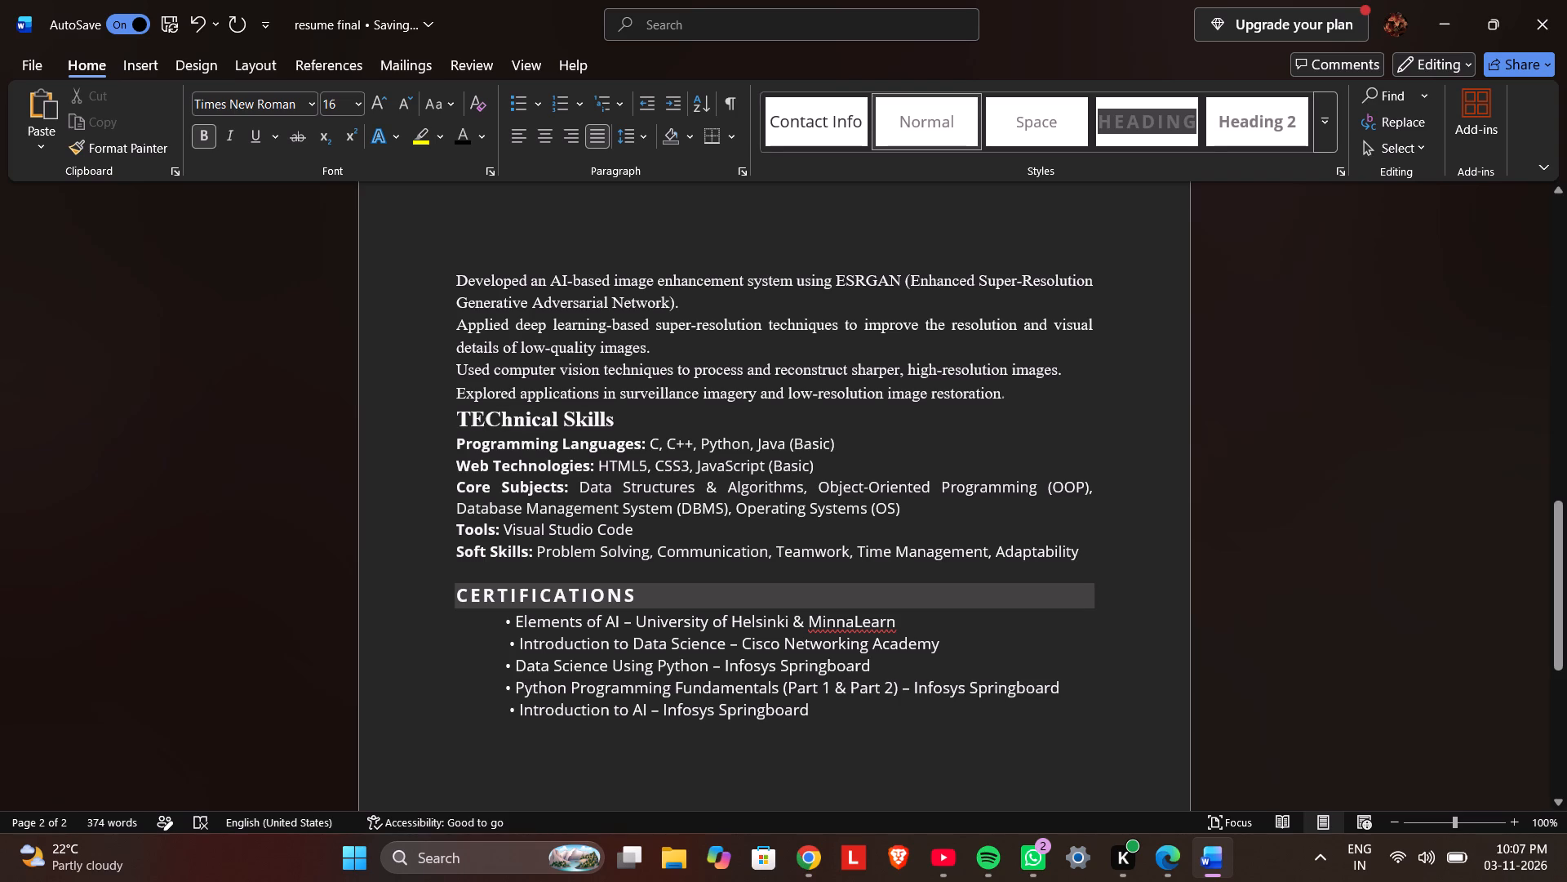
left_click(535, 421)
key("BackSpace")
key("BackSpace")
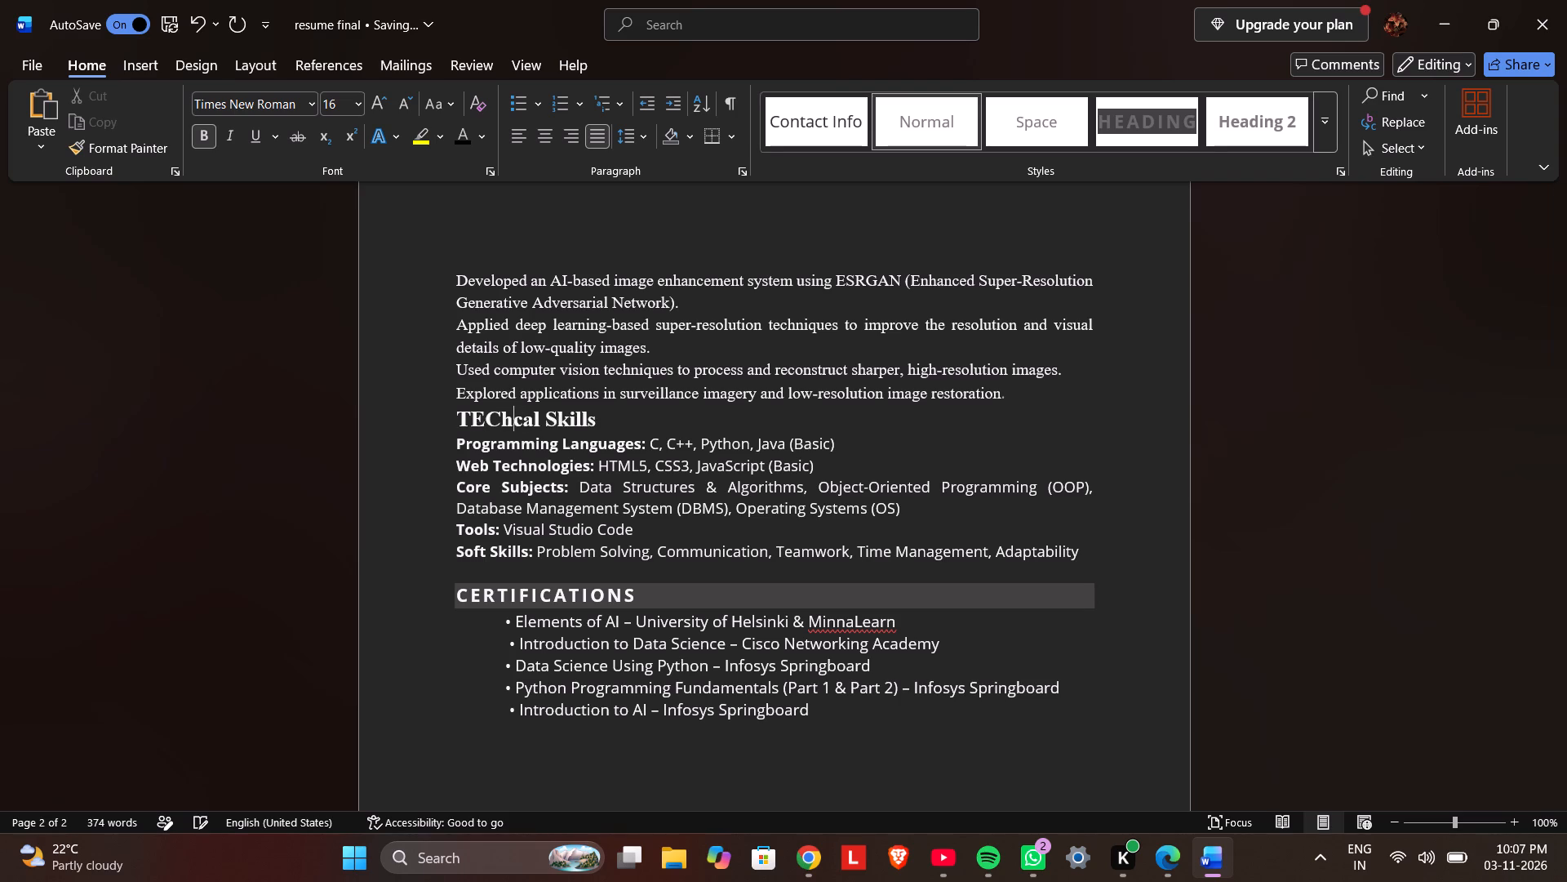
key("BackSpace")
type("HNI")
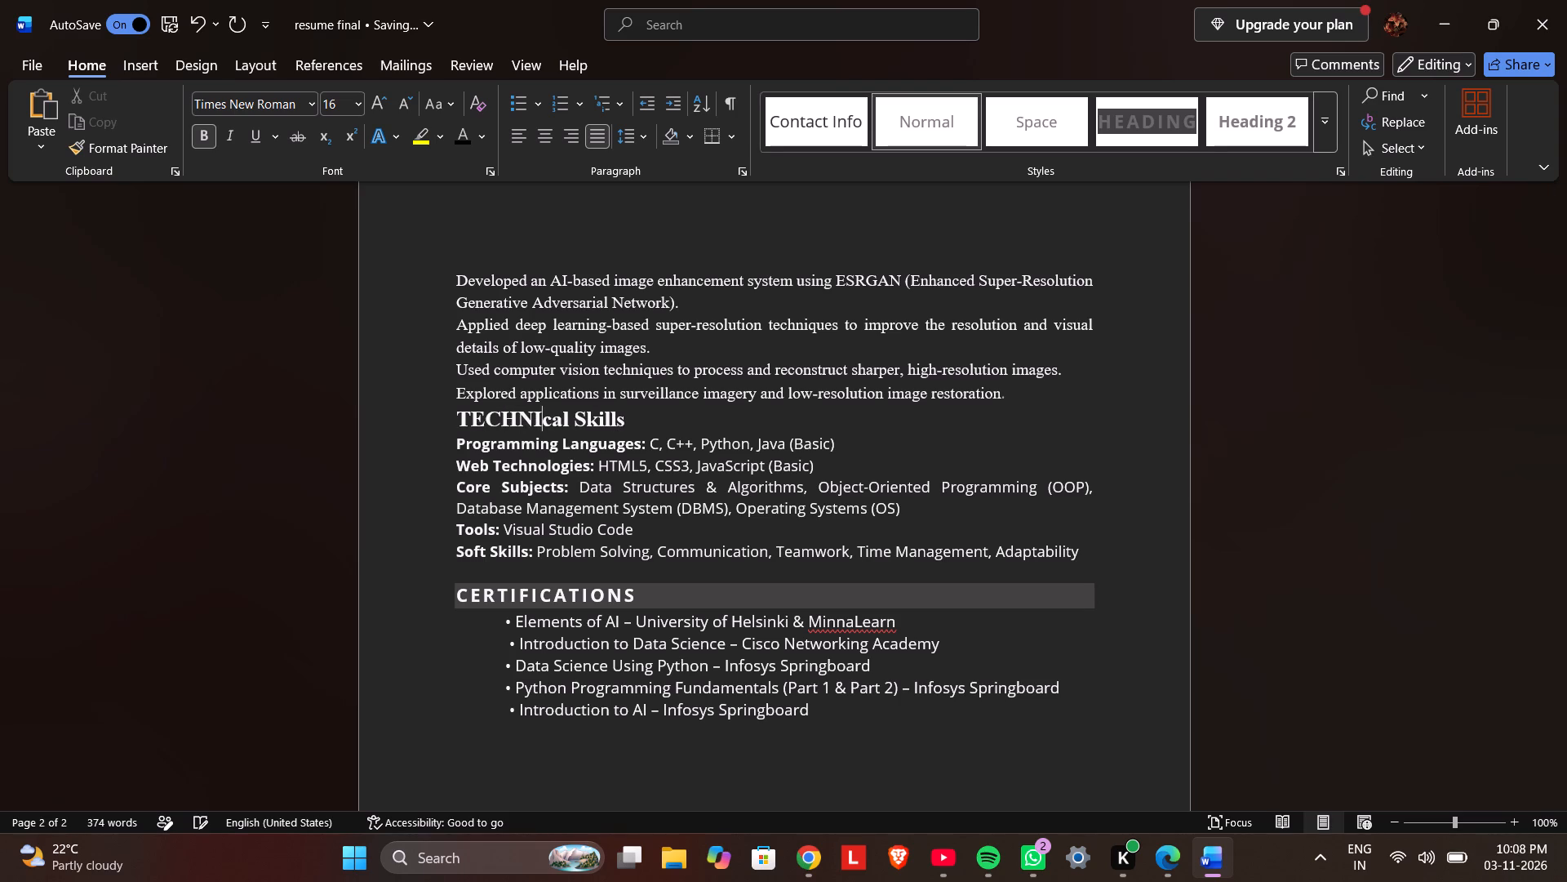
left_click(571, 421)
key("BackSpace")
key("BackSpace")
key("BackSpace")
key("BackSpace")
type("CAL")
key("space")
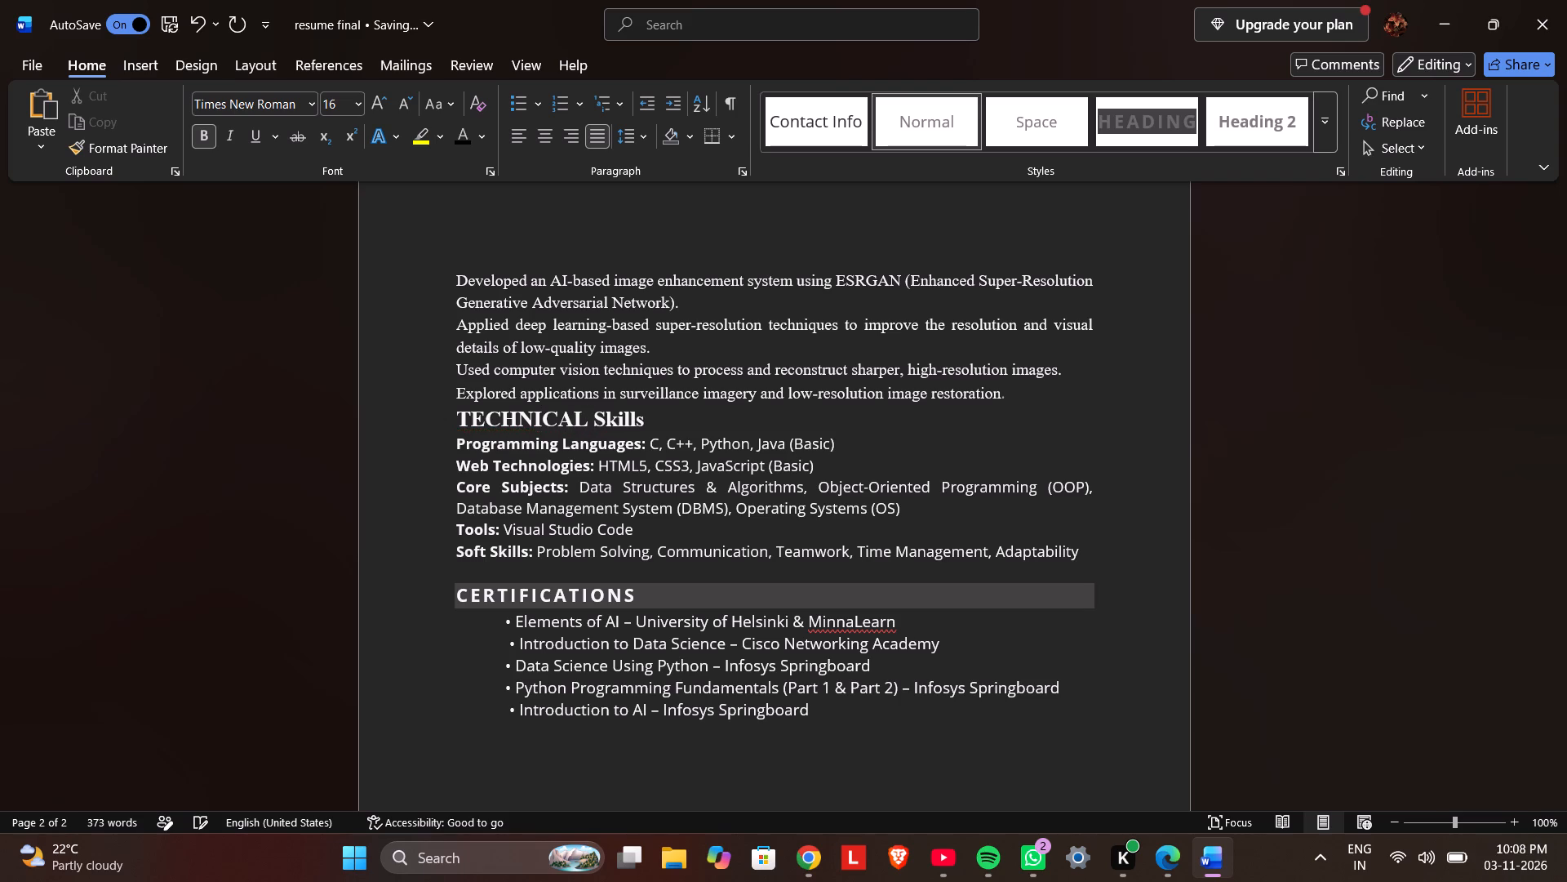
Retype the word "Skills" in the same heading in capitals as "SKILLS".
left_click(647, 416)
key("BackSpace")
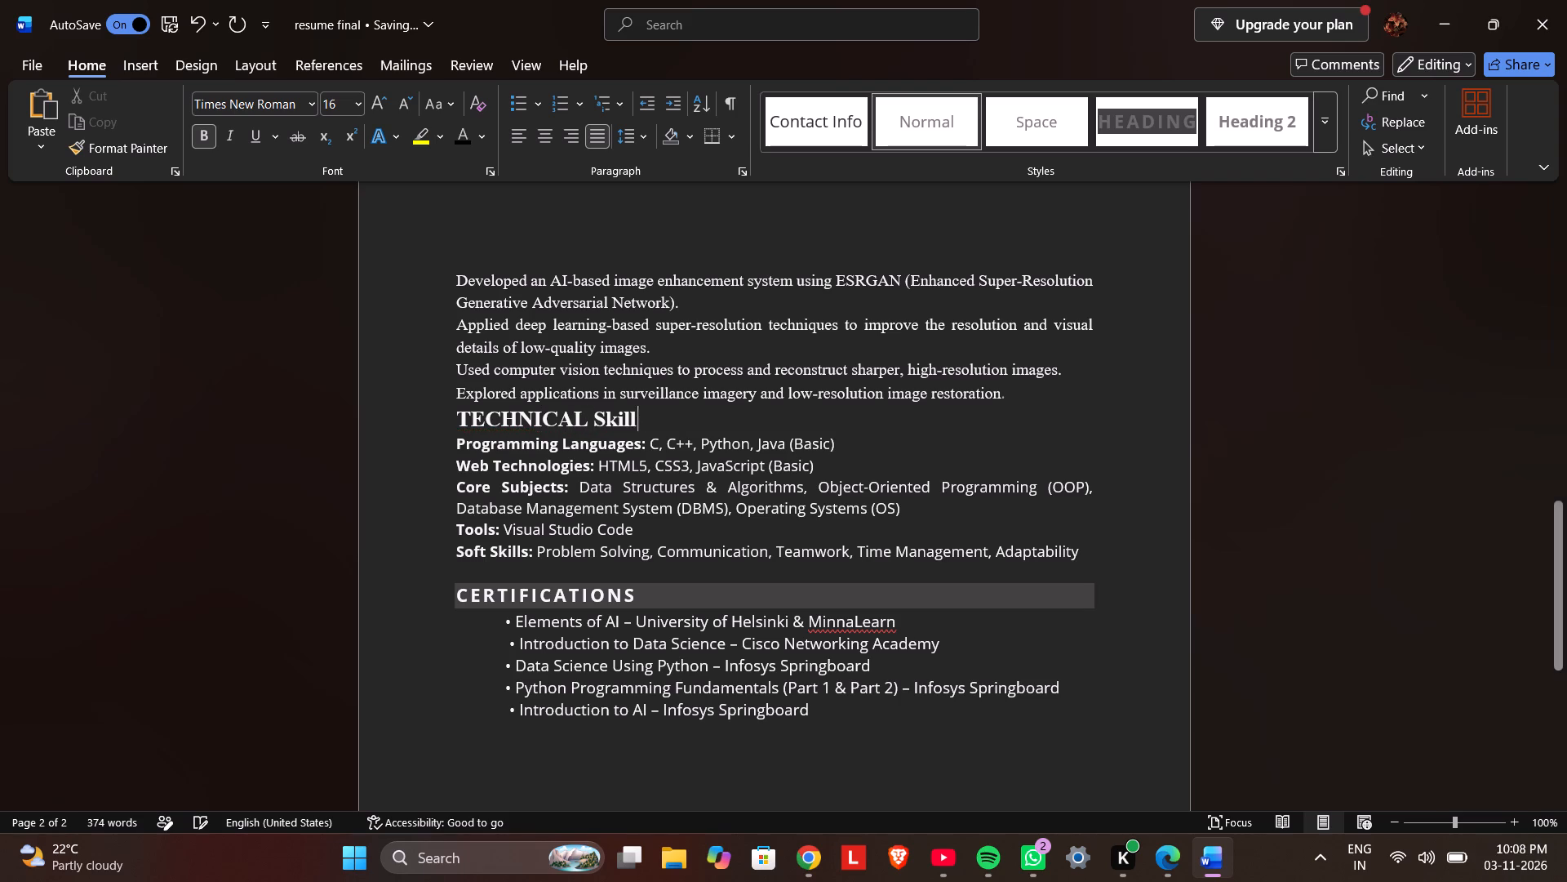
key("BackSpace")
key("BackSpace")
key("BackSpace")
key("BackSpace")
type("KILLS")
Delete the shaded "CERTIFICATIONS" heading and leave one plain empty line above the "Elements of AI" entry.
left_click(1101, 593)
key("BackSpace")
key("BackSpace")
key("BackSpace")
key("BackSpace")
key("BackSpace")
key("BackSpace")
key("BackSpace")
key("BackSpace")
key("BackSpace")
key("BackSpace")
key("BackSpace")
key("BackSpace")
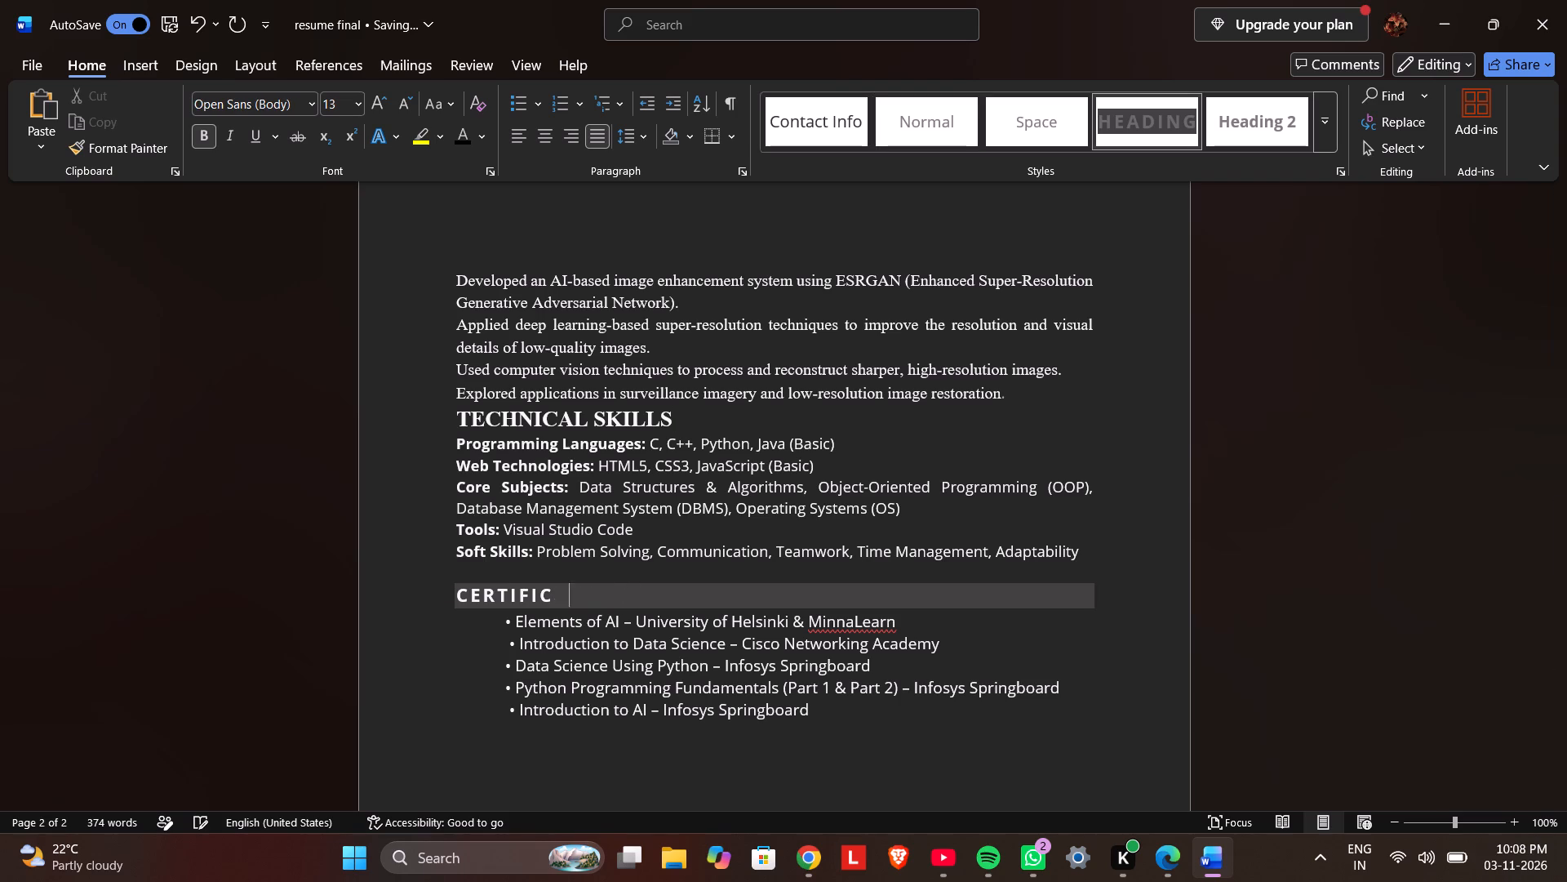
key("BackSpace")
key("BackSpace")
key("BackSpace")
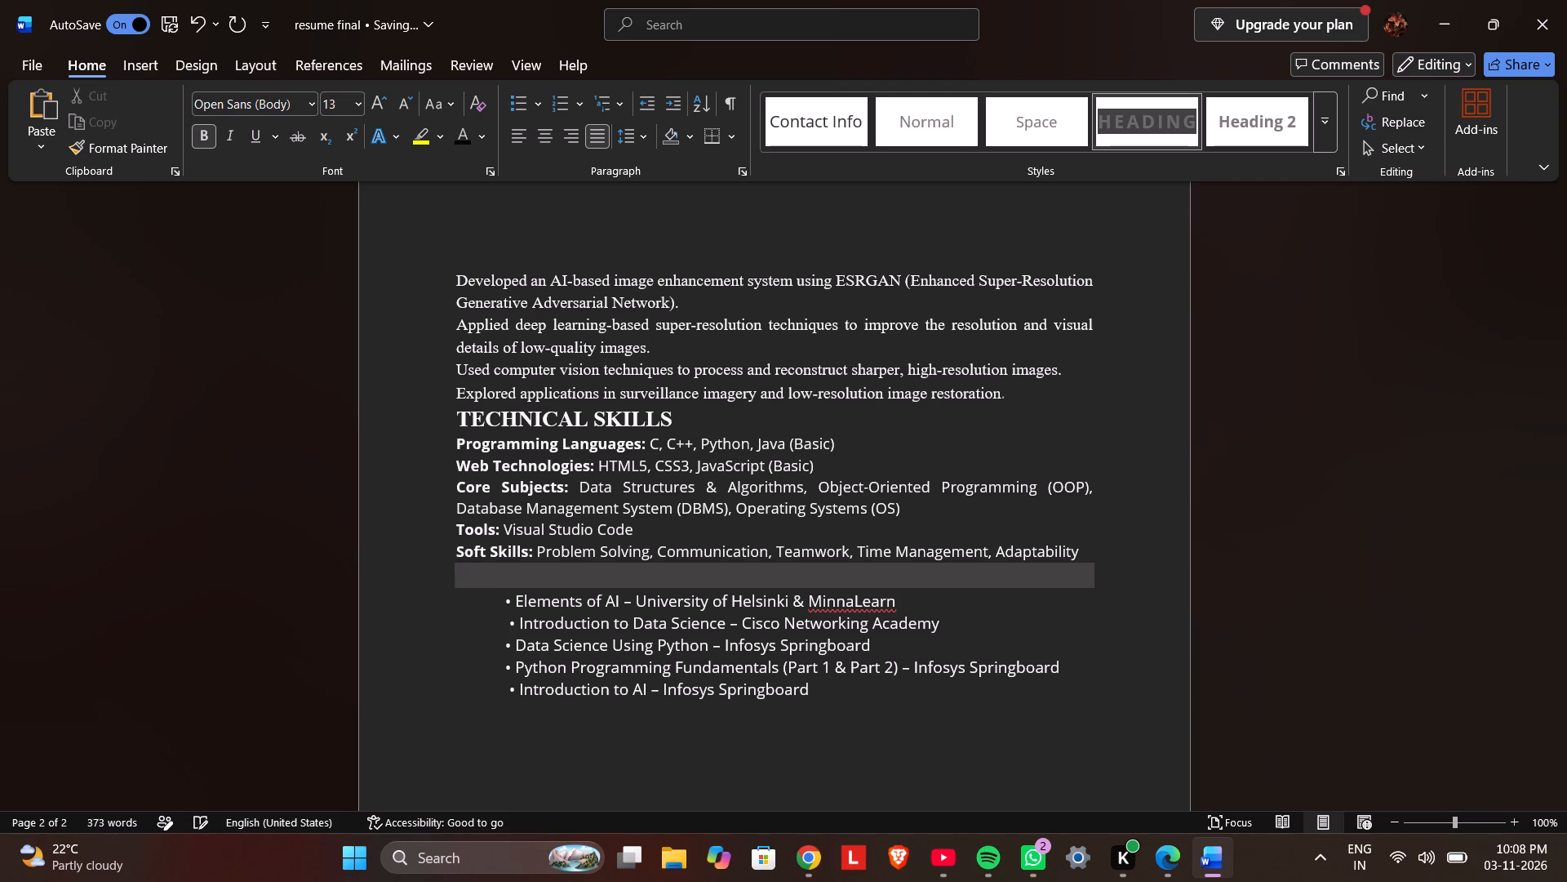
key("Delete")
key("Return")
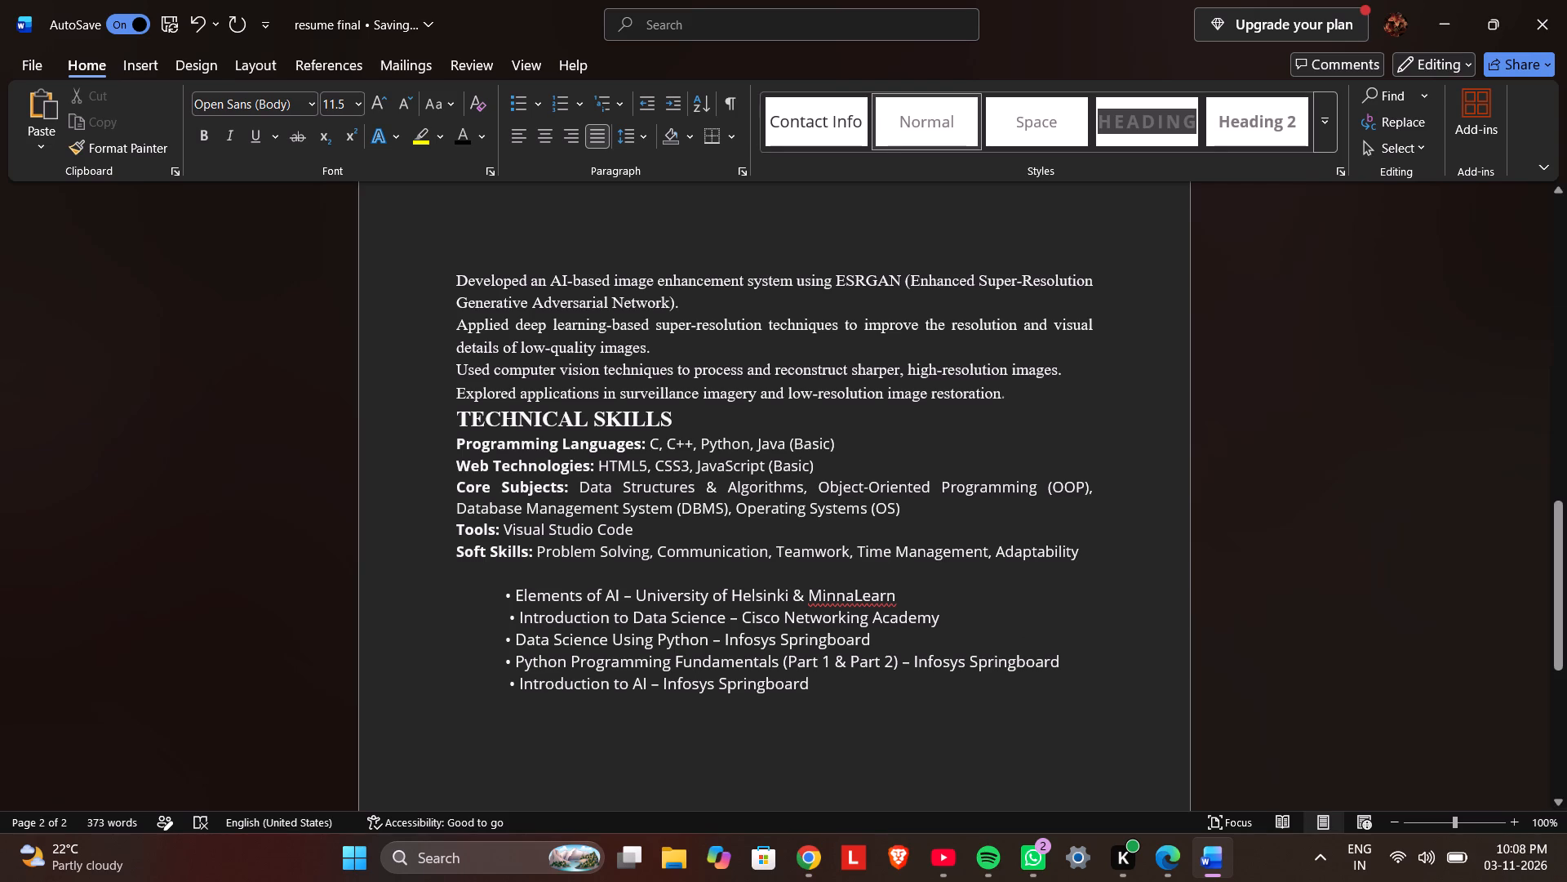
key("BackSpace")
key("BackSpace")
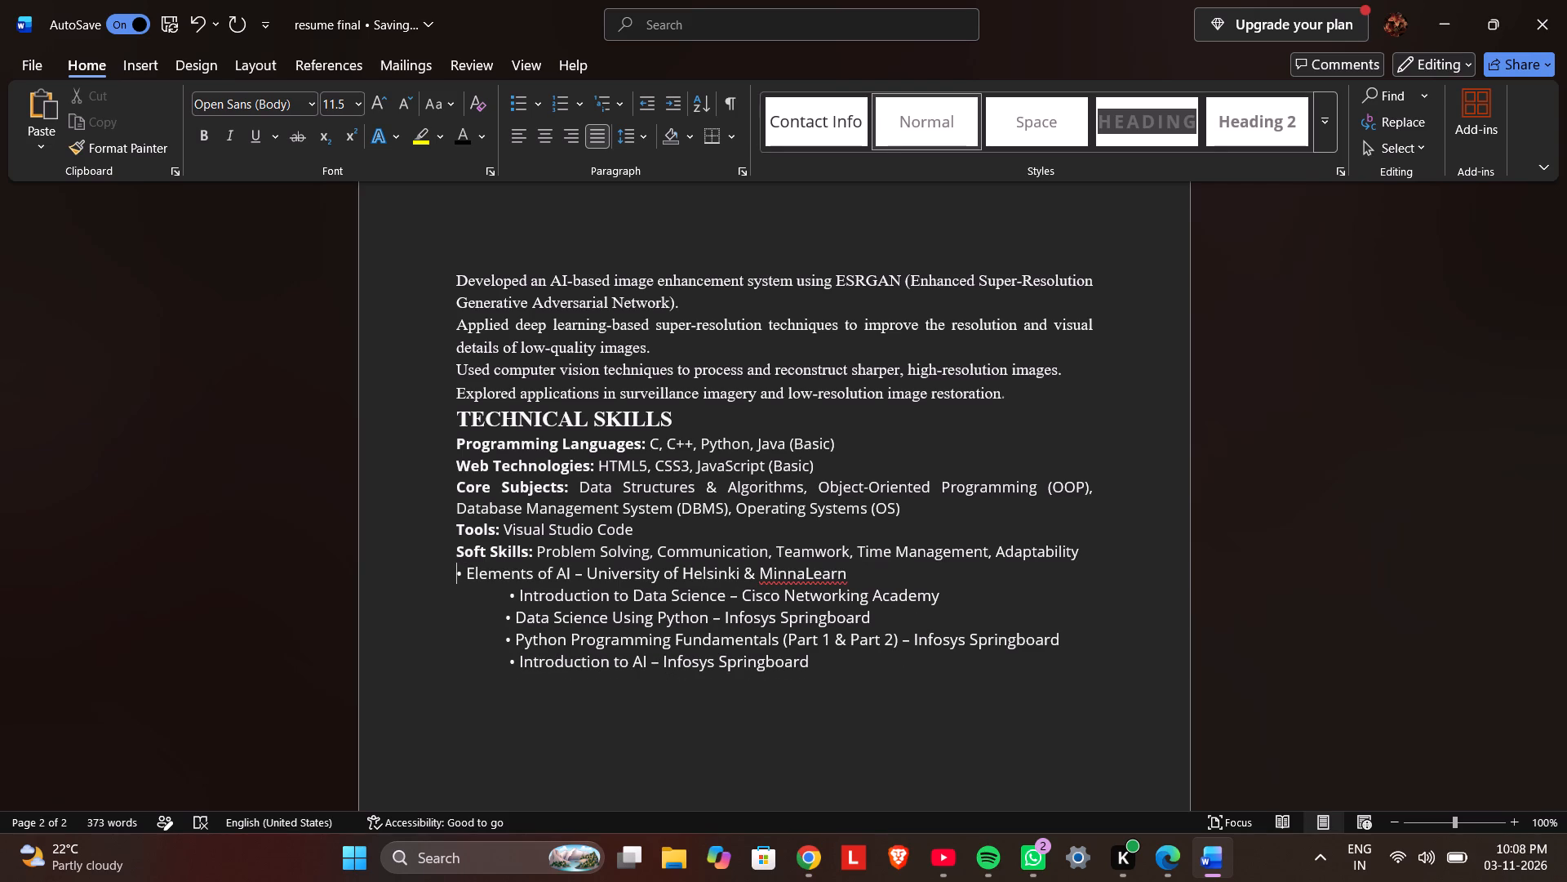
key("Return")
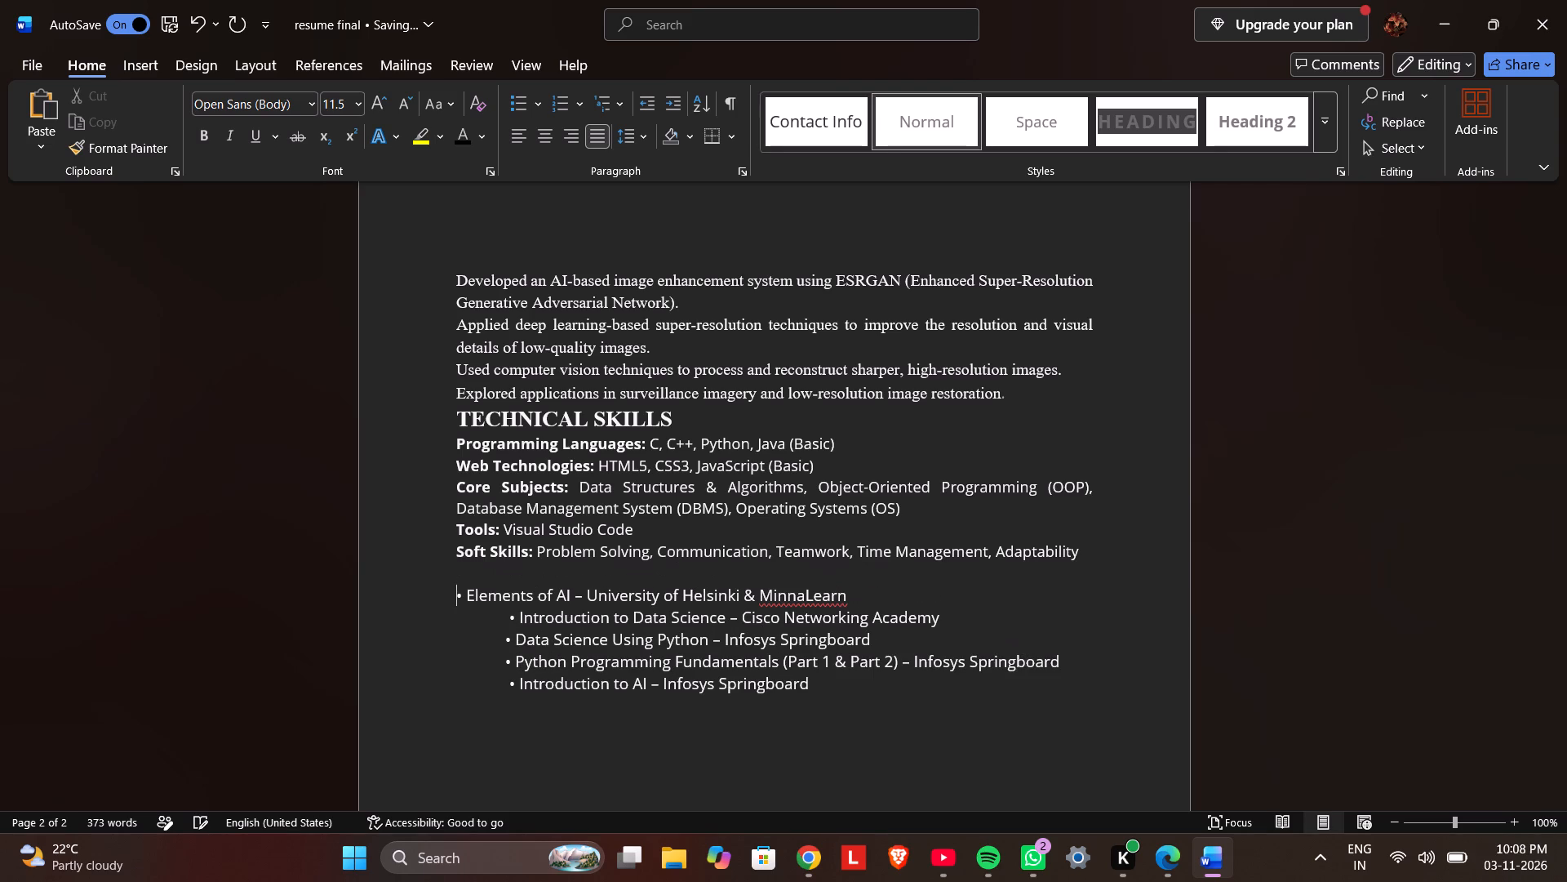
Enter the heading "CERTIFICATIONS" on the empty line below "Soft Skills".
left_click(902, 572)
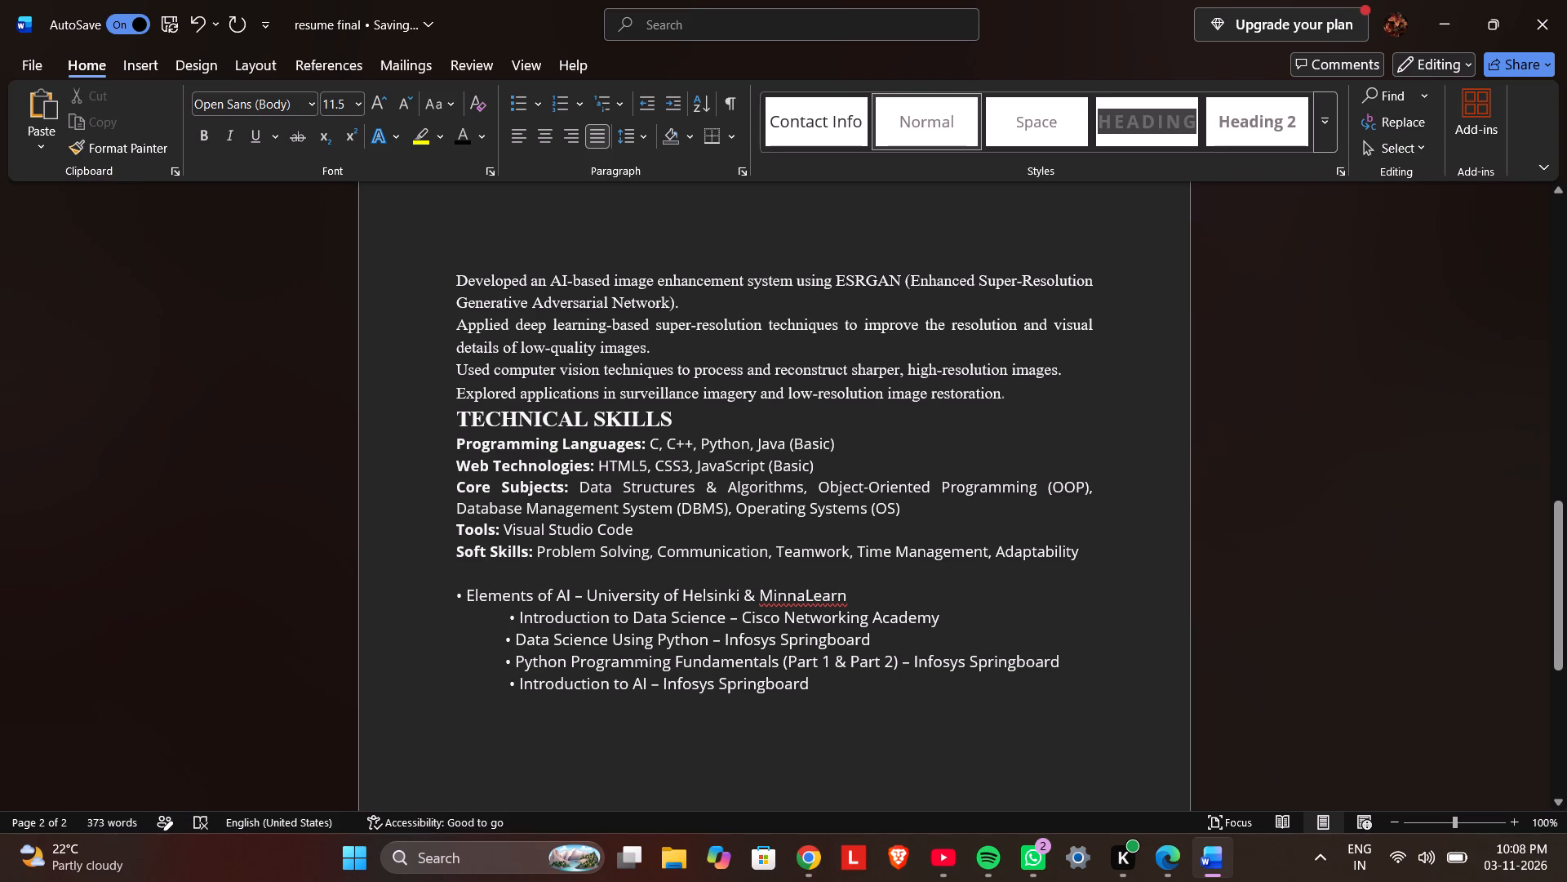
type("CERTI")
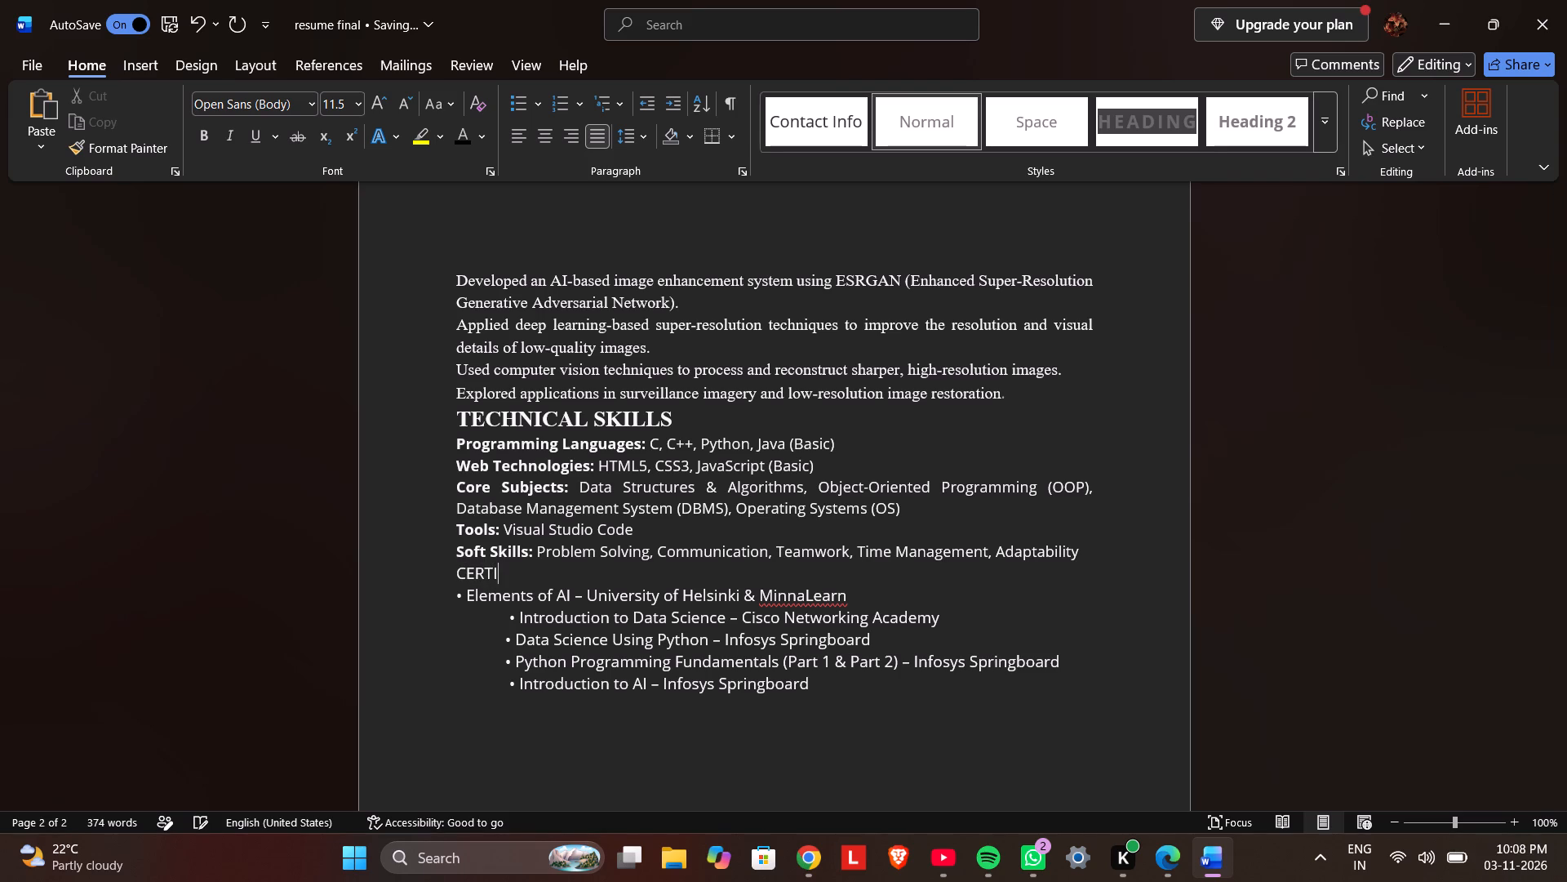
type("FICATIONS")
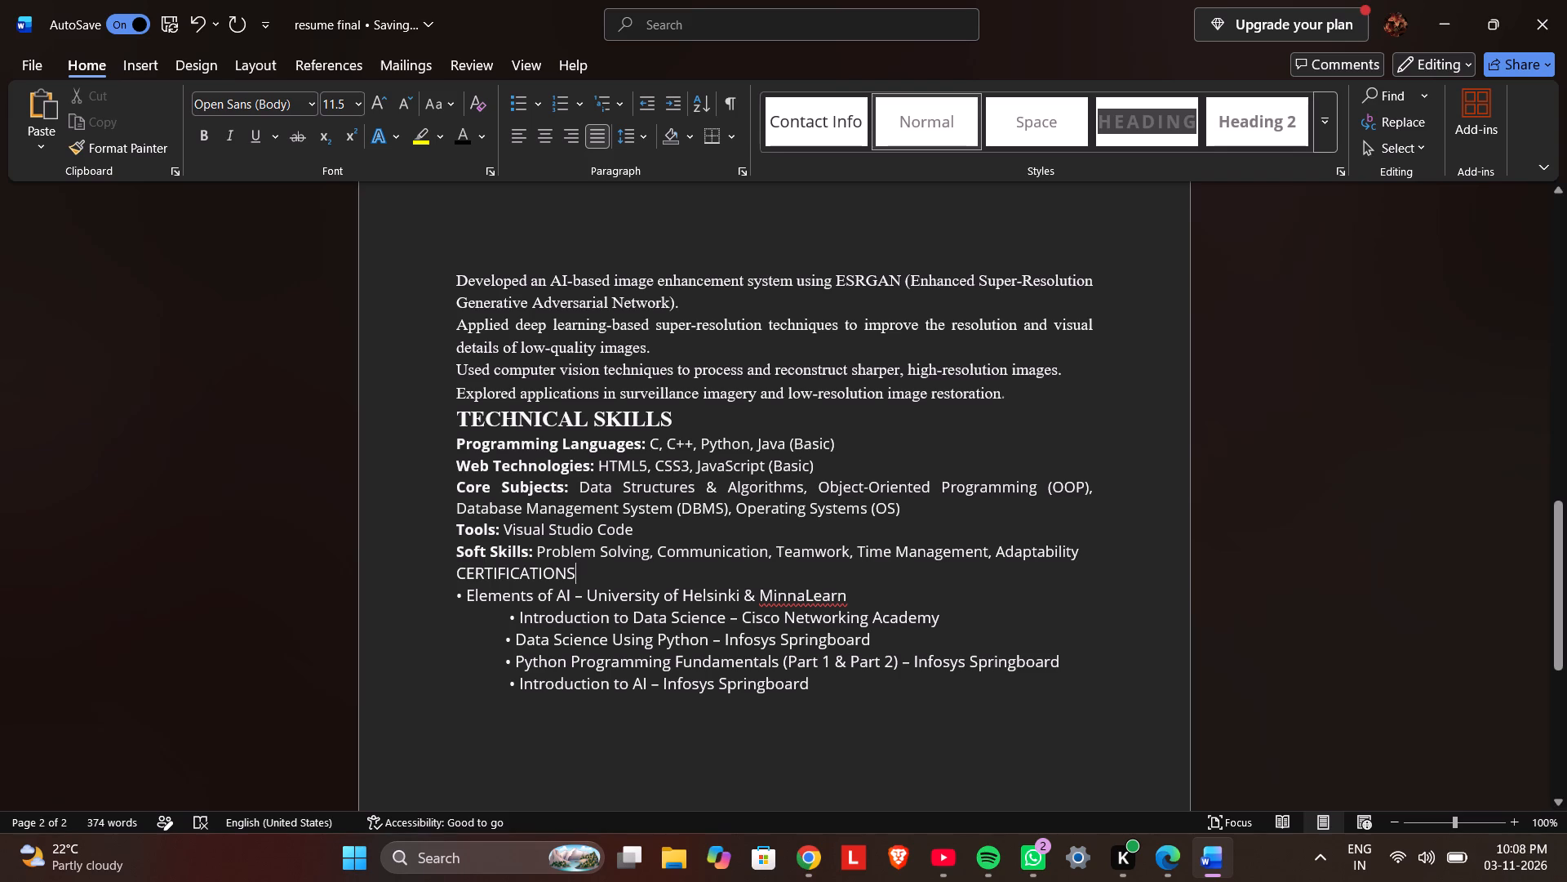
Format the new "CERTIFICATIONS" heading as bold Times New Roman, size 16.
left_click_drag(579, 566, 459, 568)
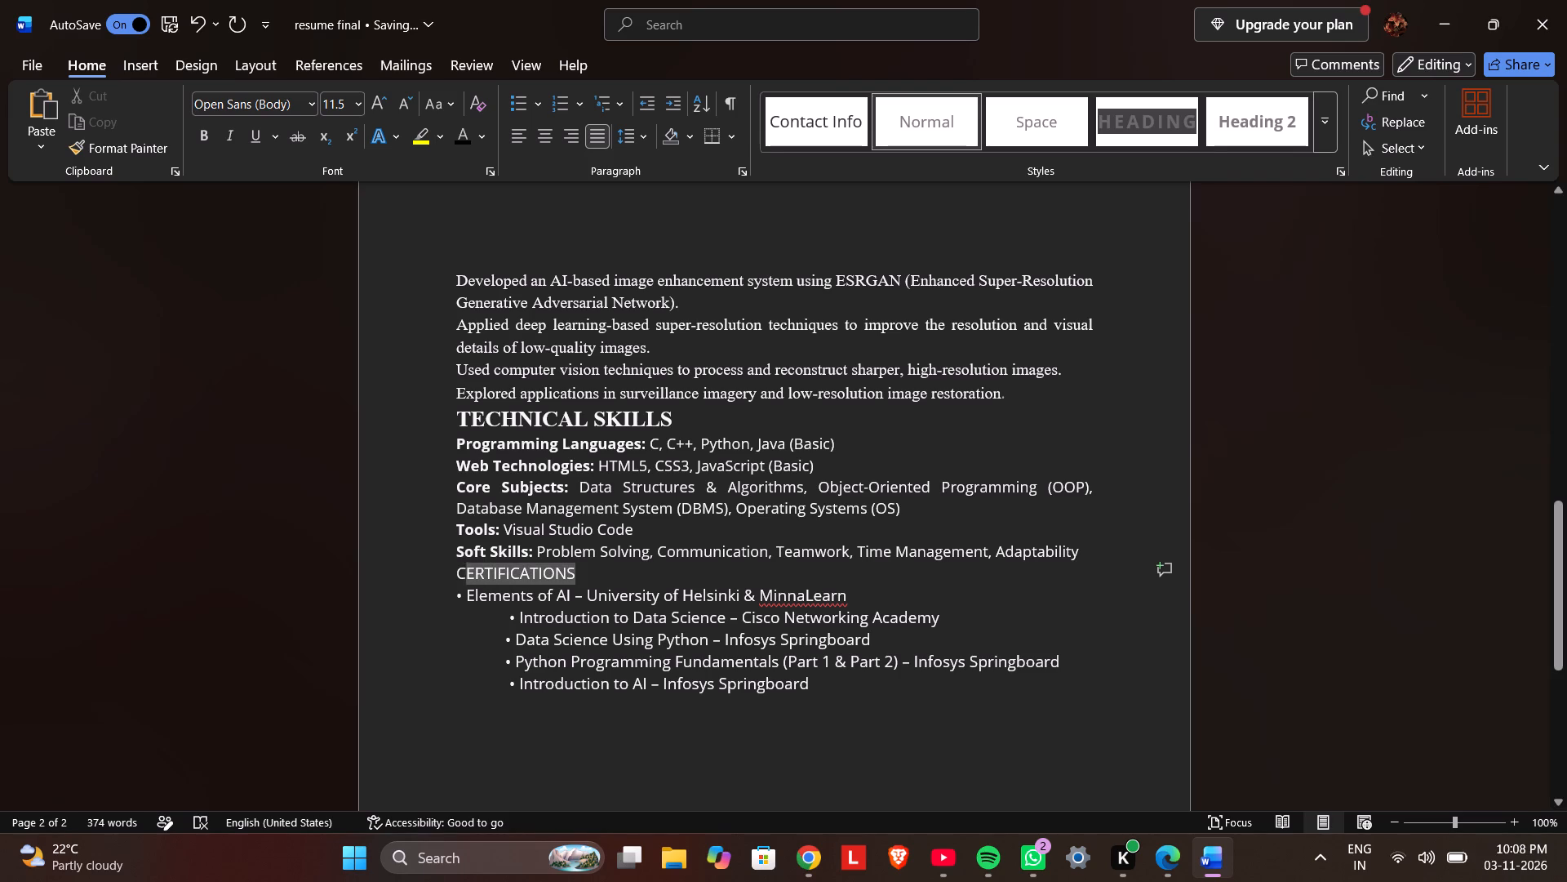
left_click_drag(459, 568, 449, 568)
left_click(459, 537)
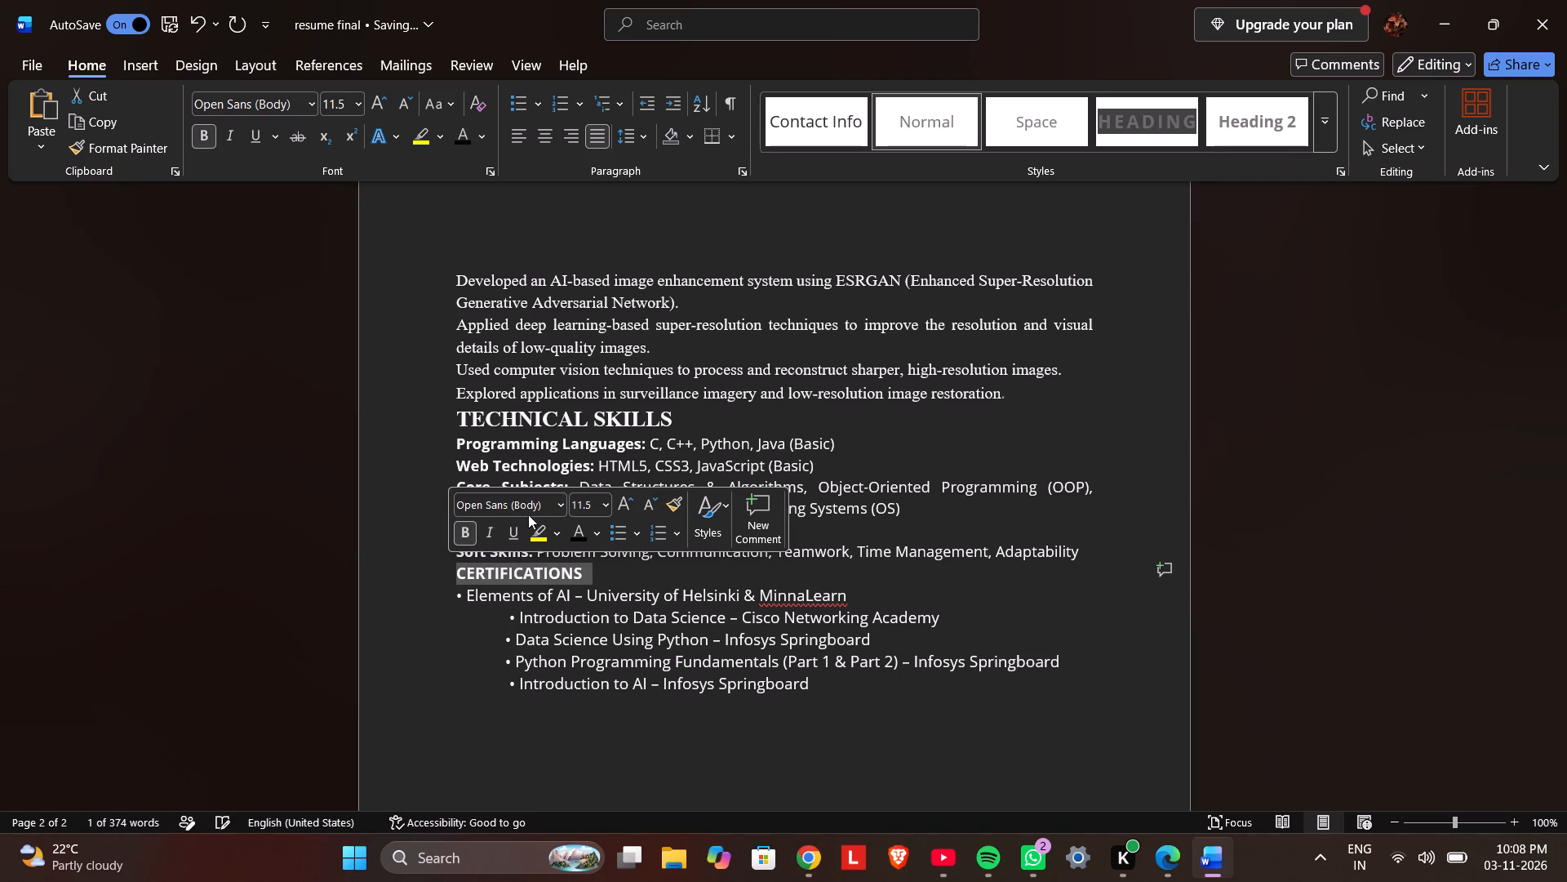
left_click(557, 504)
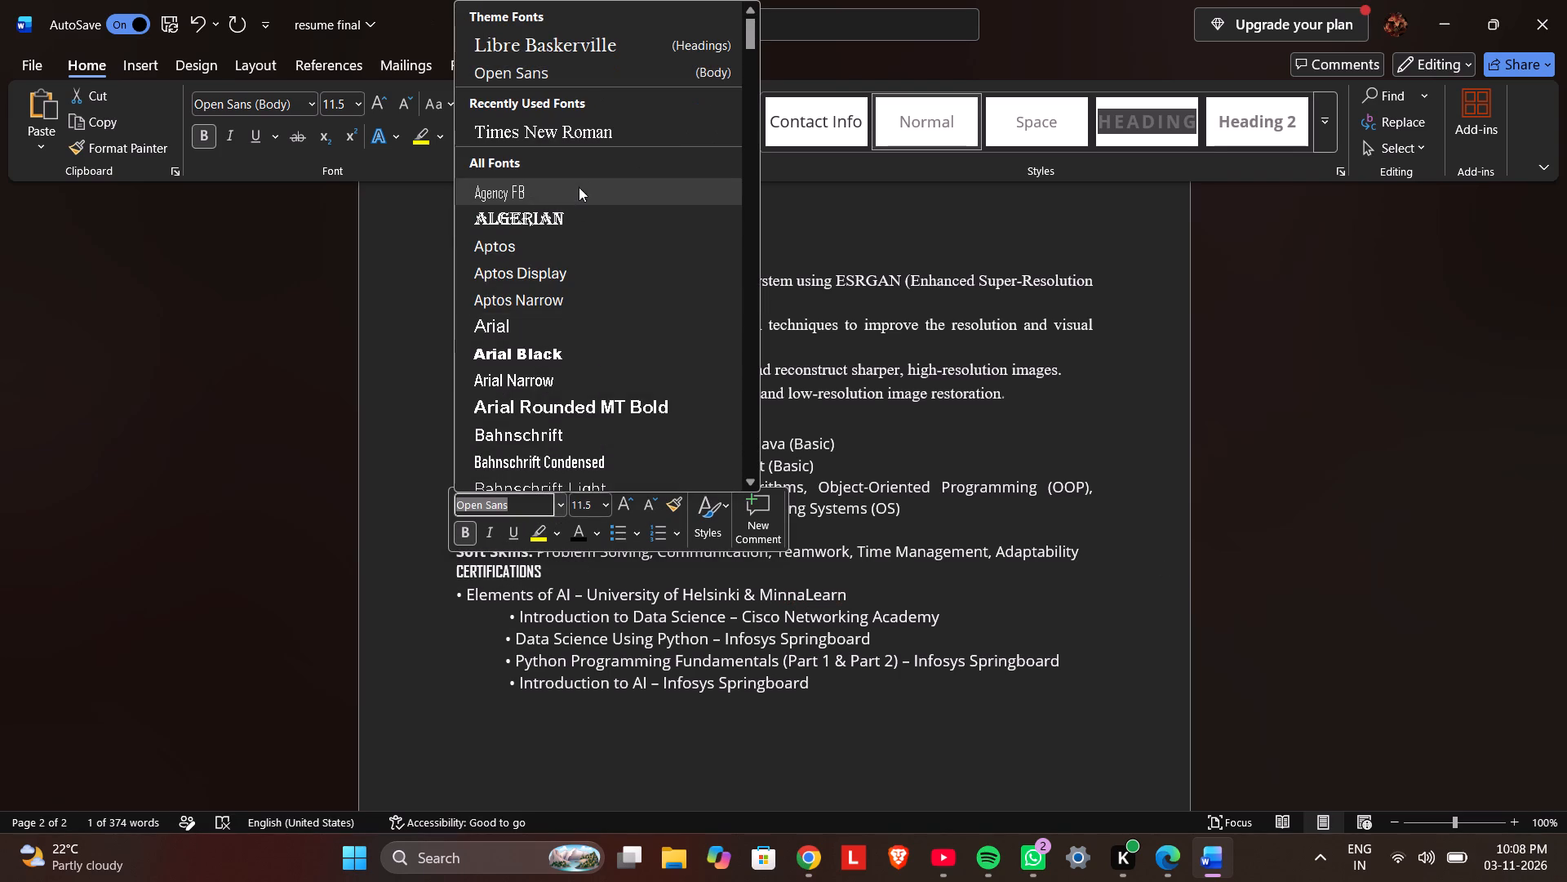
left_click(594, 124)
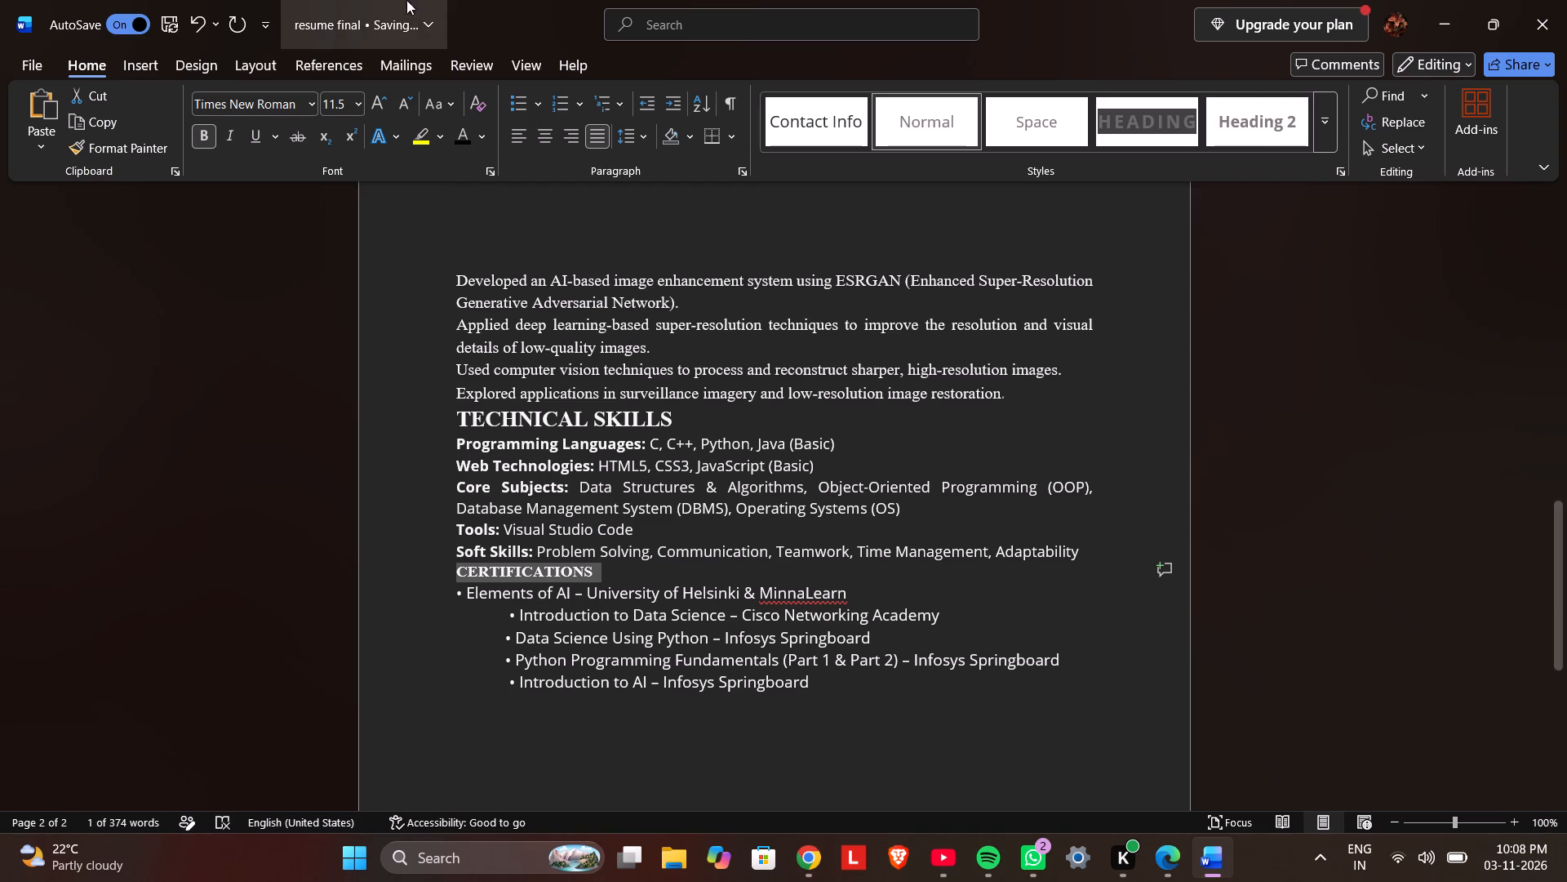
left_click(353, 106)
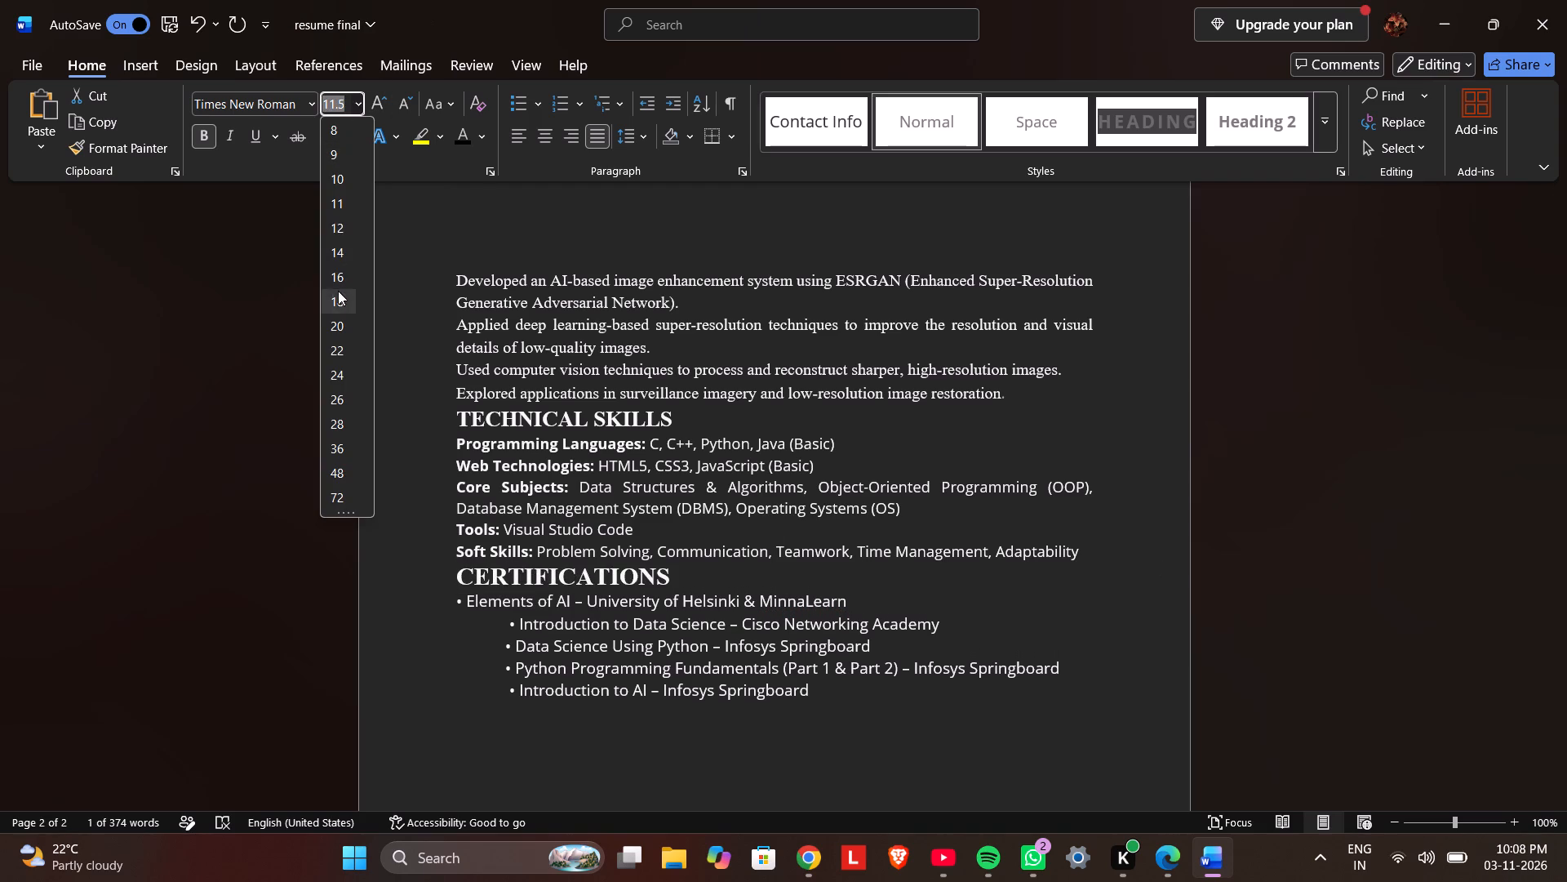
left_click(340, 280)
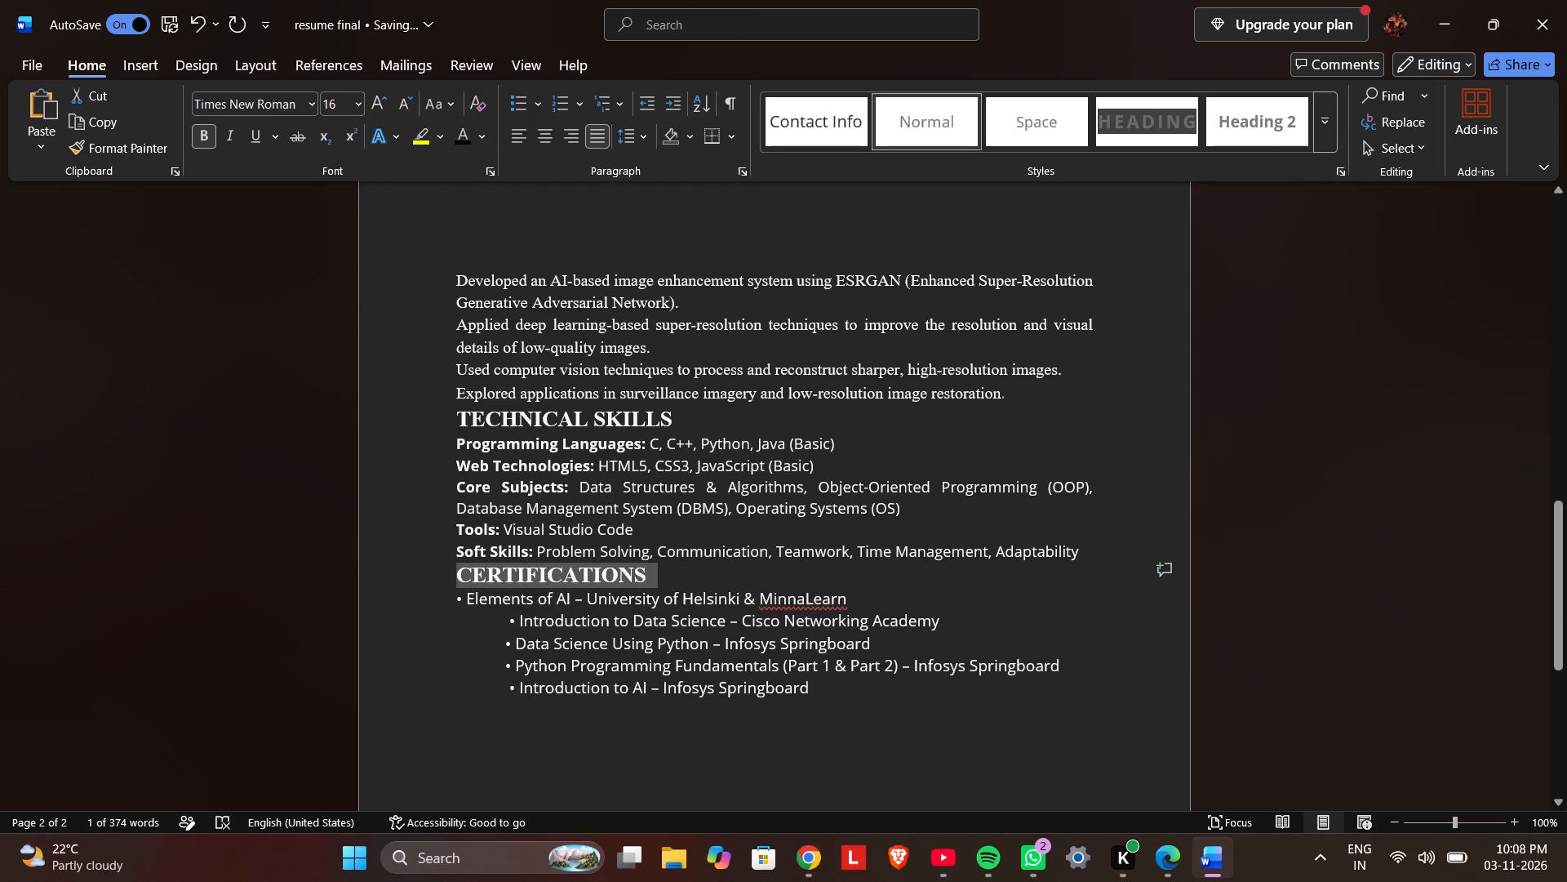
Remove the indentation from the four certification entries below "Elements of AI" so they align with it, each on its own line.
left_click(508, 620)
key("BackSpace")
key("BackSpace")
key("BackSpace")
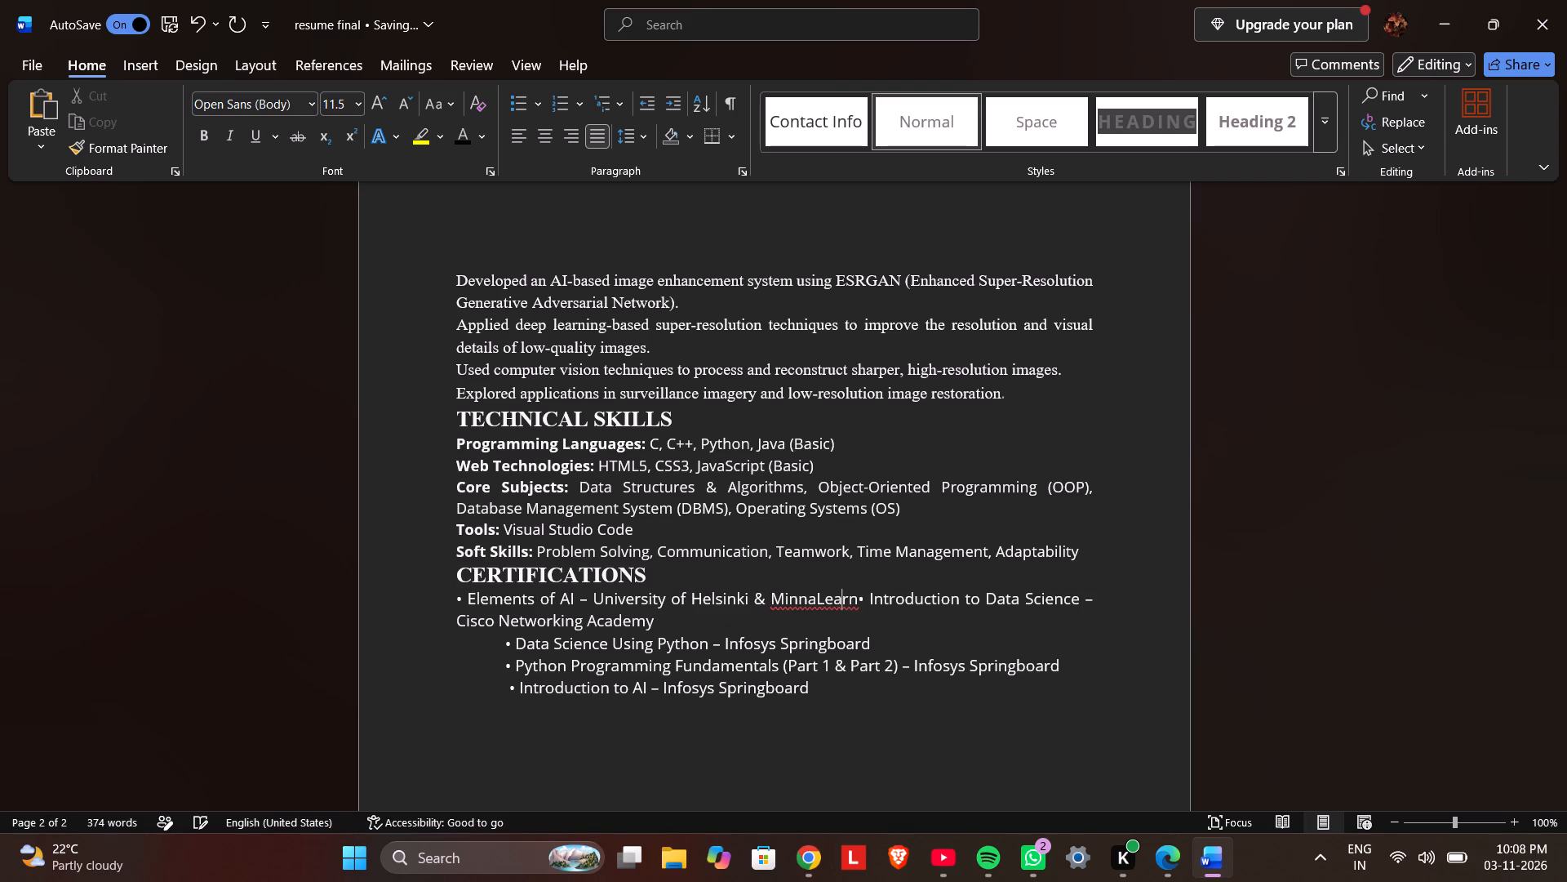
key("Return")
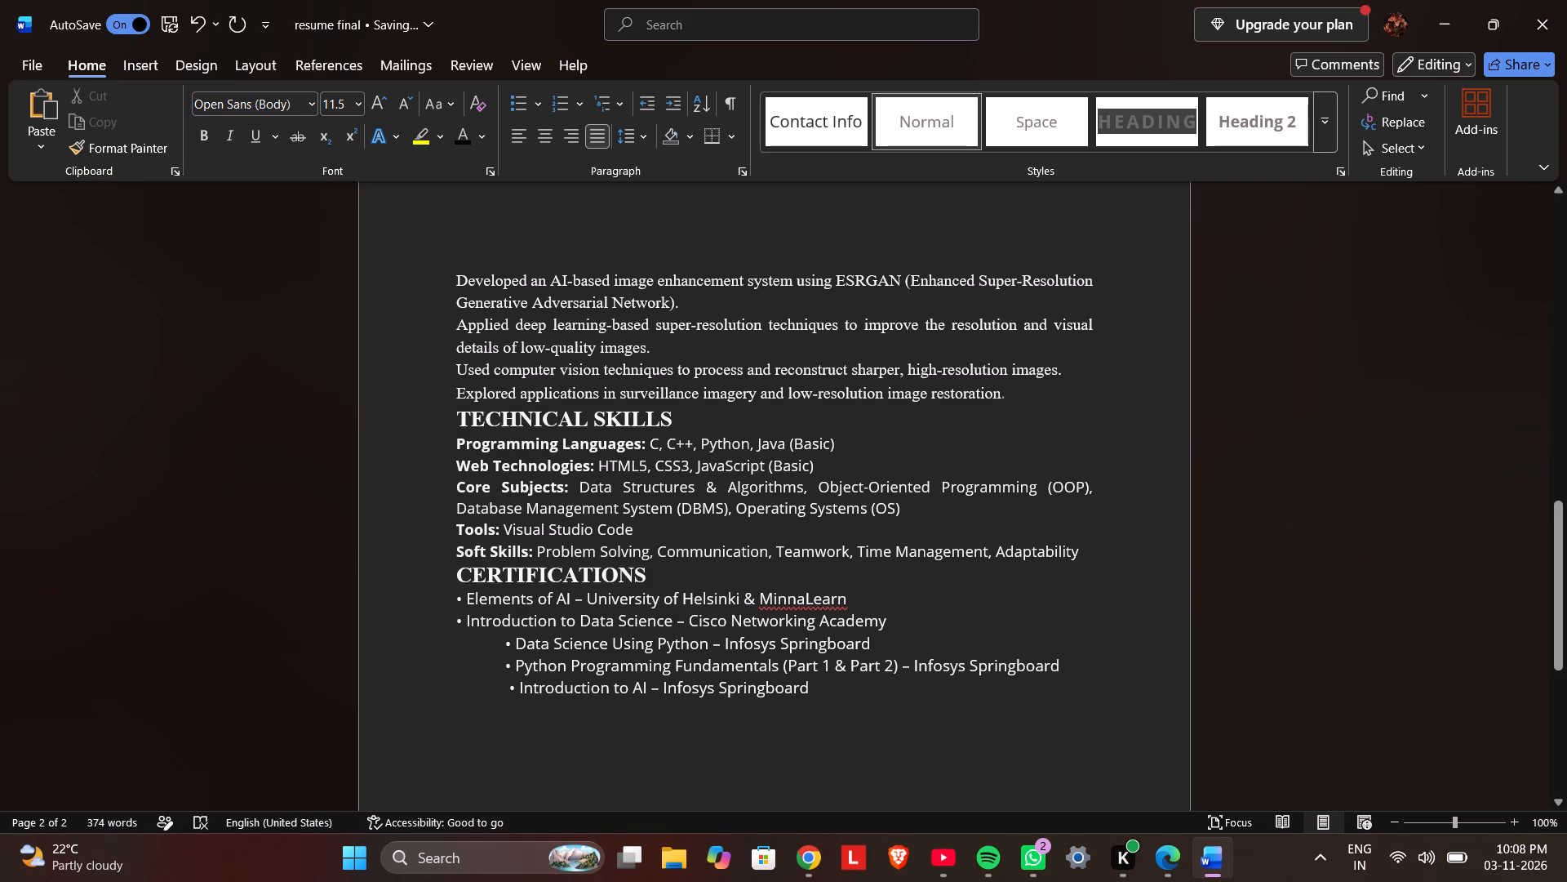
left_click(508, 644)
key("Left")
key("BackSpace")
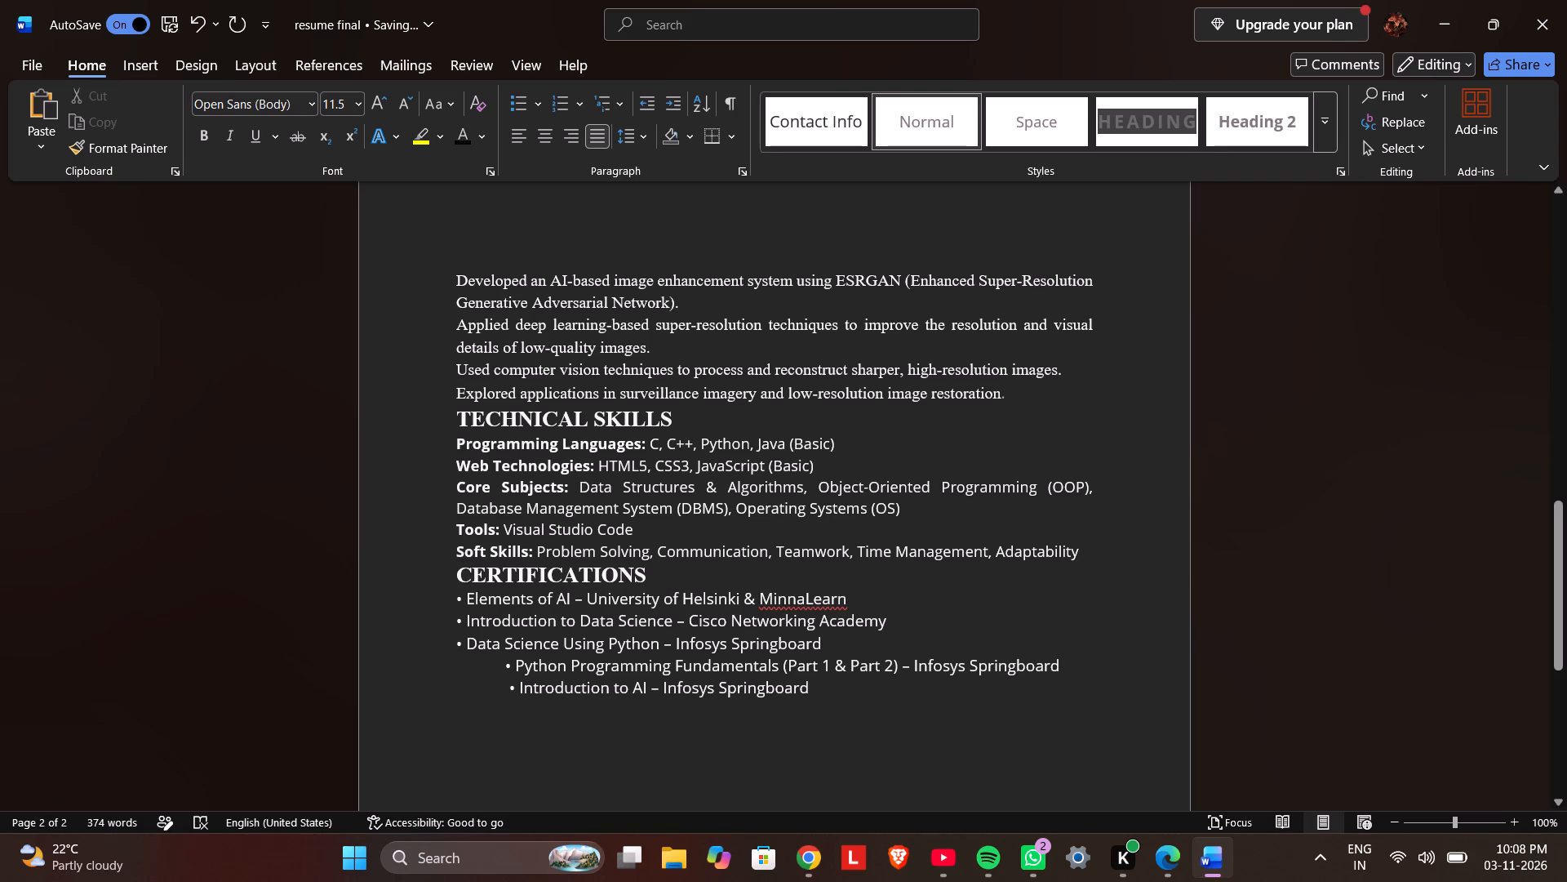
left_click(502, 667)
key("BackSpace")
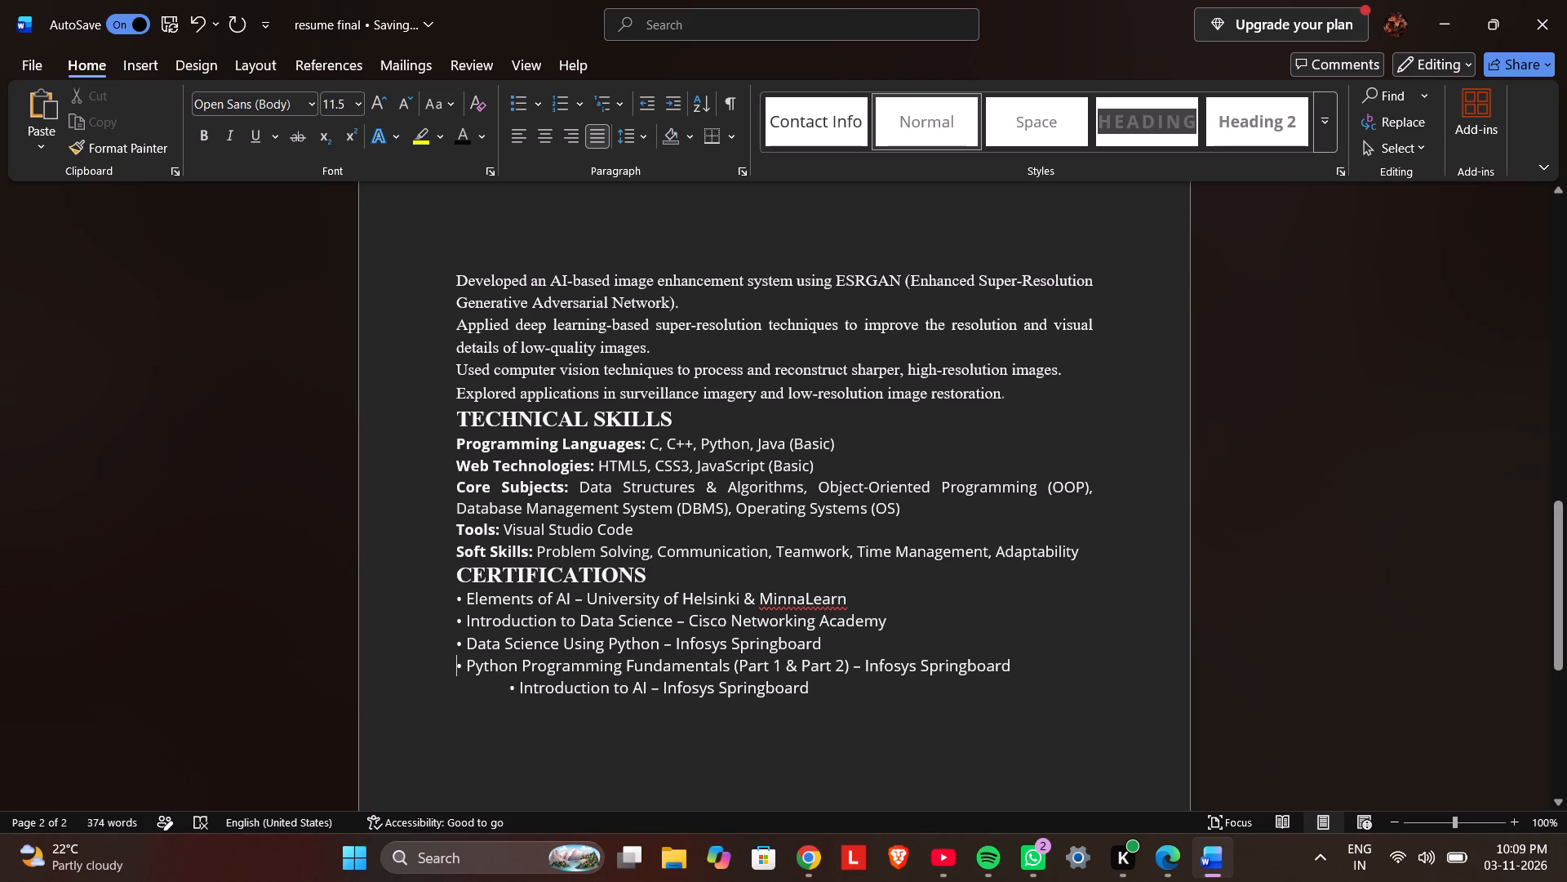
left_click(508, 688)
key("BackSpace")
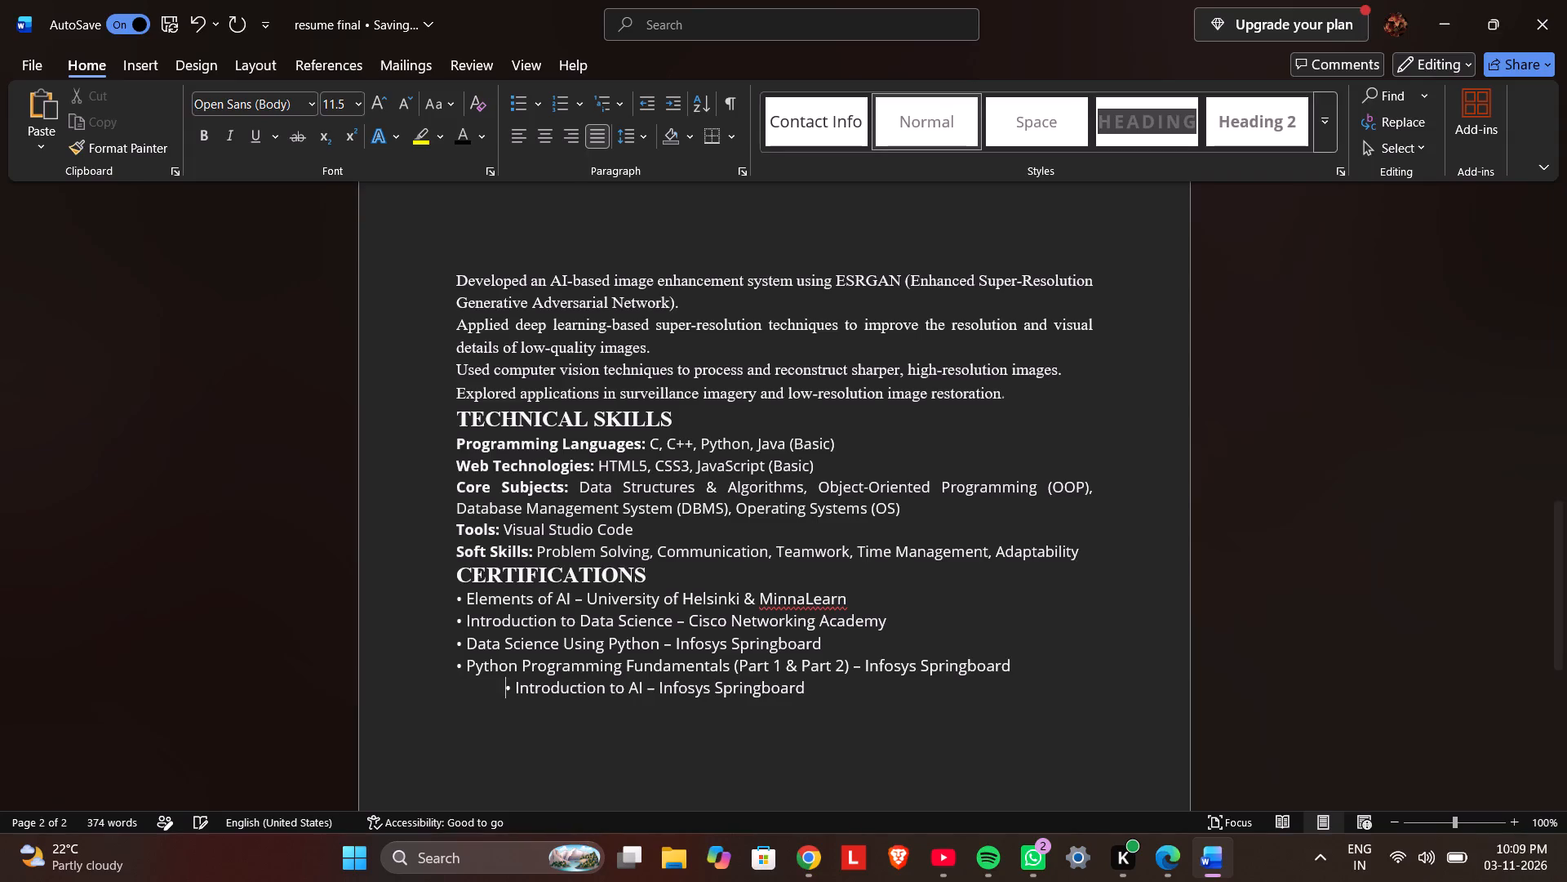
key("BackSpace")
key("BackSpace")
key("Return")
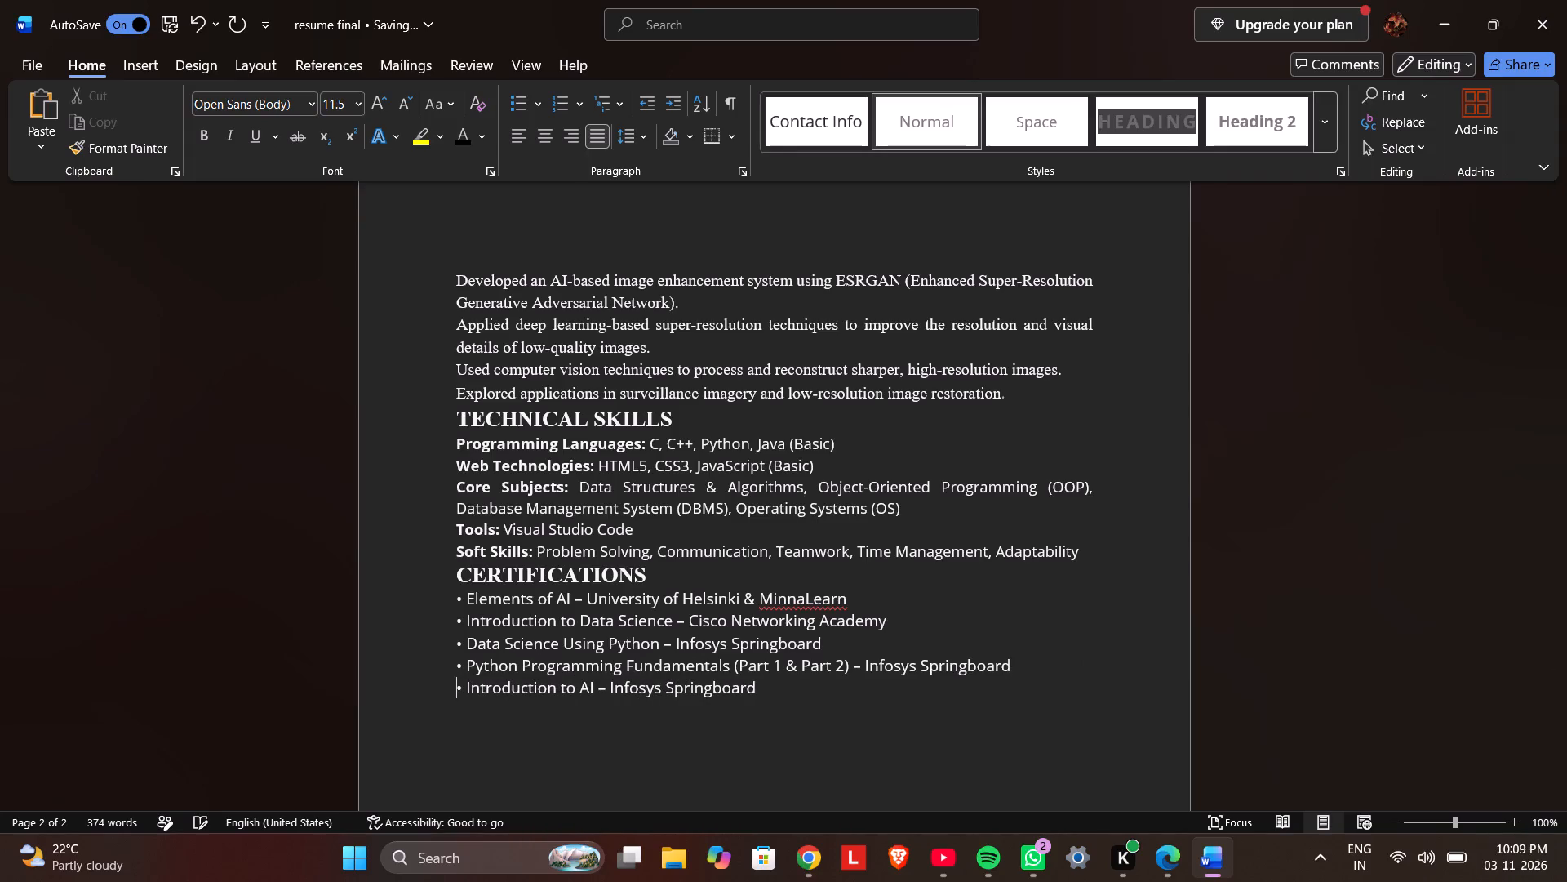
scroll(783, 638, "up", 5)
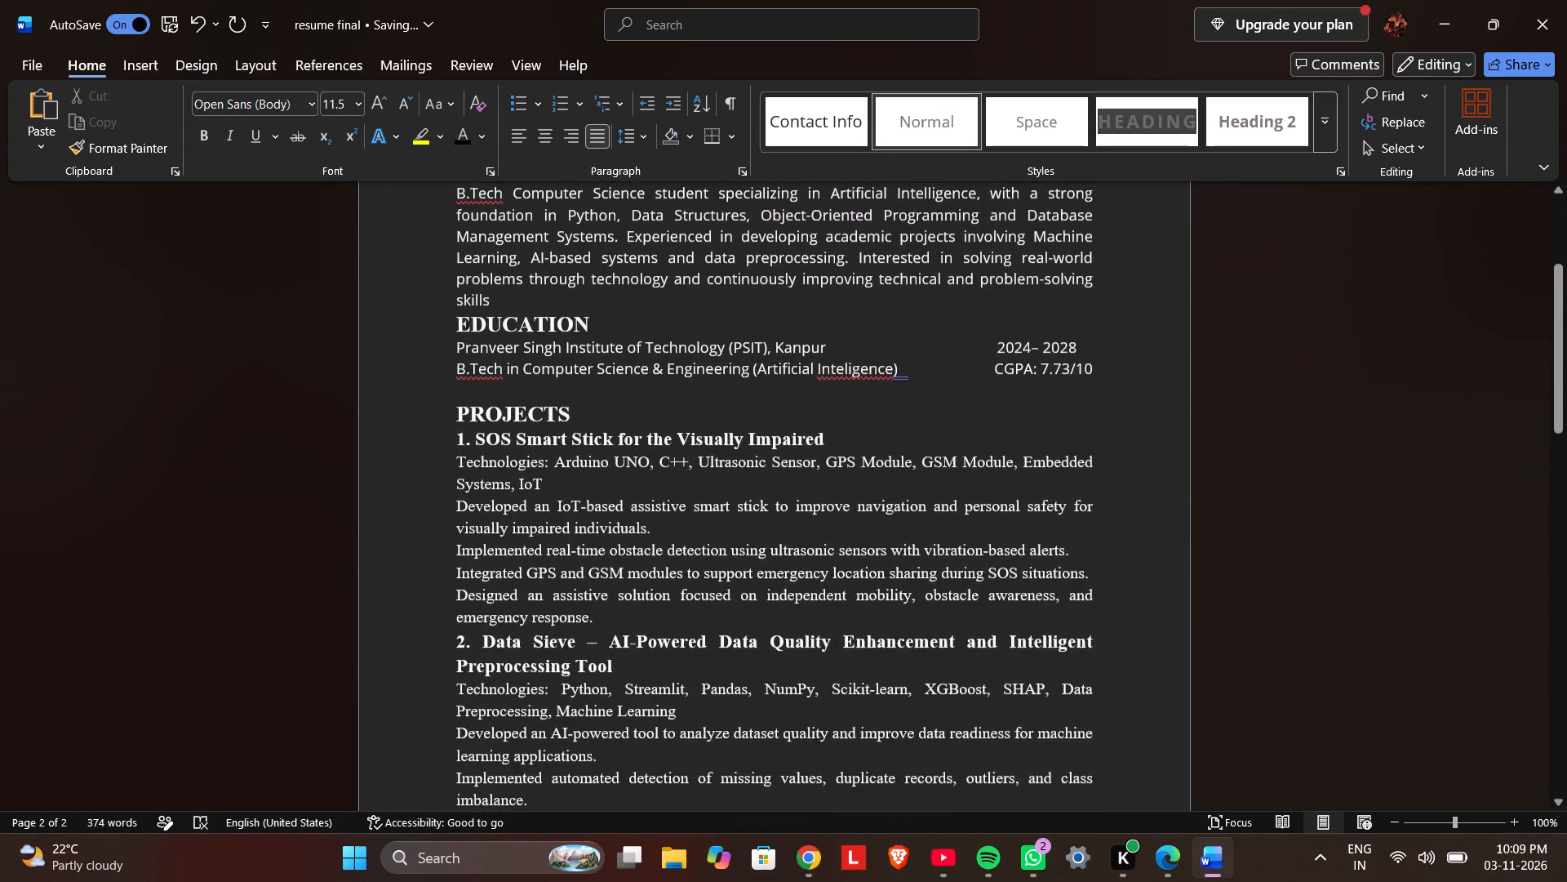
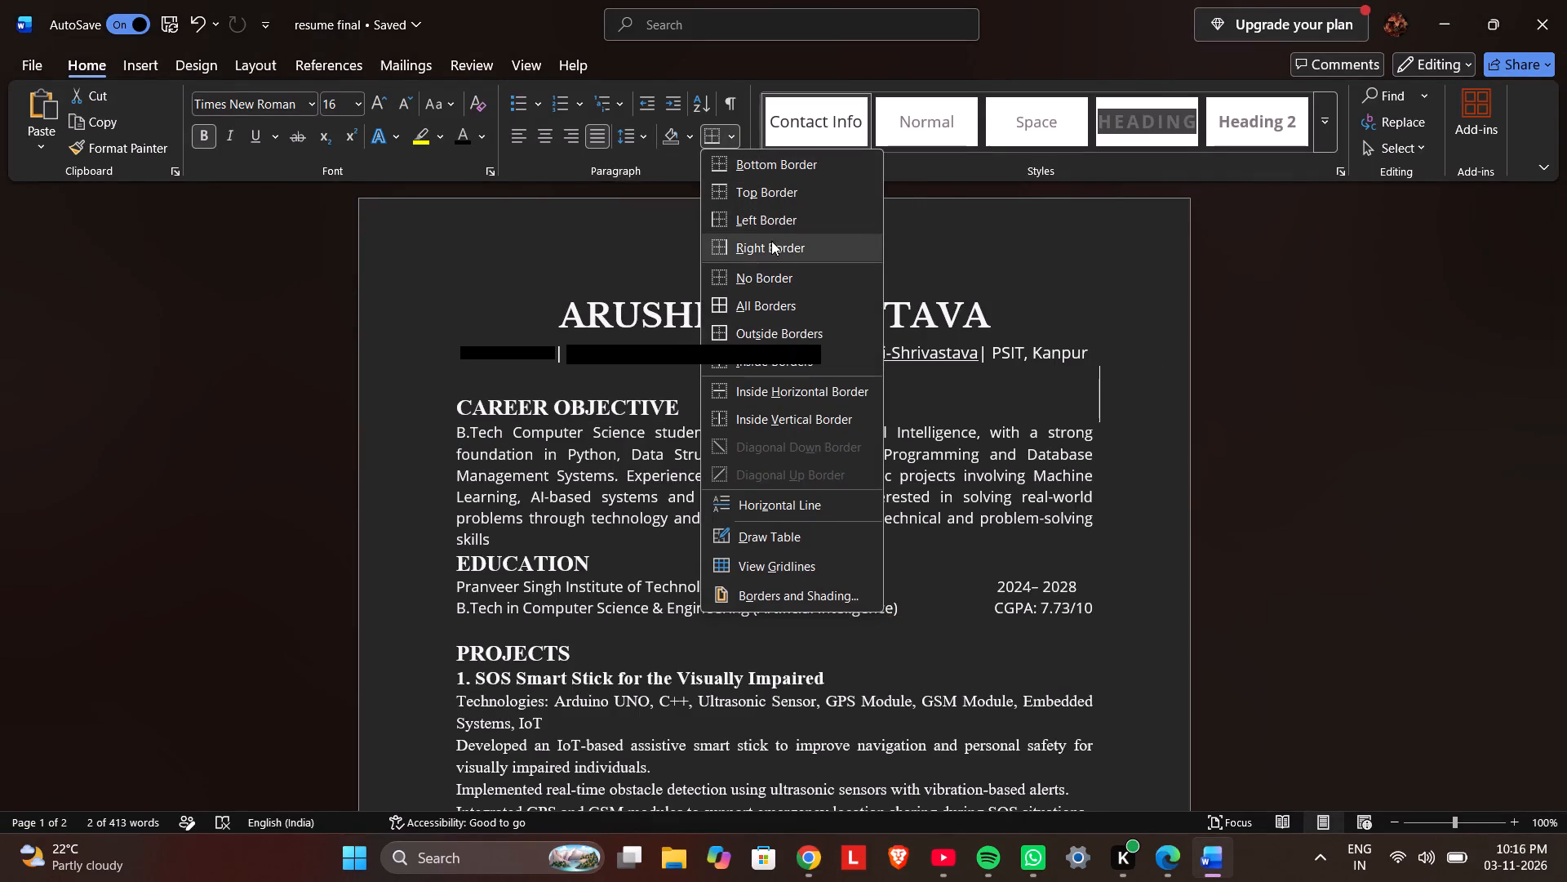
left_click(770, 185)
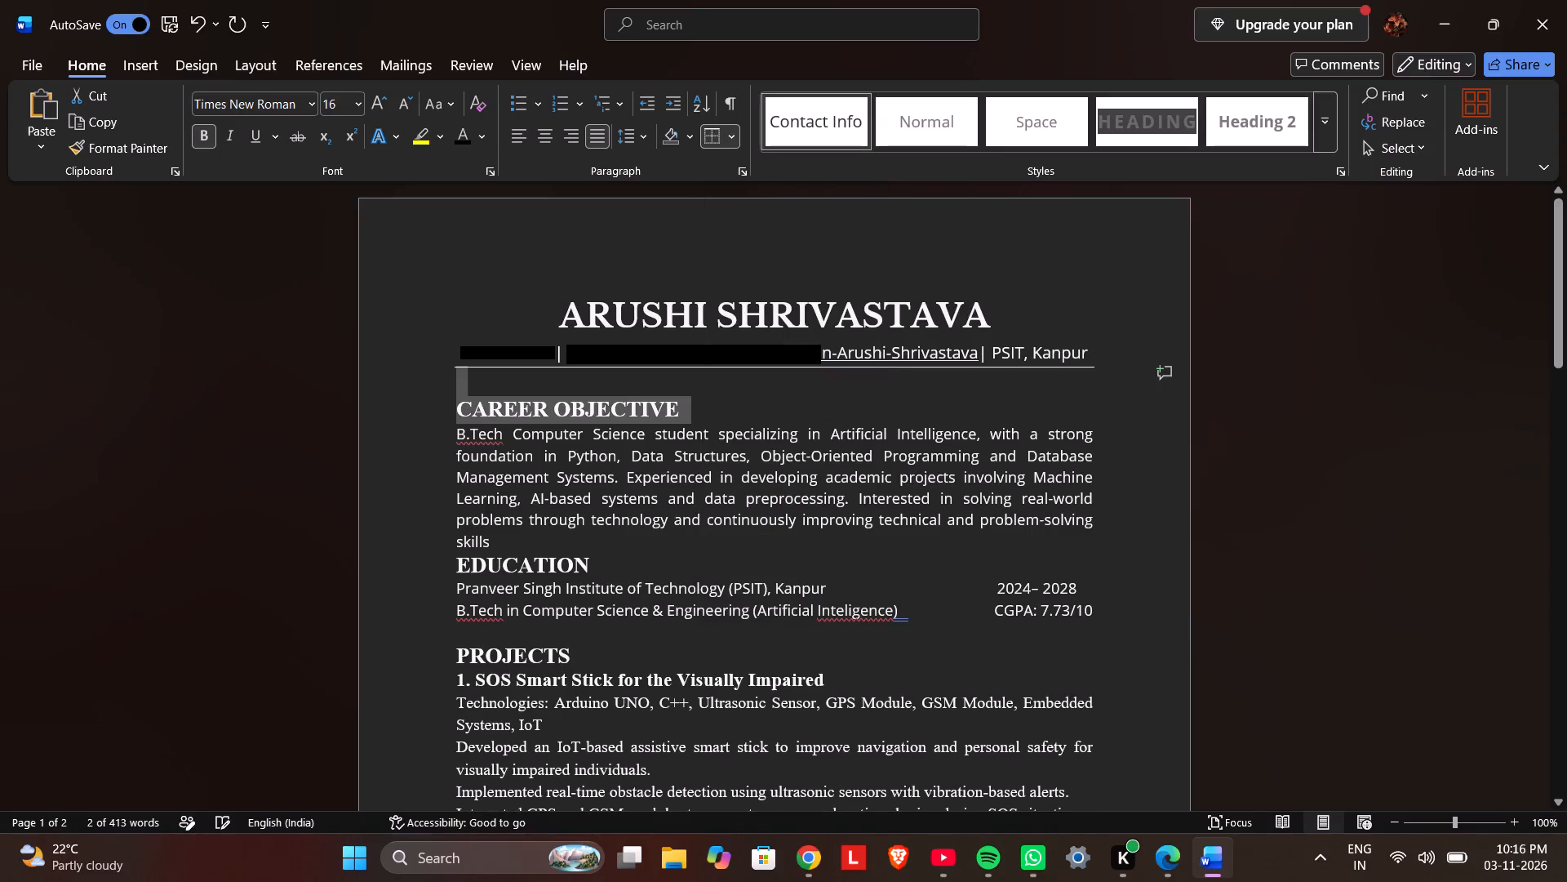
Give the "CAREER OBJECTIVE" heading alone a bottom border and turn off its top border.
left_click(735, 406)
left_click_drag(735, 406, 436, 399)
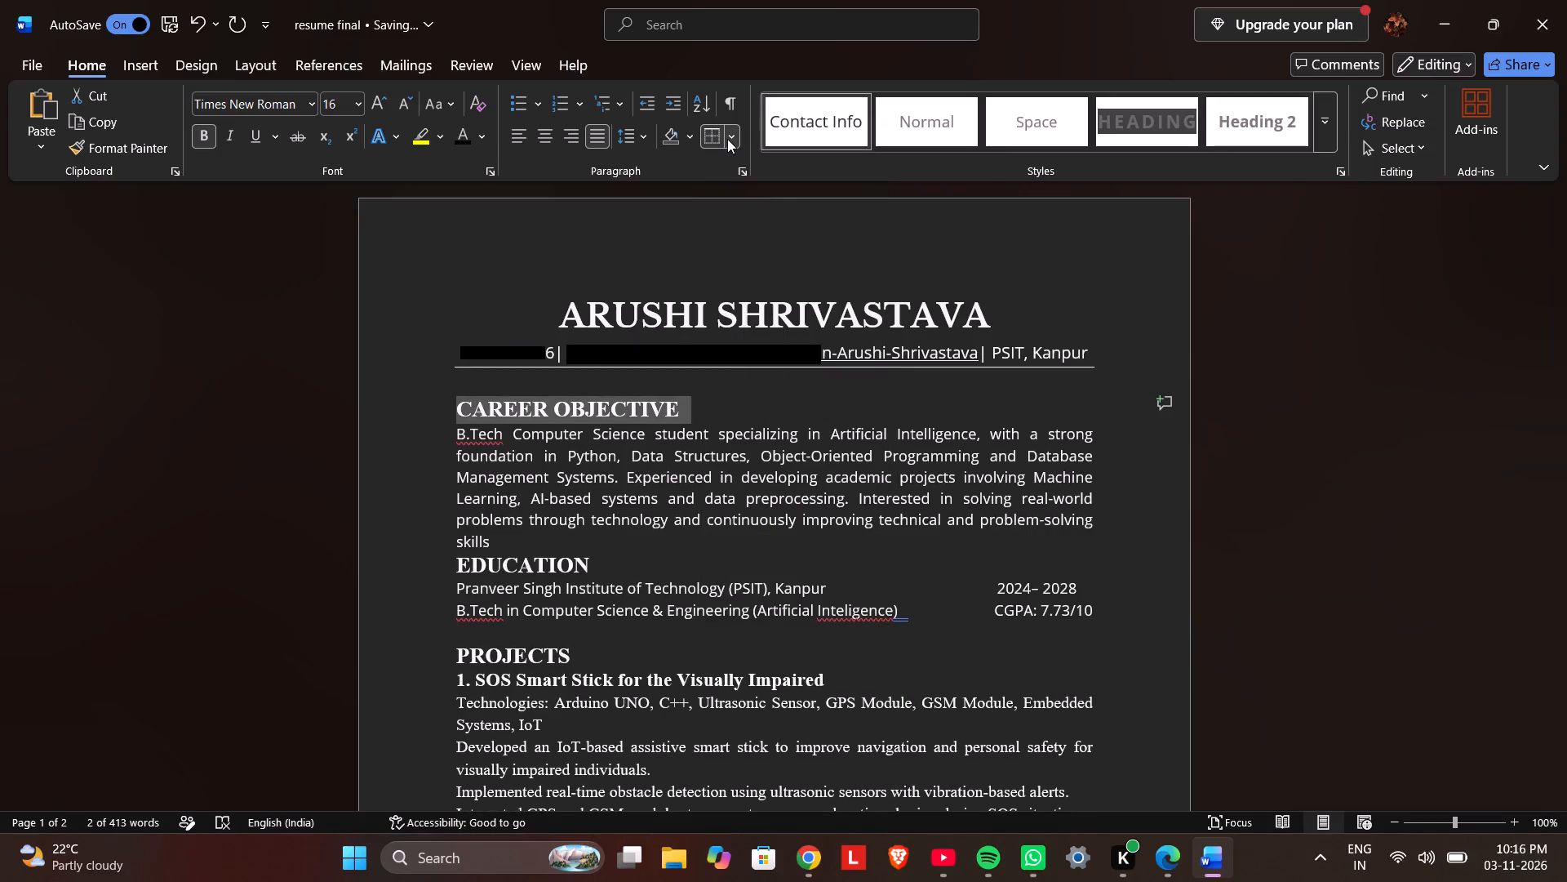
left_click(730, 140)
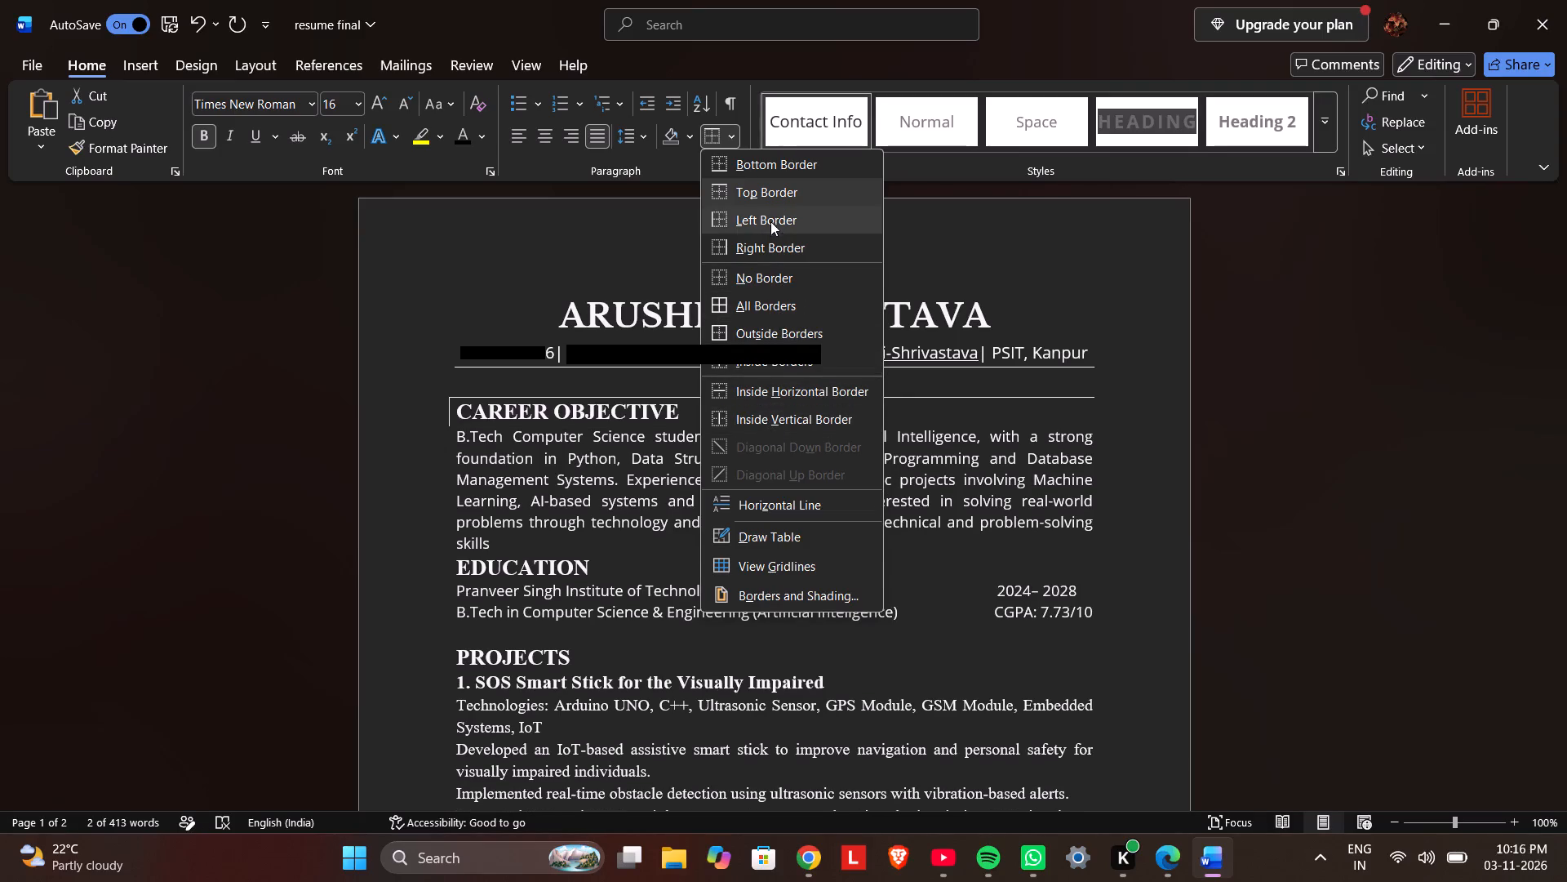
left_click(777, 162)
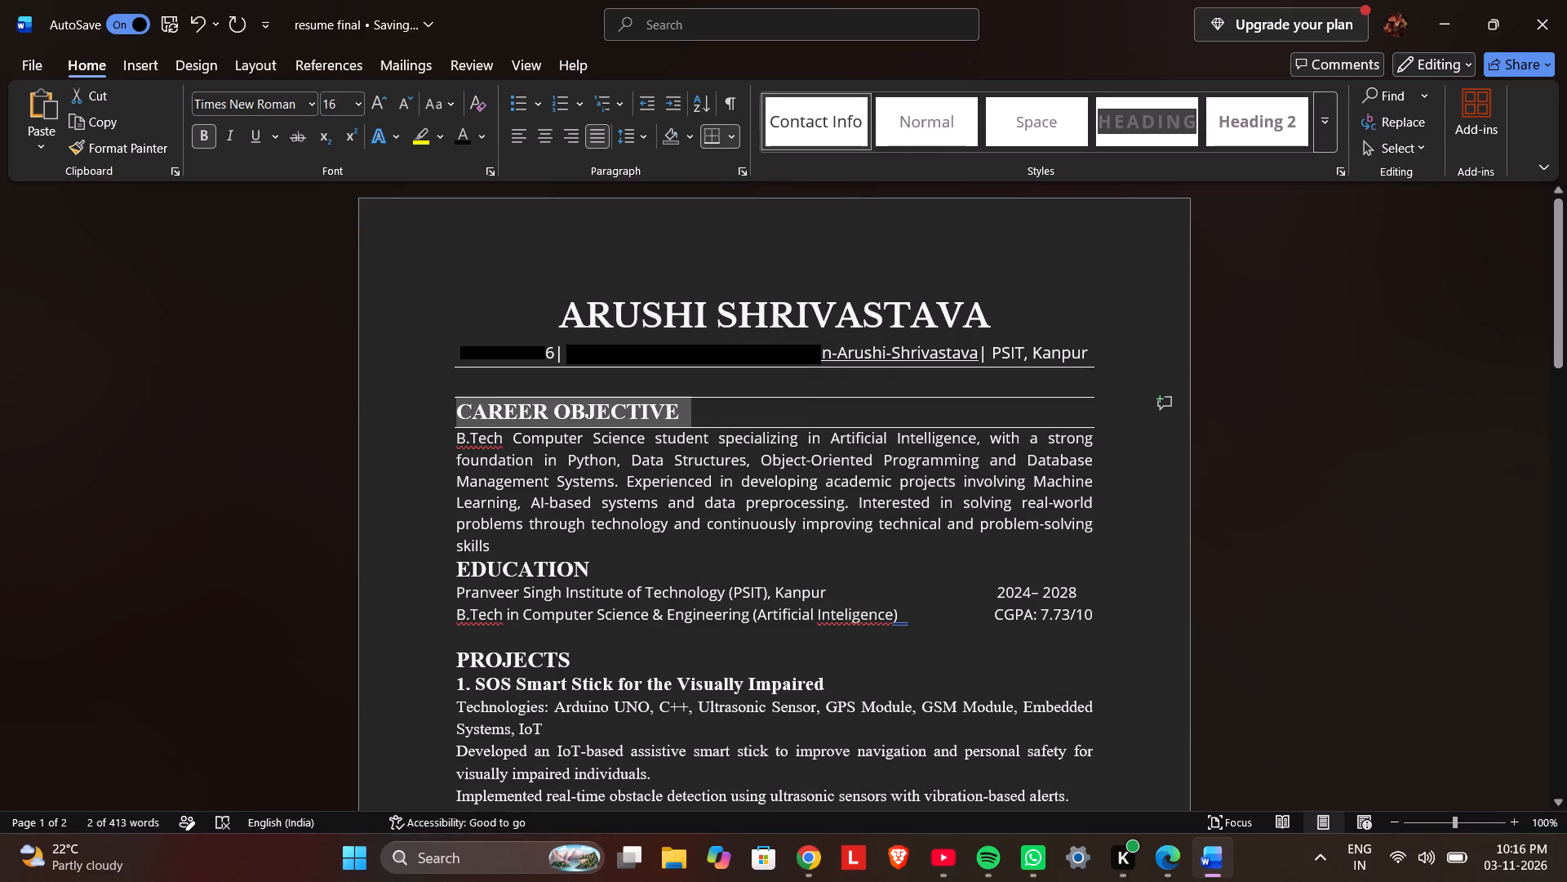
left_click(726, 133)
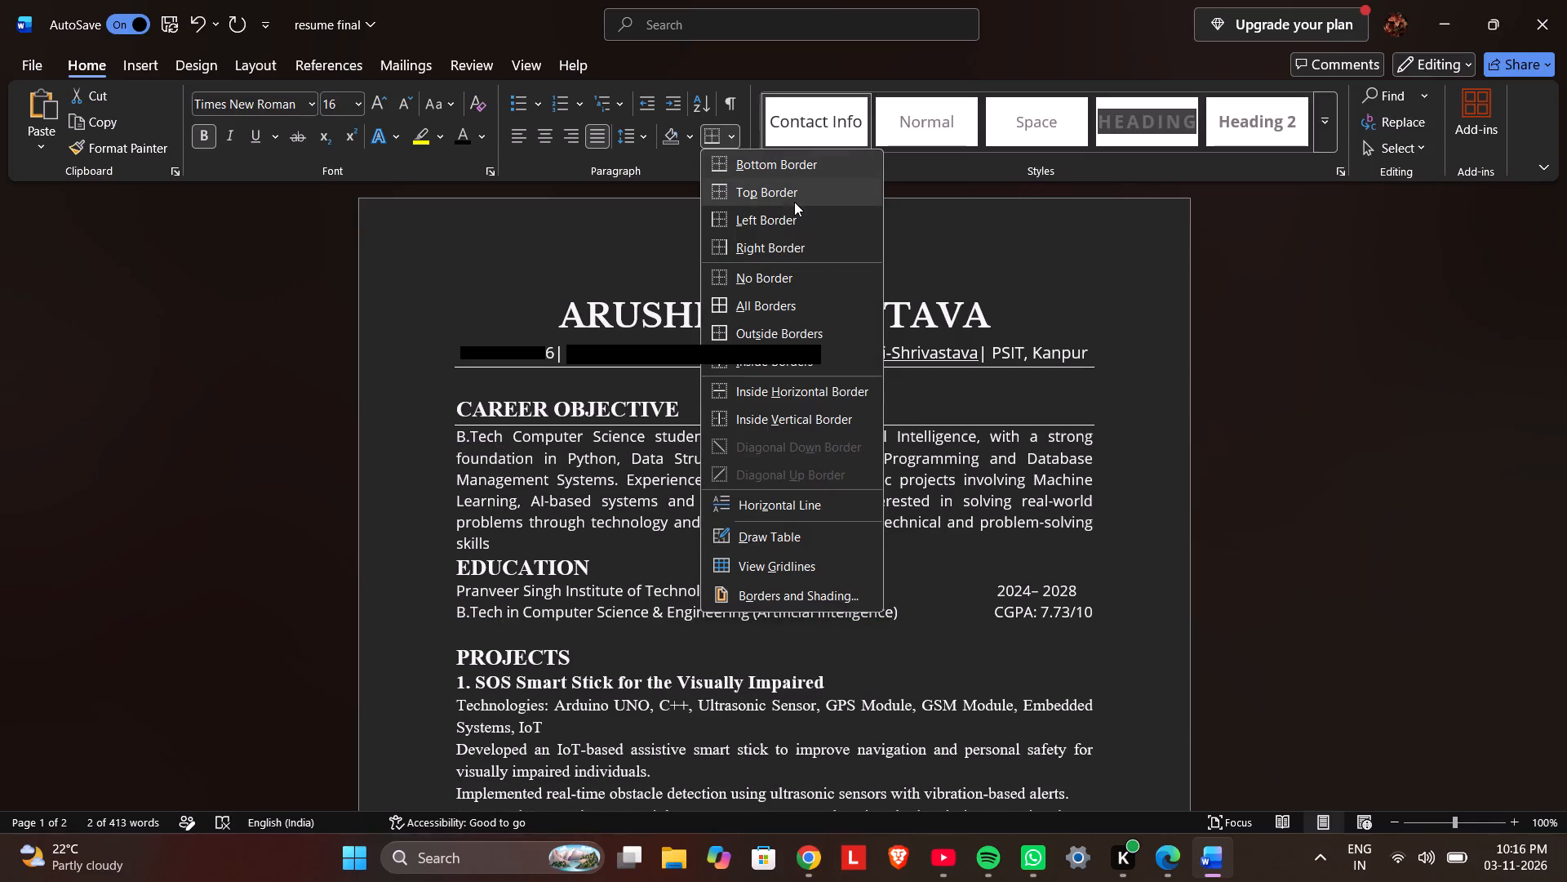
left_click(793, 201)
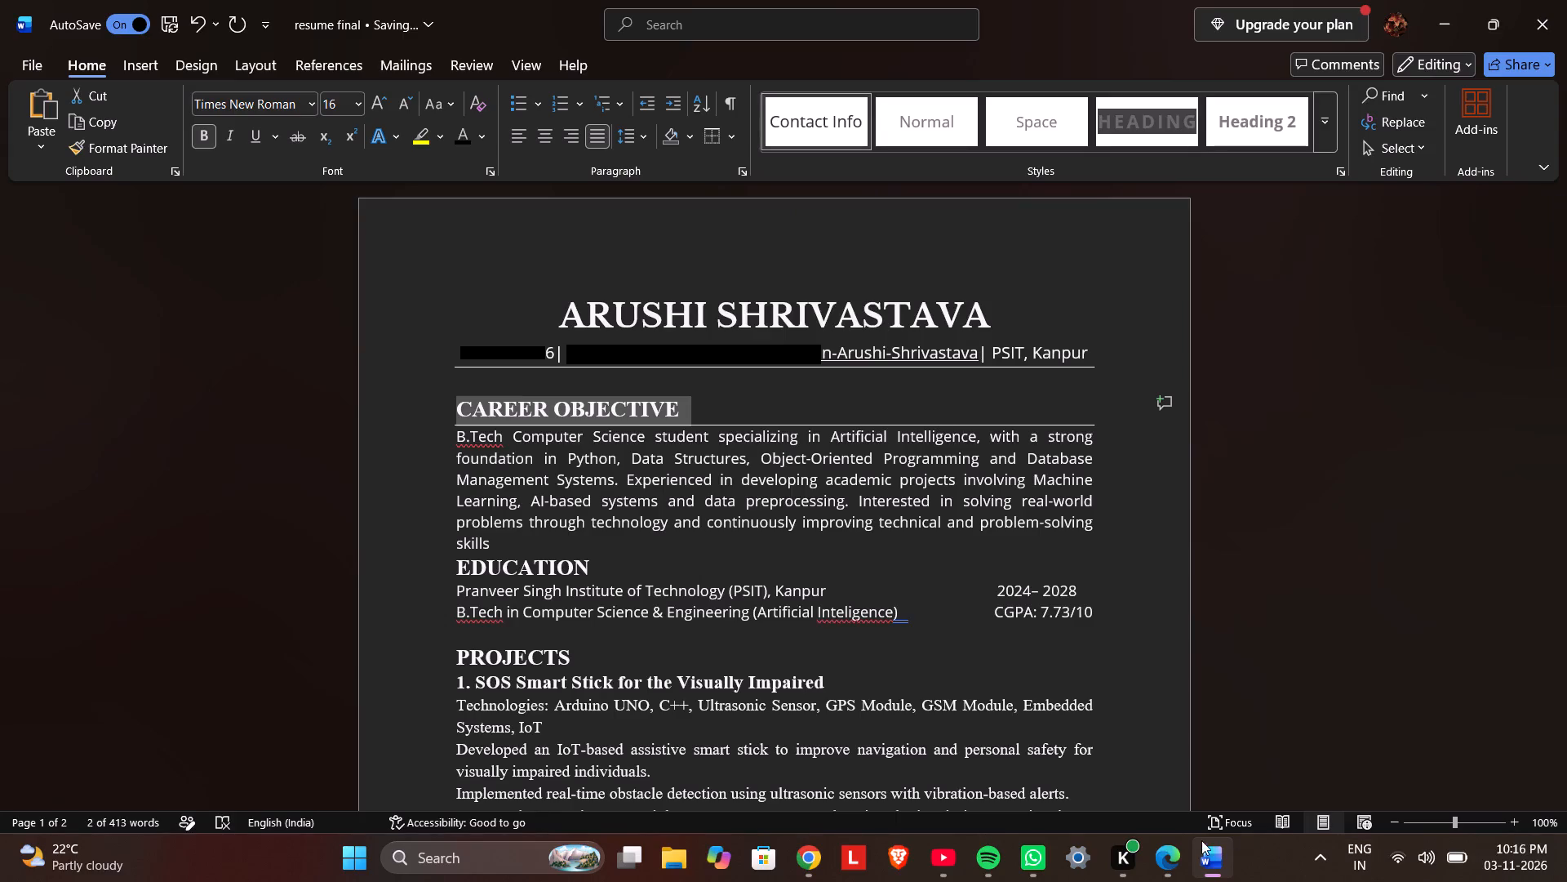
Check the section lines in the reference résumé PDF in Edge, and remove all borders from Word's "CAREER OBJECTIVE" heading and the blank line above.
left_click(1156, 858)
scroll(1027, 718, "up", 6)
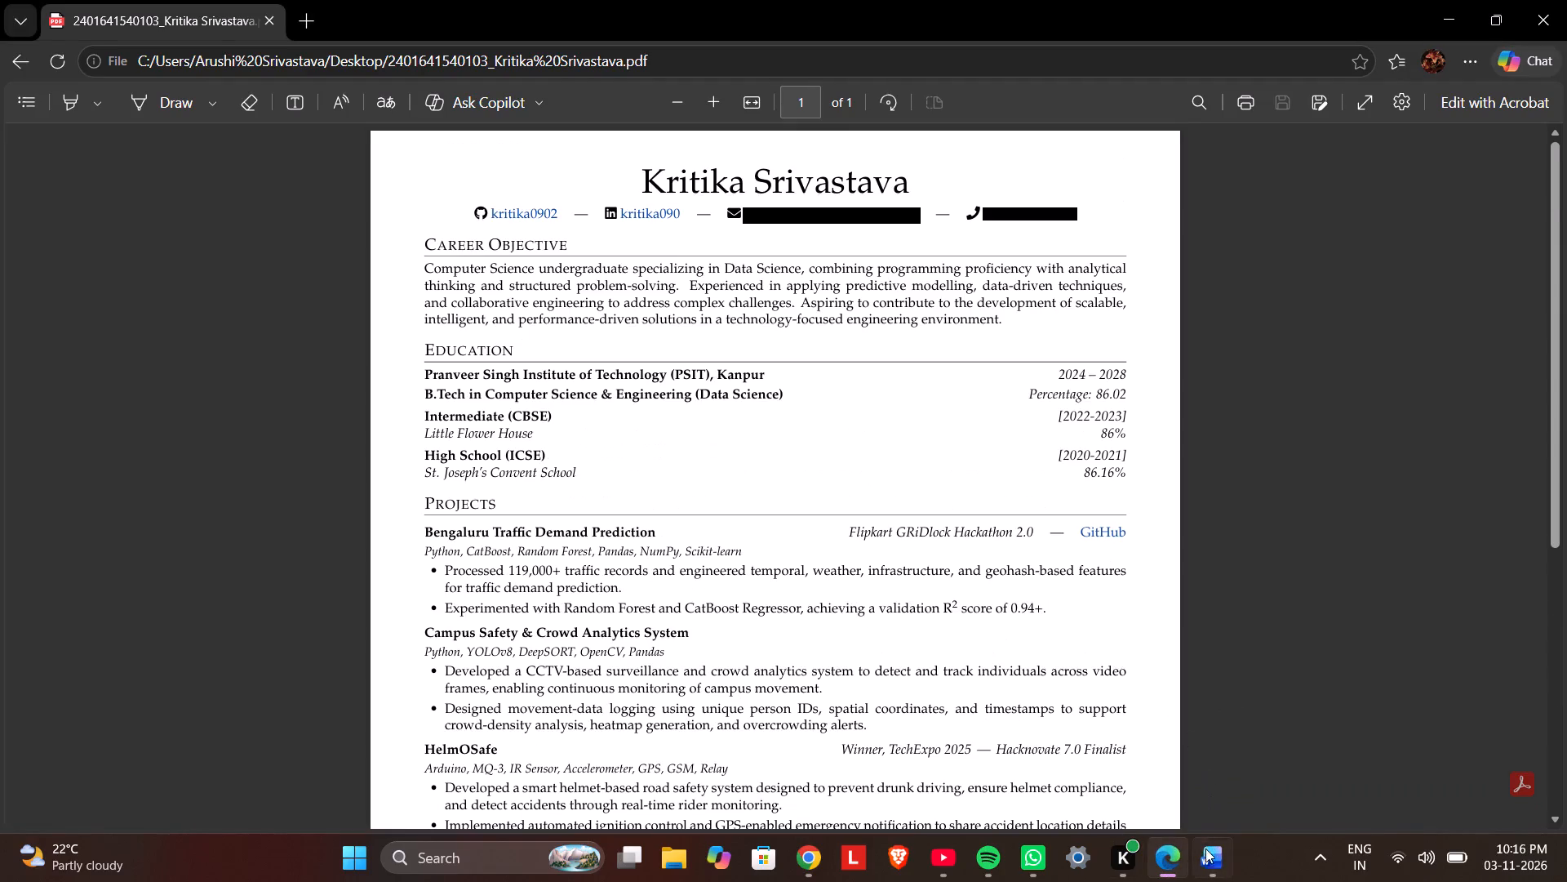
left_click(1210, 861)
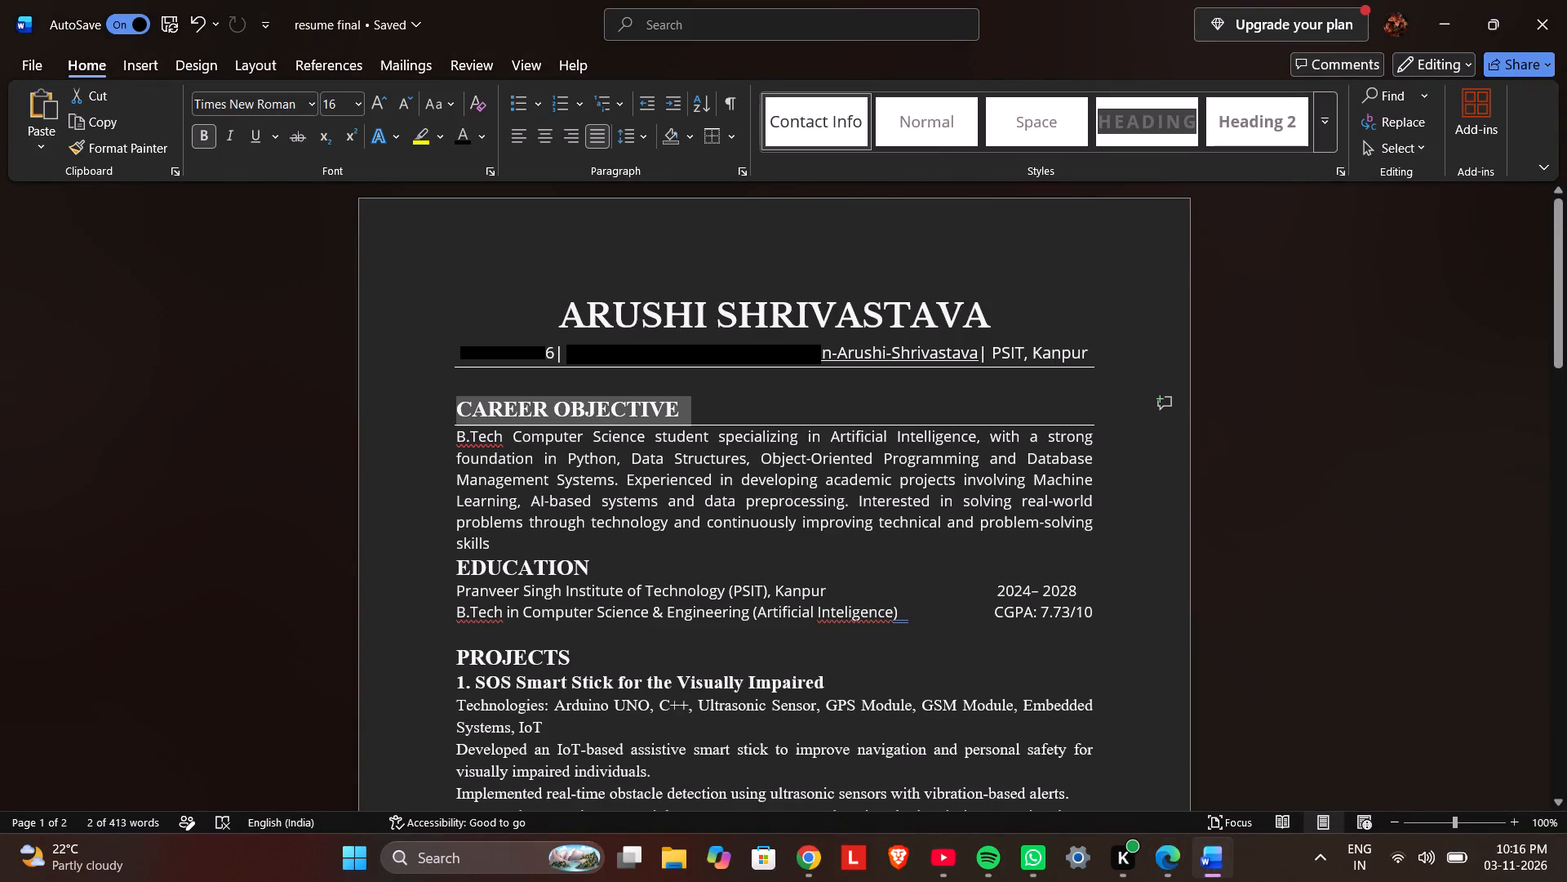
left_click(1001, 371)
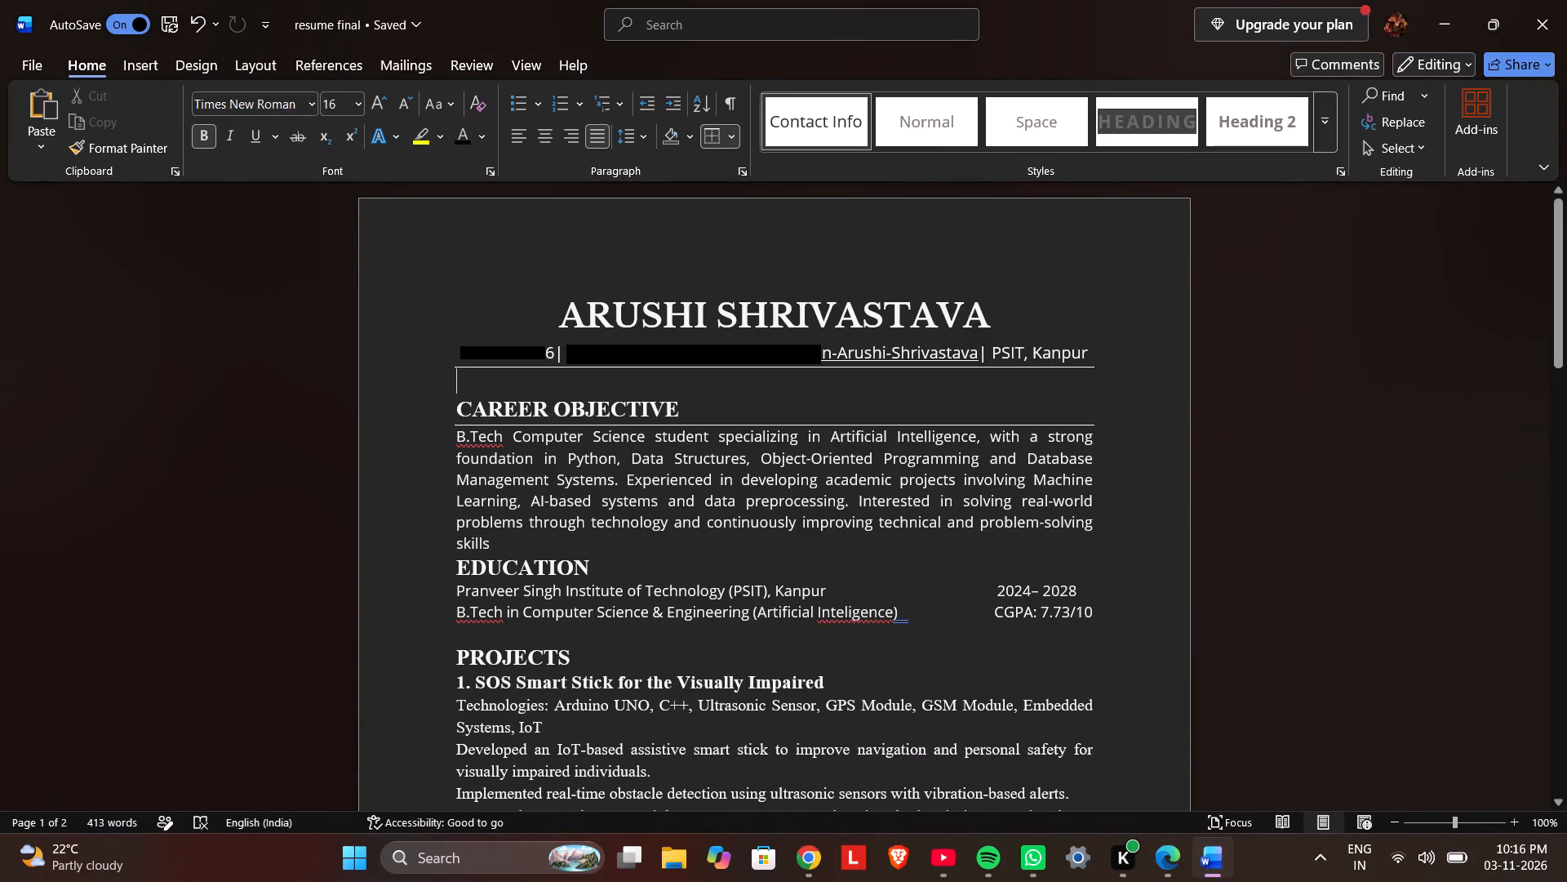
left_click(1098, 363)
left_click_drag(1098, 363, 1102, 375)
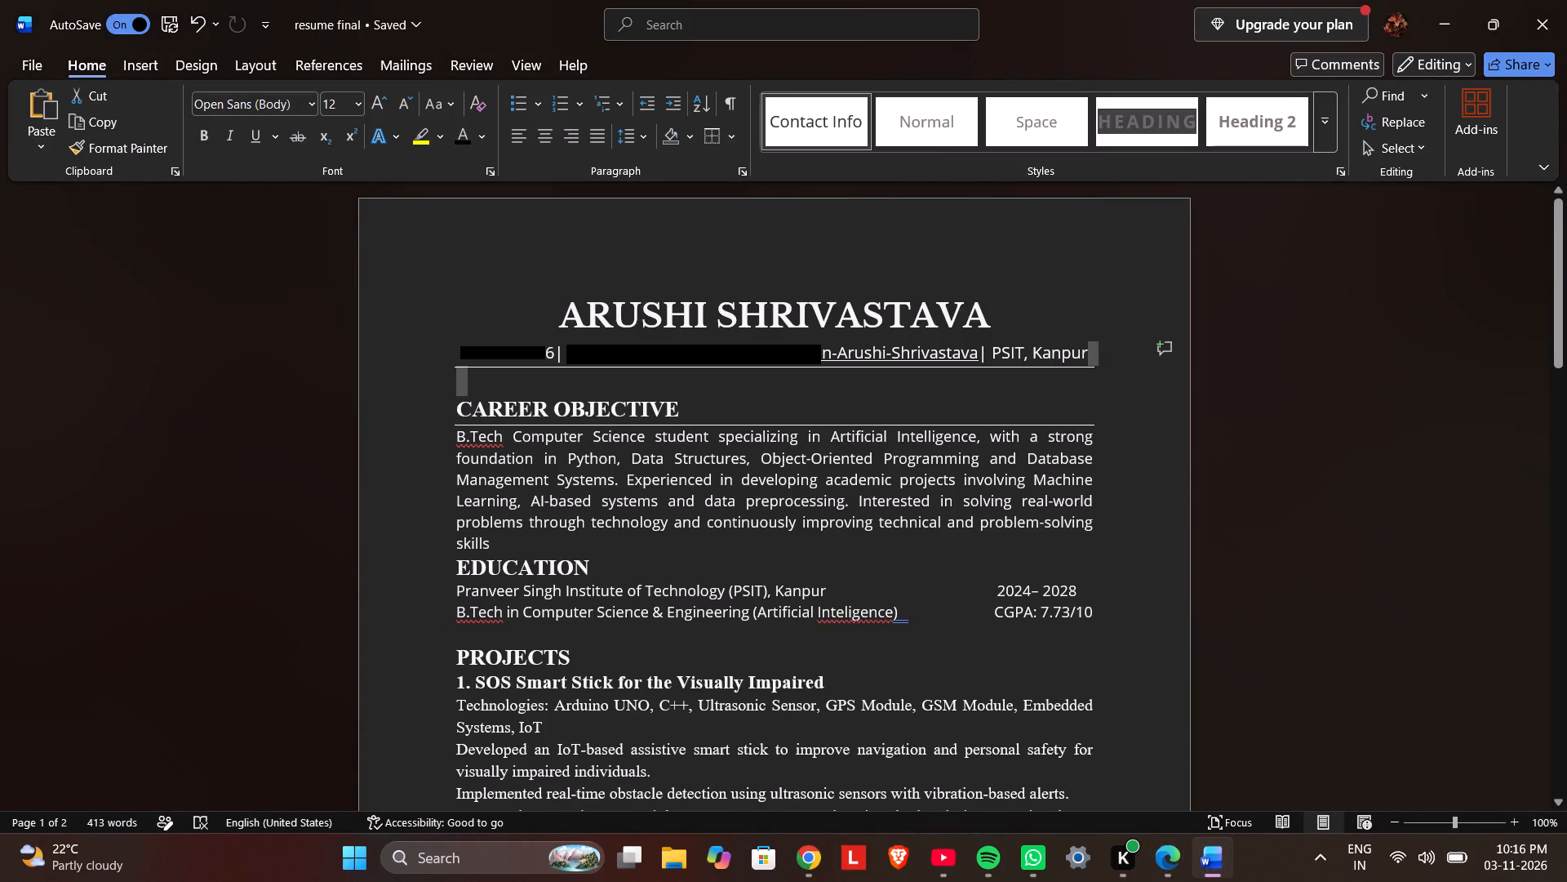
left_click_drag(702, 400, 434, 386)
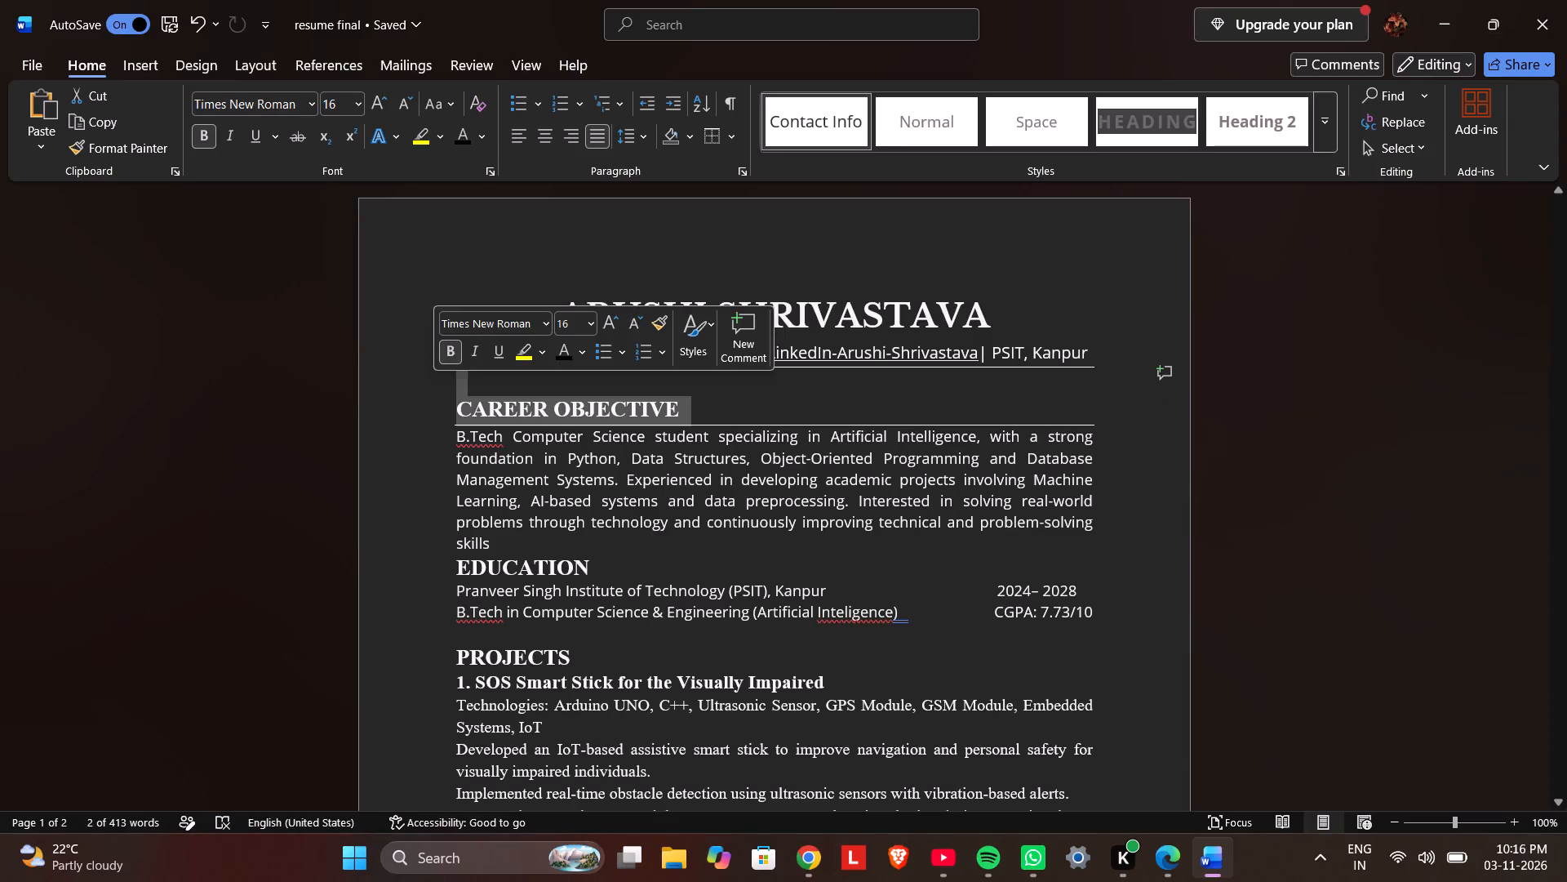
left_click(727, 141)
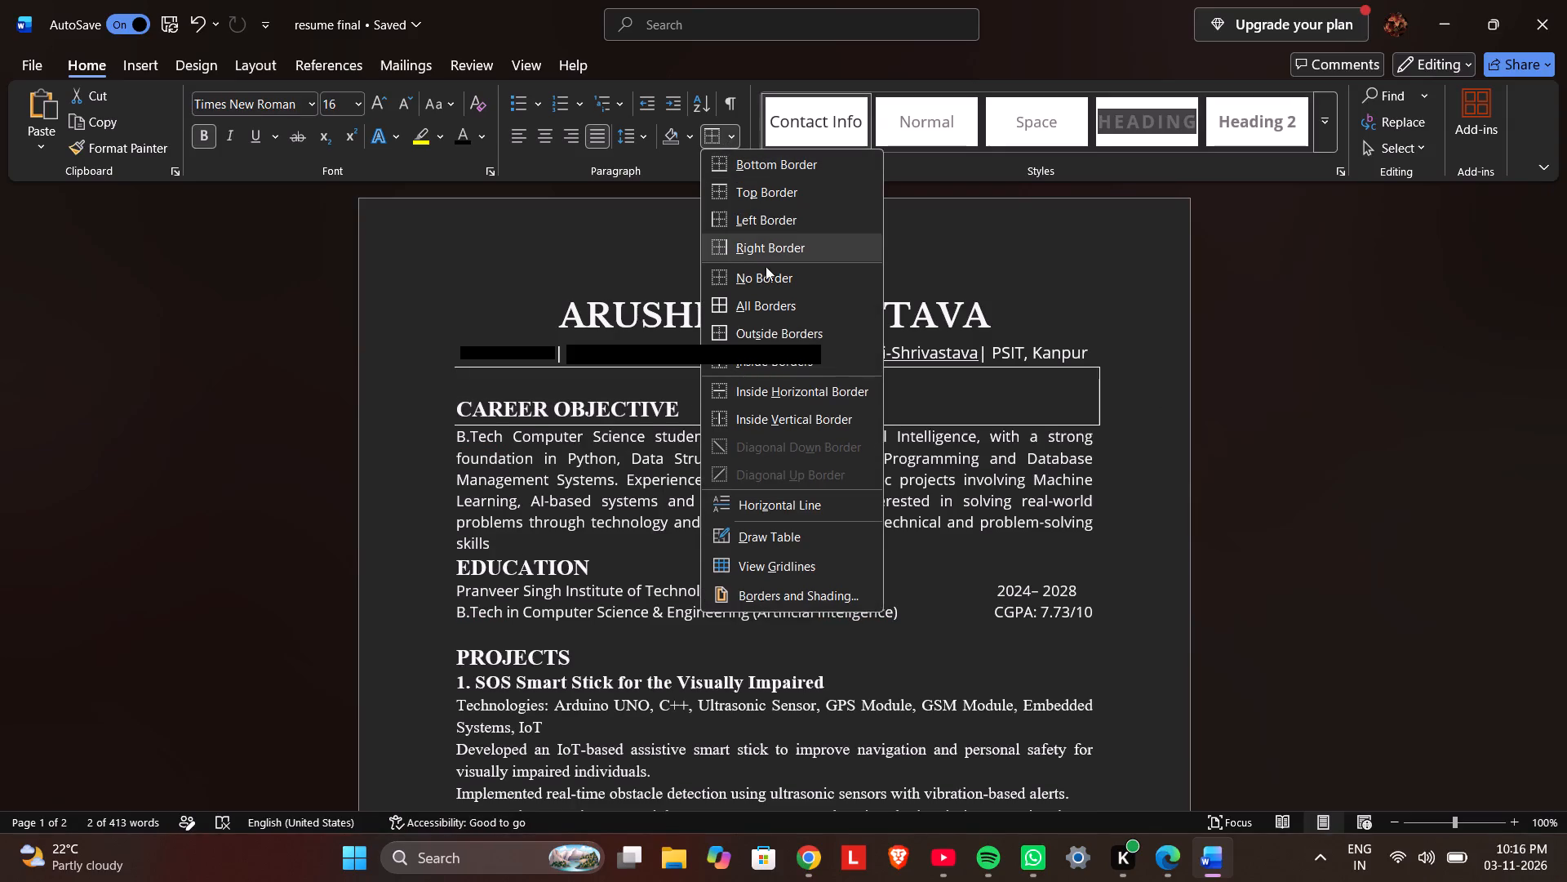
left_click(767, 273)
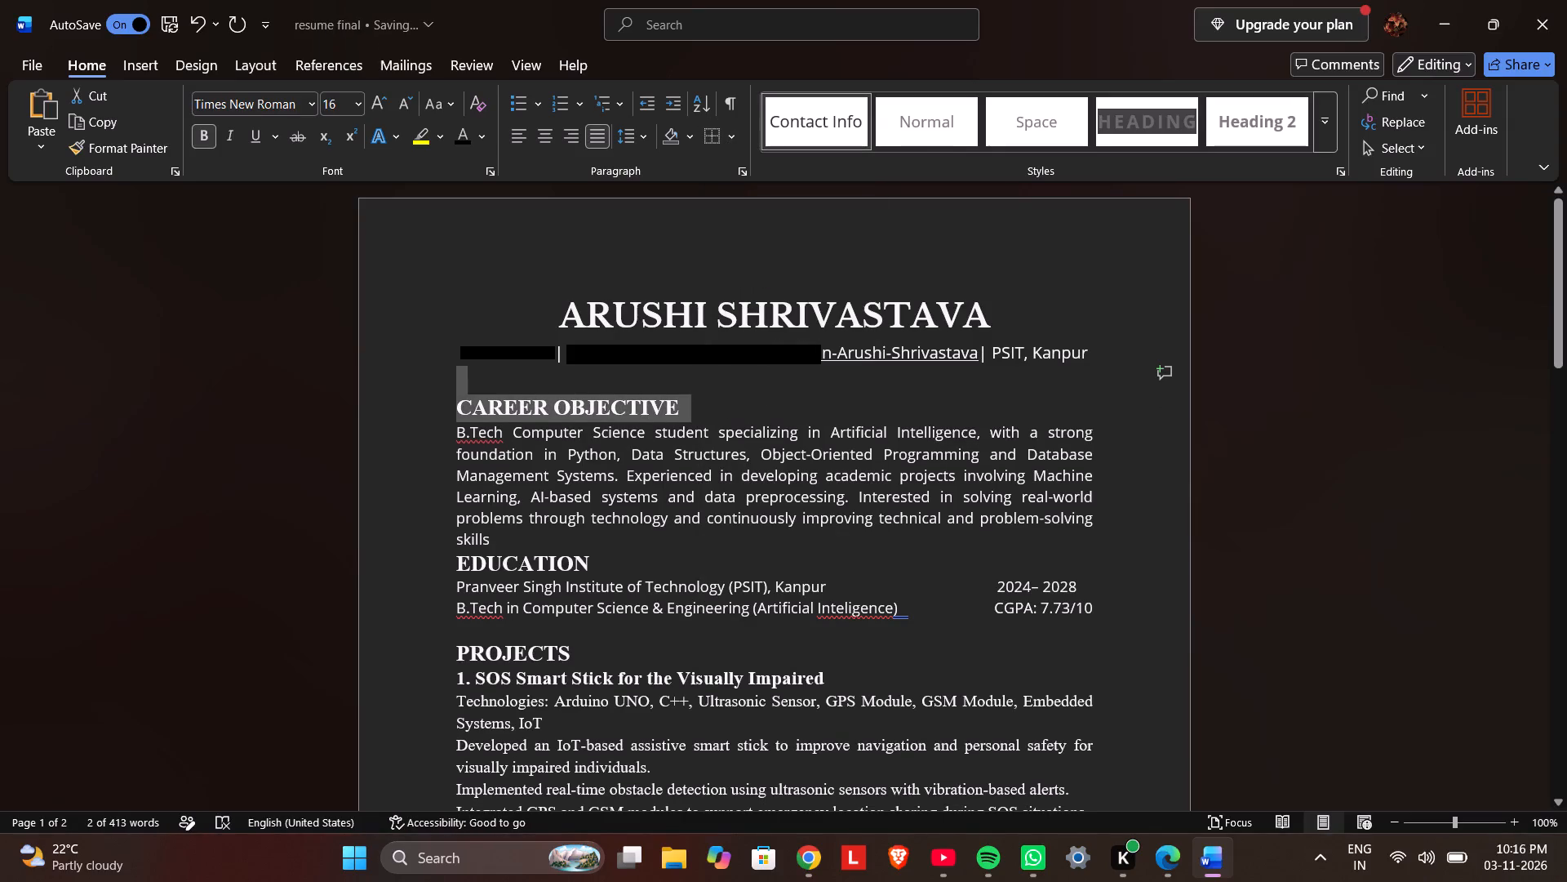
Apply a bottom border to the "CAREER OBJECTIVE" heading alone.
left_click(712, 408)
left_click_drag(712, 408, 422, 408)
left_click(422, 408)
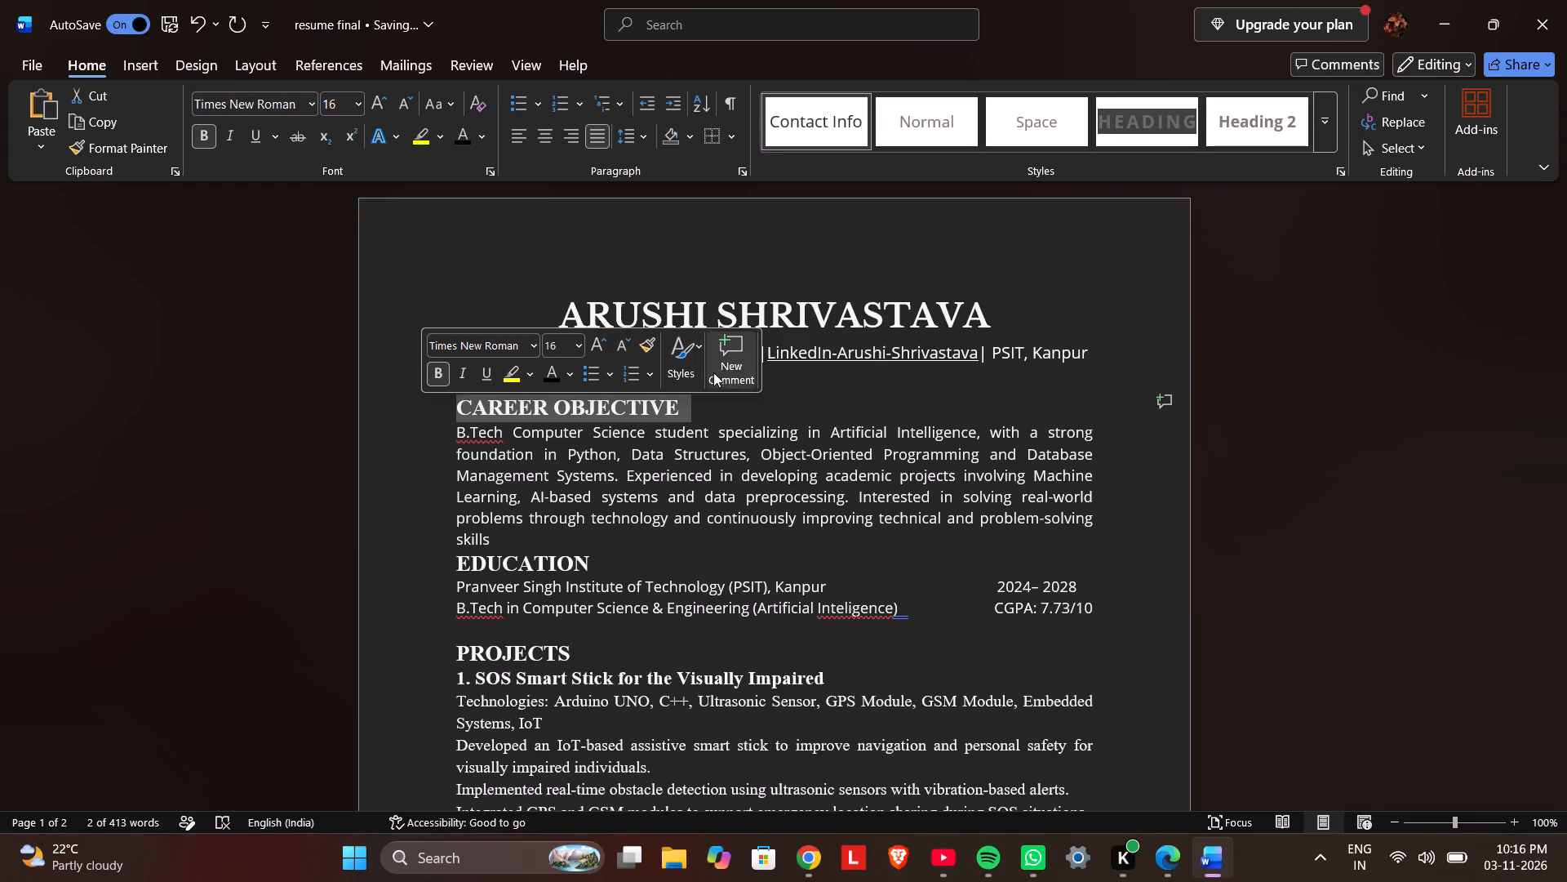
left_click(732, 139)
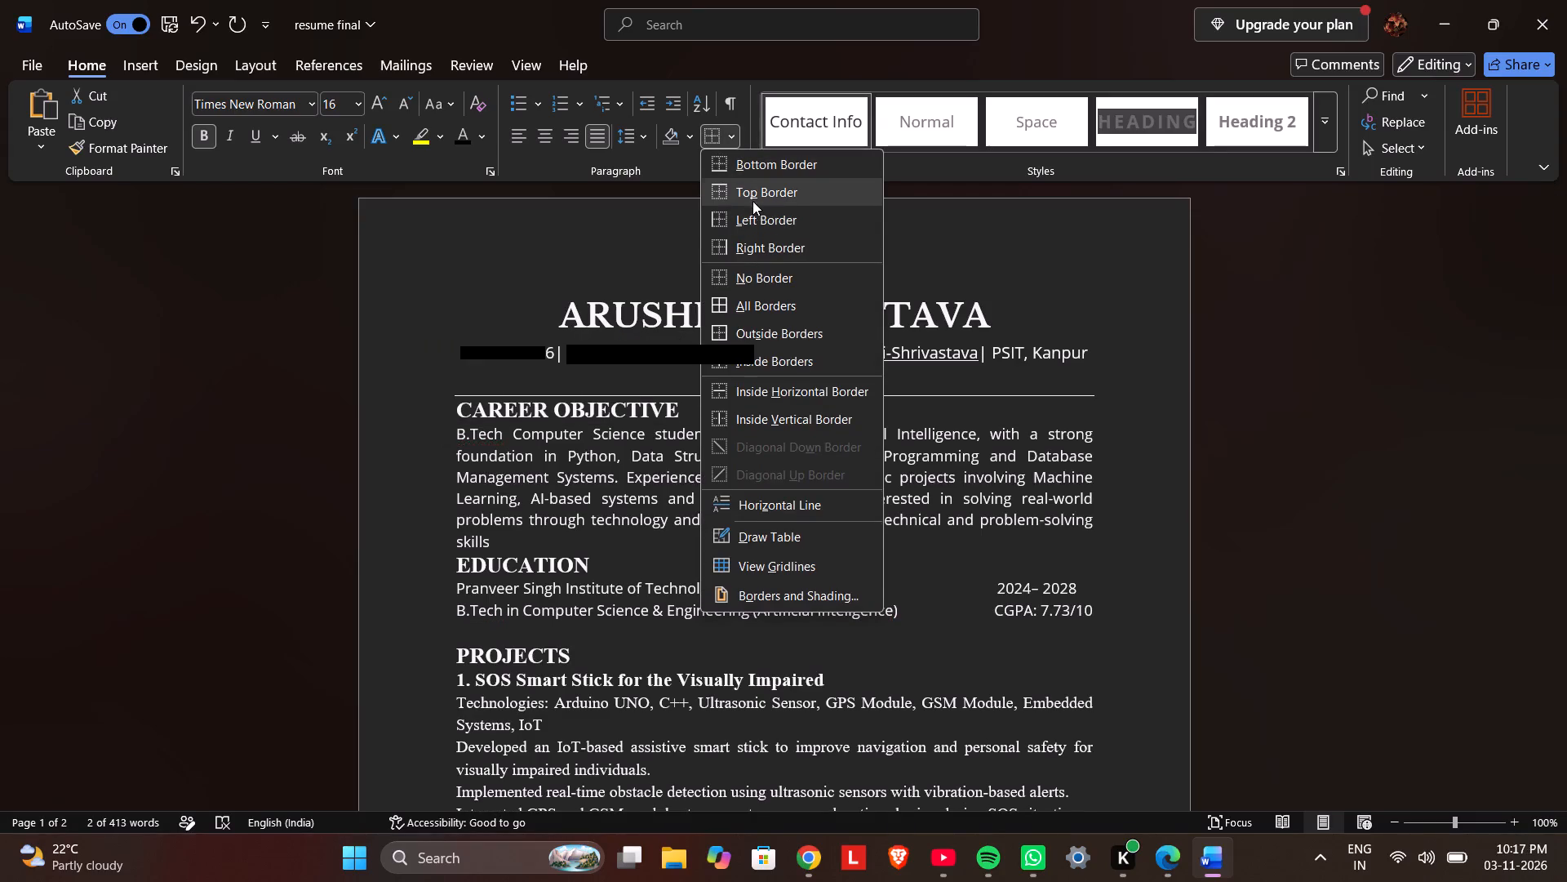
left_click(761, 175)
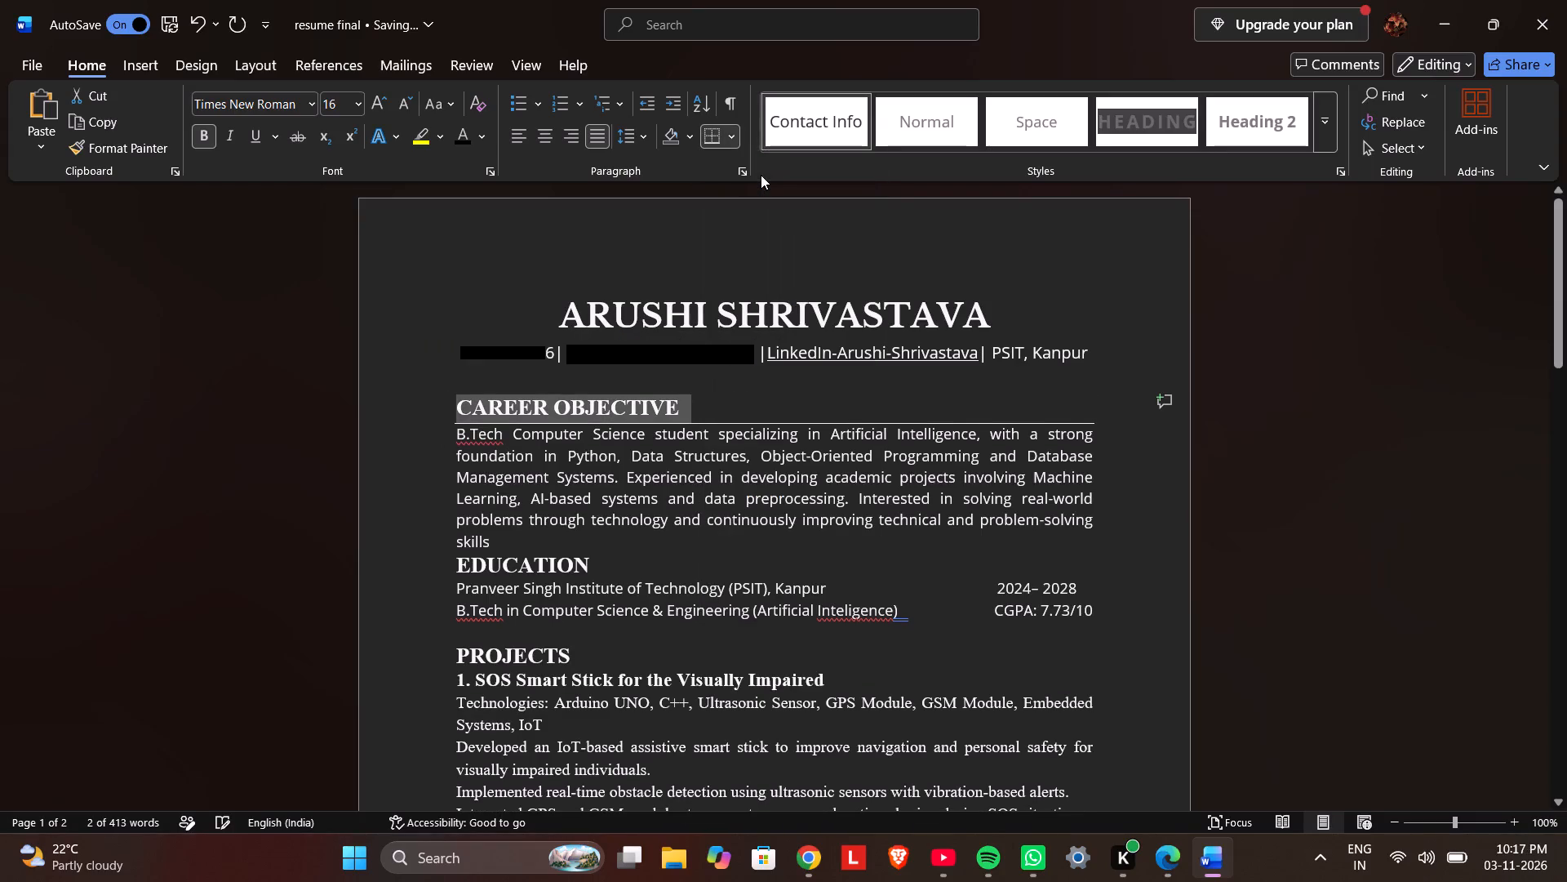
Add a bottom border under the "EDUCATION" section heading.
scroll(881, 569, "down", 1)
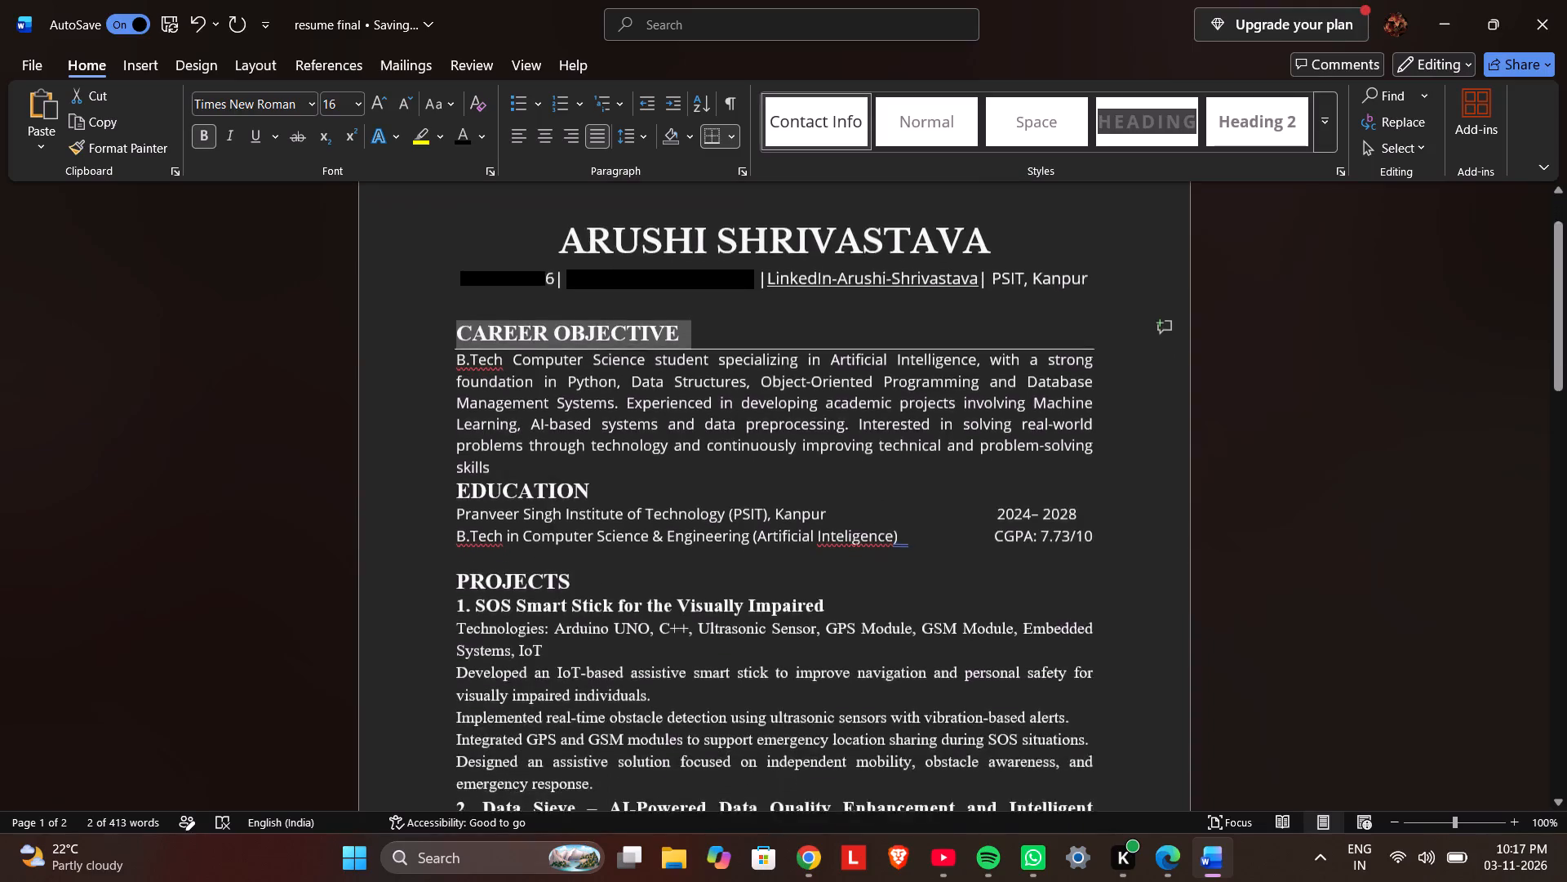
scroll(881, 569, "down", 1)
left_click_drag(607, 405, 502, 389)
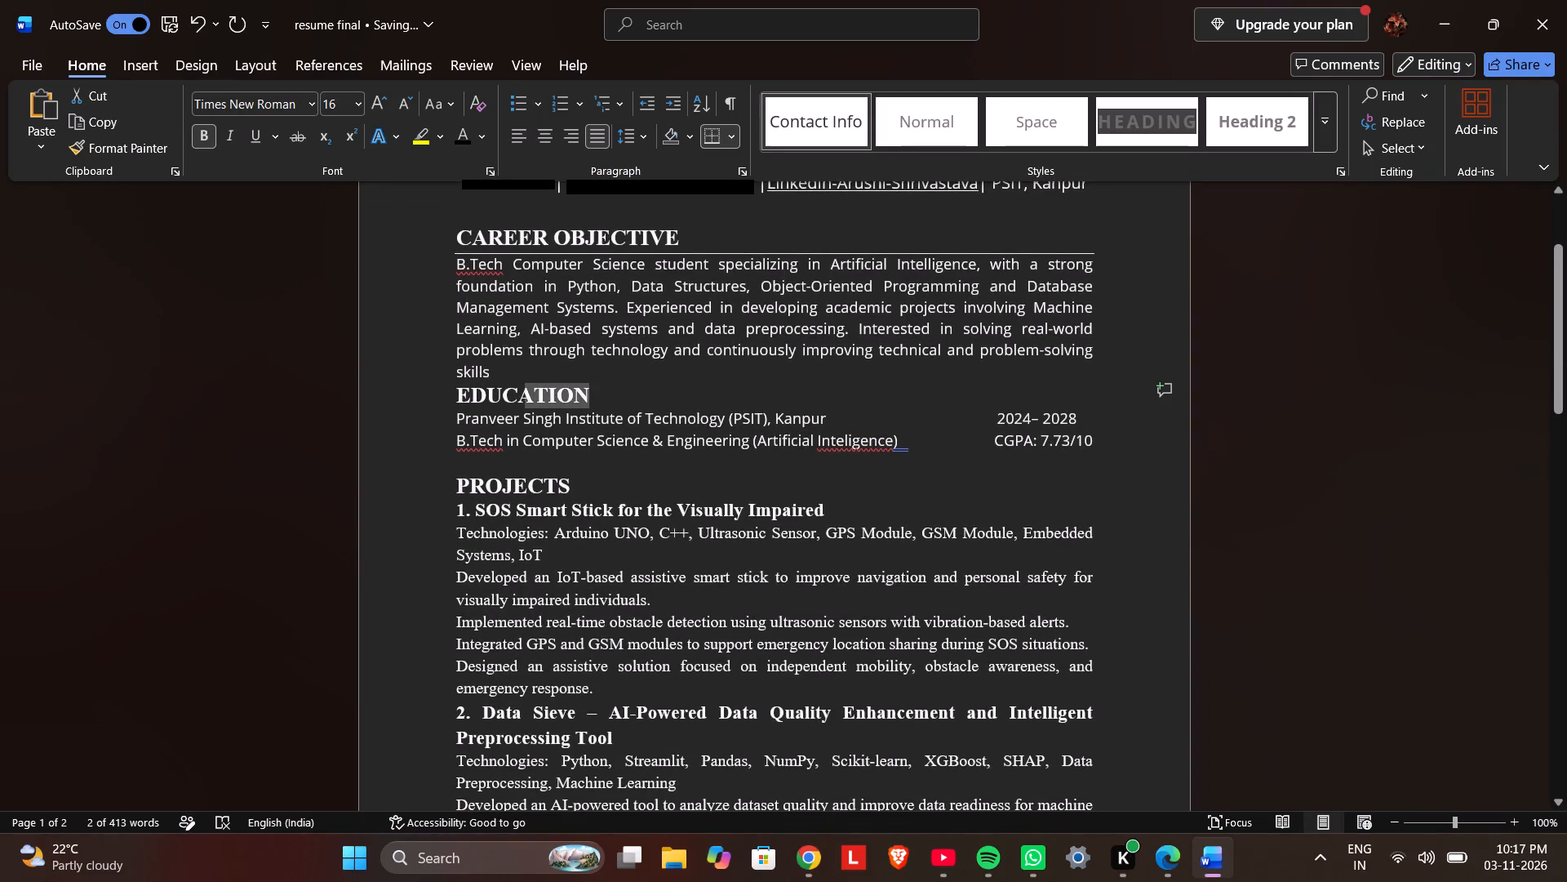
left_click_drag(502, 389, 450, 390)
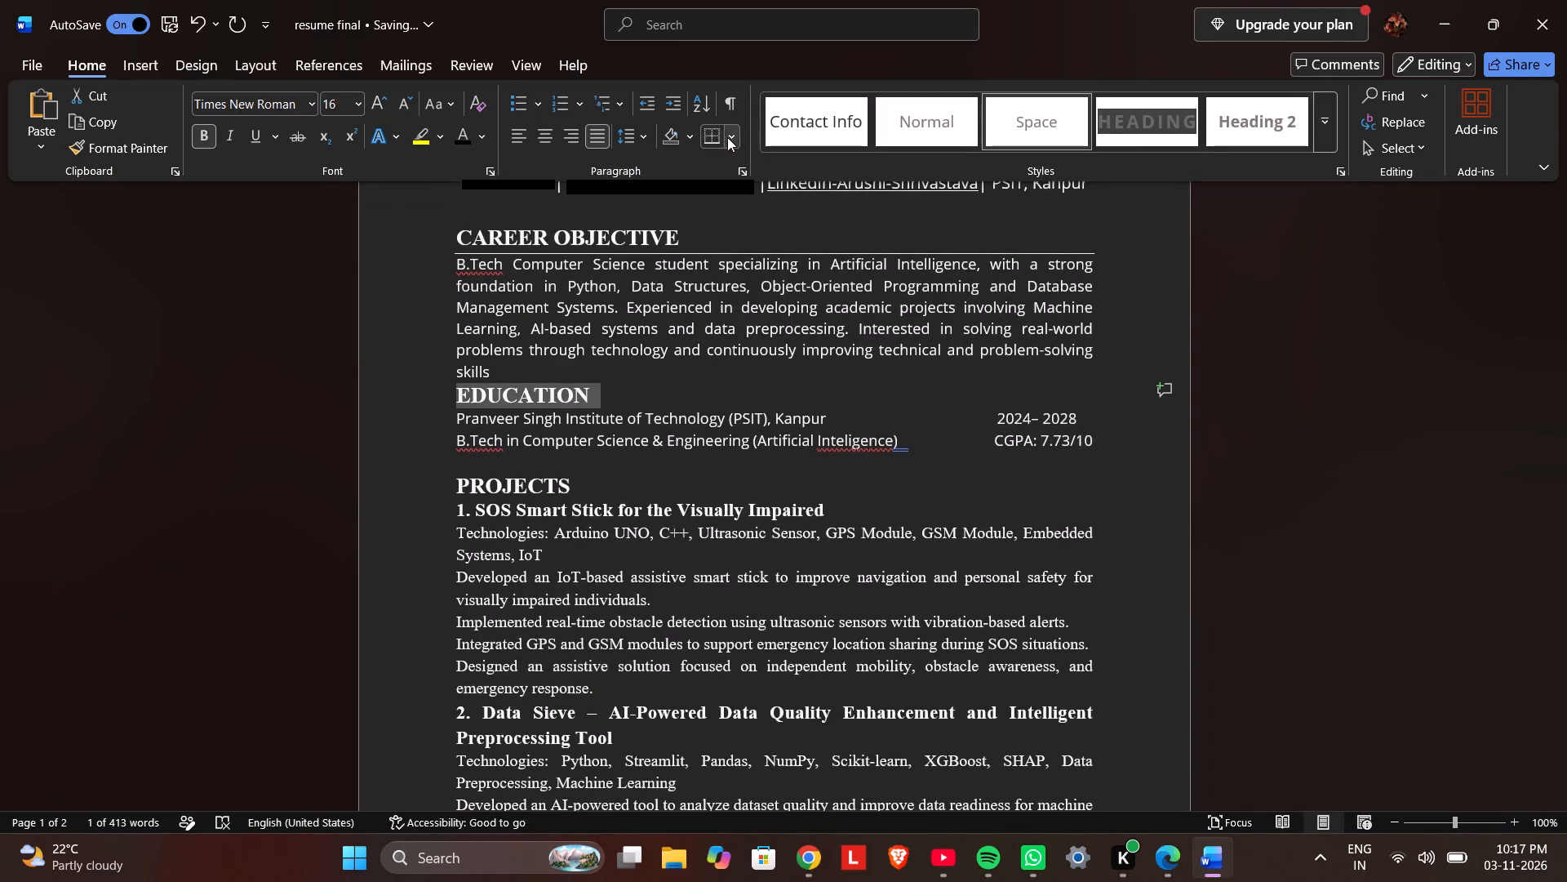
left_click(731, 137)
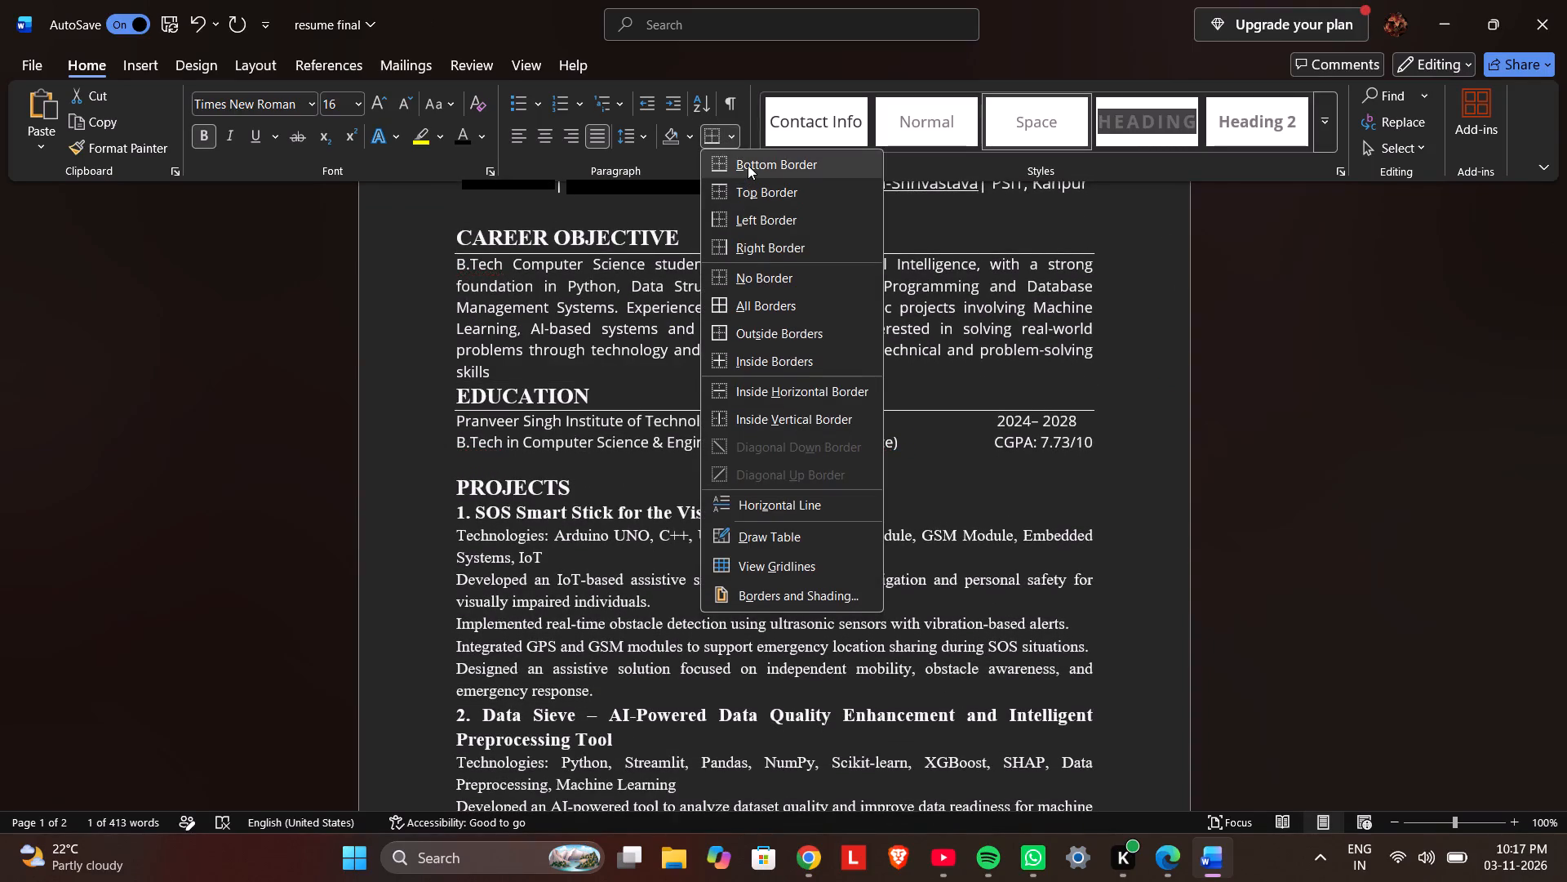
left_click(748, 165)
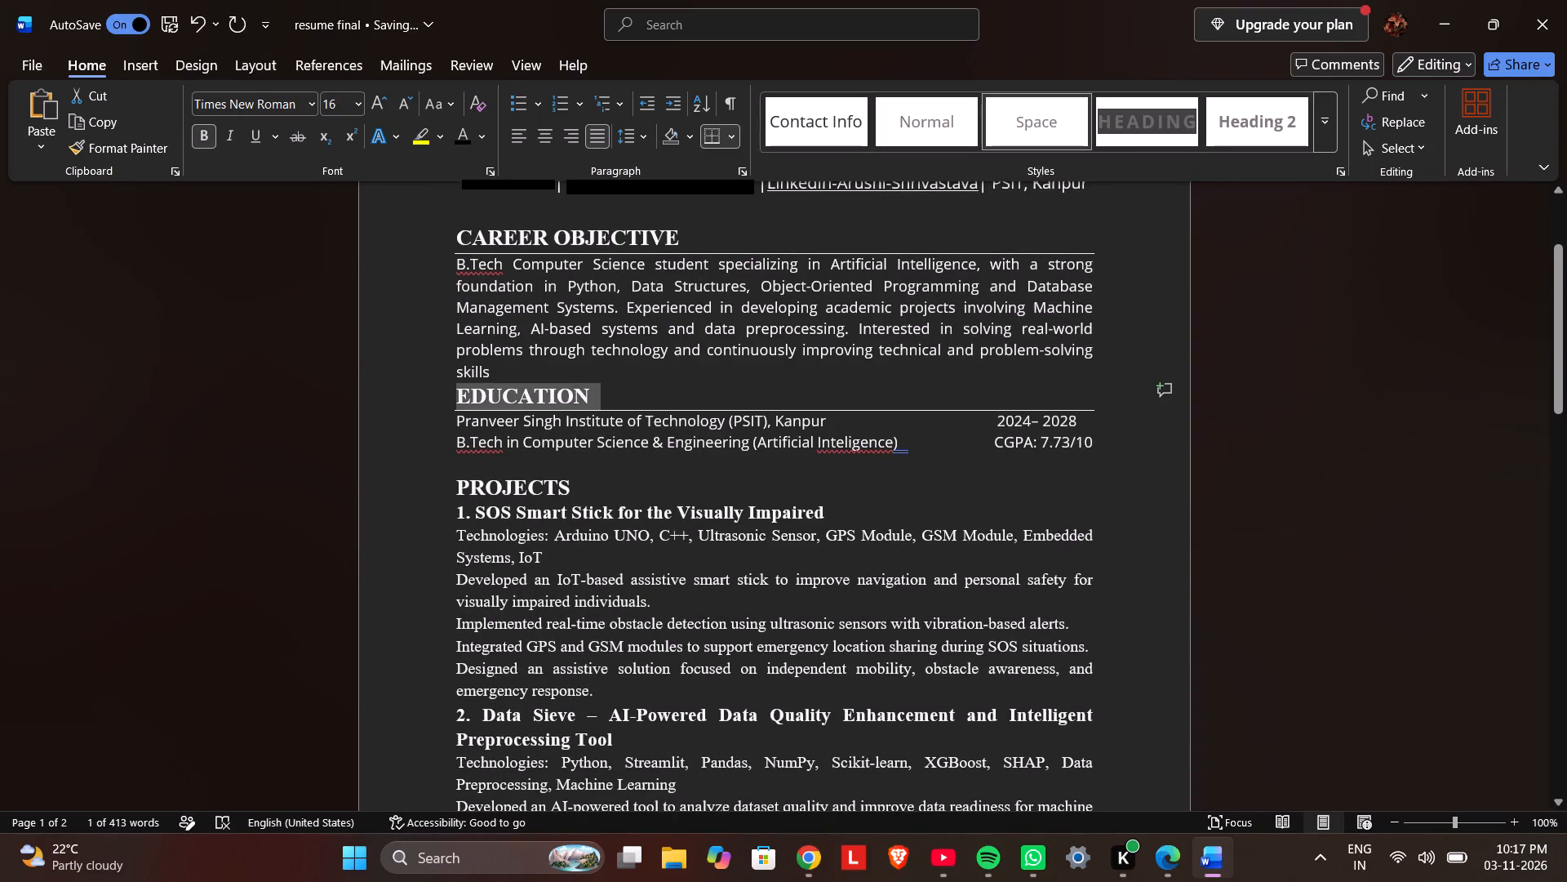
Add a bottom border under the "PROJECTS" section heading.
left_click_drag(585, 487, 446, 492)
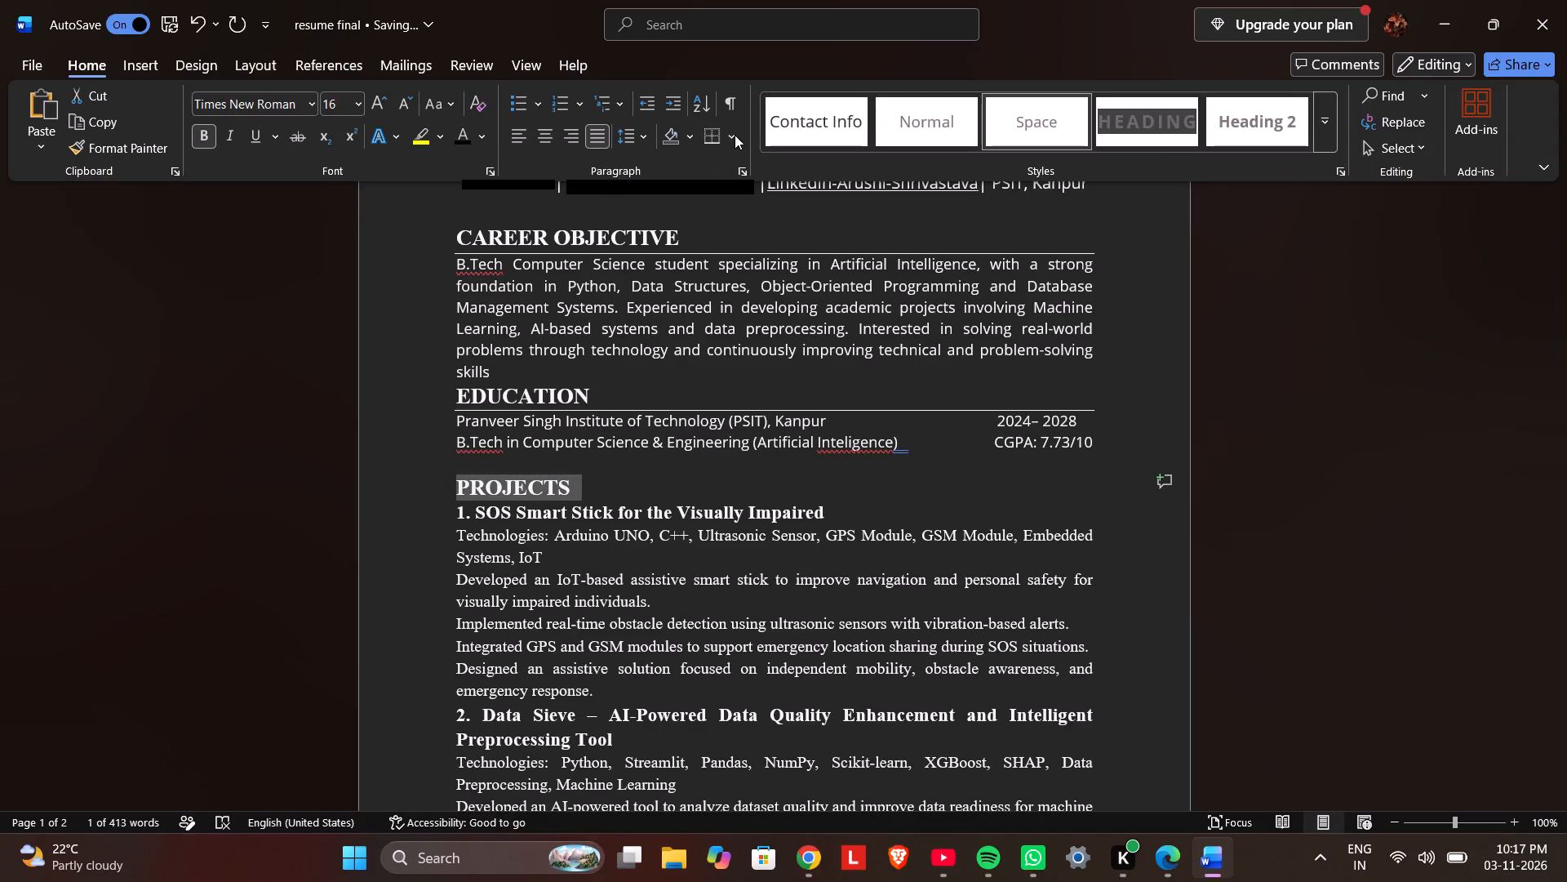
left_click(741, 126)
left_click(726, 139)
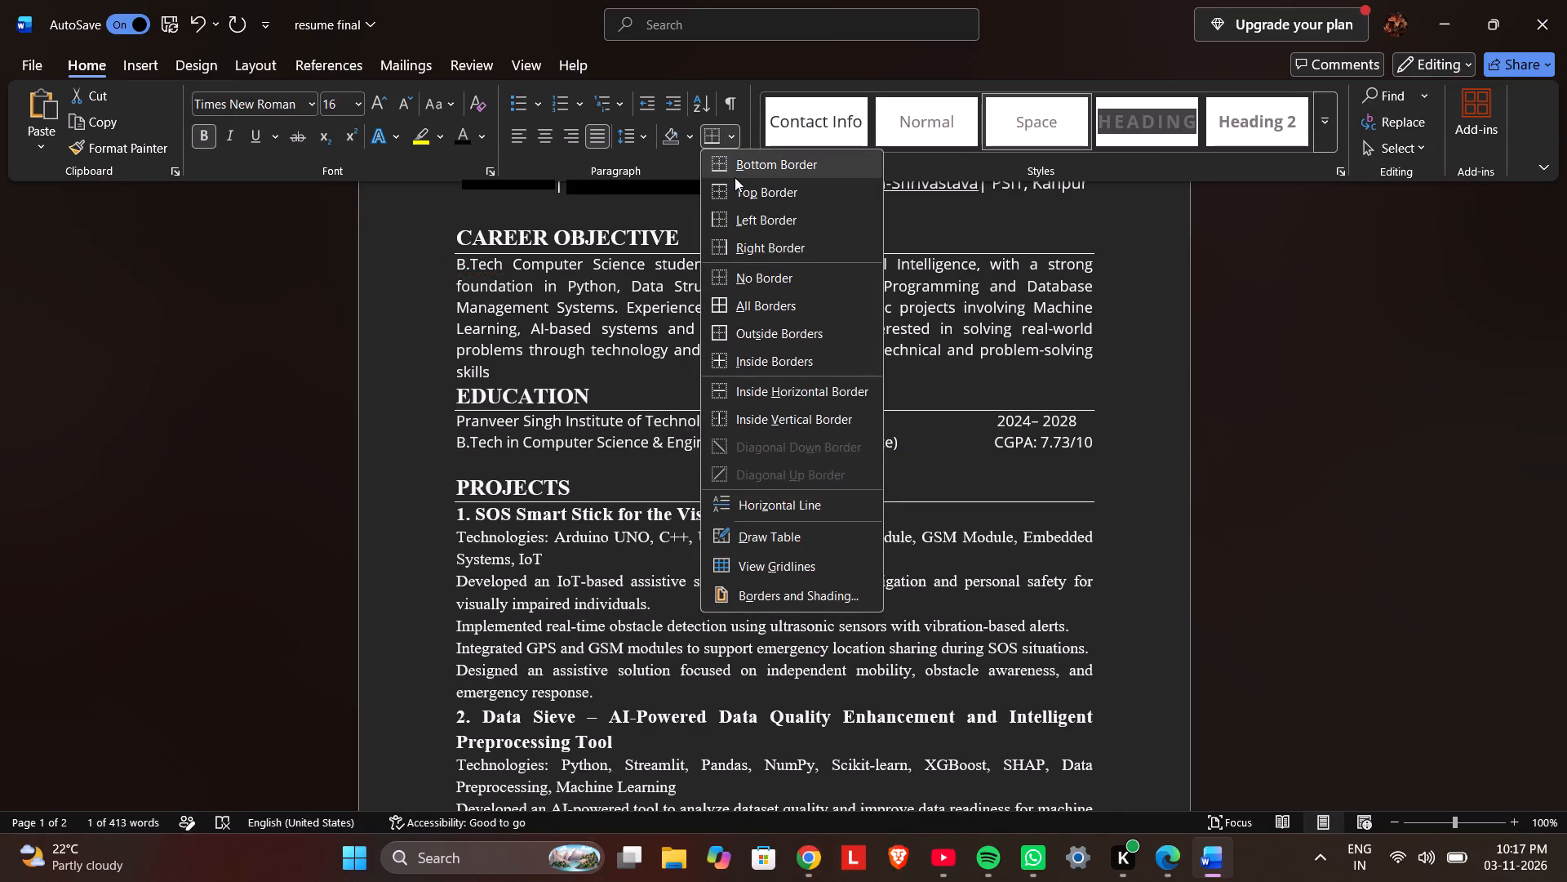
left_click(735, 177)
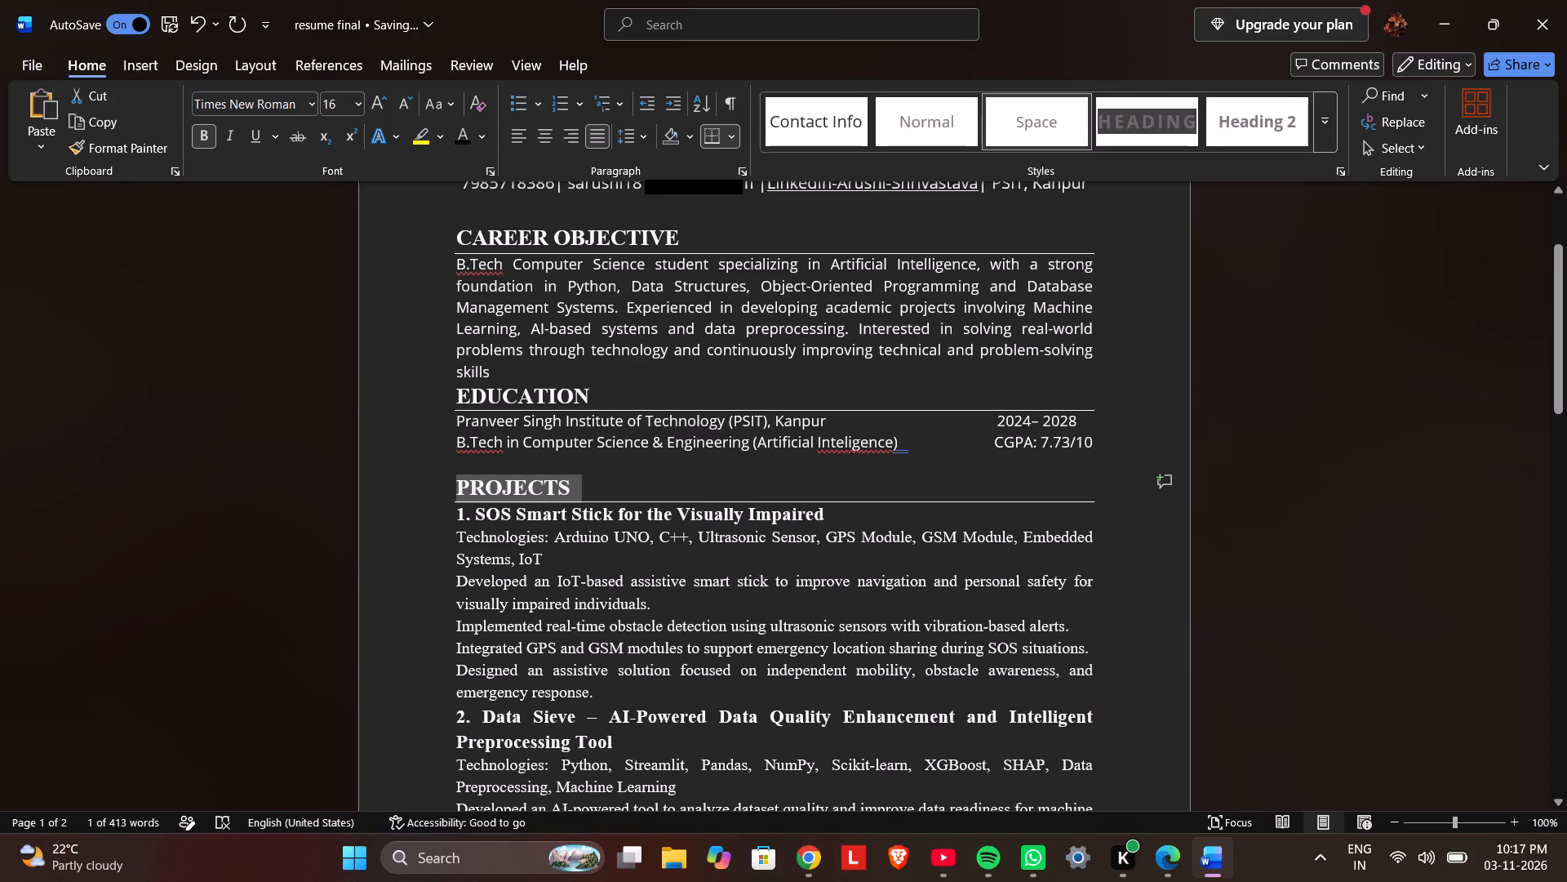
Add a bottom border under the "PATENTS & PUBLICATIONS" heading on the second page.
scroll(788, 590, "down", 4)
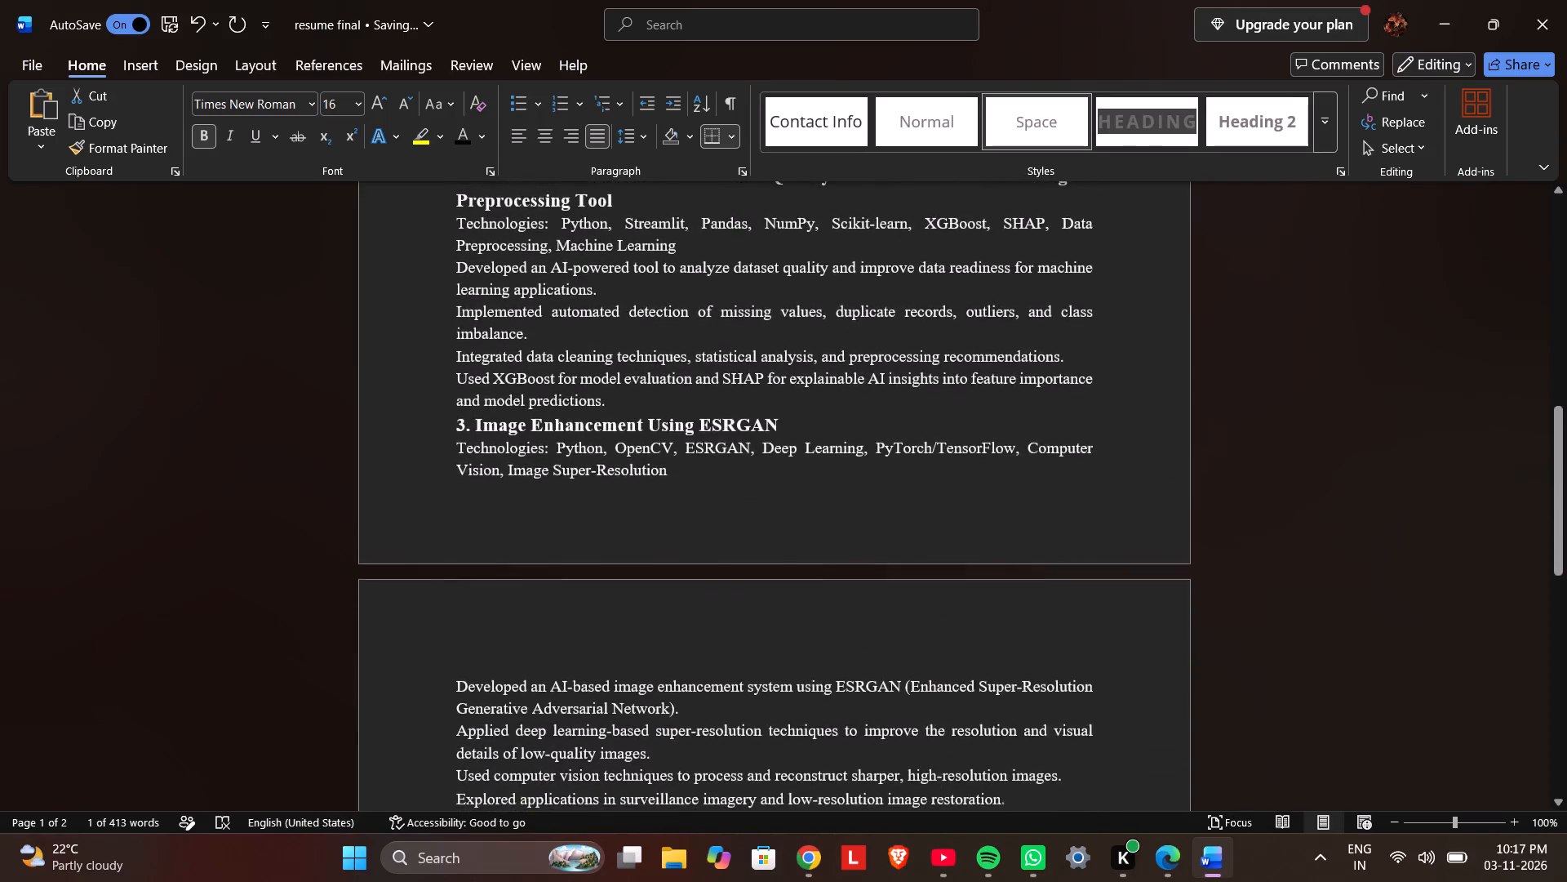
scroll(788, 590, "down", 1)
left_click_drag(768, 568, 650, 553)
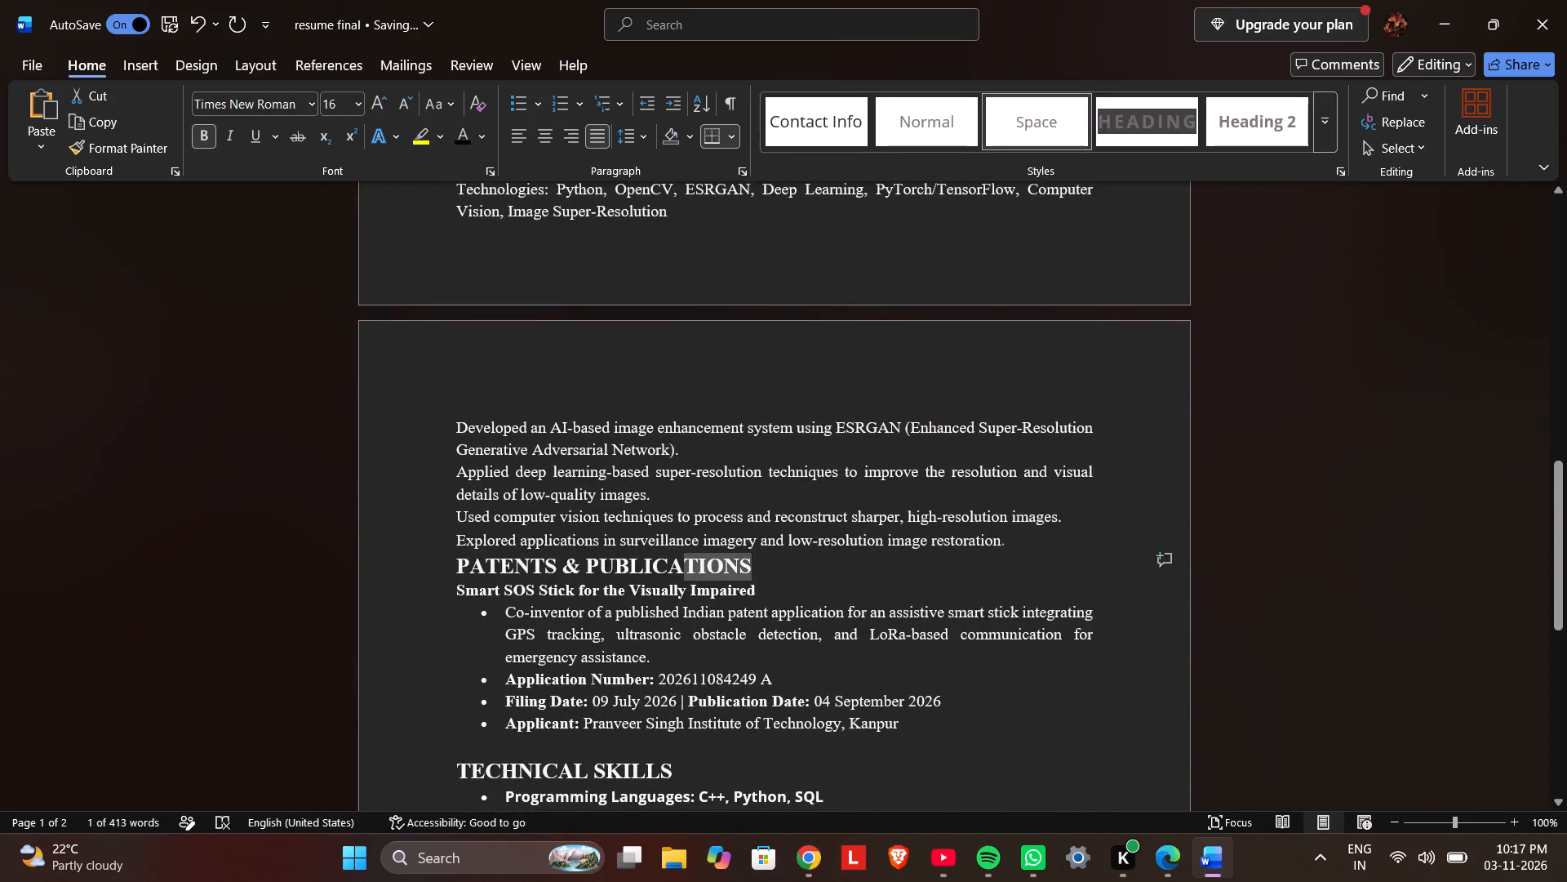
left_click_drag(650, 553, 463, 568)
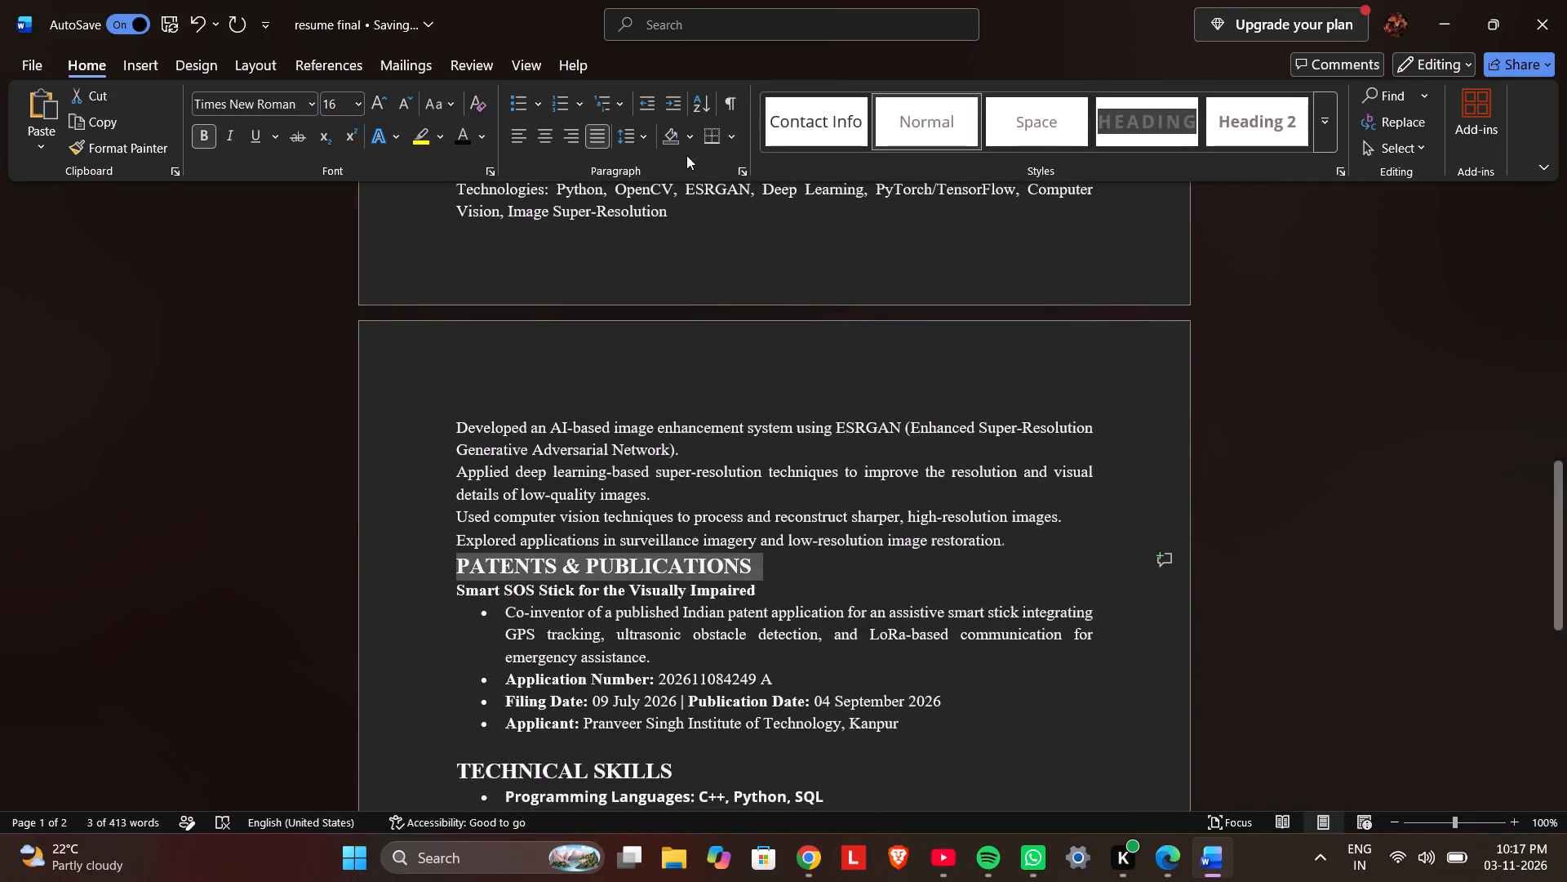
left_click(731, 135)
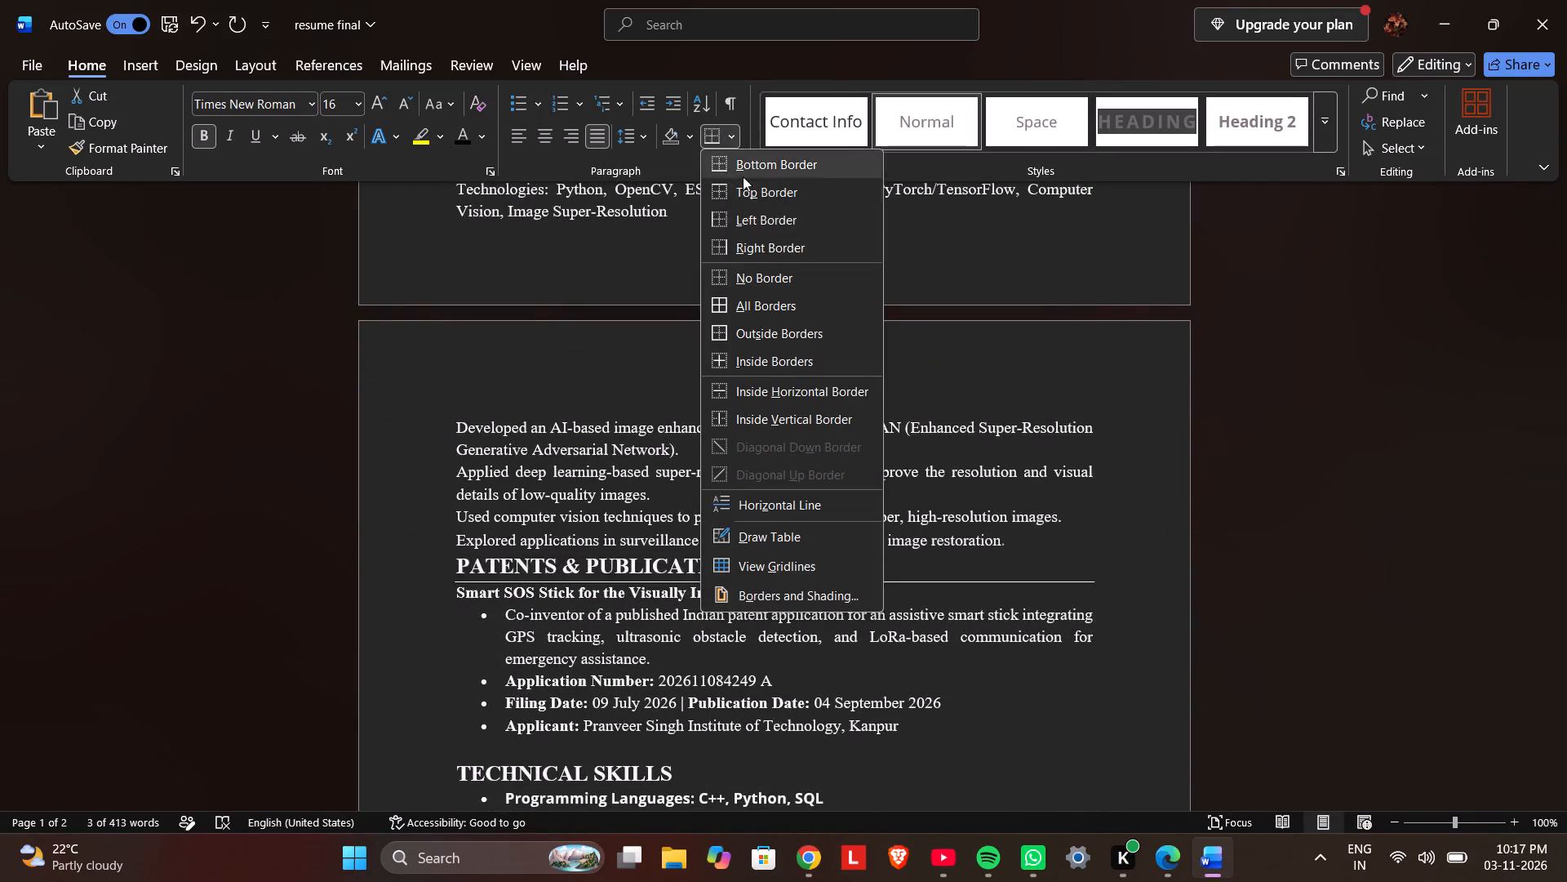
left_click(749, 171)
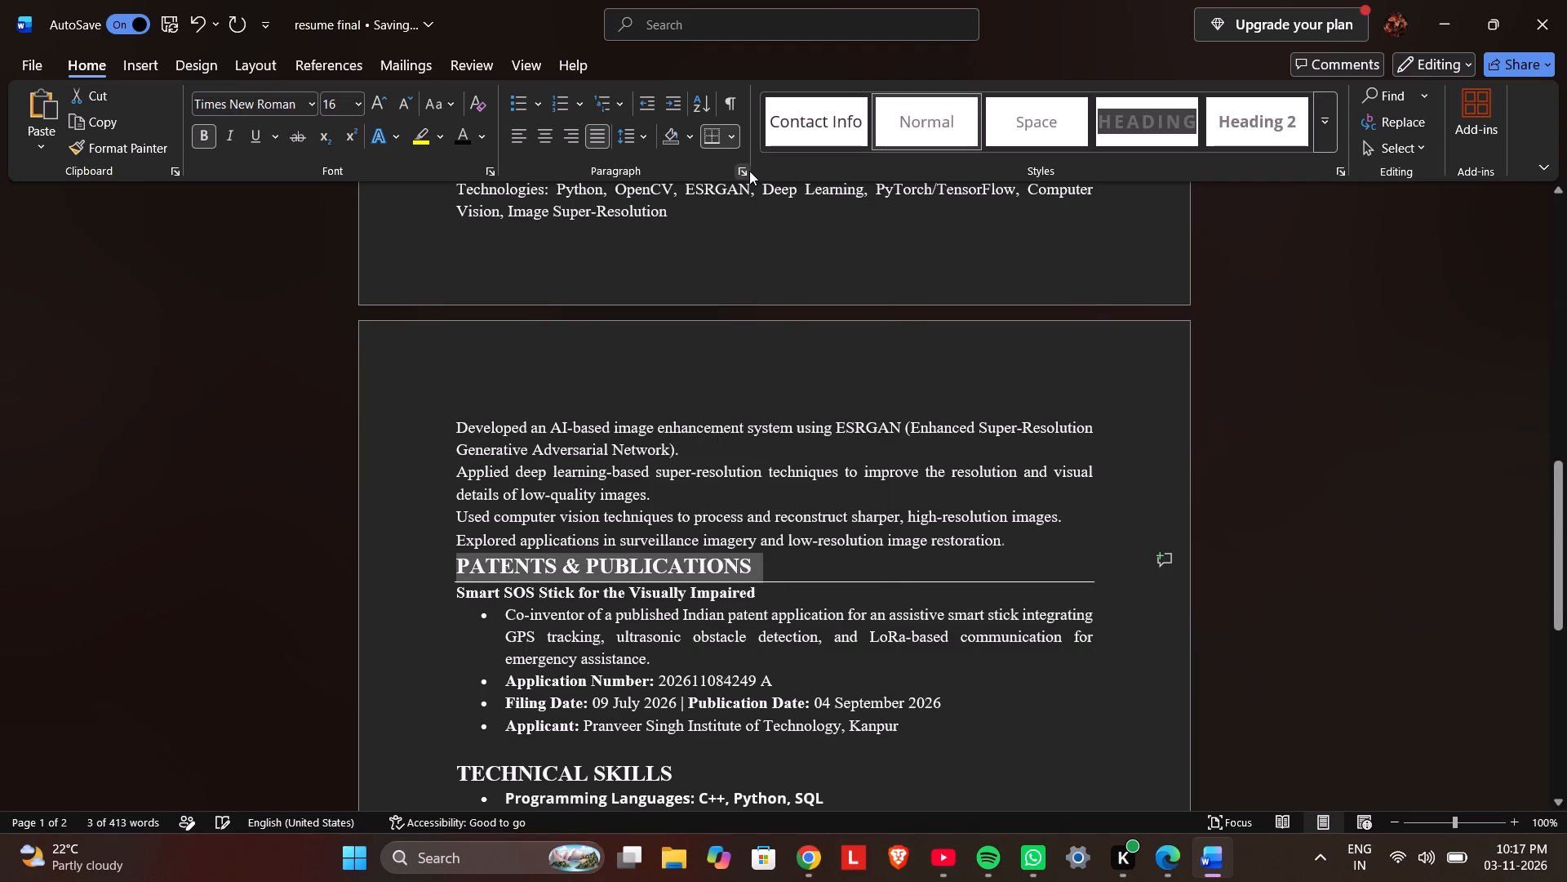
Give the "TECHNICAL SKILLS" section heading a bottom border.
scroll(731, 546, "down", 1)
left_click_drag(686, 512, 579, 510)
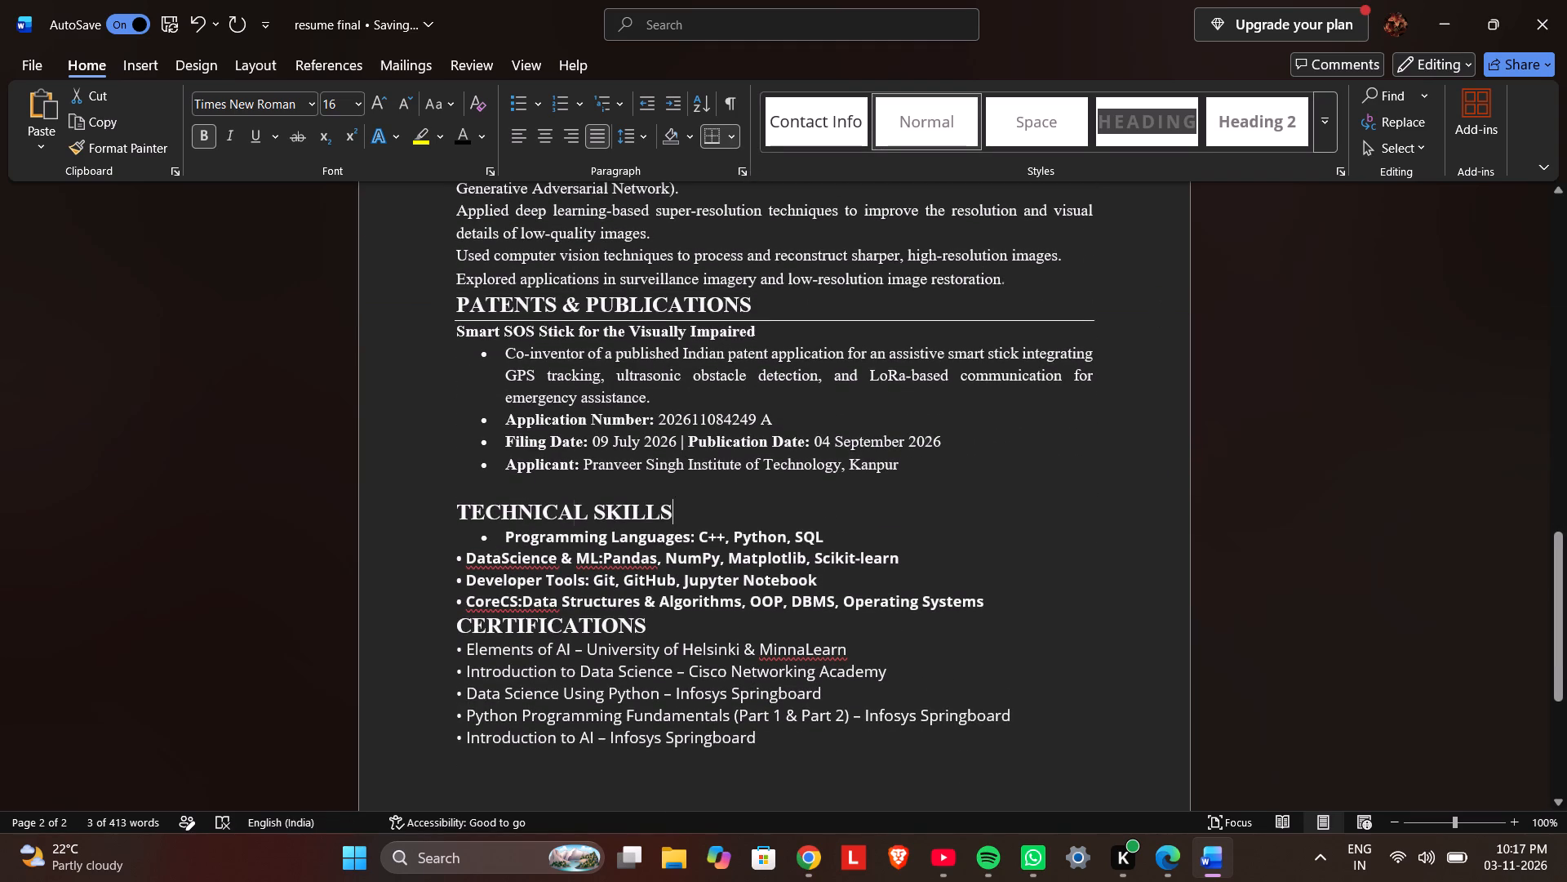
left_click_drag(579, 510, 468, 504)
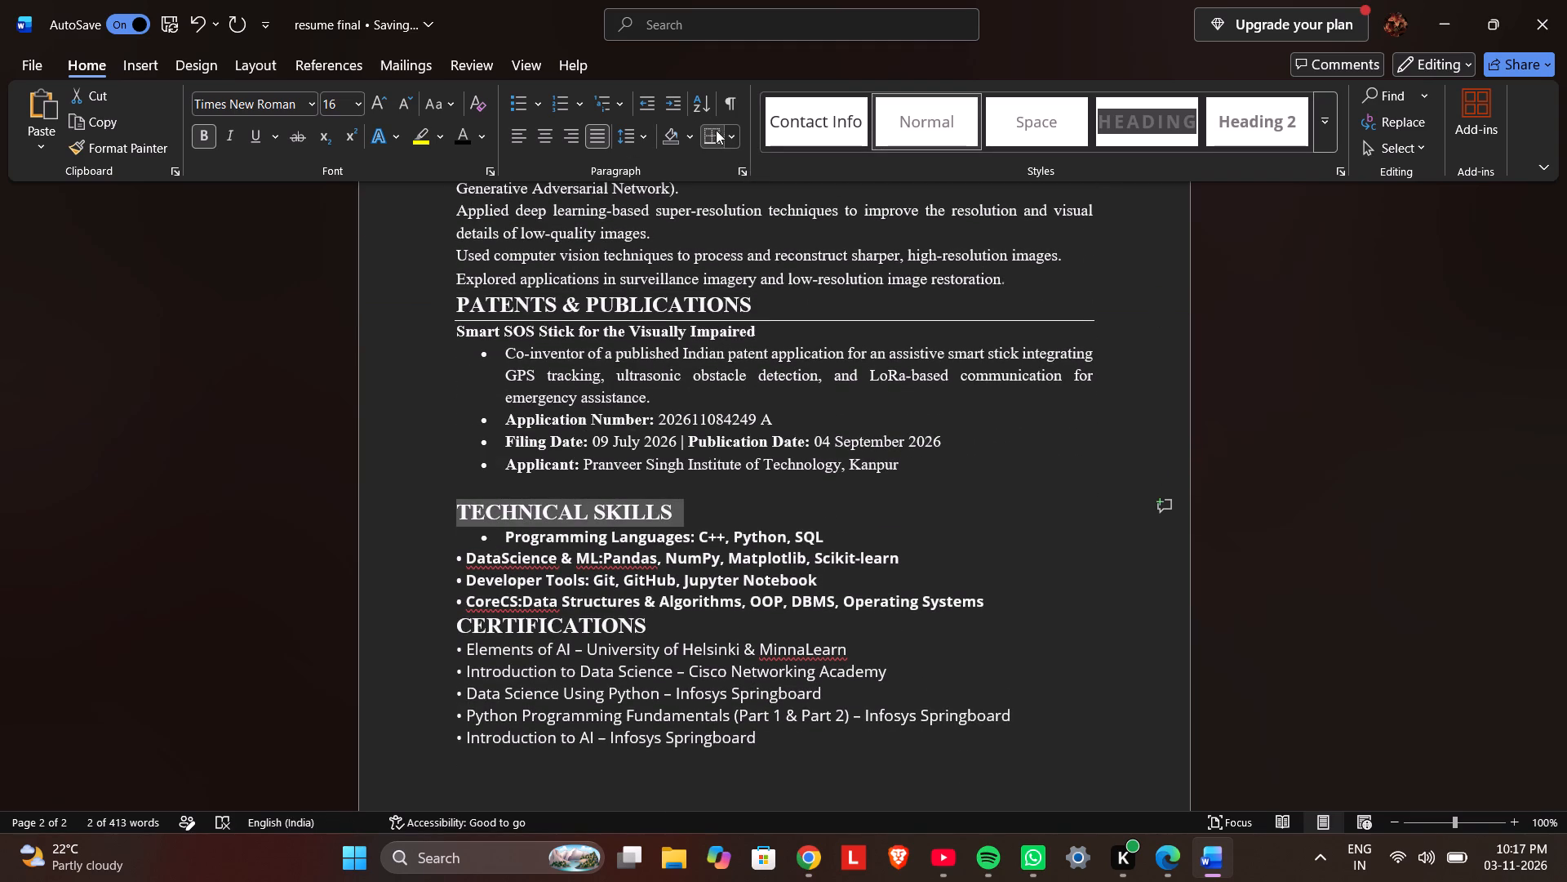
left_click(729, 139)
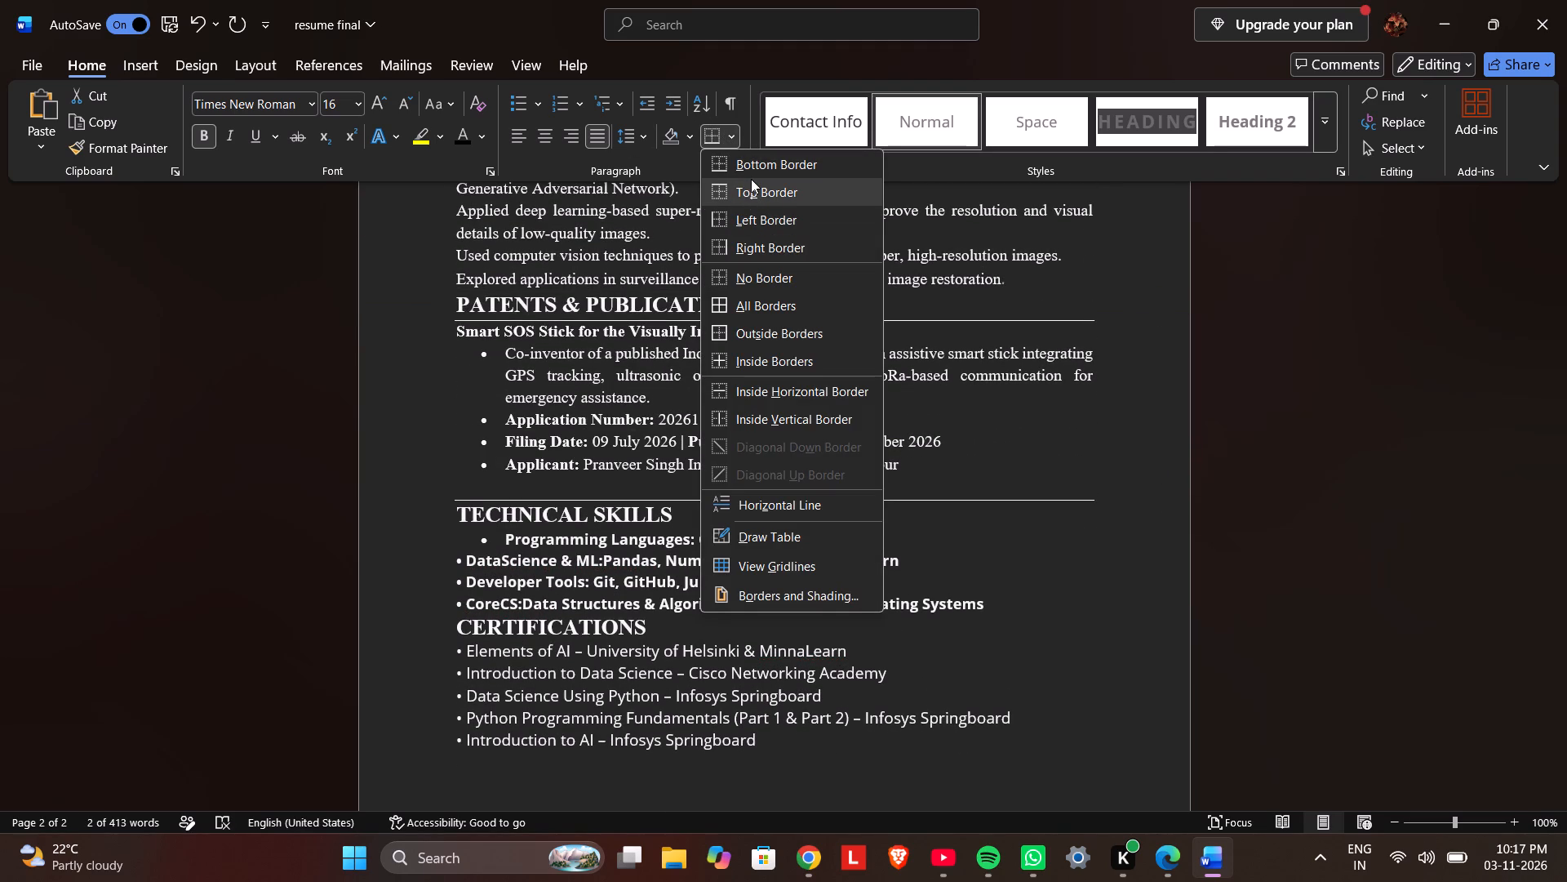
left_click(748, 171)
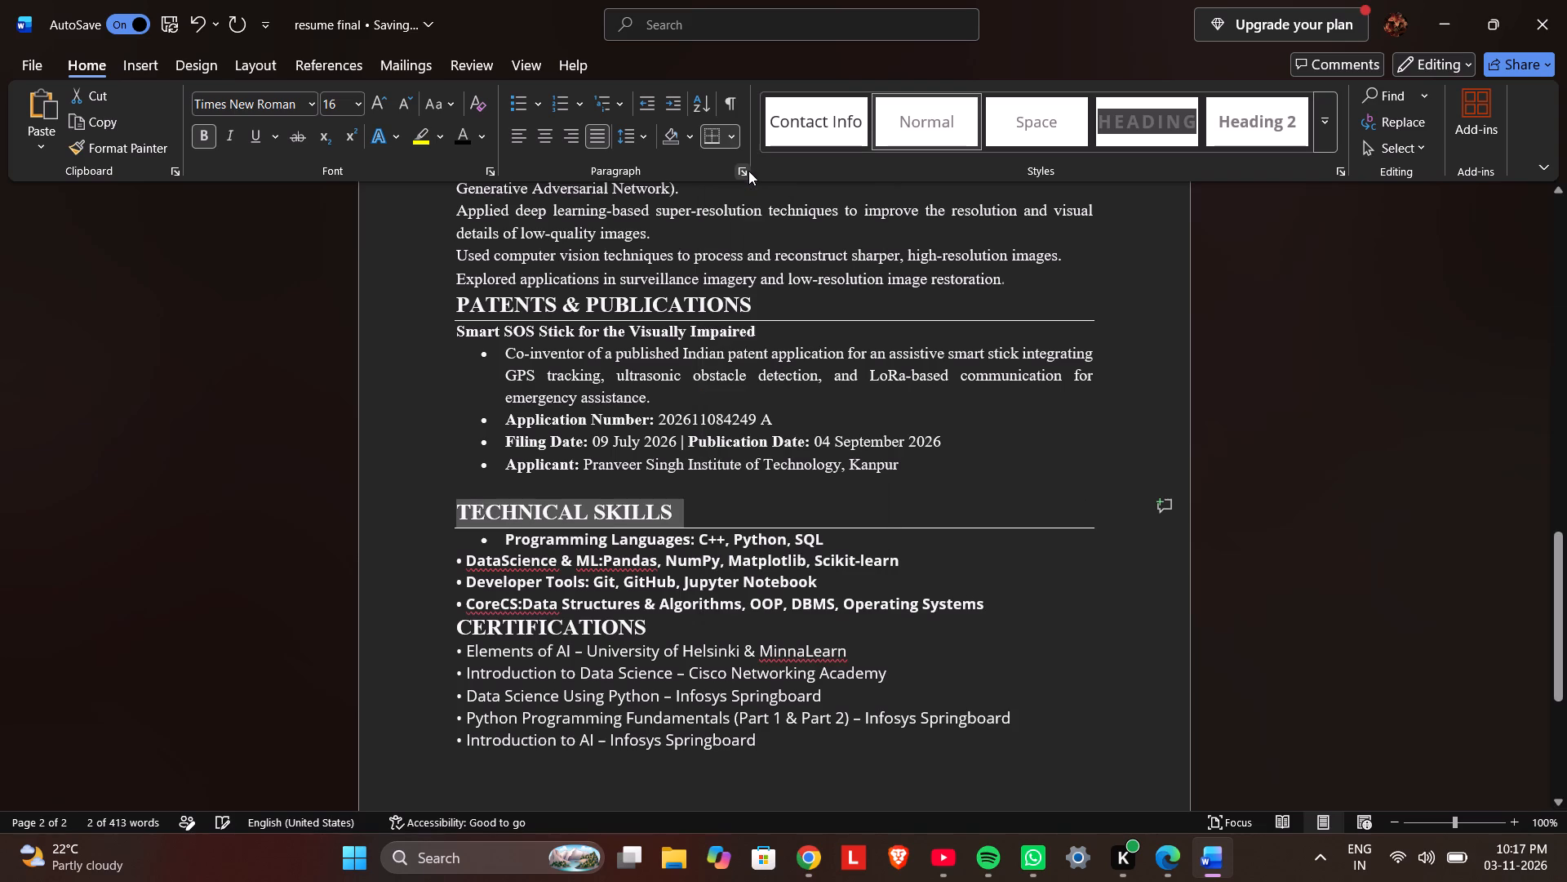
Give the "CERTIFICATIONS" section heading a bottom border.
left_click_drag(656, 625, 591, 631)
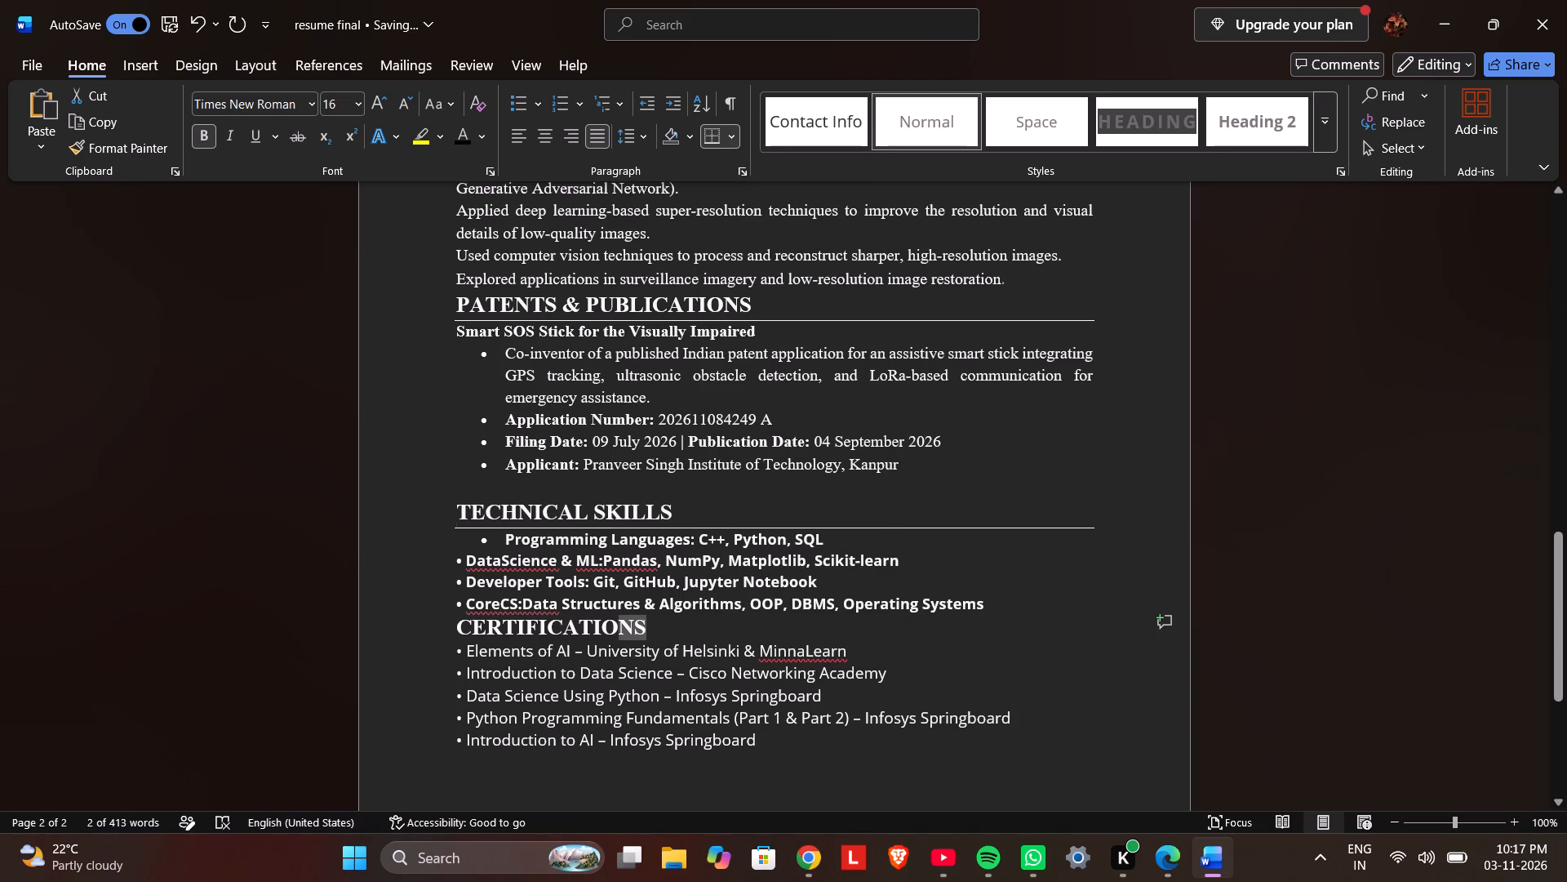
left_click_drag(591, 631, 455, 621)
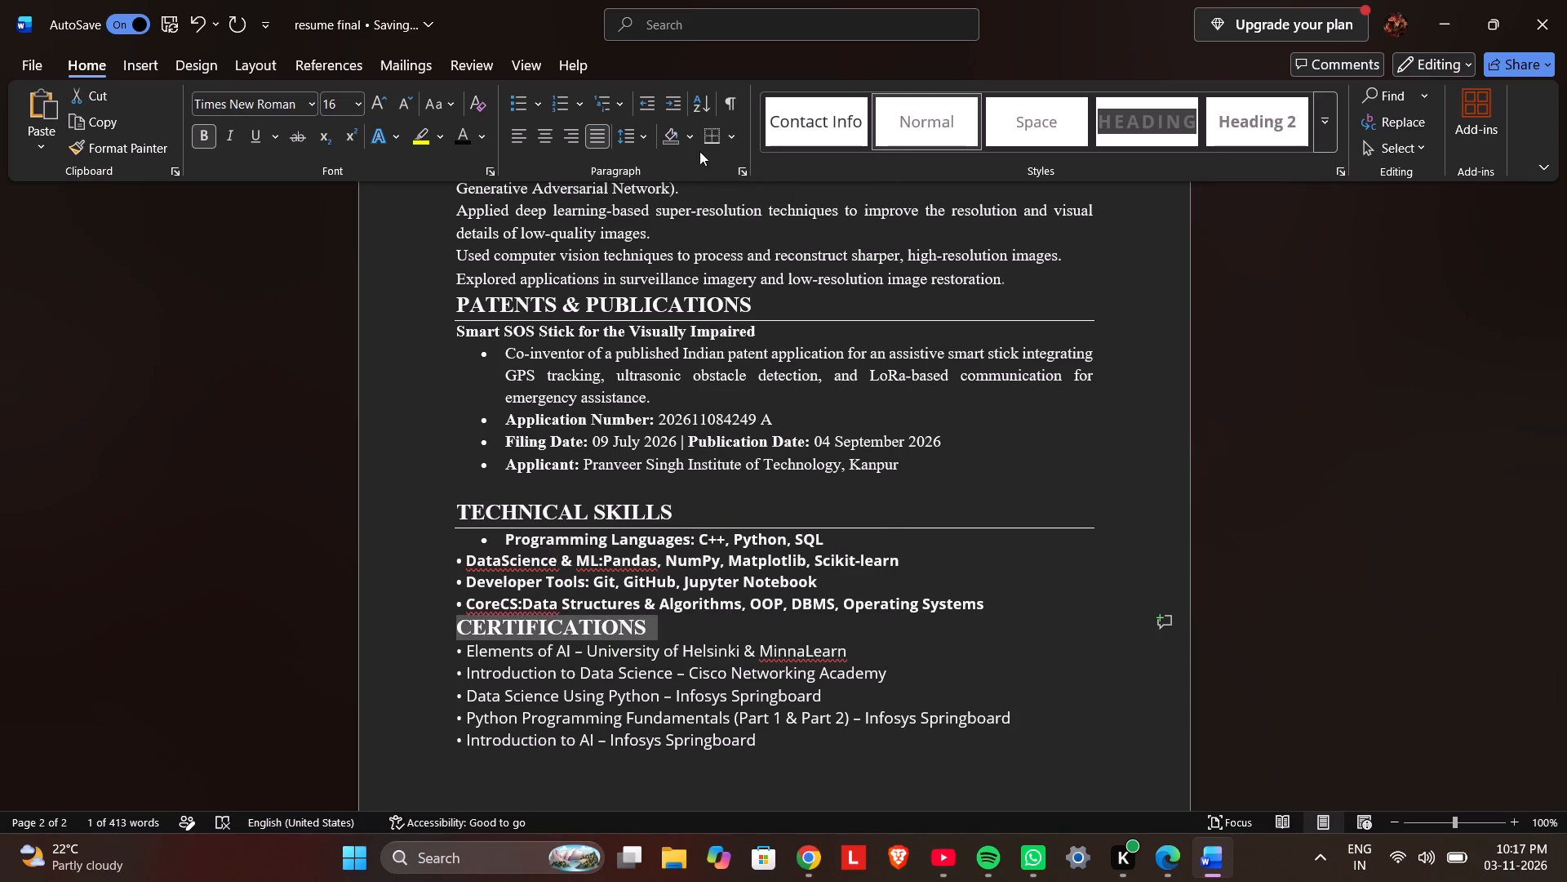
left_click(724, 132)
left_click(728, 136)
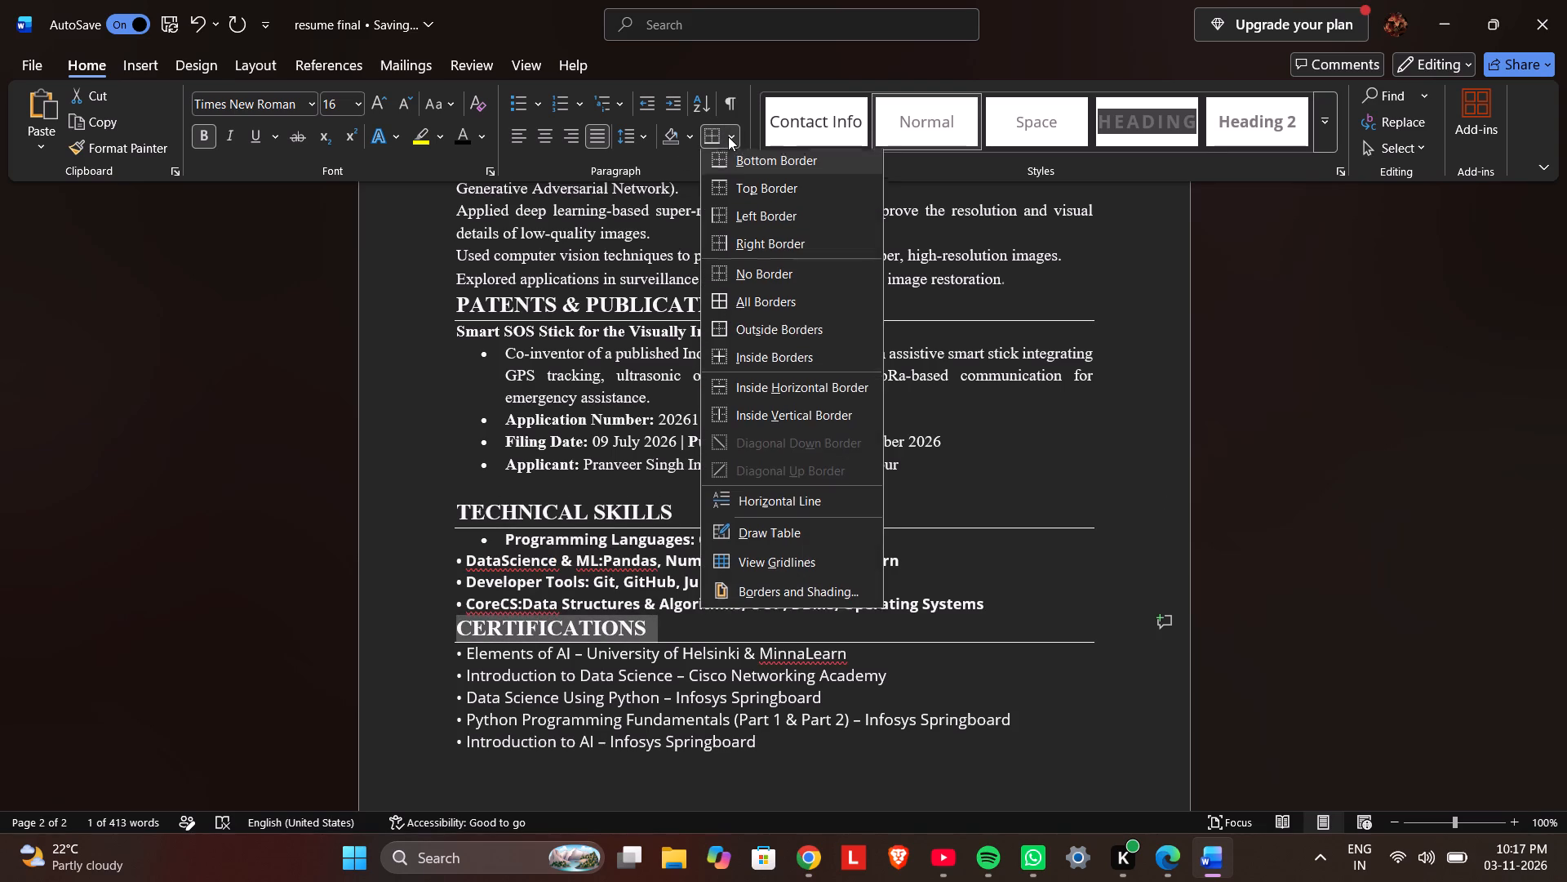
left_click(429, 546)
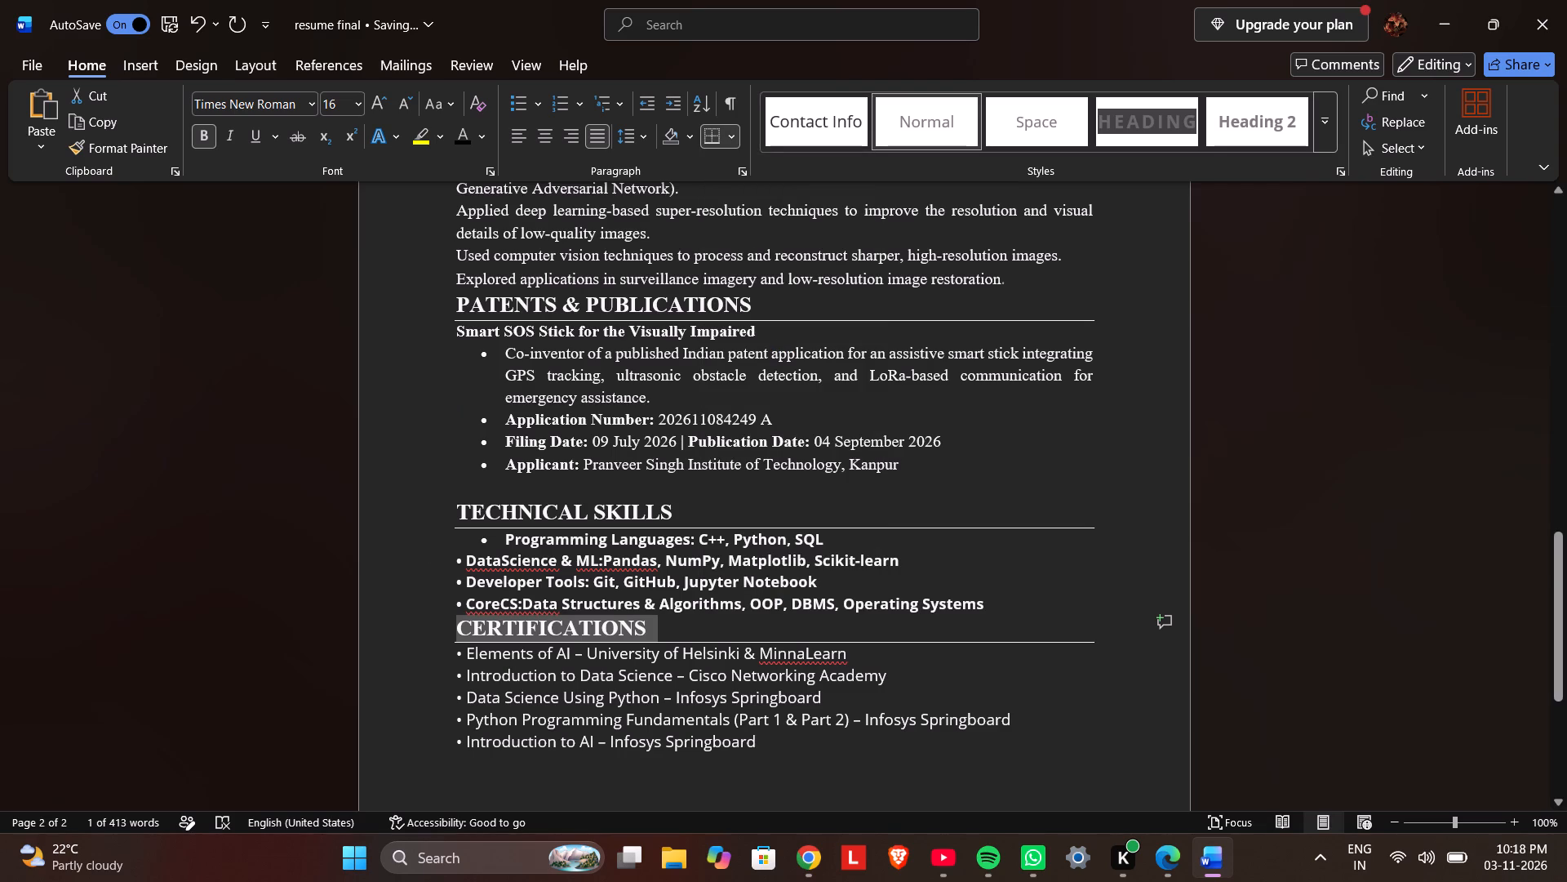
left_click(806, 865)
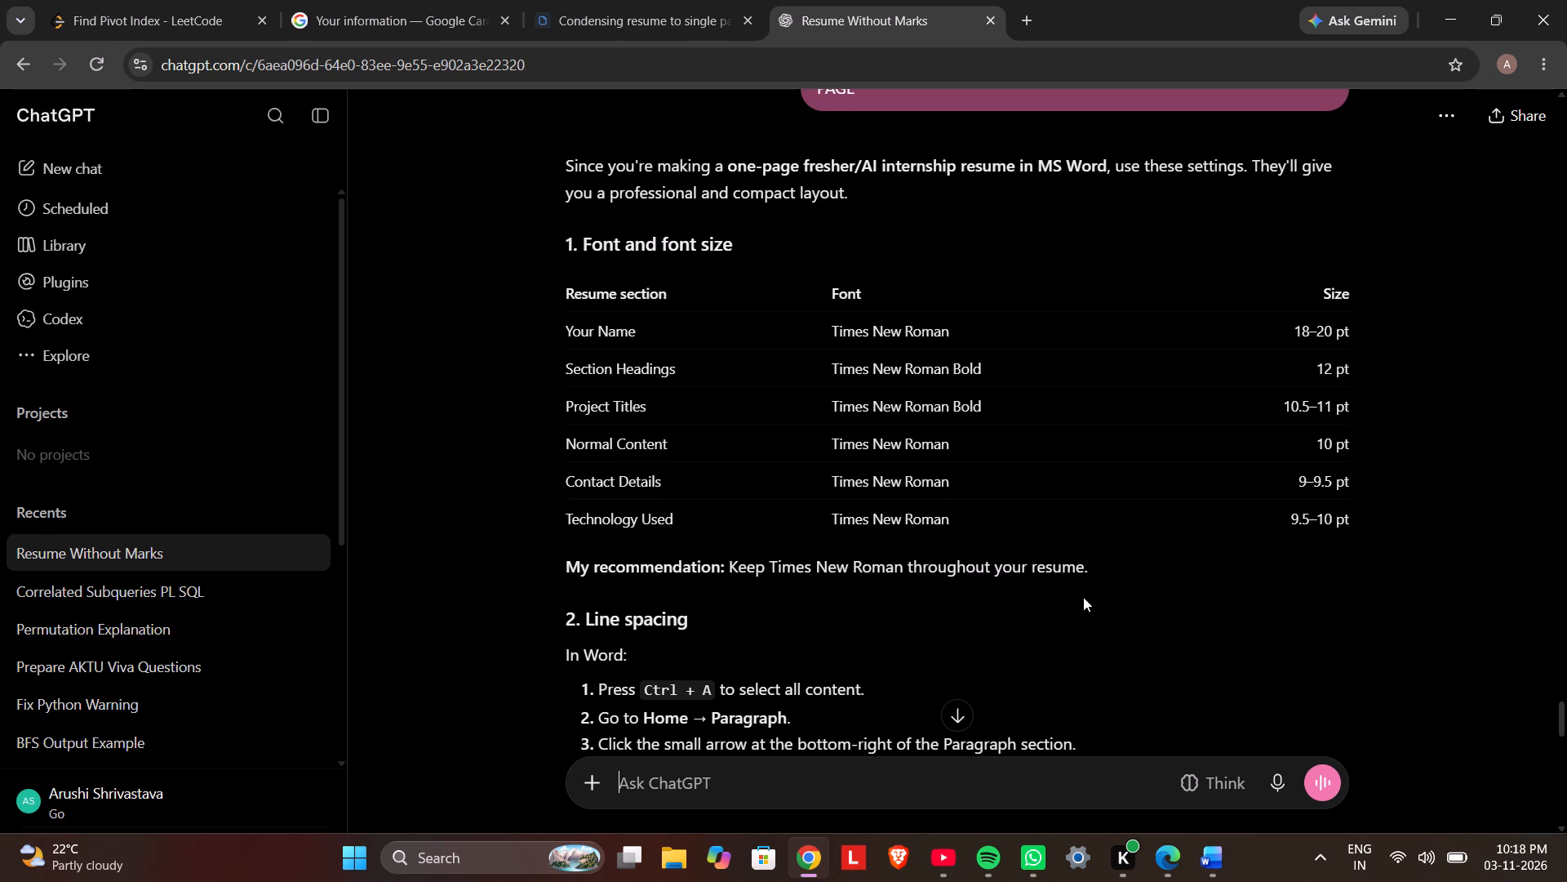
Switch to the Word résumé and set the five lines under "CERTIFICATIONS" to font size 10.
left_click(1222, 866)
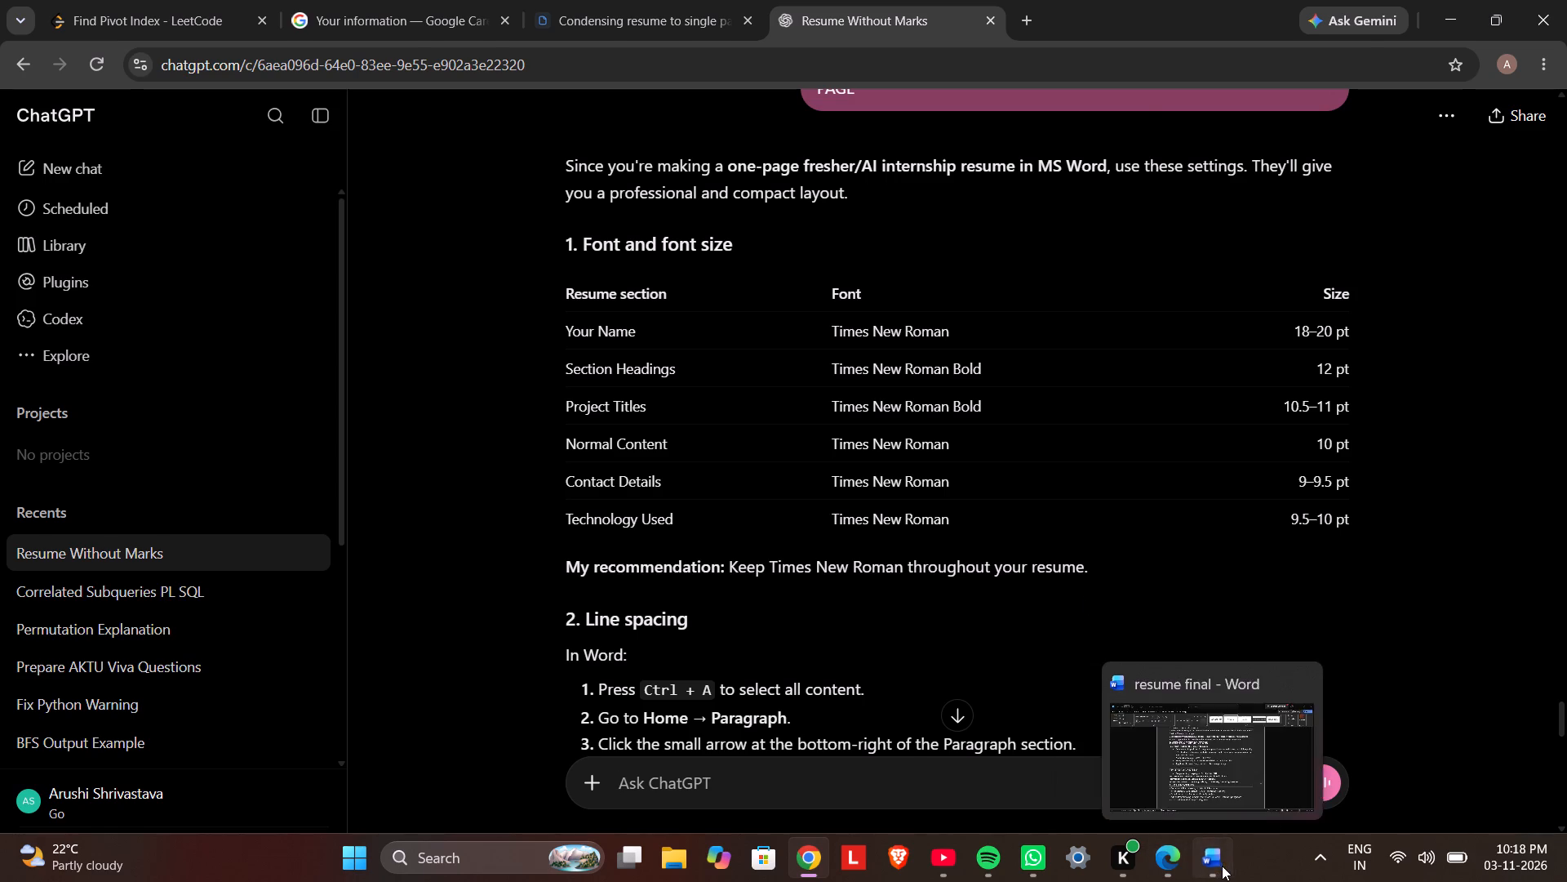
left_click_drag(777, 762, 604, 720)
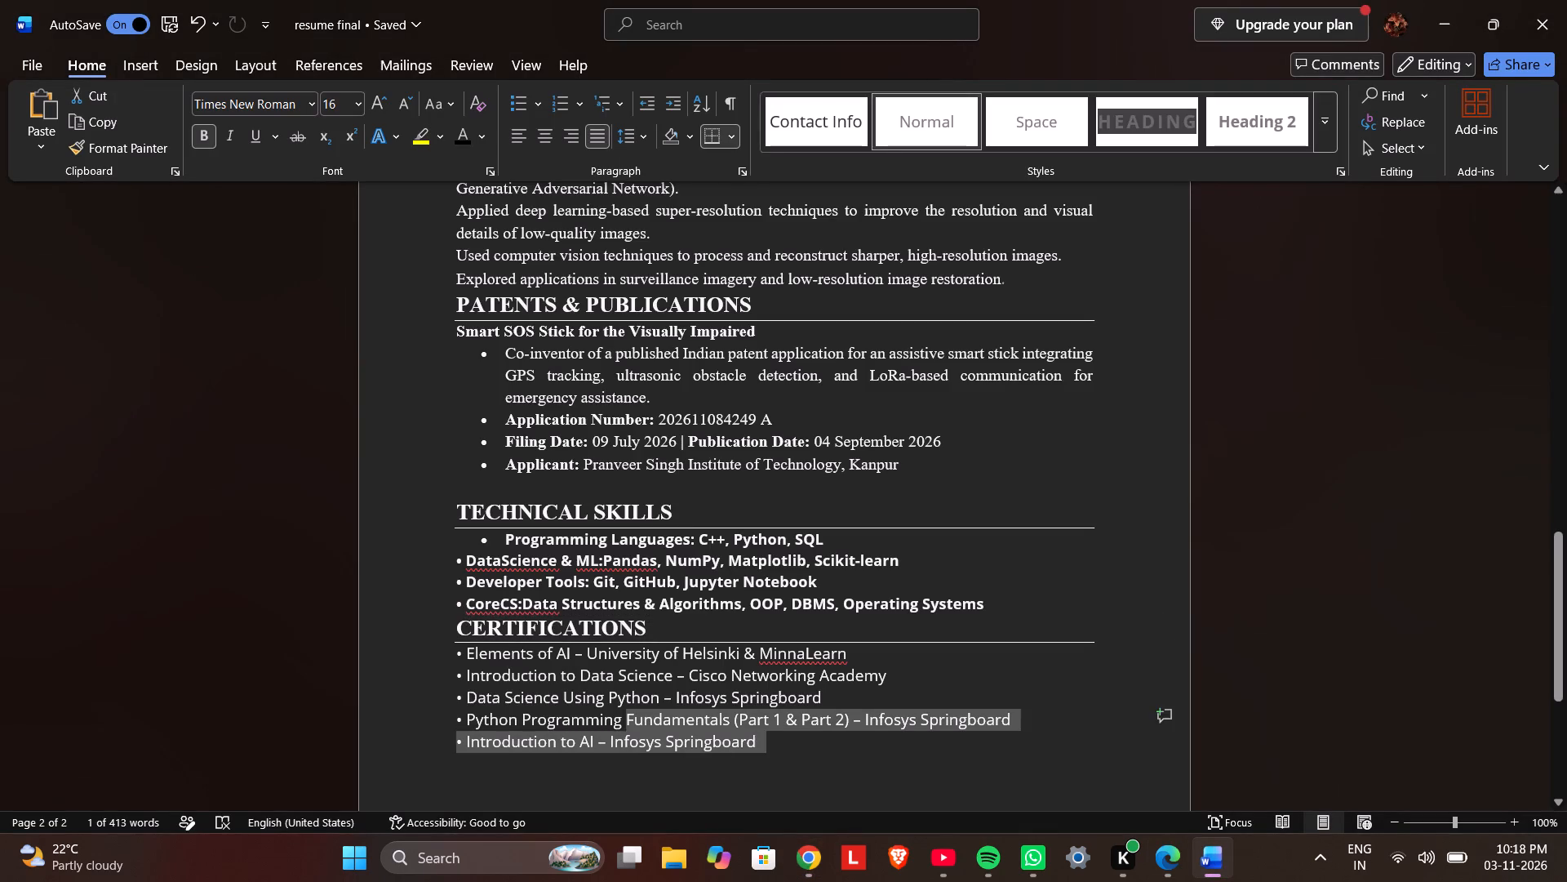
left_click_drag(604, 720, 448, 658)
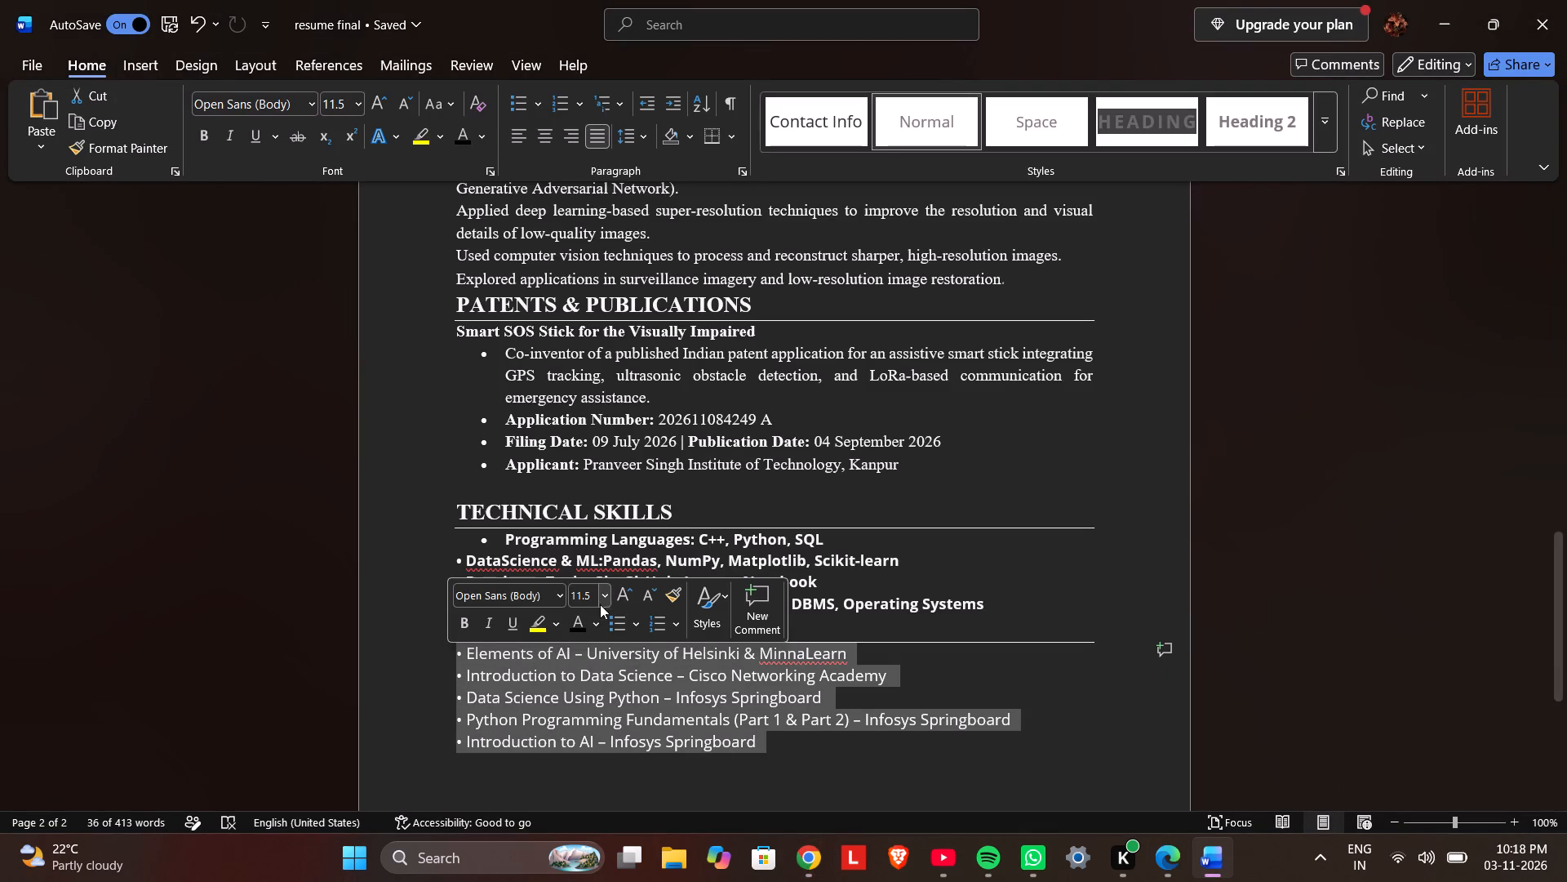
left_click(606, 599)
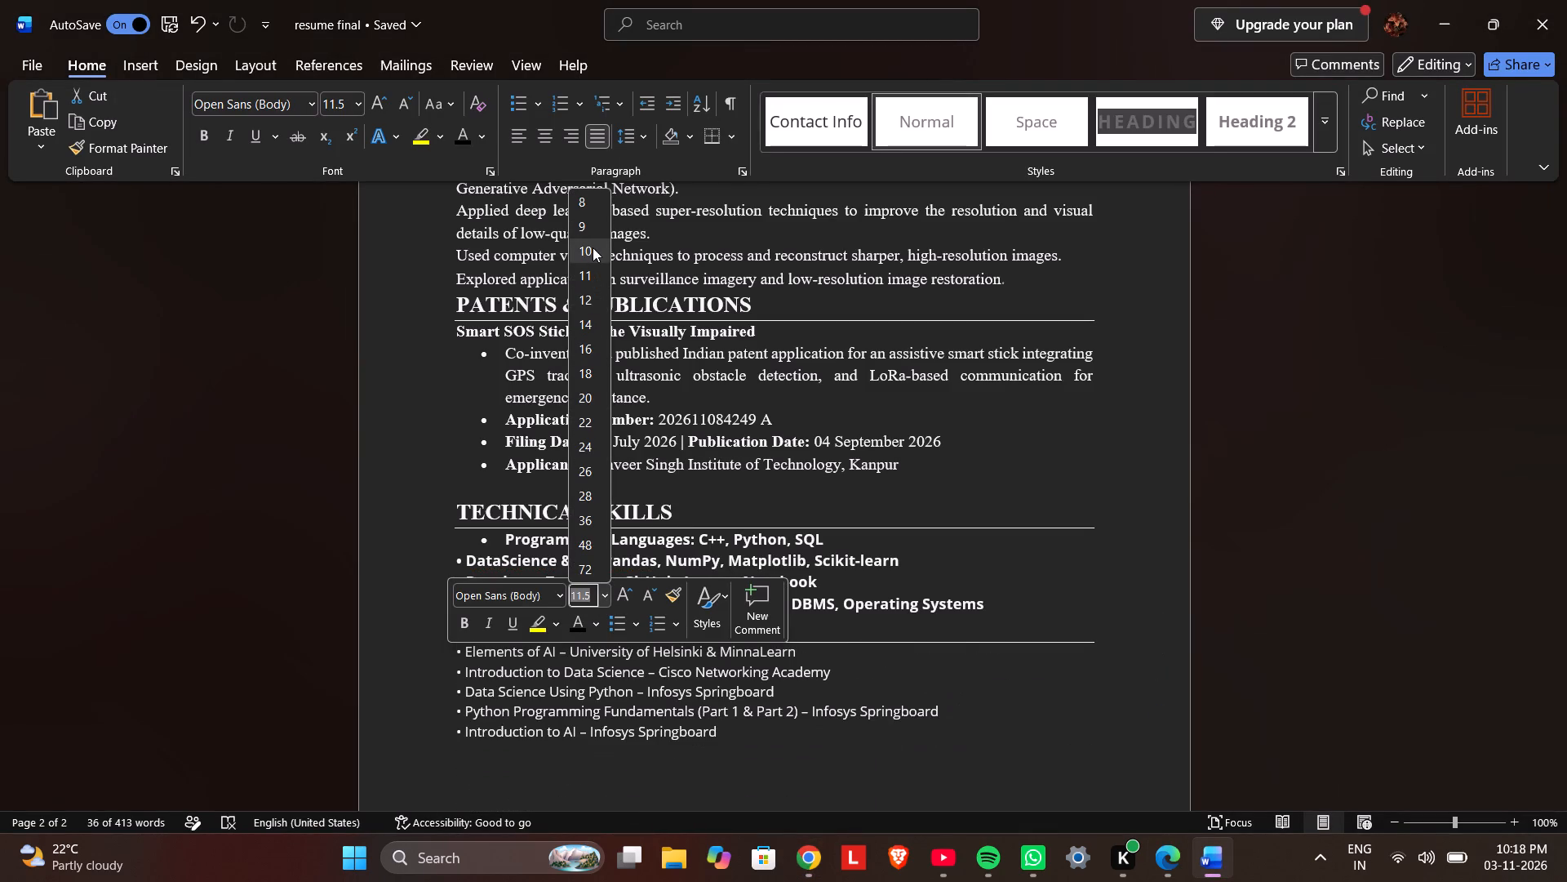
left_click(593, 247)
Set the four lines under the "TECHNICAL SKILLS" heading to font size 10.
left_click(995, 612)
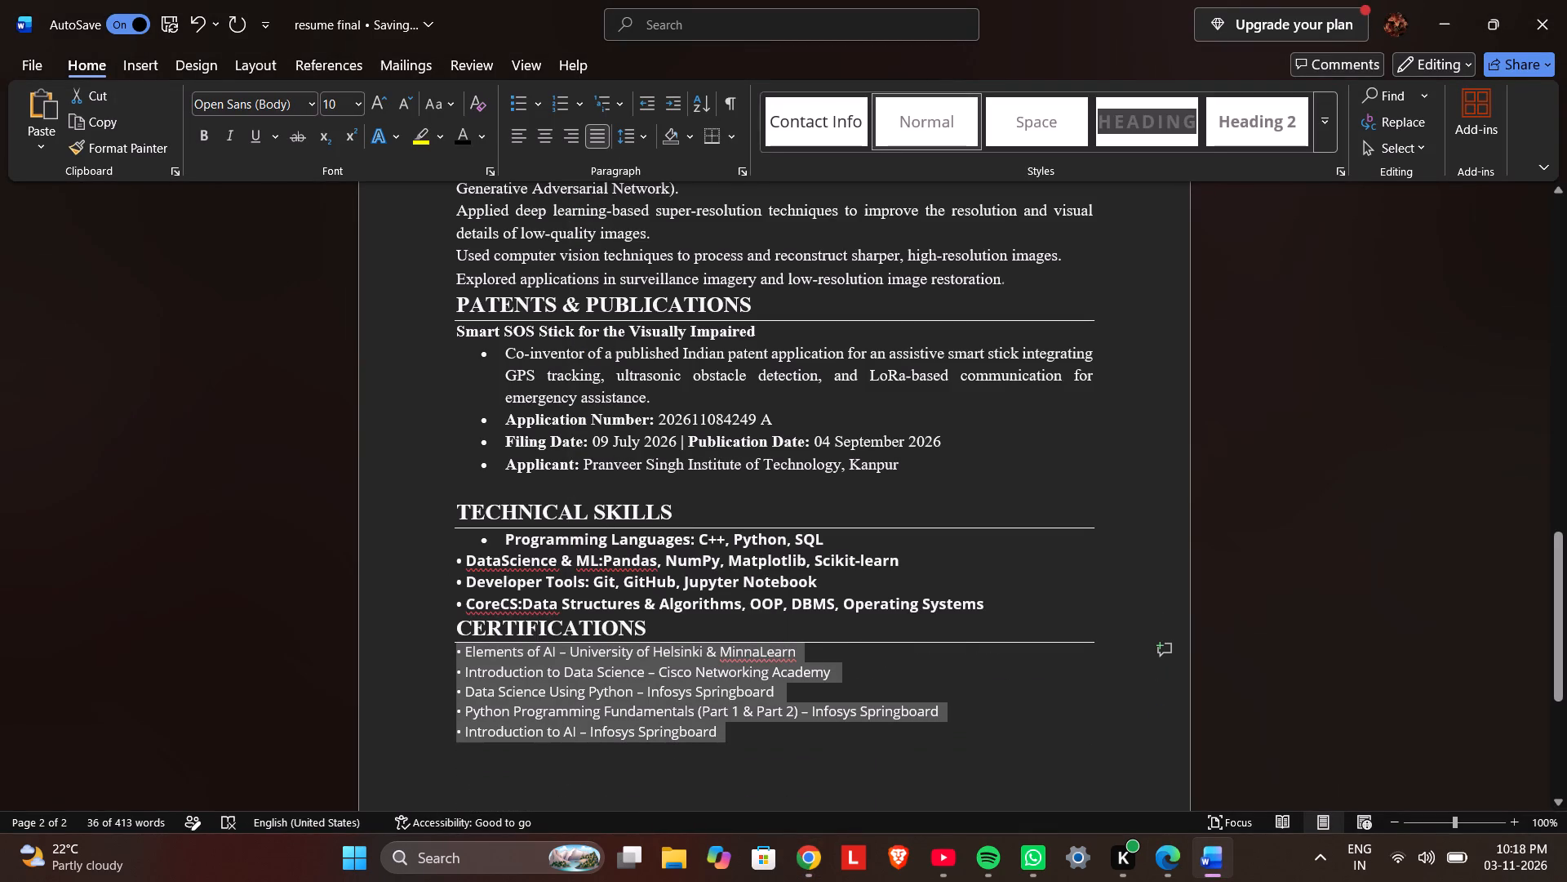
left_click_drag(995, 612, 470, 537)
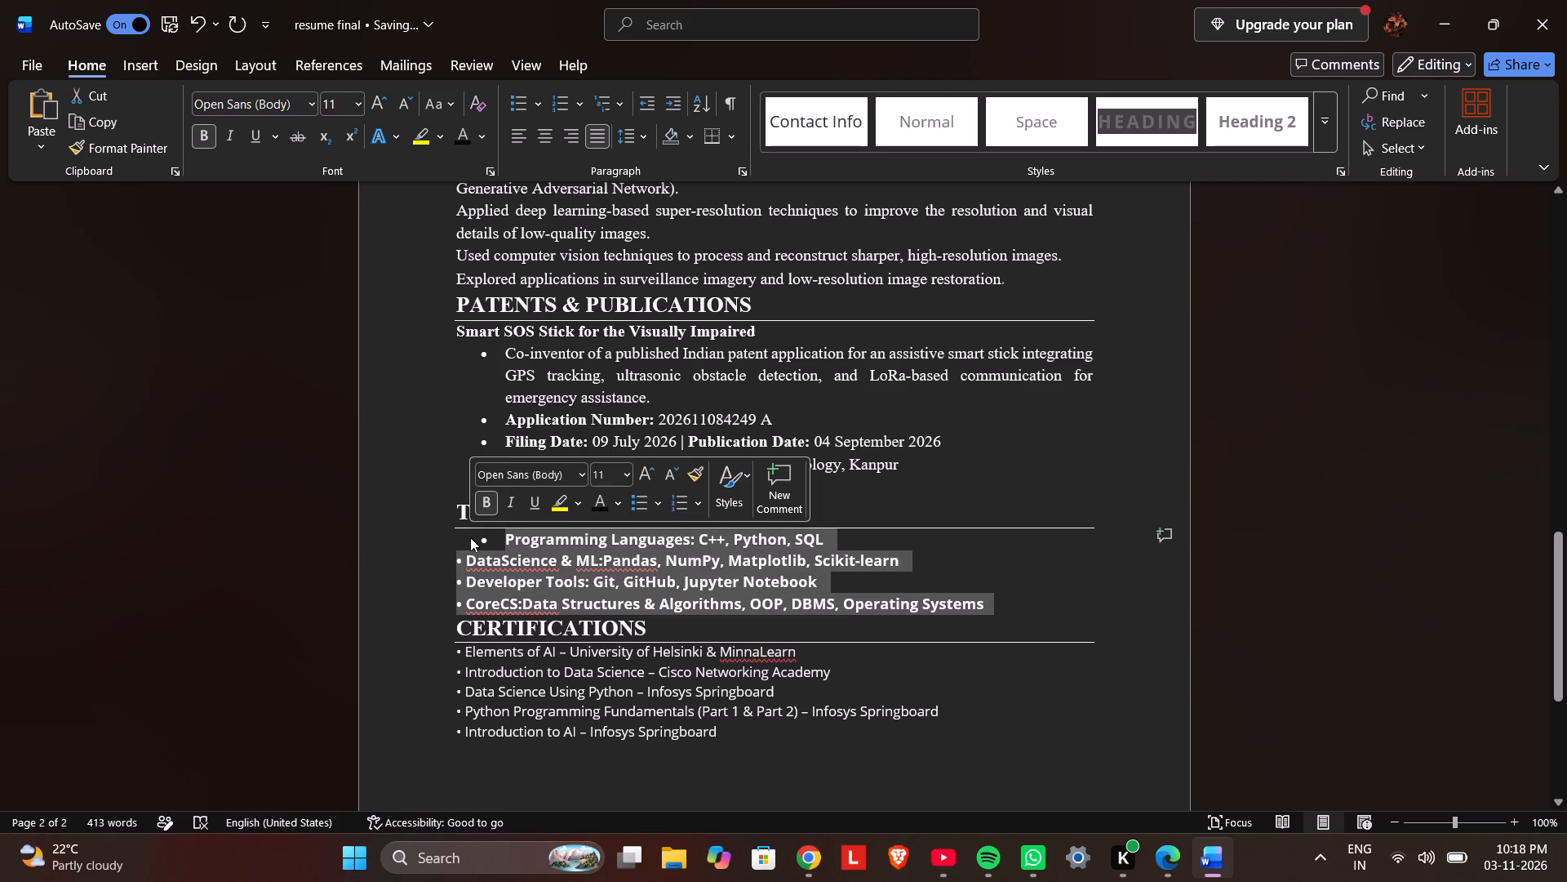
left_click(625, 474)
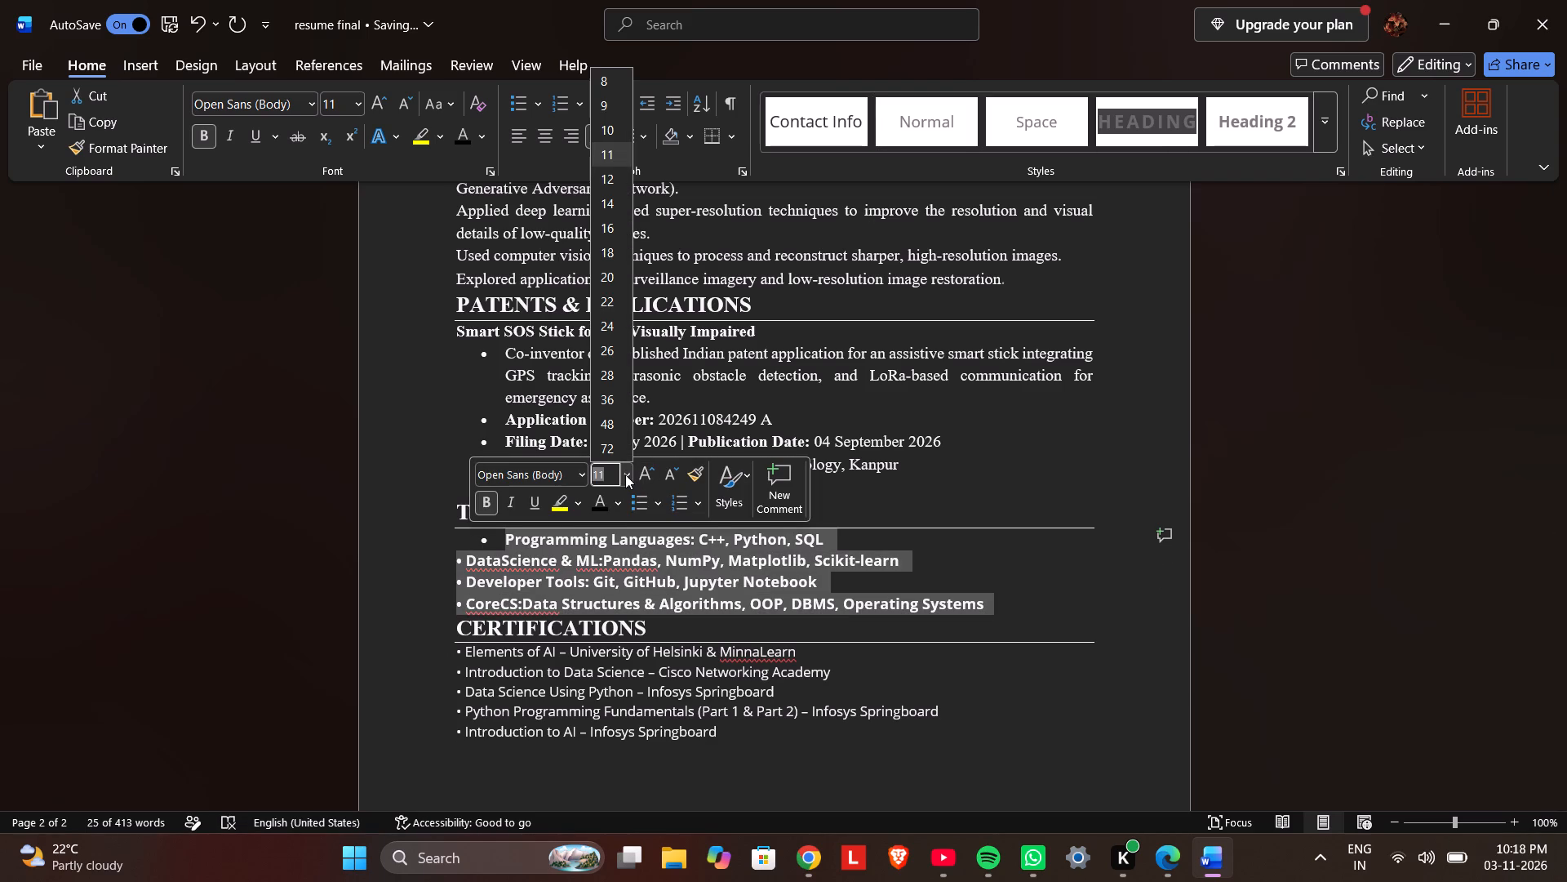
left_click(612, 141)
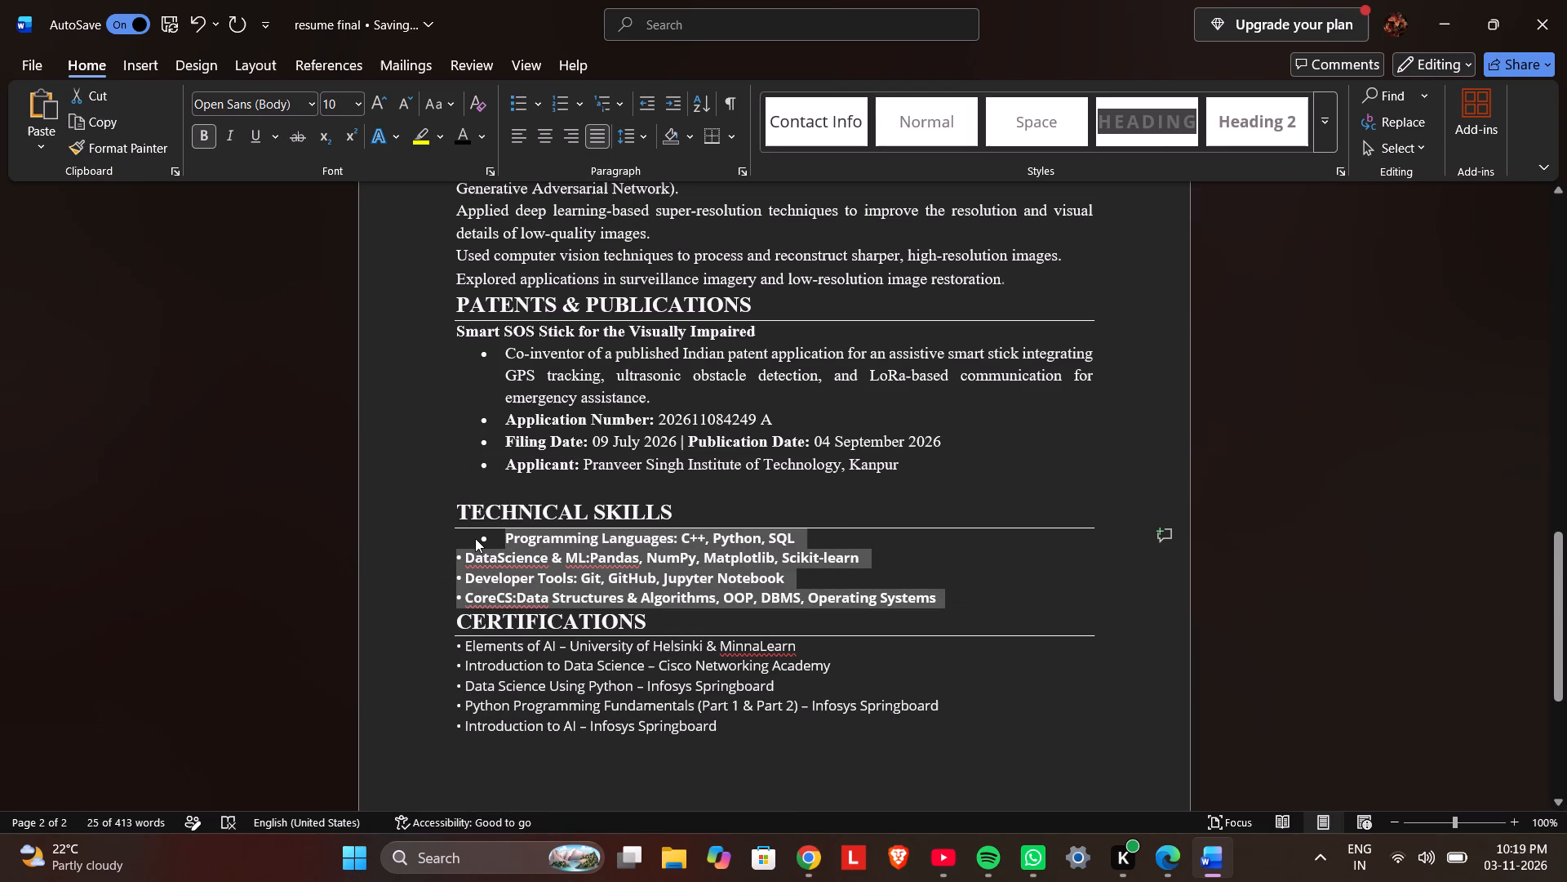
Delete the indented "Programming Languages: C++, Python, SQL" bullet line under "TECHNICAL SKILLS".
left_click(498, 537)
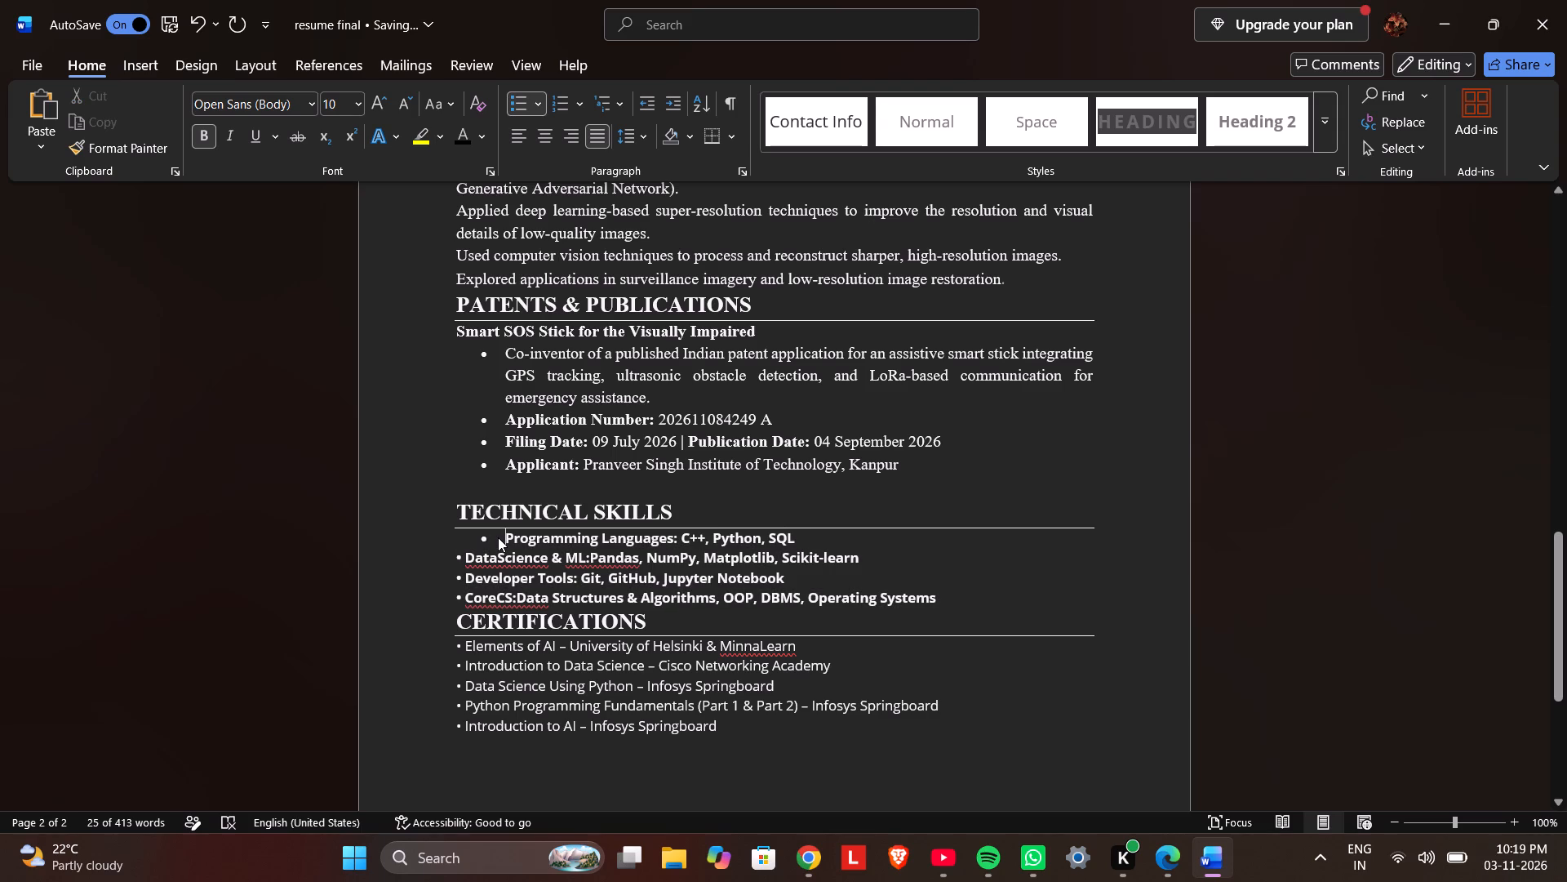
left_click_drag(797, 542, 750, 538)
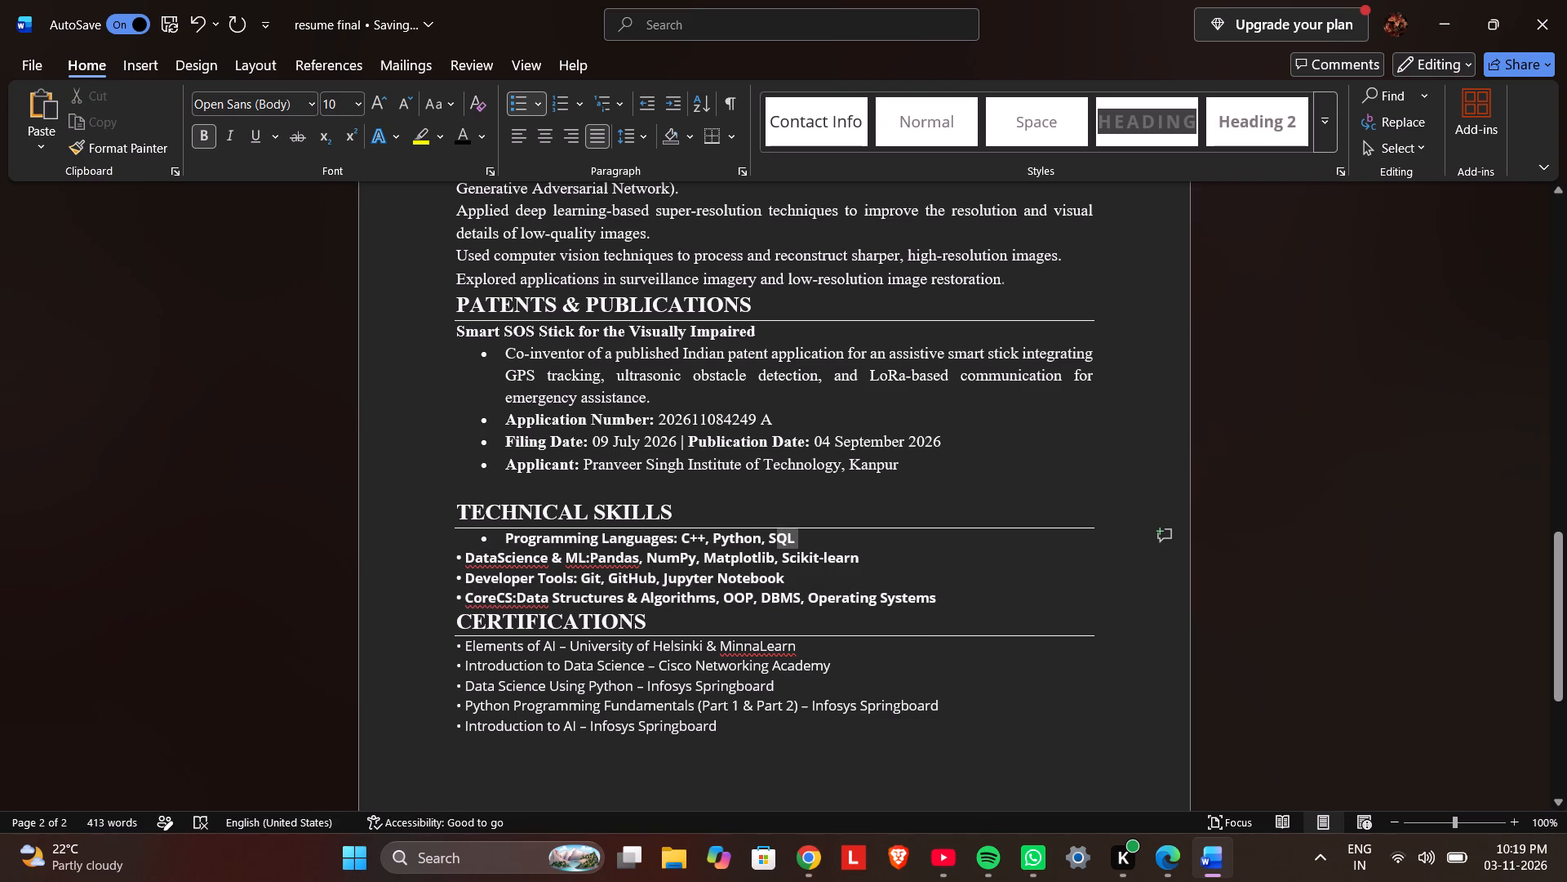
left_click_drag(750, 538, 467, 544)
key("BackSpace")
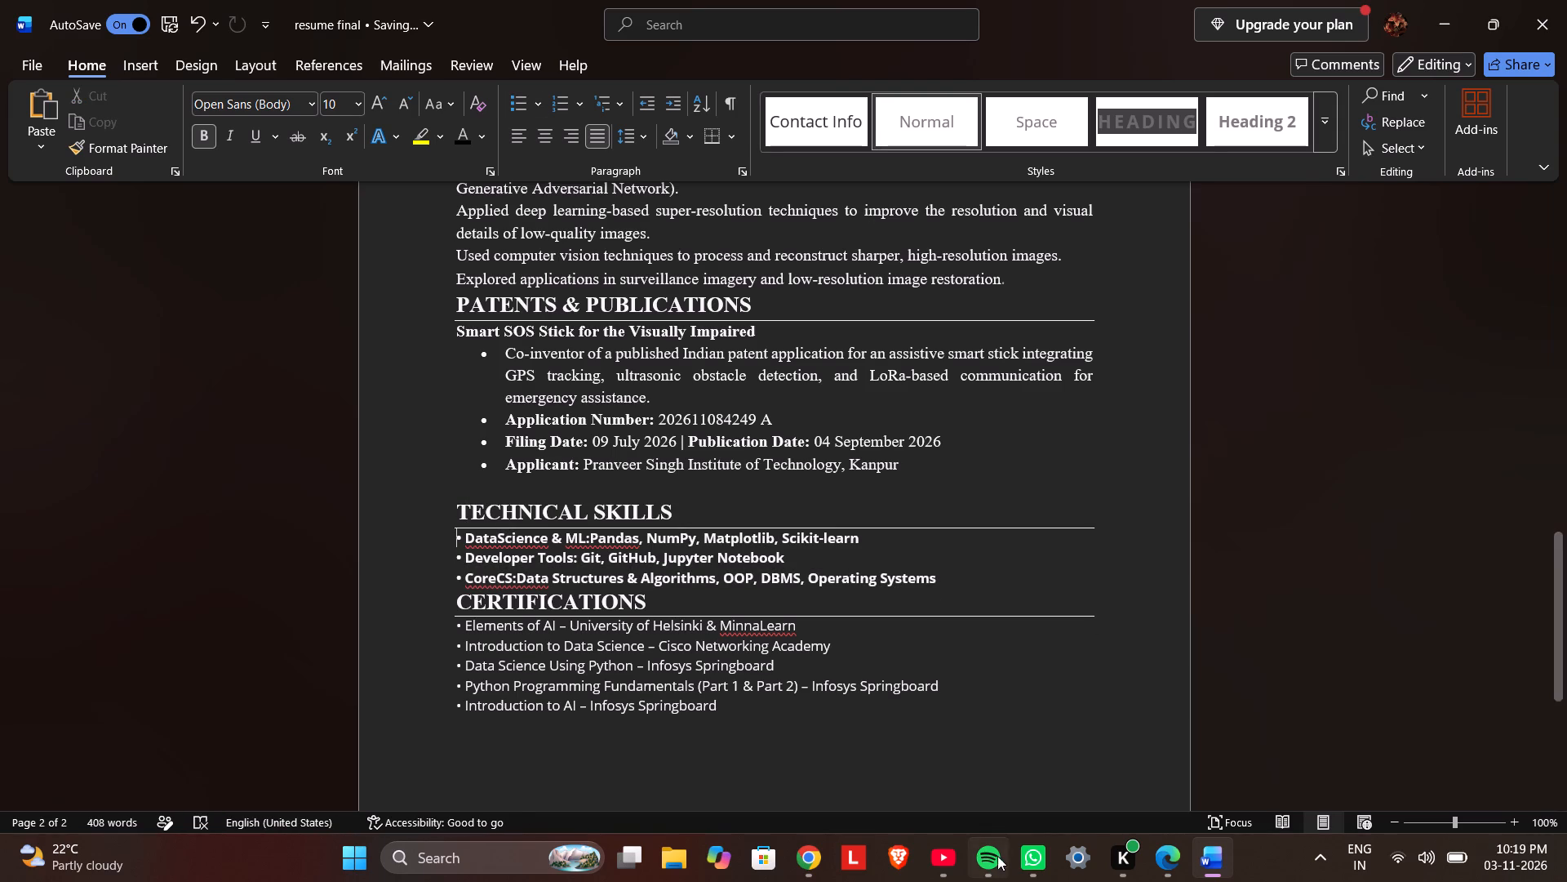
Copy the "Programming Languages: C++, Python, SQL" bullet from the reference résumé PDF in Edge and paste it as the first Technical Skills line in Word.
left_click(1165, 873)
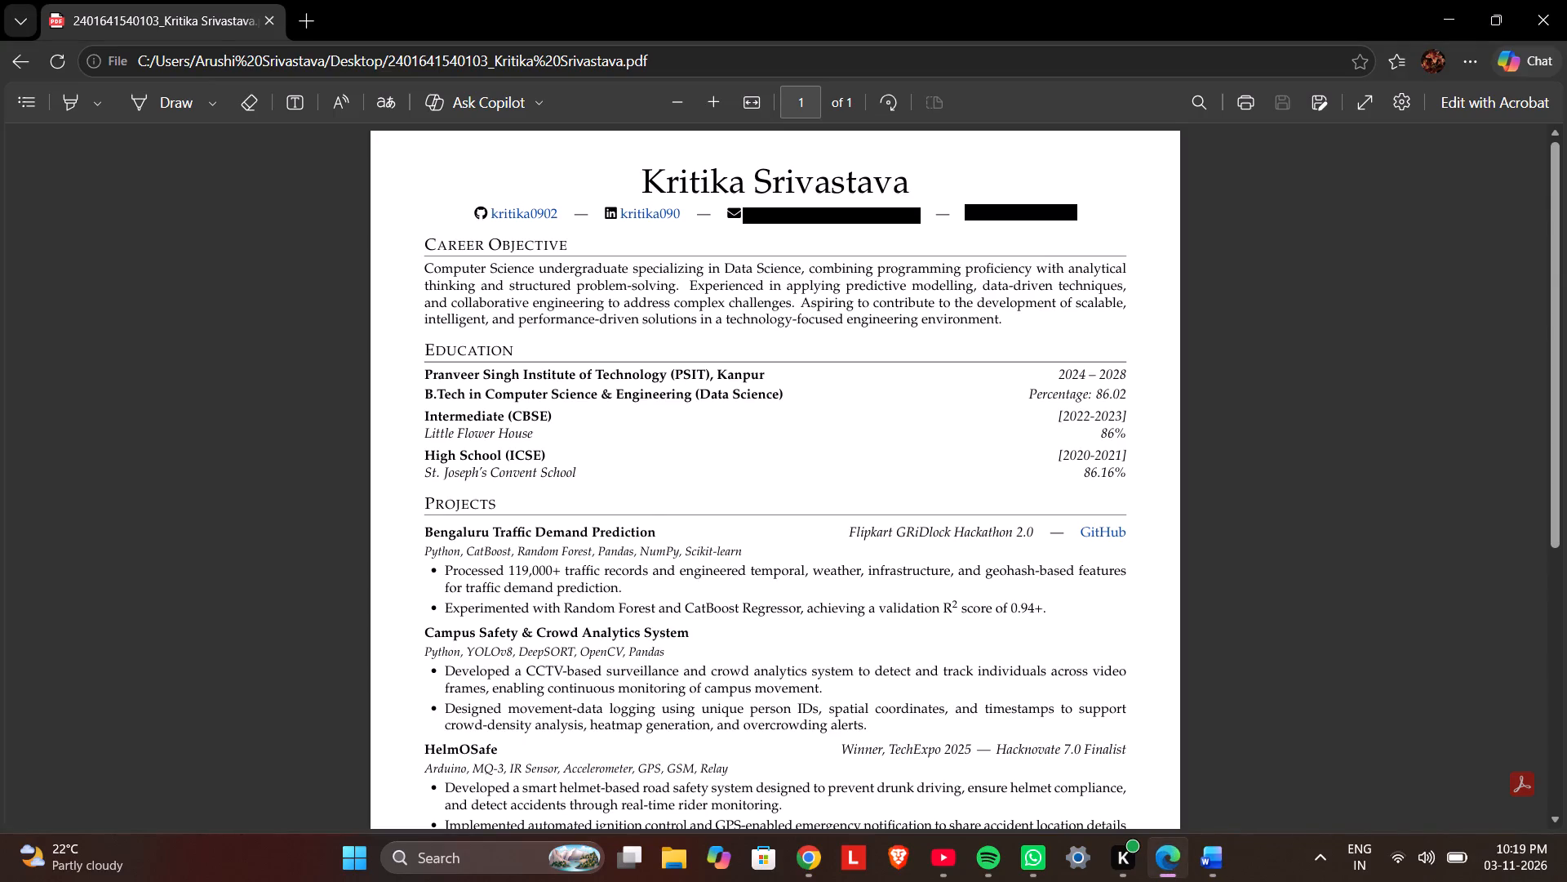
scroll(501, 695, "down", 4)
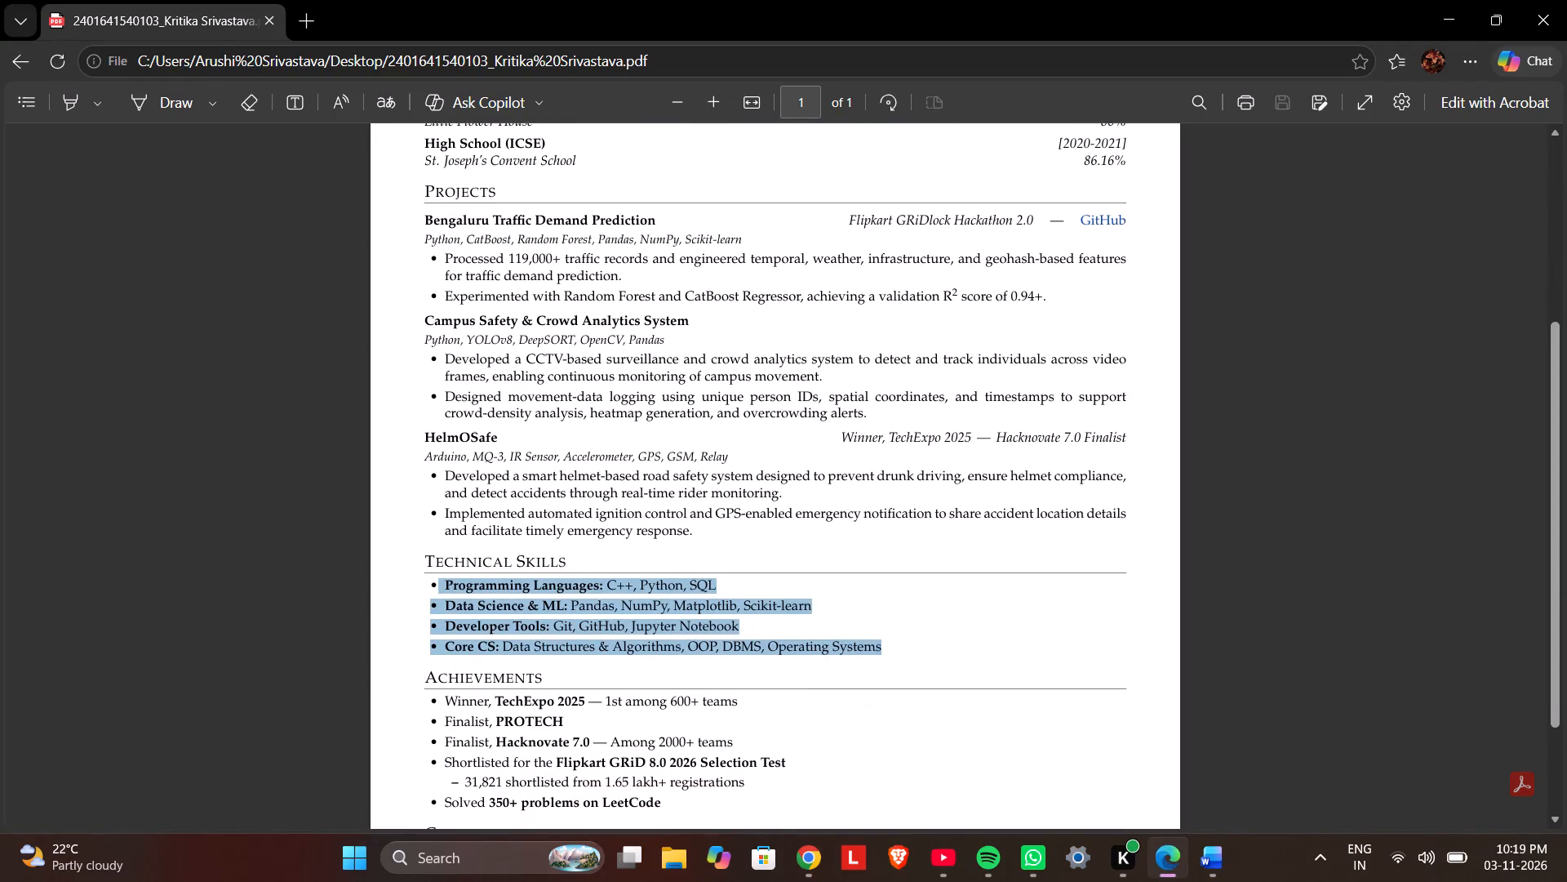
left_click(426, 584)
left_click_drag(426, 584, 616, 599)
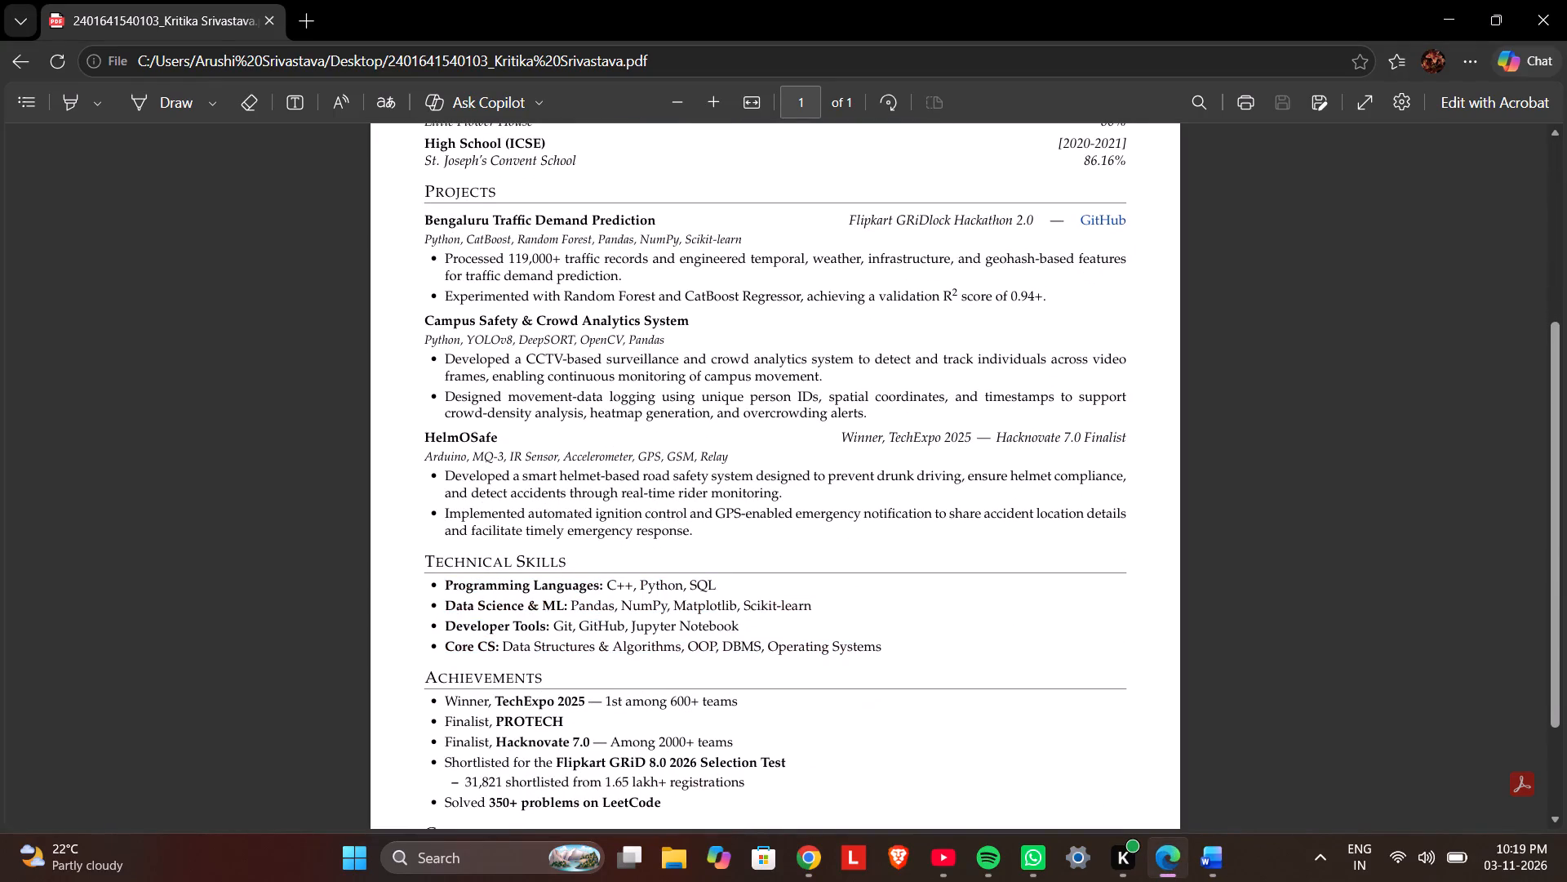
left_click_drag(616, 599, 721, 581)
left_click_drag(721, 581, 380, 578)
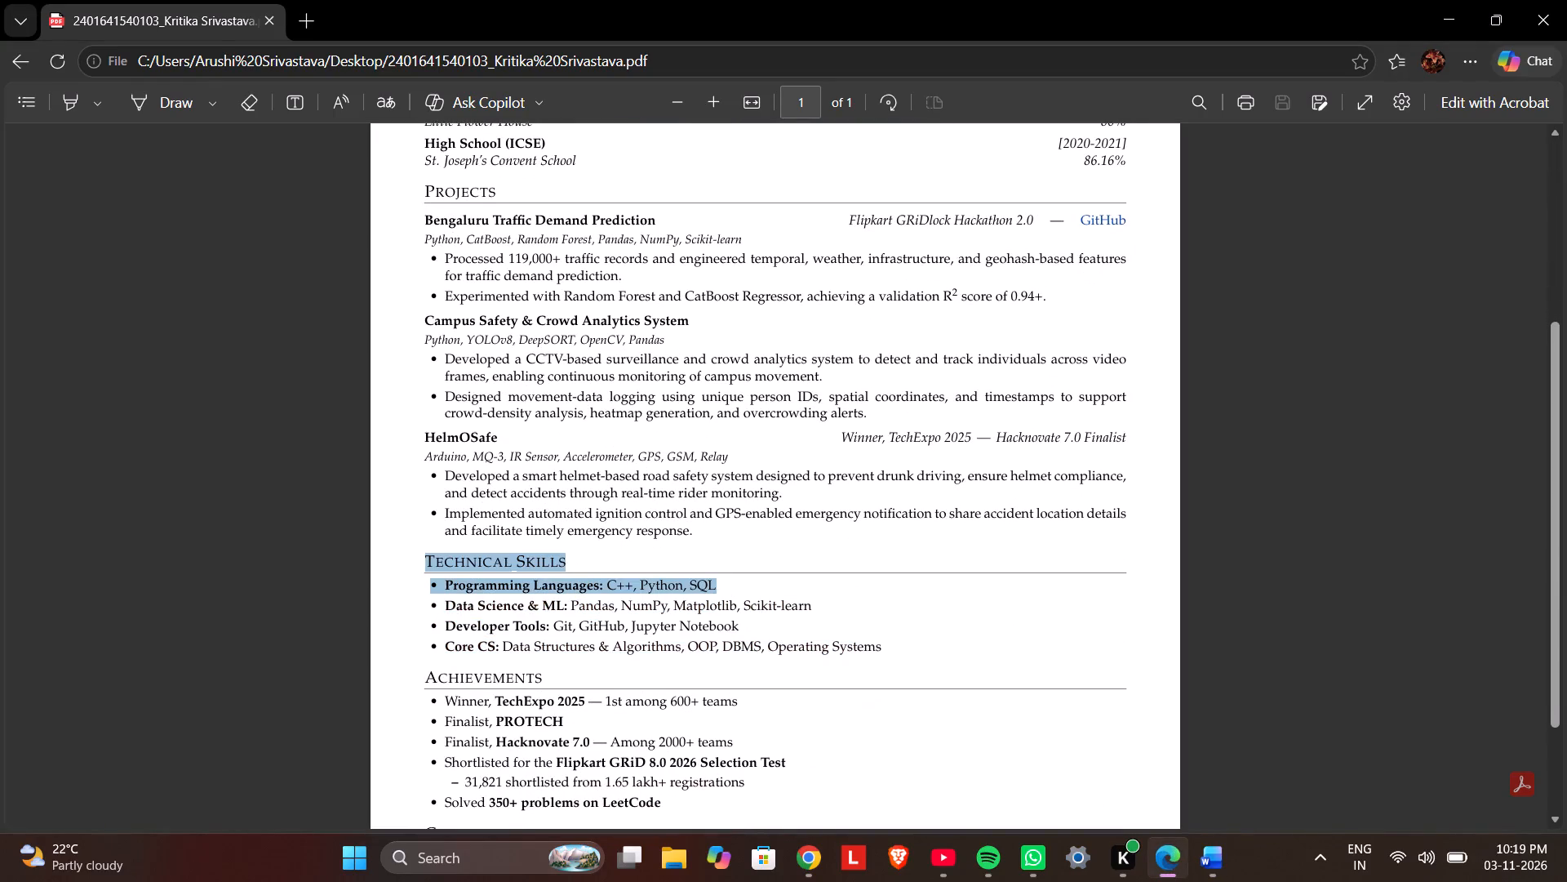
left_click_drag(380, 578, 393, 581)
key("ctrl+c")
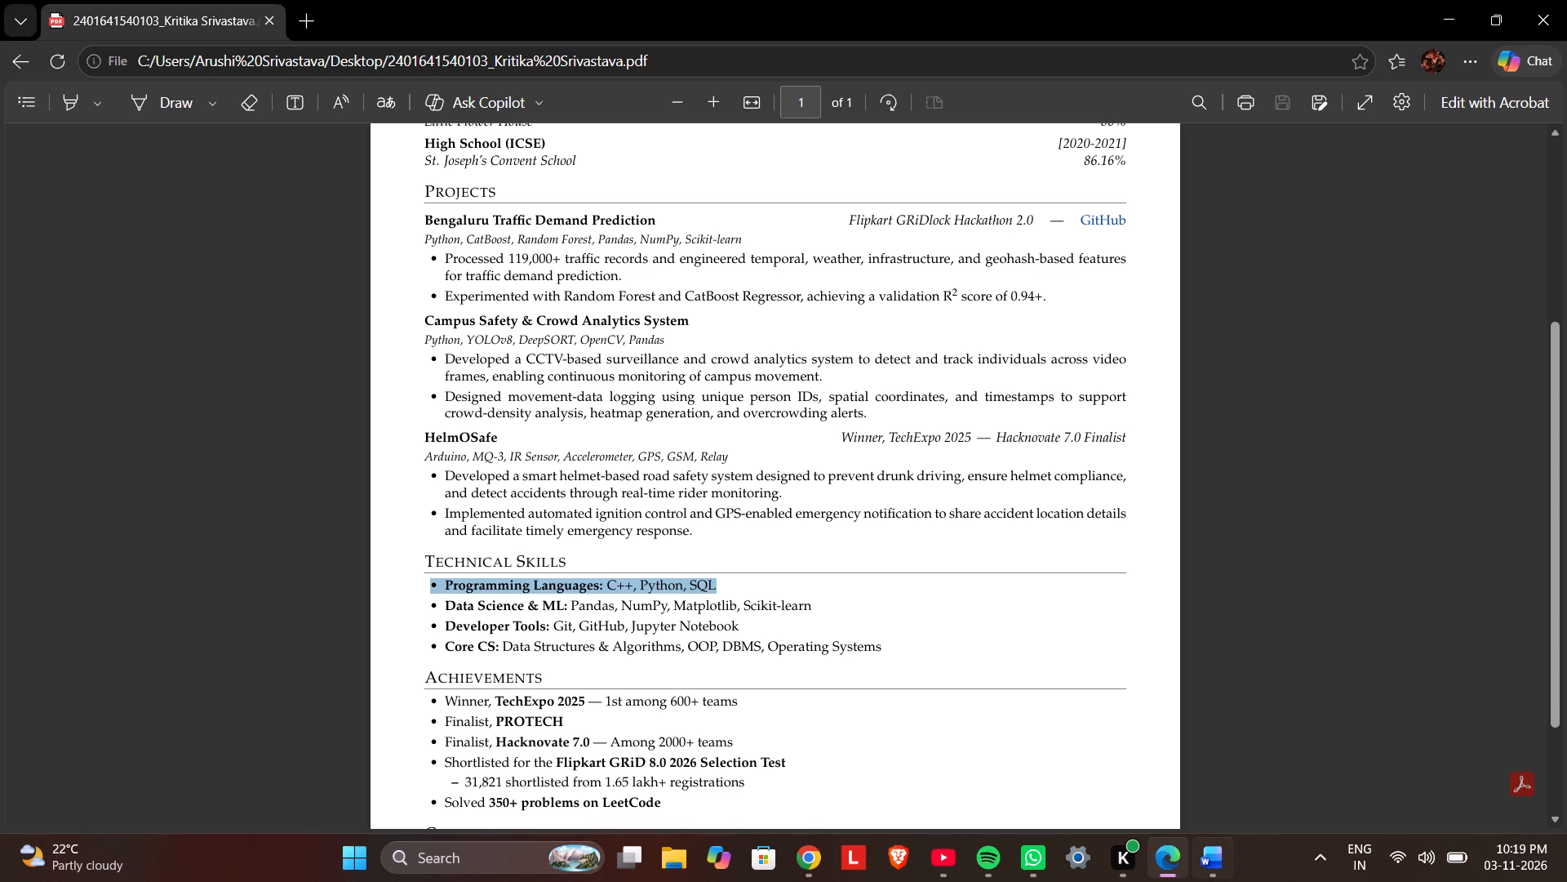
left_click(1192, 866)
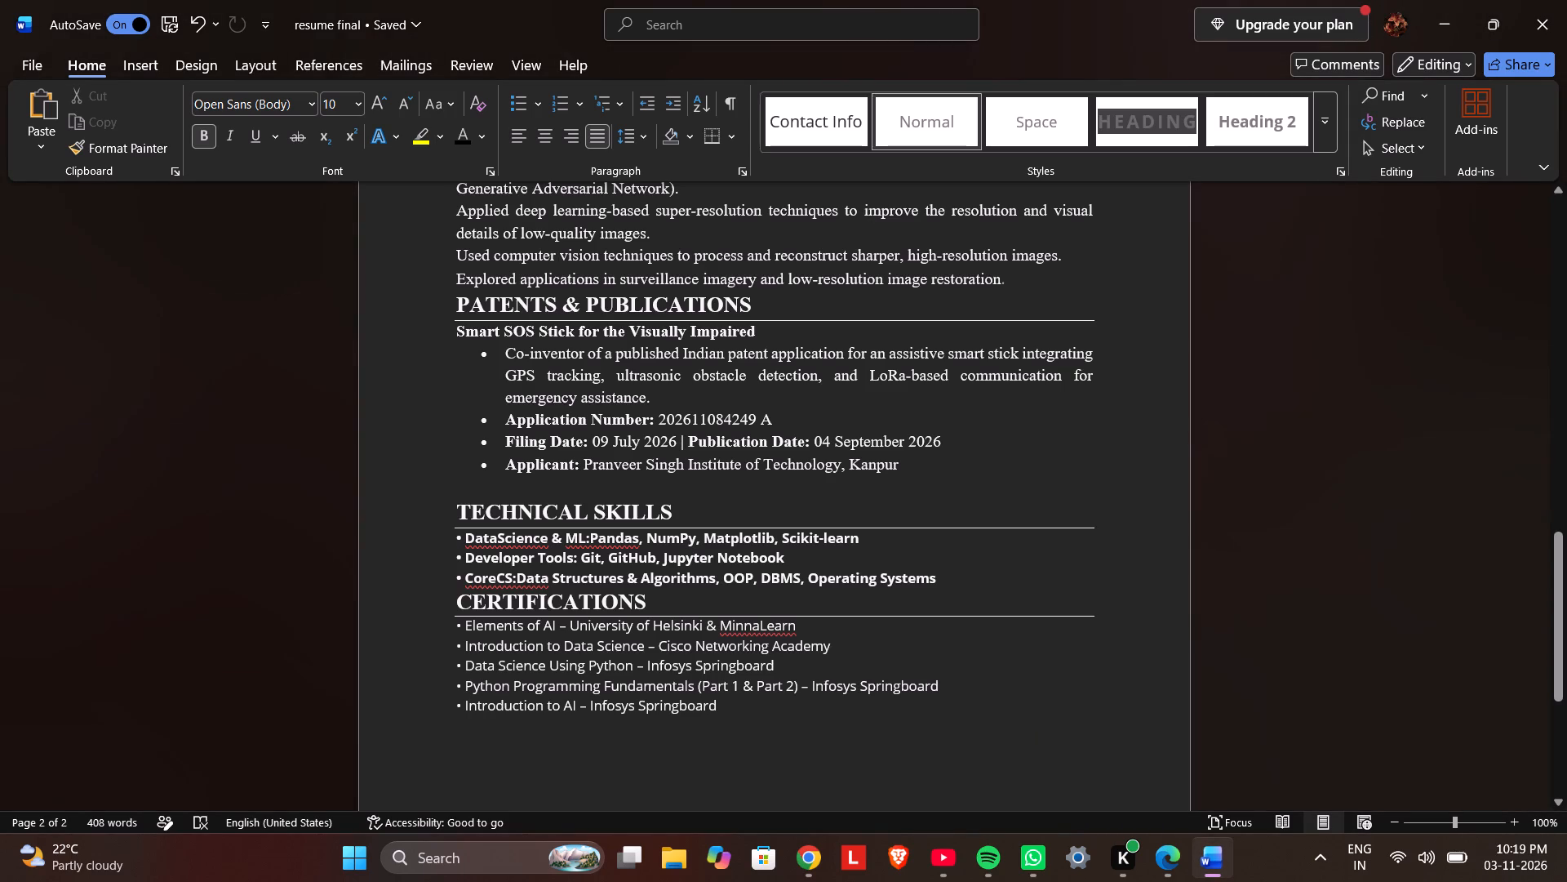
key("ctrl+v")
key("Return")
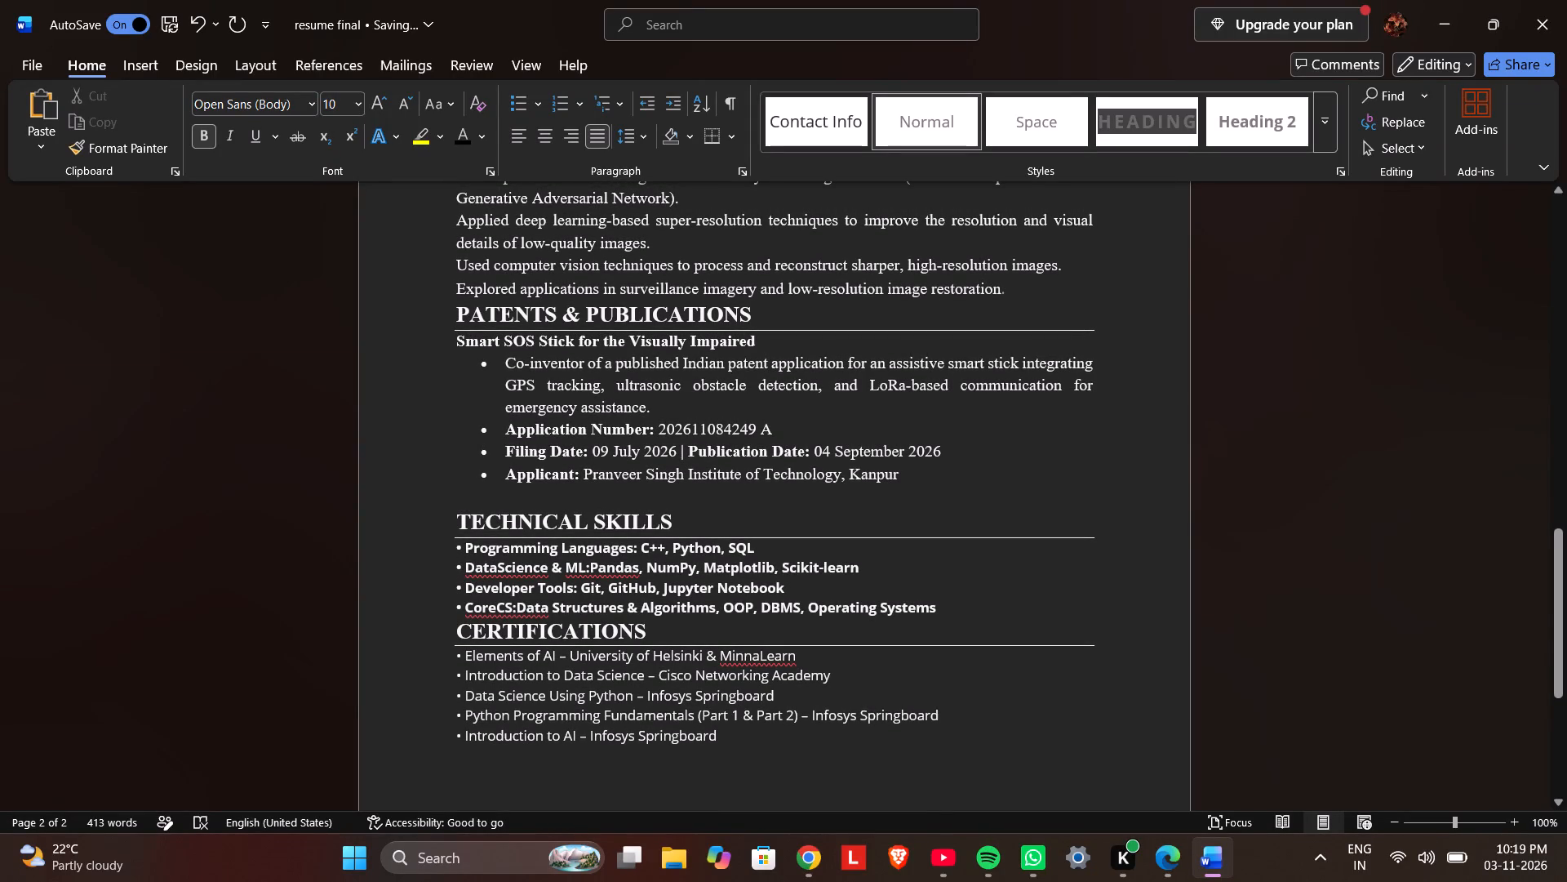
Set the bulleted patent details under "Smart SOS Stick for the Visually Impaired" to font size 10.
scroll(939, 612, "up", 1)
left_click_drag(905, 604, 752, 550)
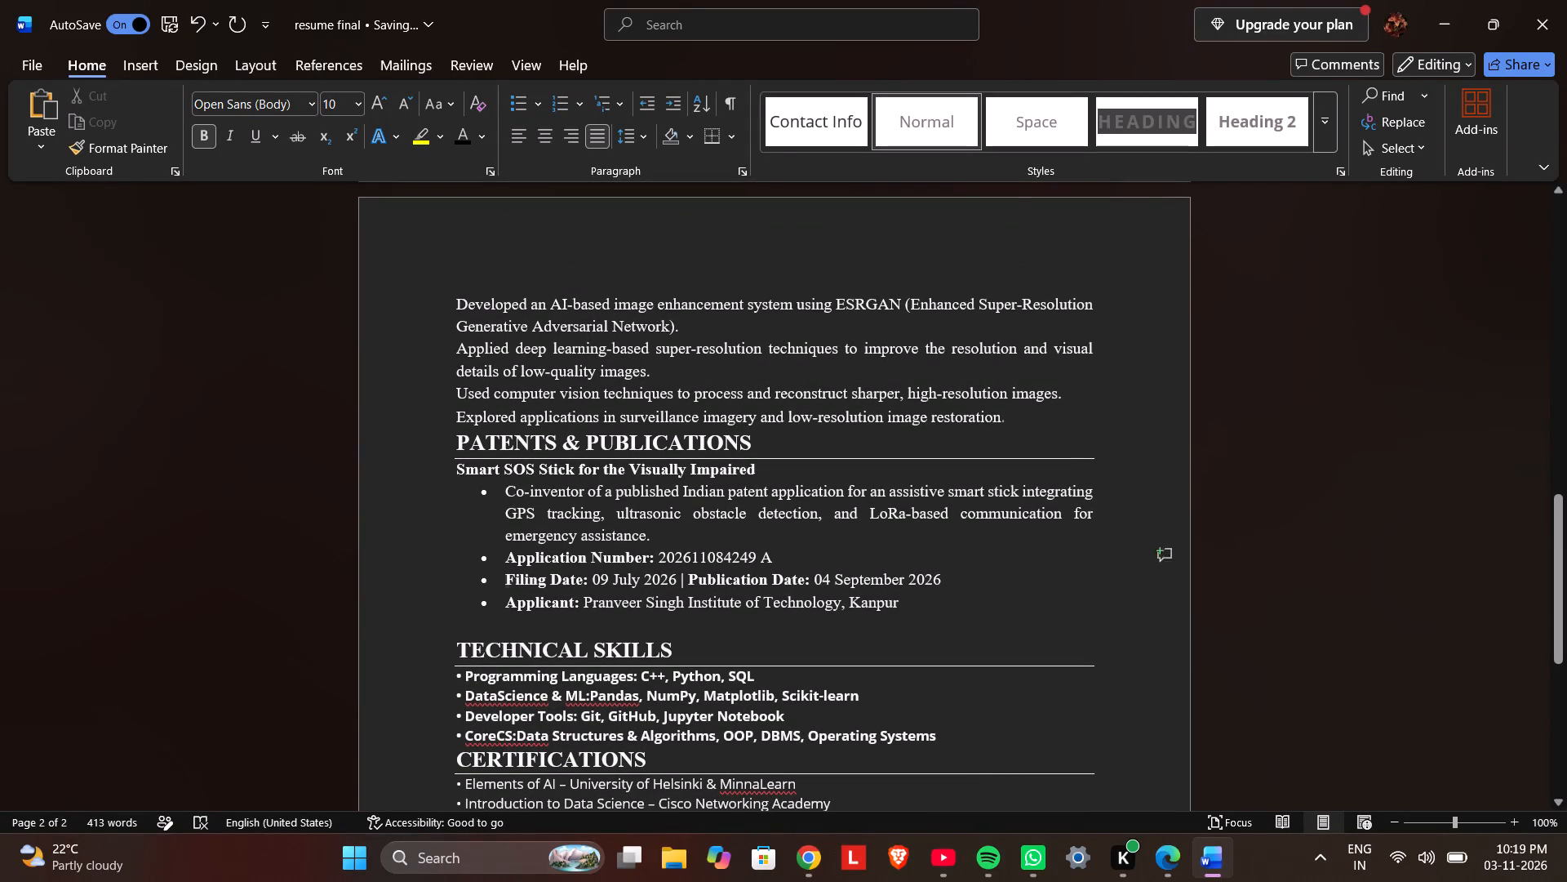
left_click_drag(752, 550, 495, 483)
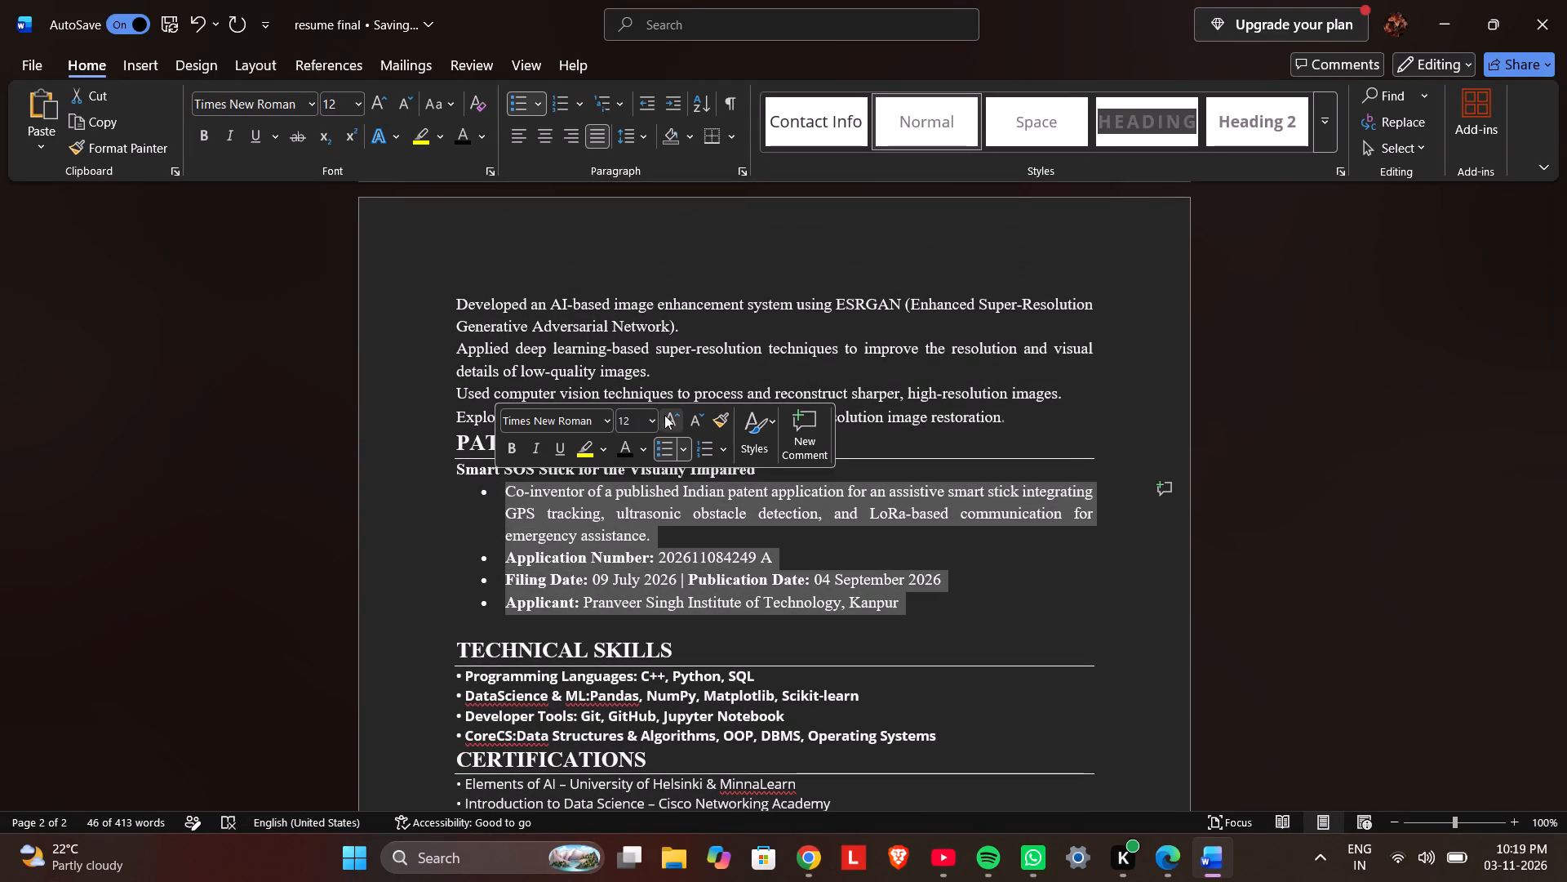
left_click(650, 416)
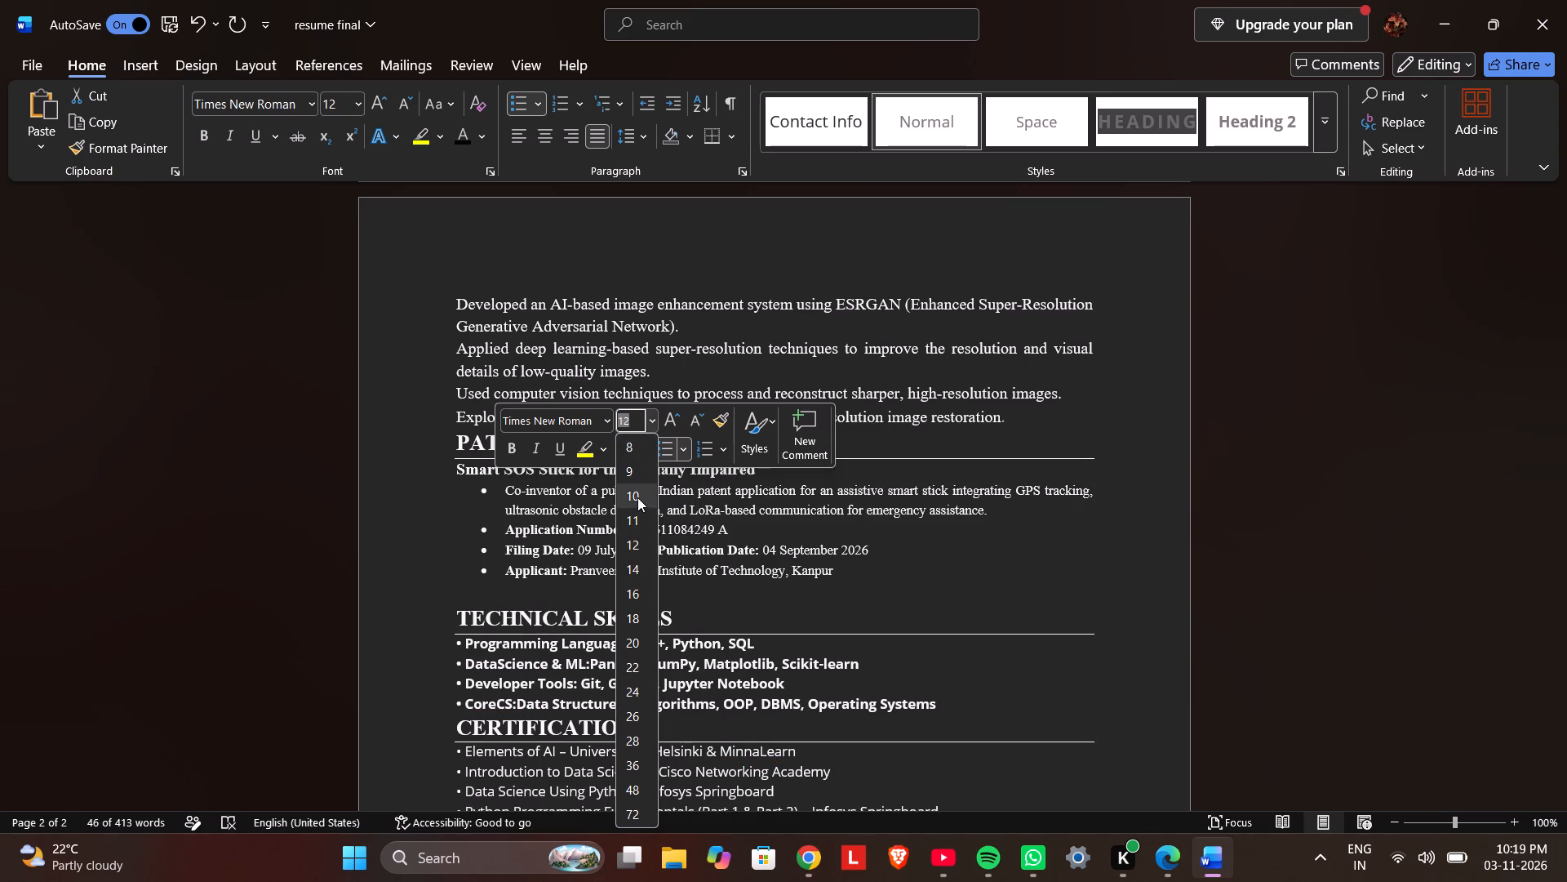
left_click(637, 497)
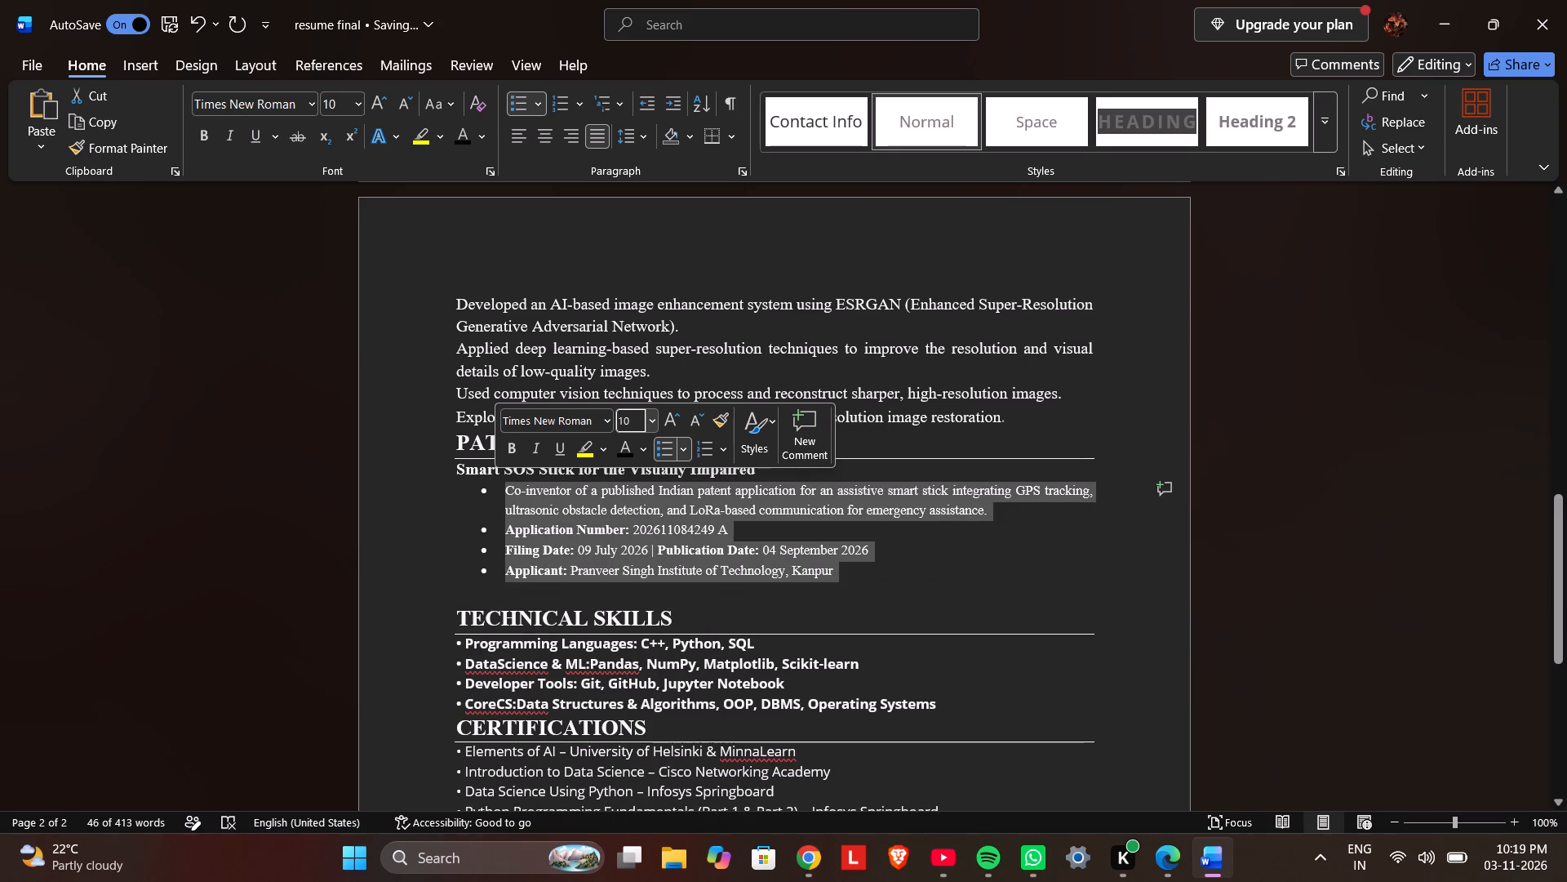
Remove bold from the skills listed after the "CoreCS:" and "Developer Tools:" labels, keeping the labels bold.
left_click_drag(942, 710, 463, 637)
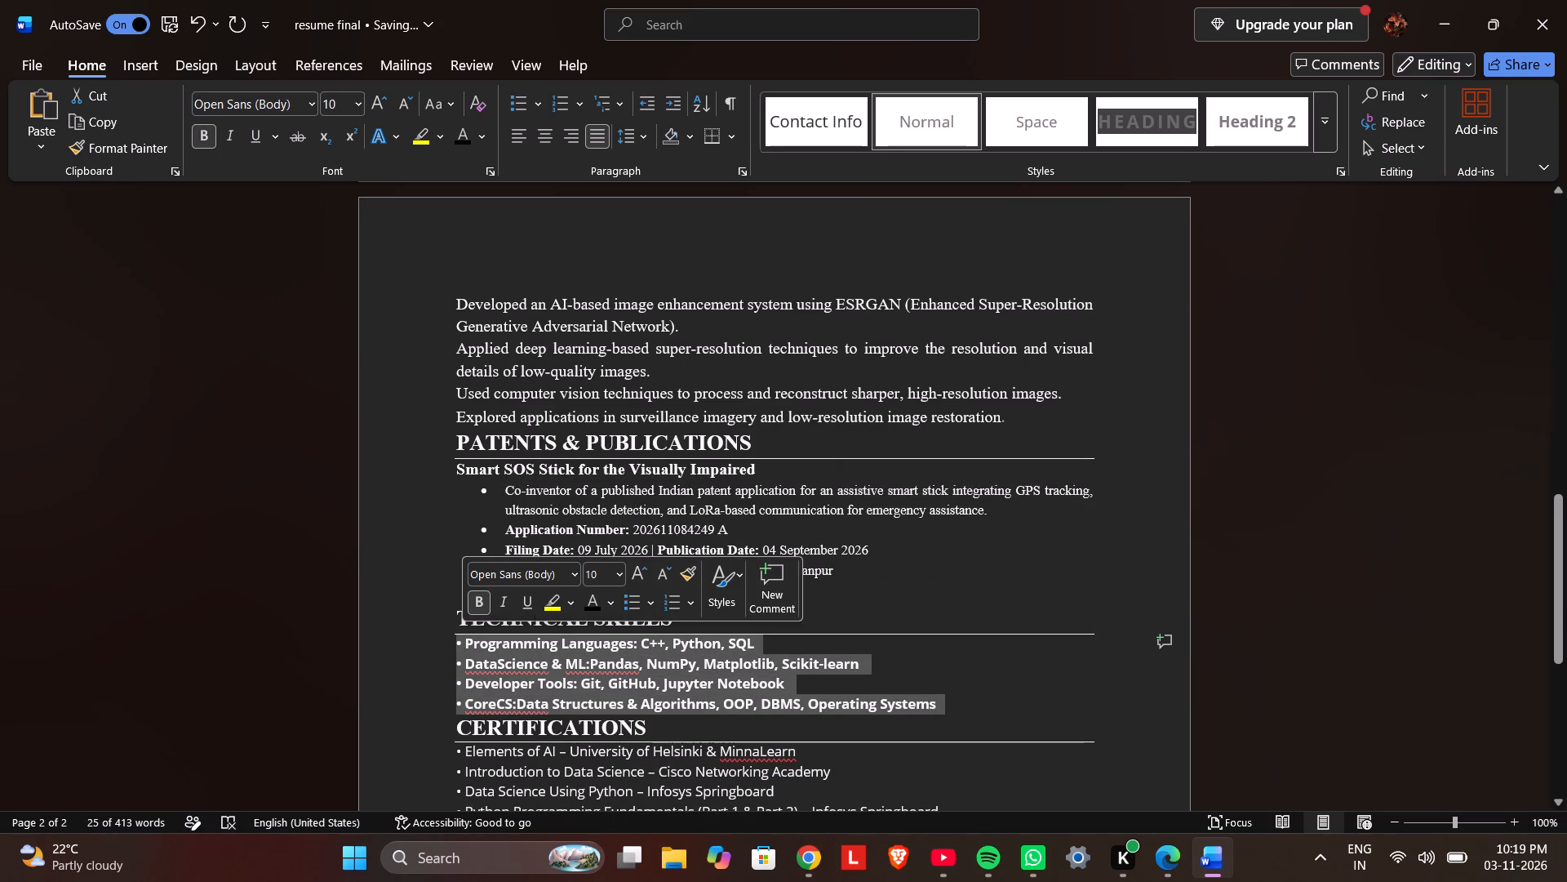
left_click(717, 683)
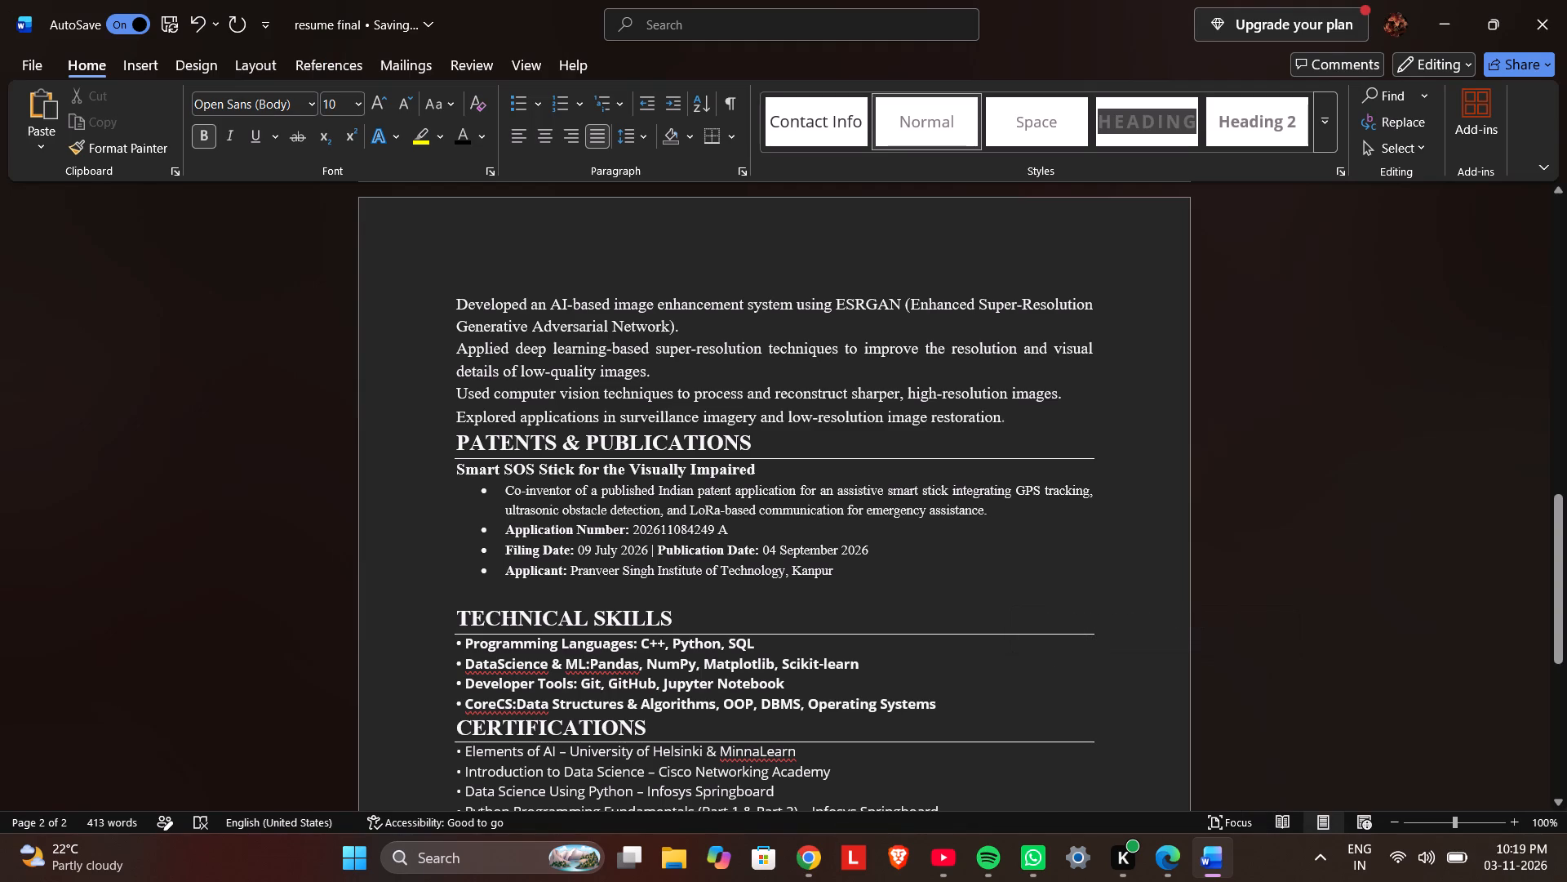
left_click_drag(643, 644, 661, 648)
left_click_drag(936, 704, 541, 722)
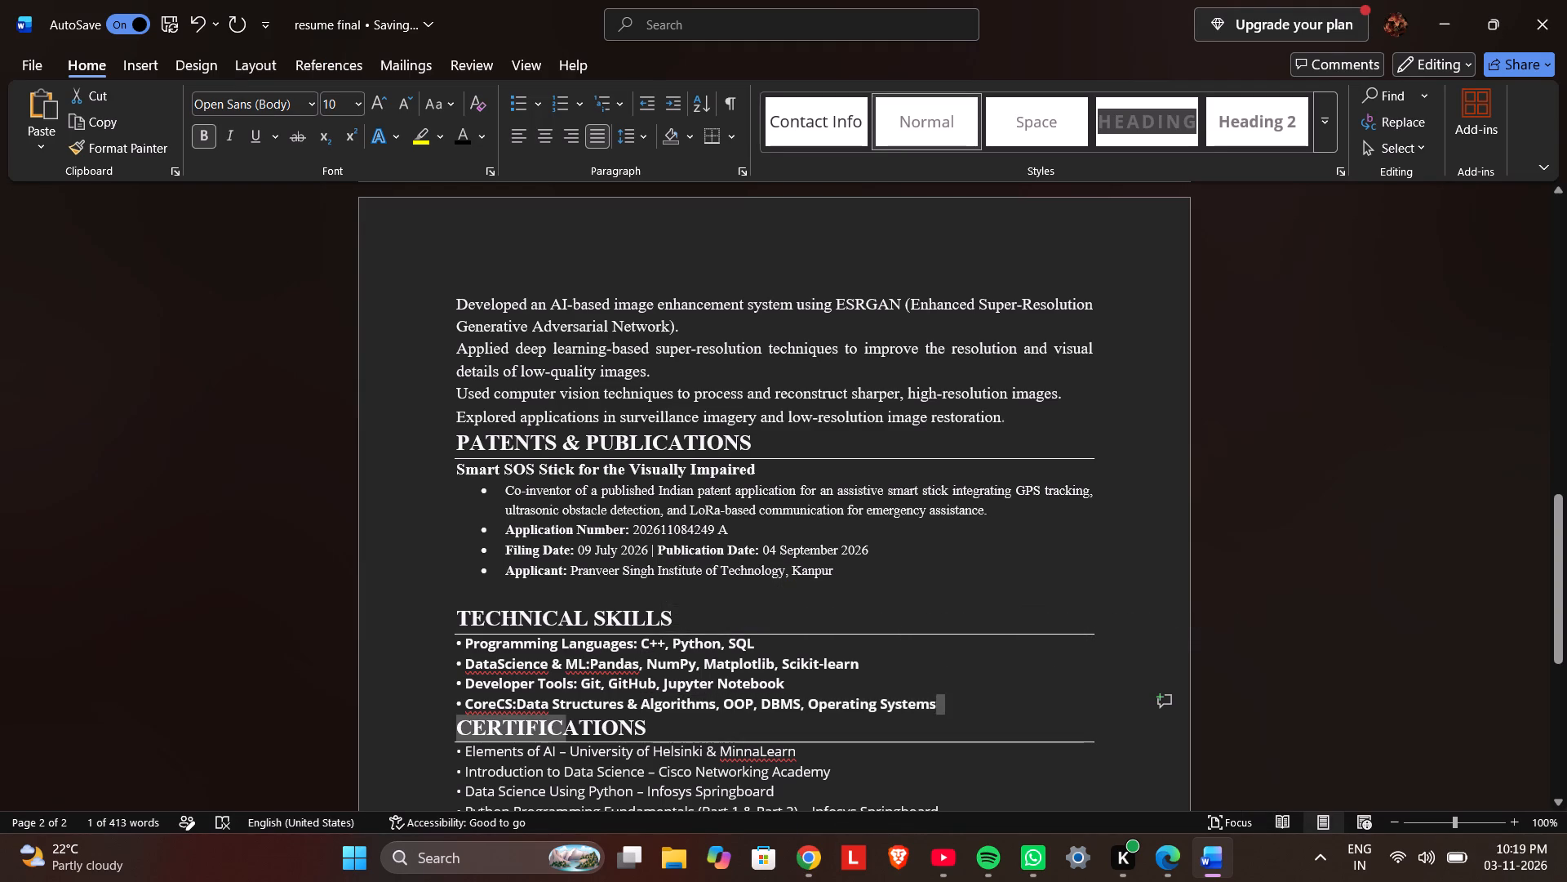
left_click_drag(541, 722, 517, 706)
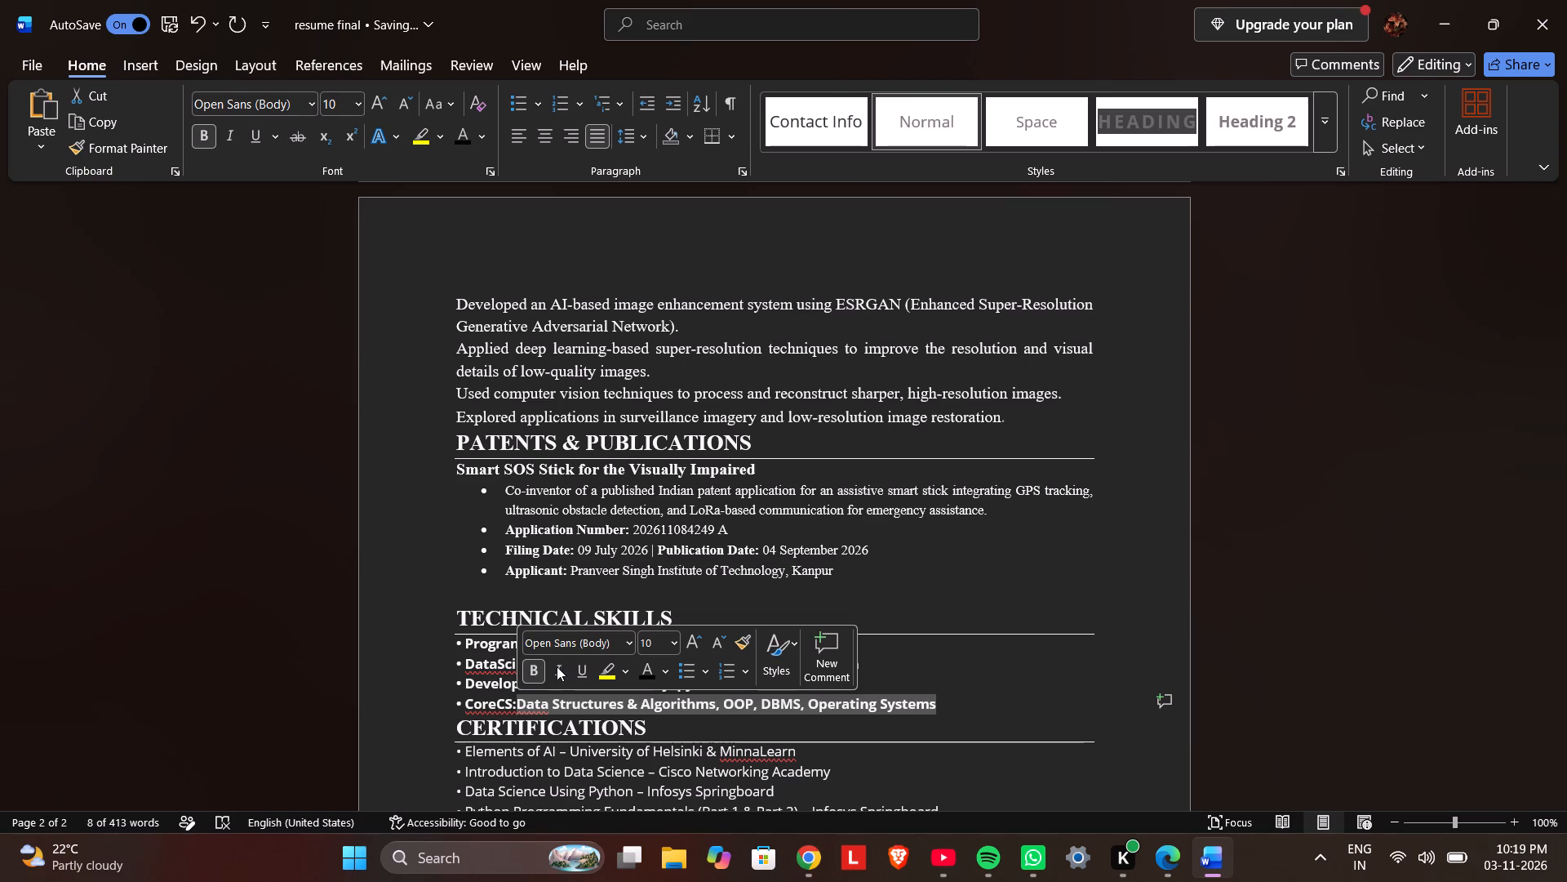
left_click(534, 667)
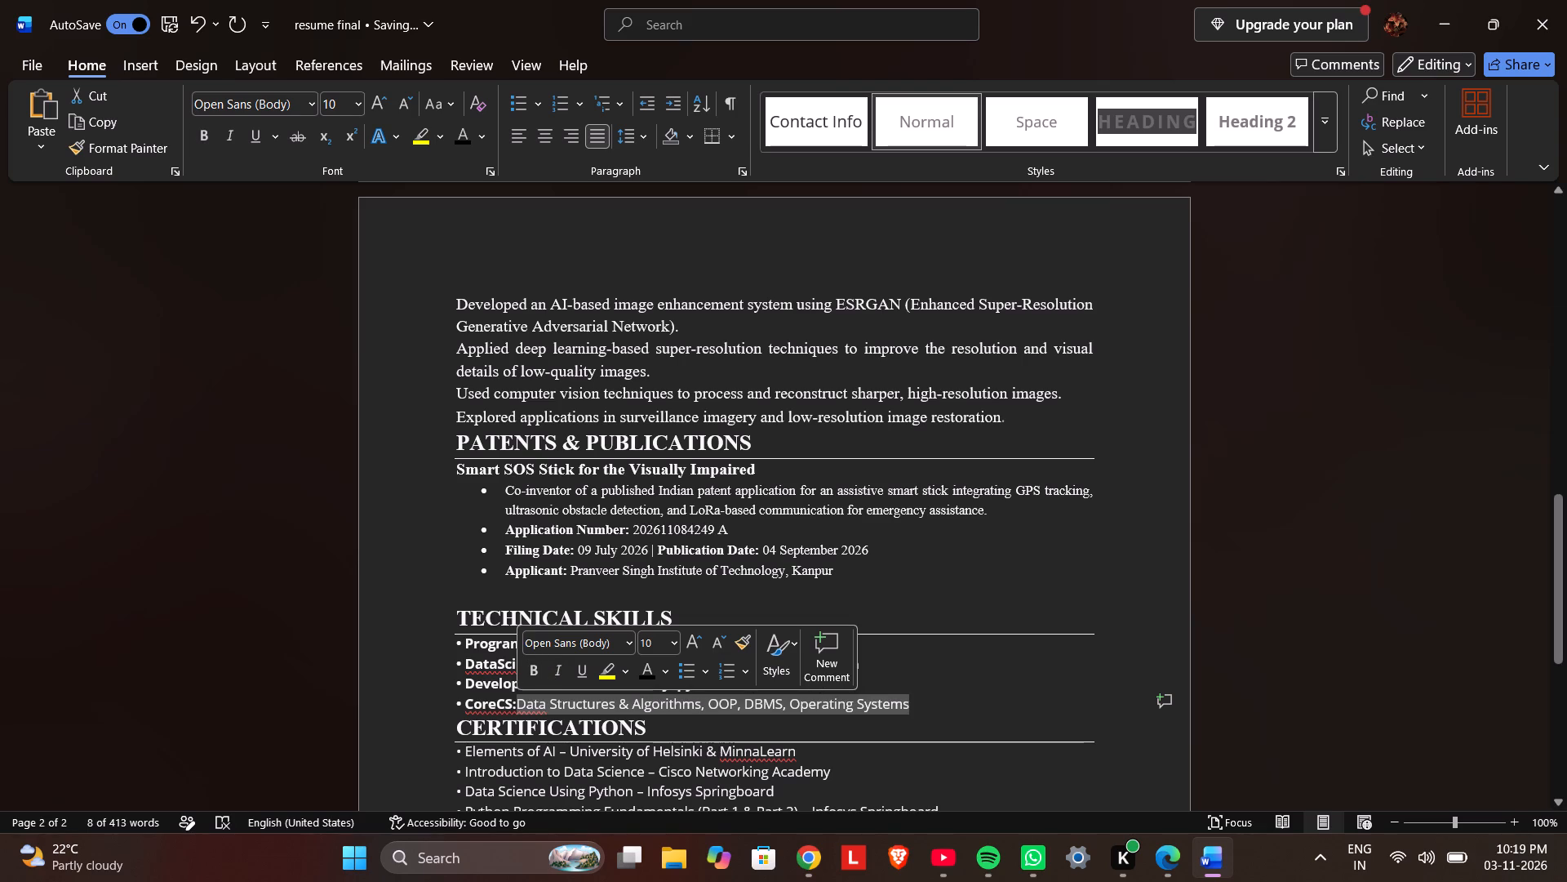
left_click(925, 661)
left_click_drag(788, 684, 716, 690)
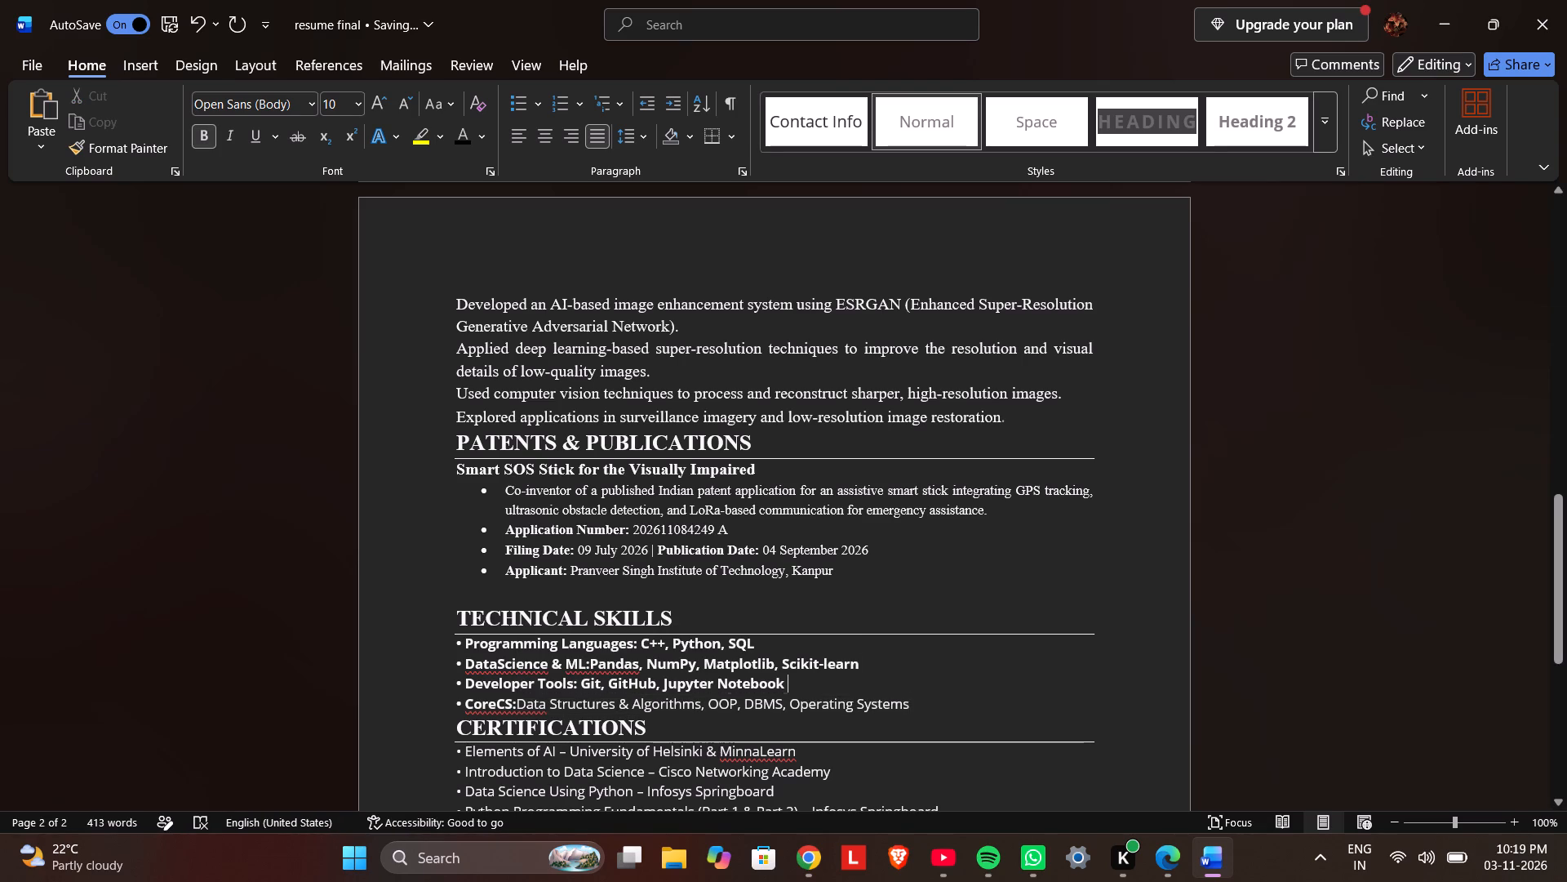
left_click_drag(716, 690, 578, 684)
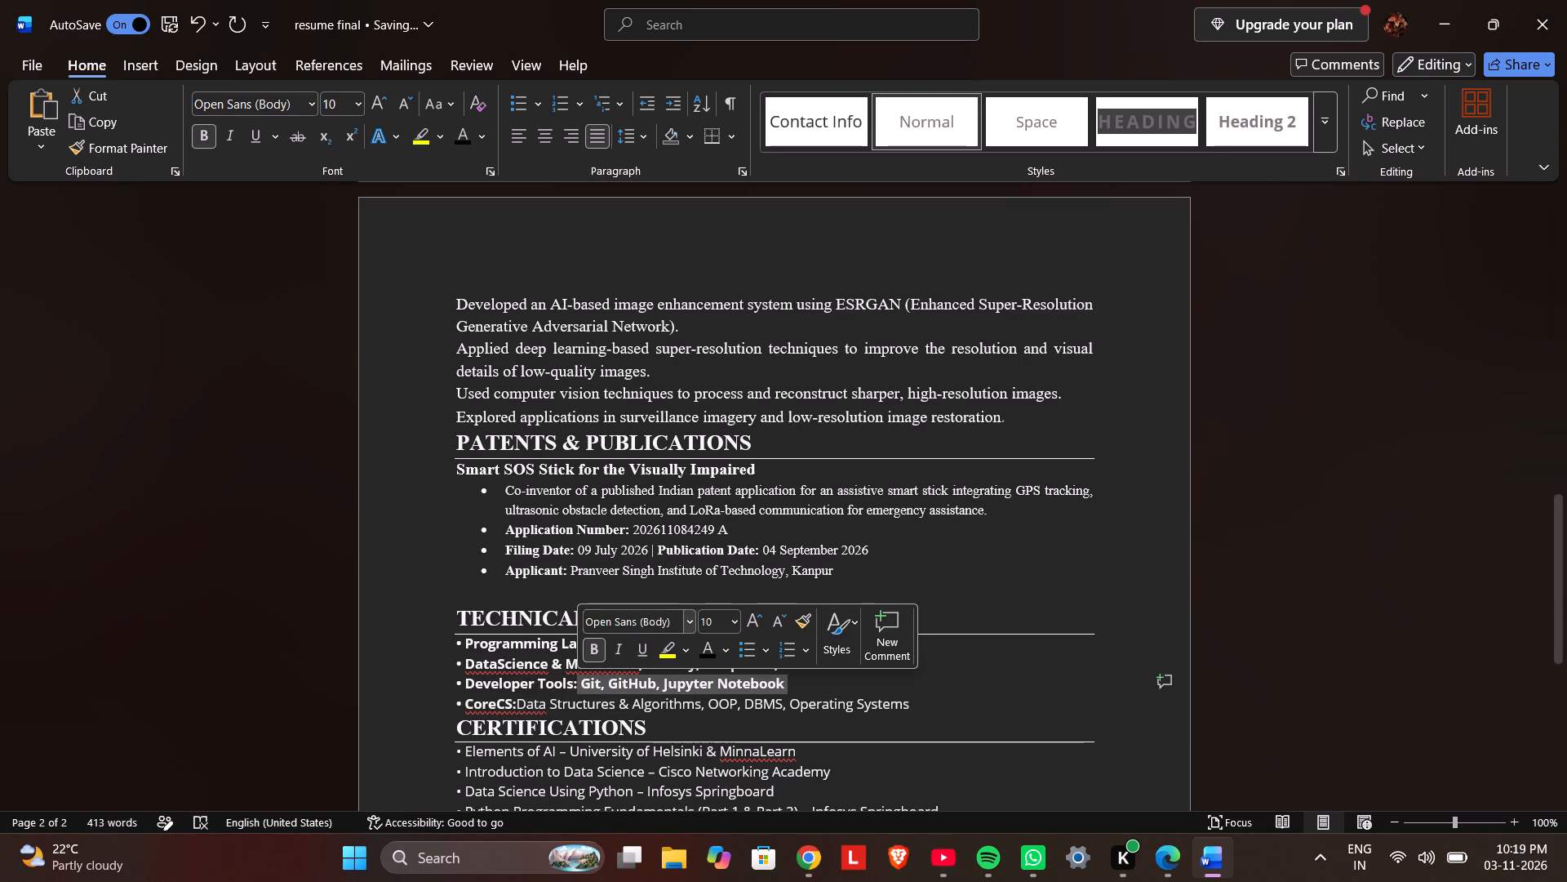
left_click(595, 648)
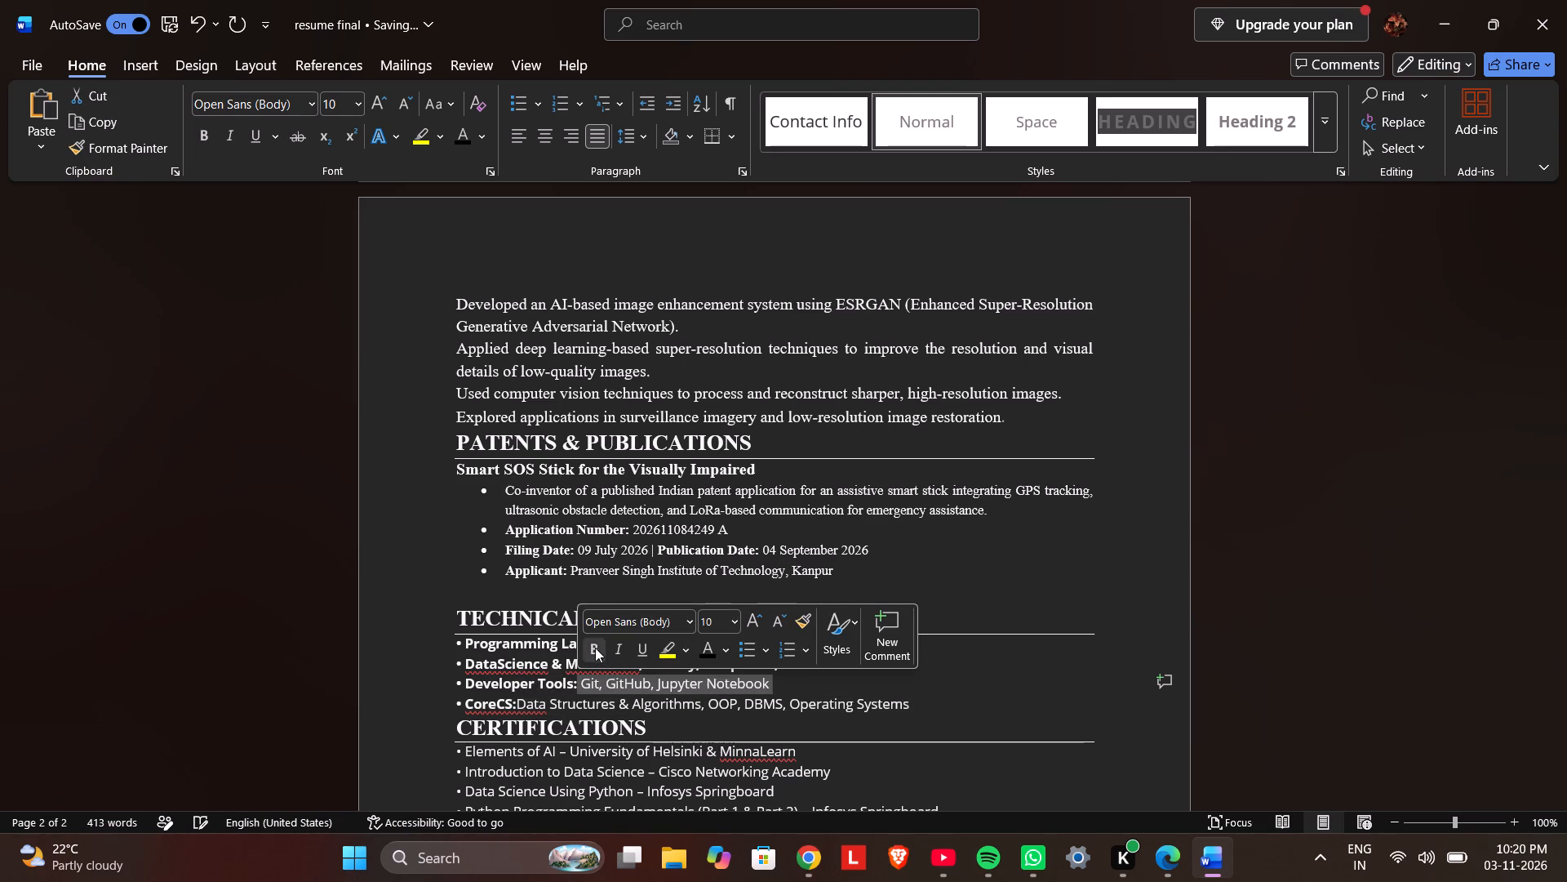
left_click(825, 710)
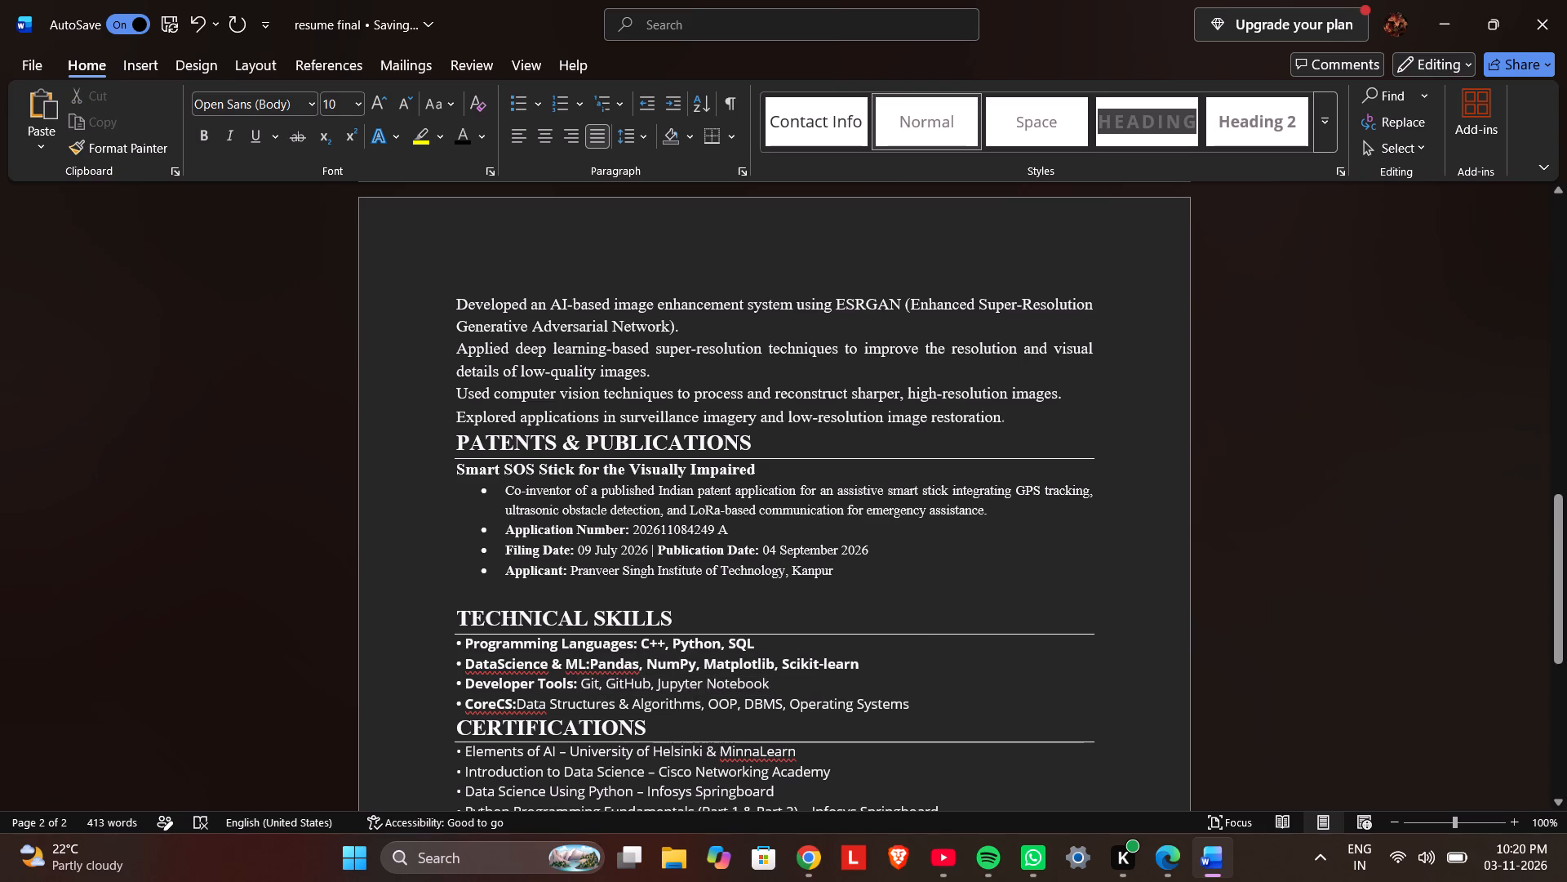
Remove bold from the skills listed after the "DataScience & ML:" and "Programming Languages:" labels, keeping the labels bold.
left_click_drag(865, 664, 596, 659)
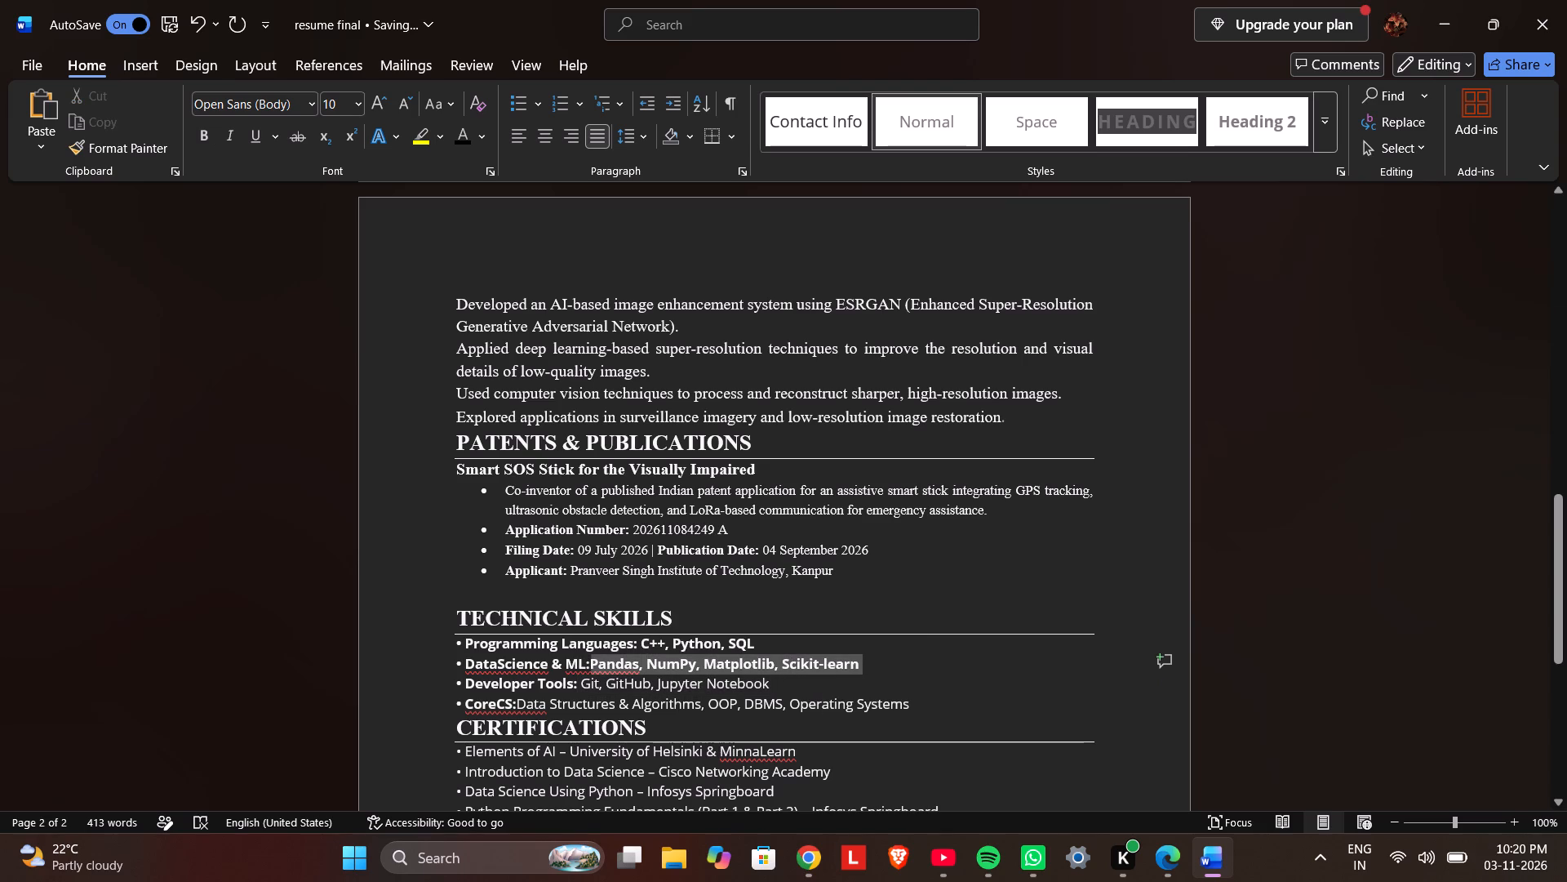
left_click_drag(596, 659, 587, 667)
left_click_drag(587, 667, 590, 667)
left_click(602, 639)
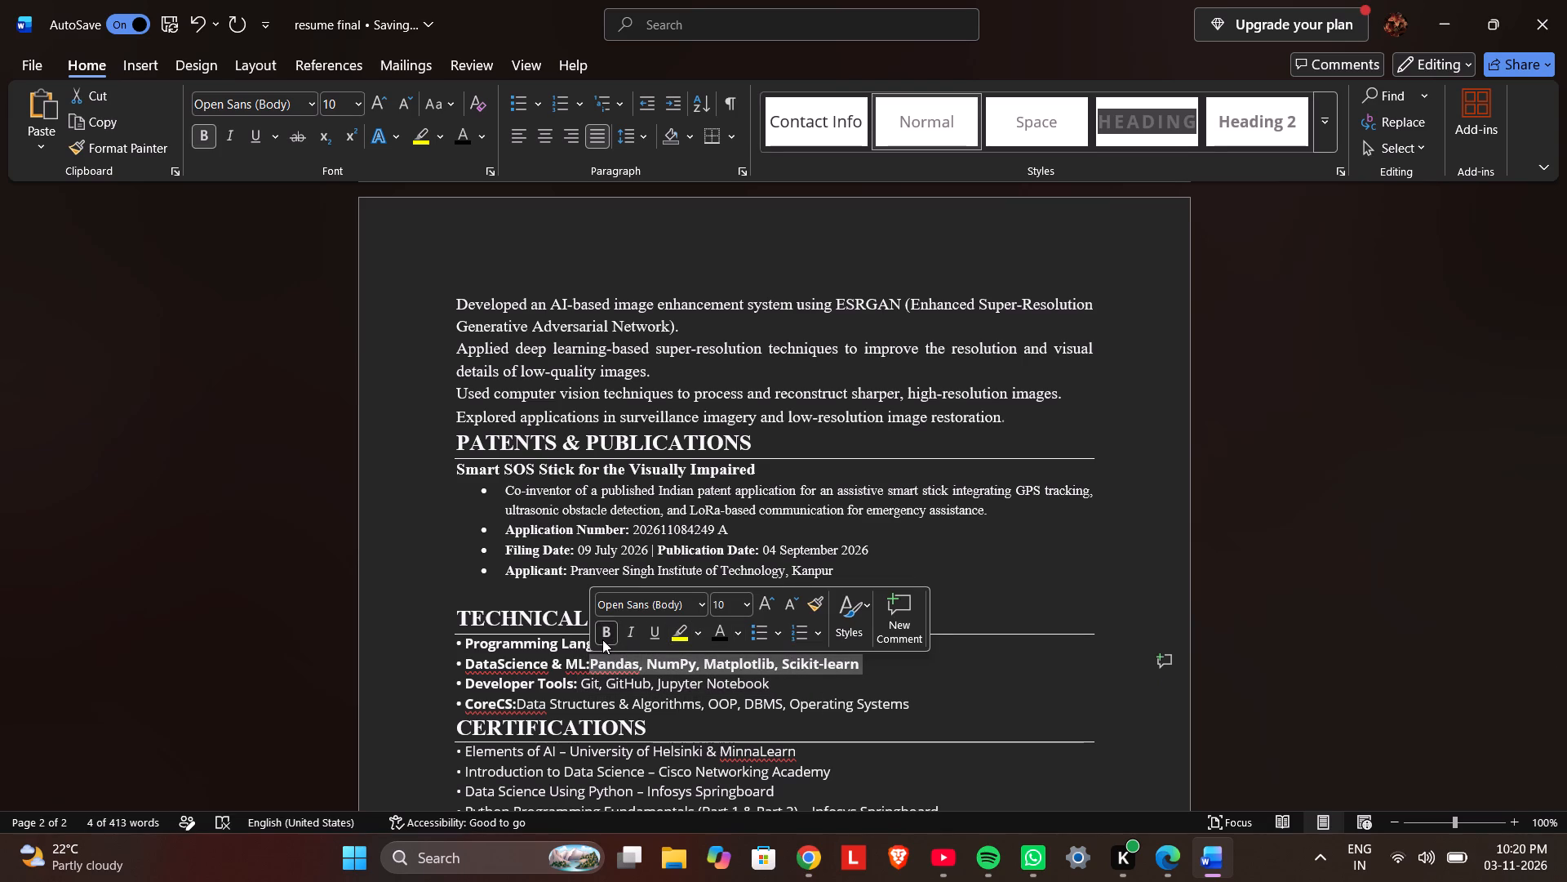
left_click(807, 691)
left_click_drag(766, 642, 639, 641)
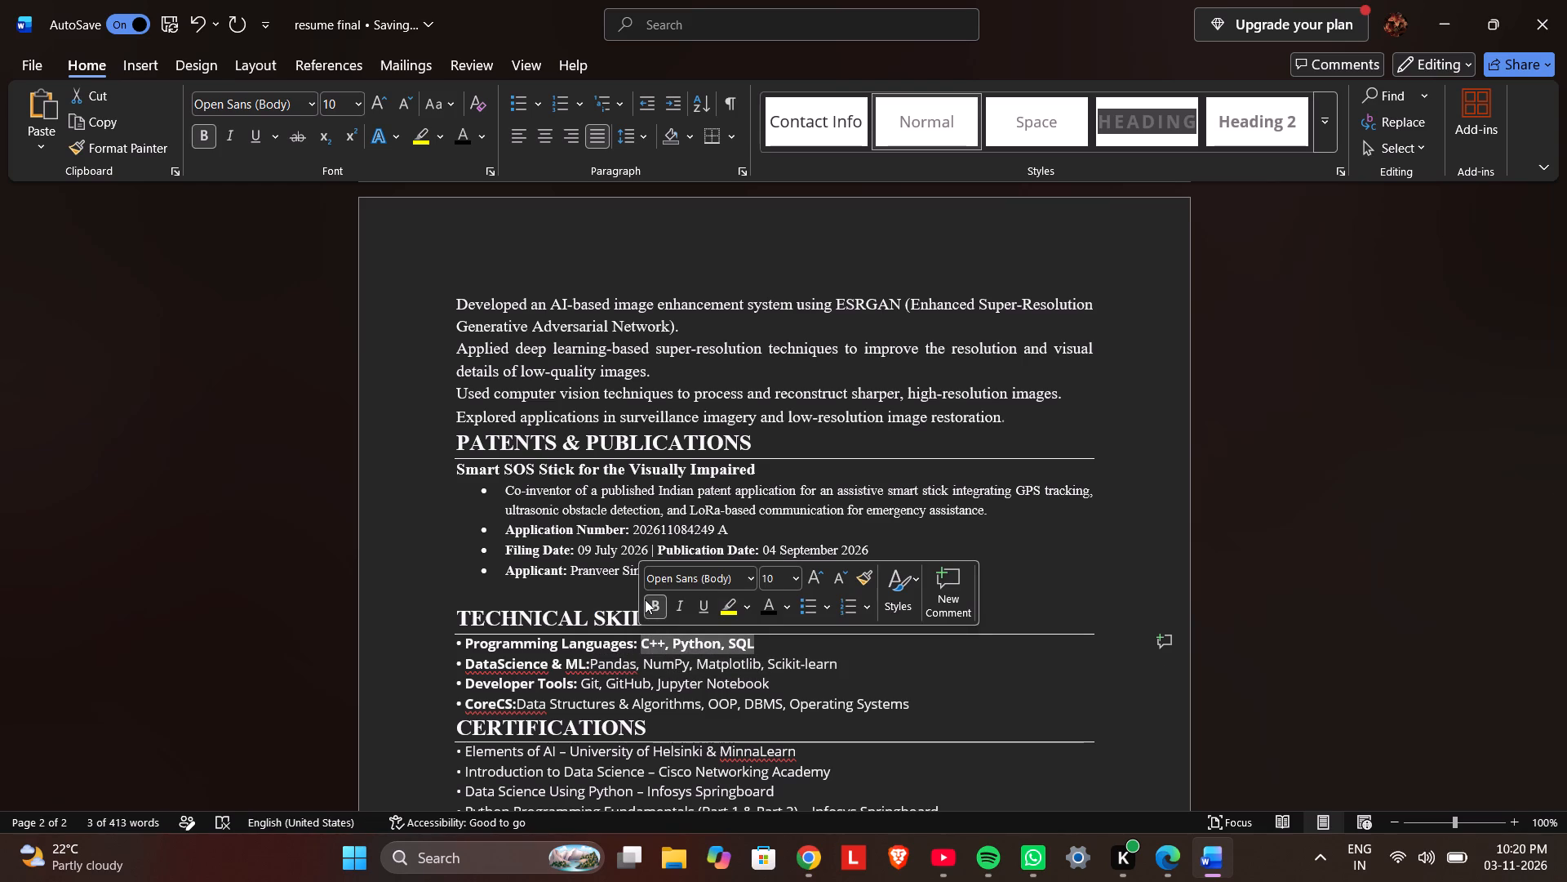
left_click(645, 599)
Set the technologies and description lines under "3. Image Enhancement Using ESRGAN" to font size 10.
scroll(554, 585, "up", 1)
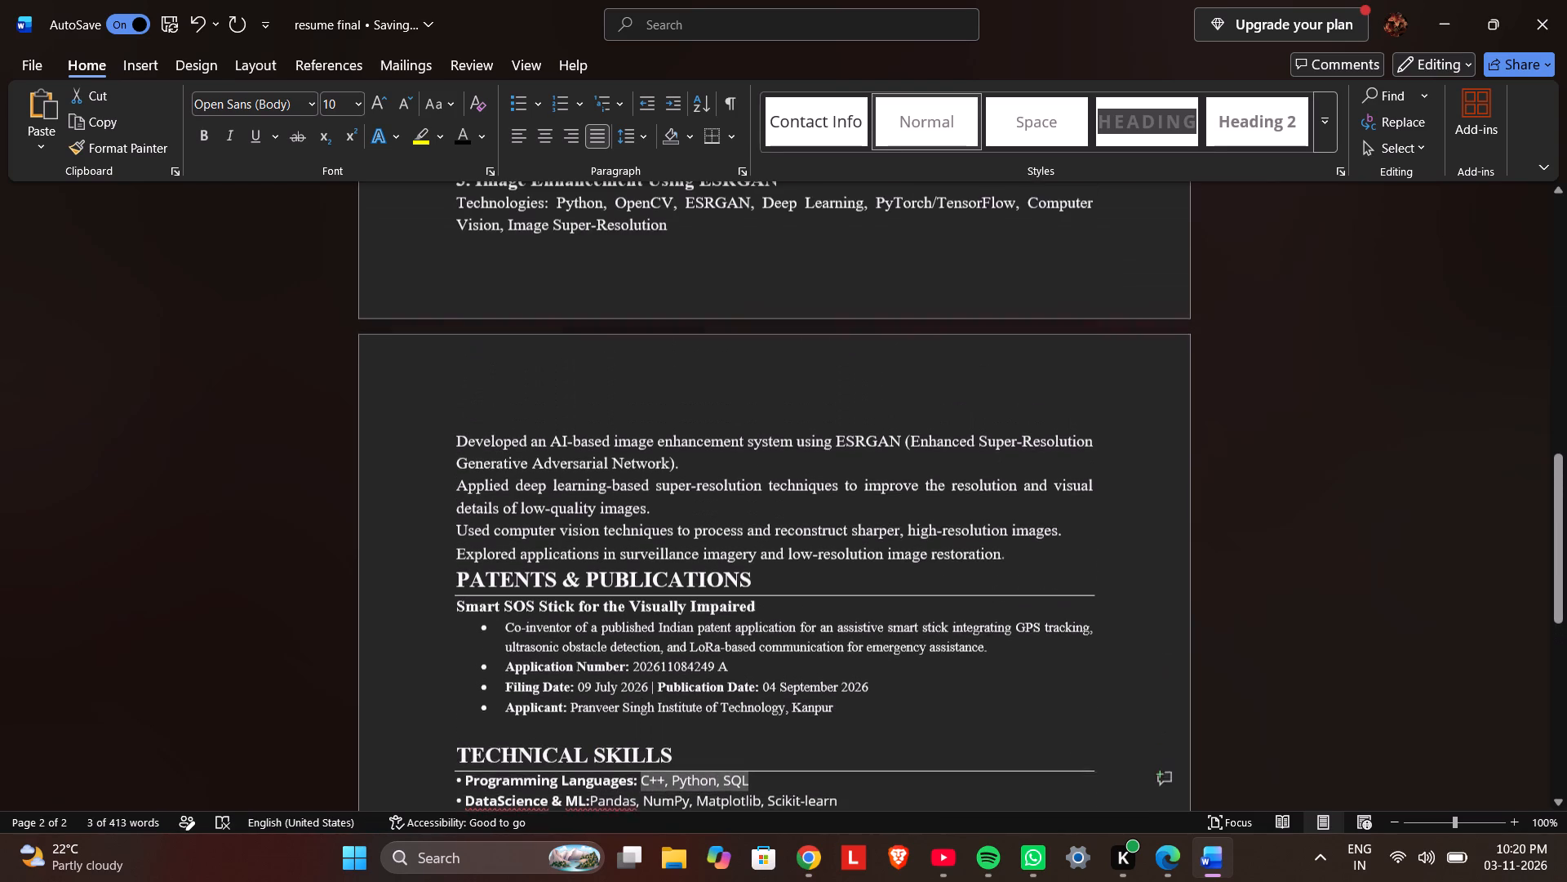
scroll(554, 585, "up", 1)
left_click_drag(1002, 572, 776, 501)
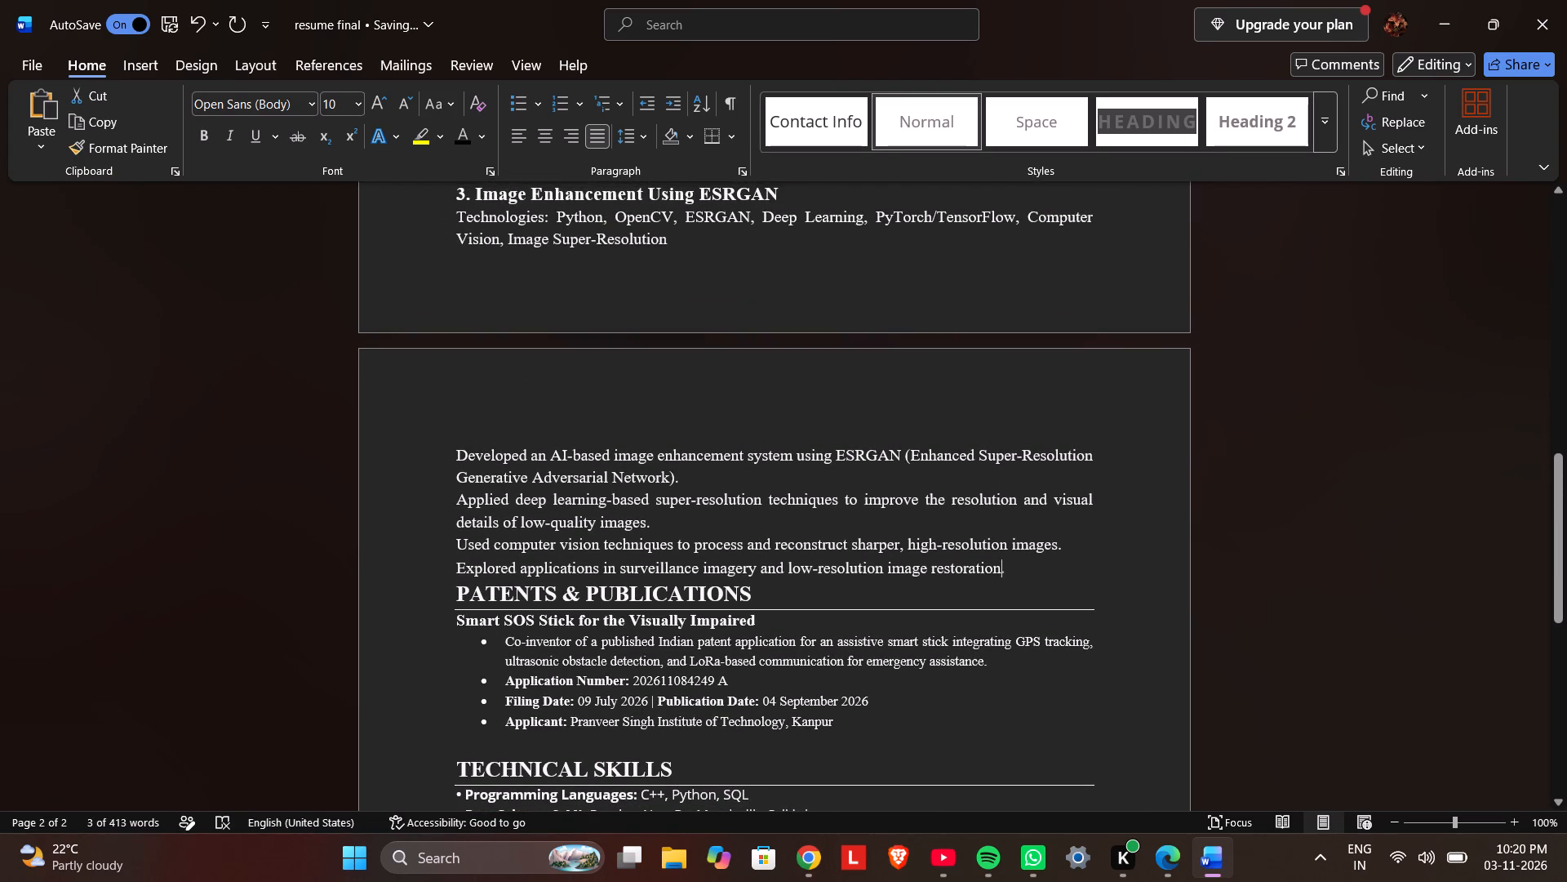
left_click_drag(776, 501, 455, 220)
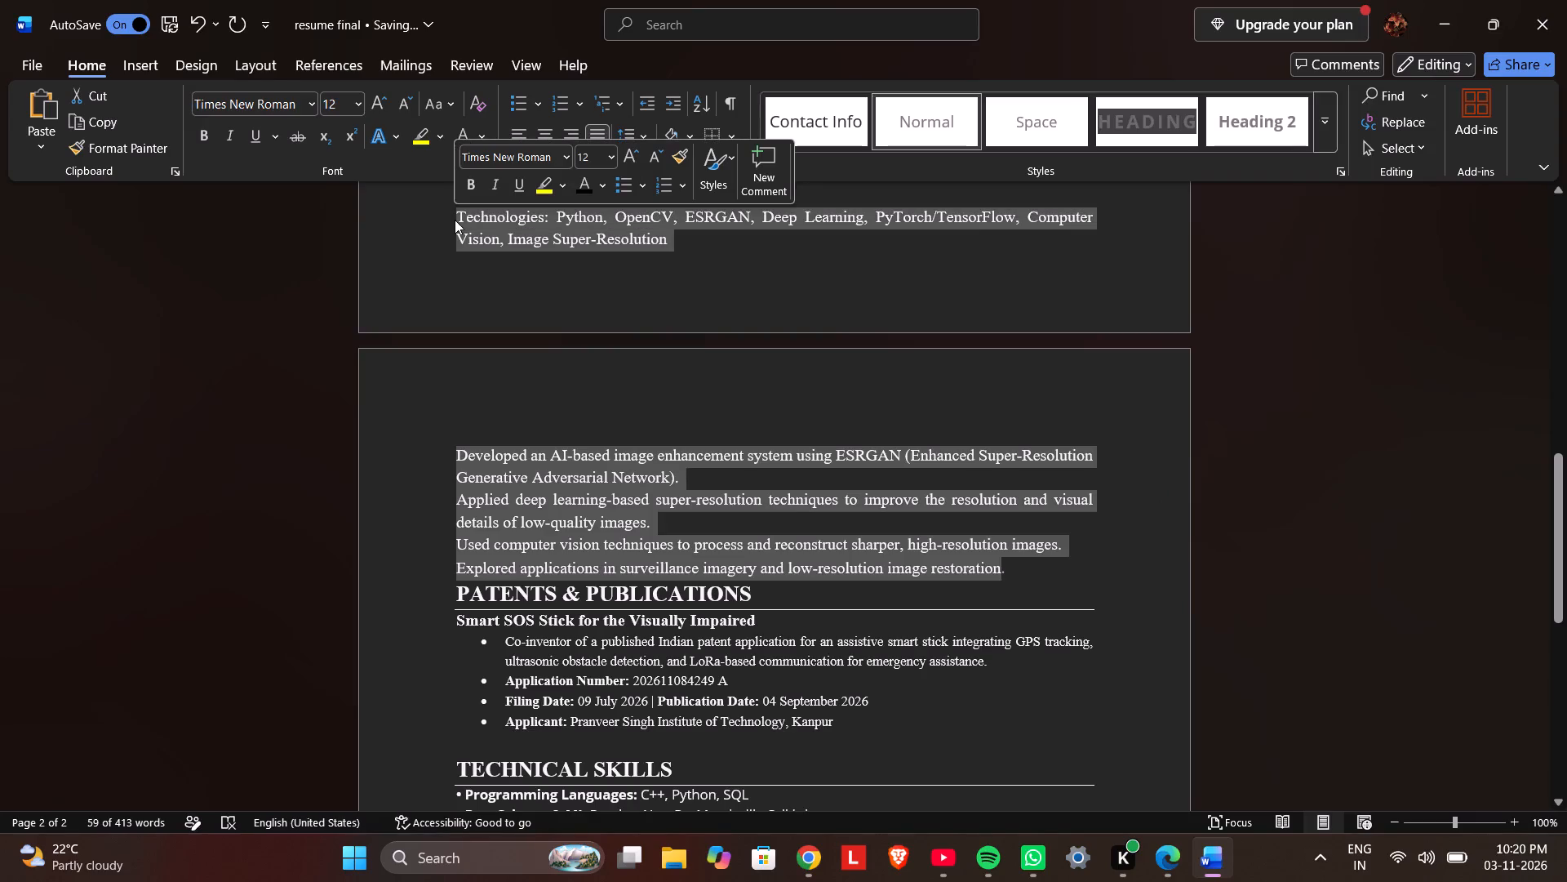
left_click(607, 154)
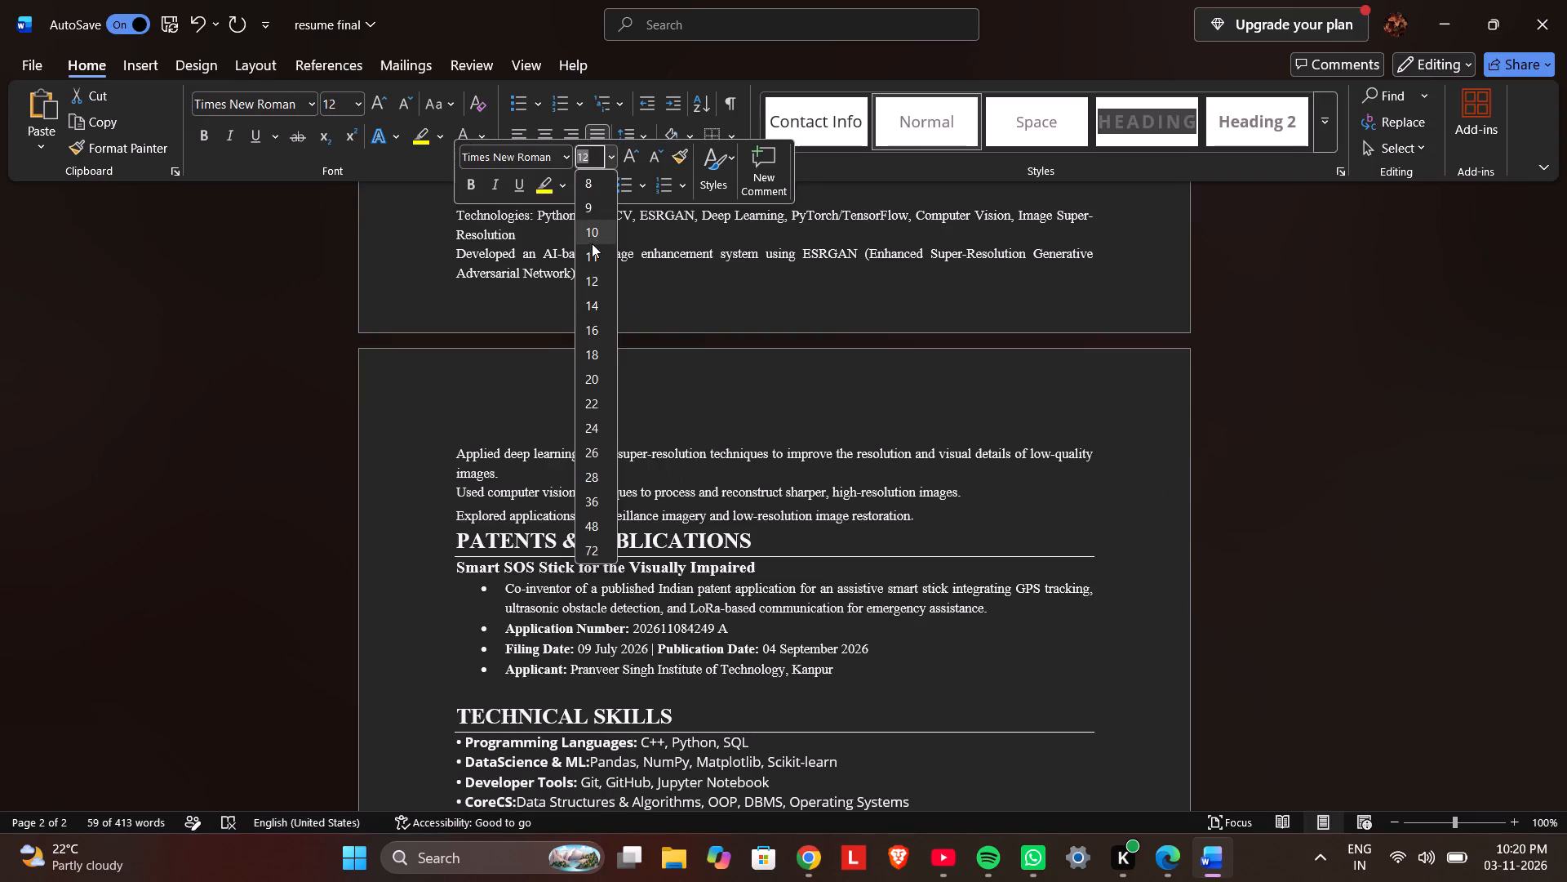
left_click(596, 231)
Set the paragraph under "CAREER OBJECTIVE" to font size 10.
scroll(637, 354, "up", 1)
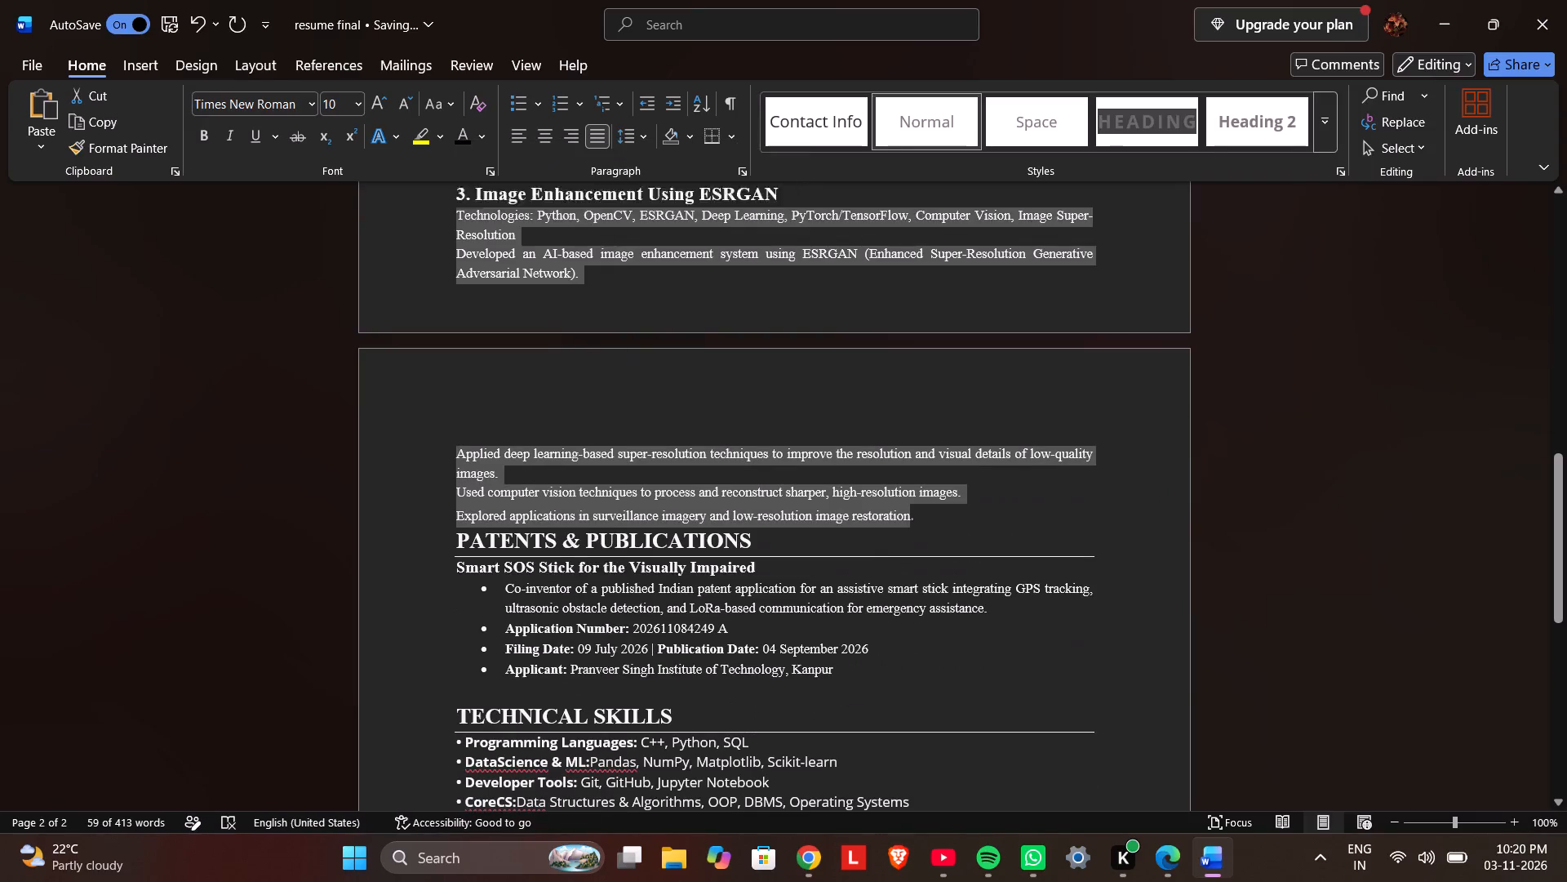
scroll(637, 354, "up", 5)
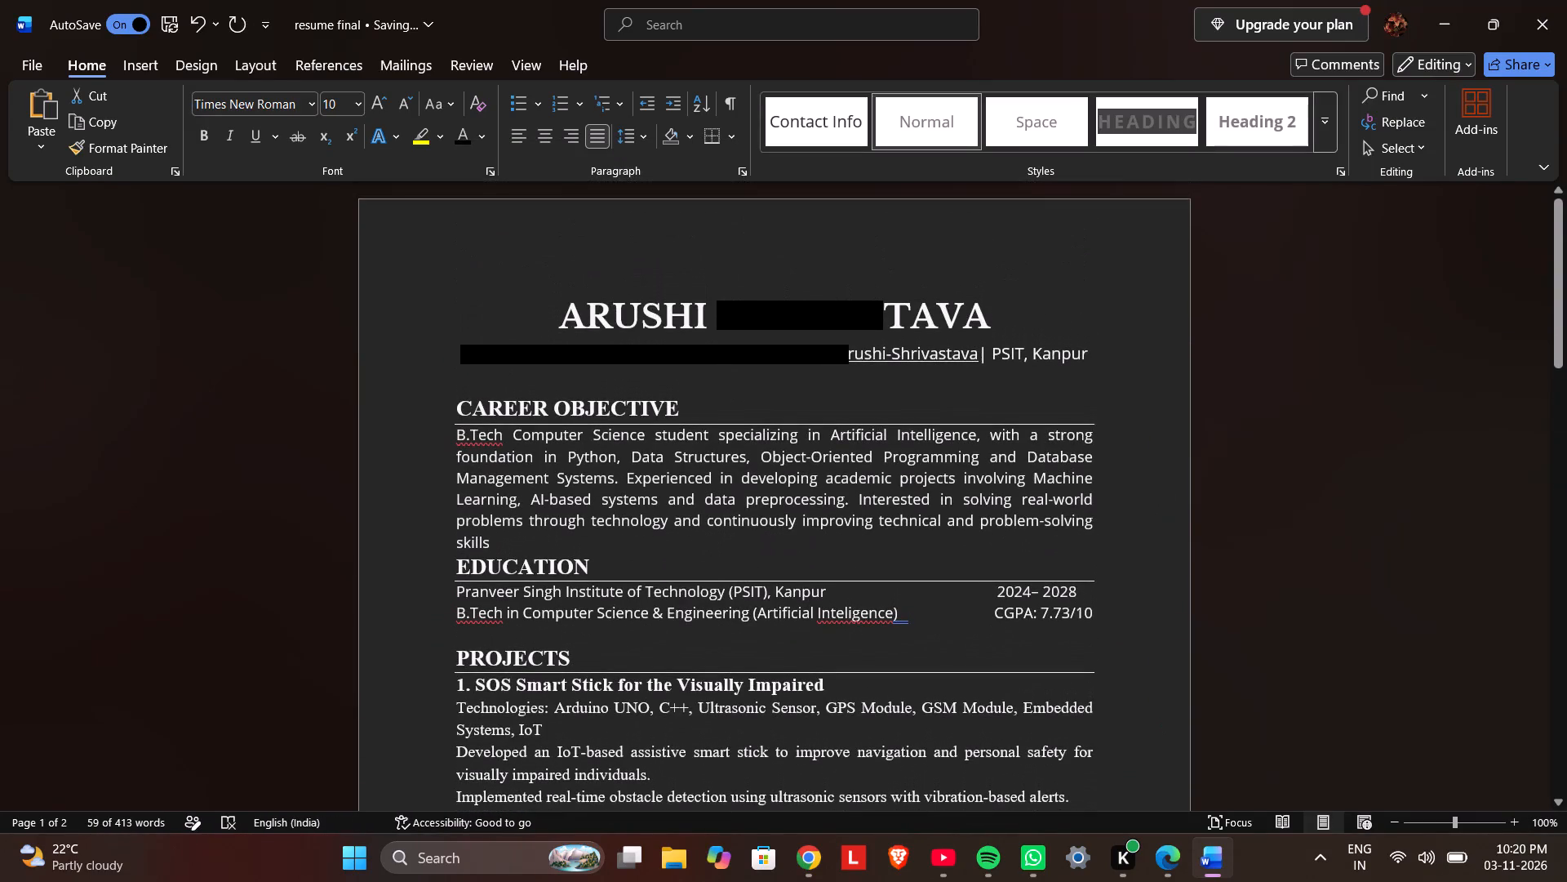
left_click_drag(455, 431, 498, 544)
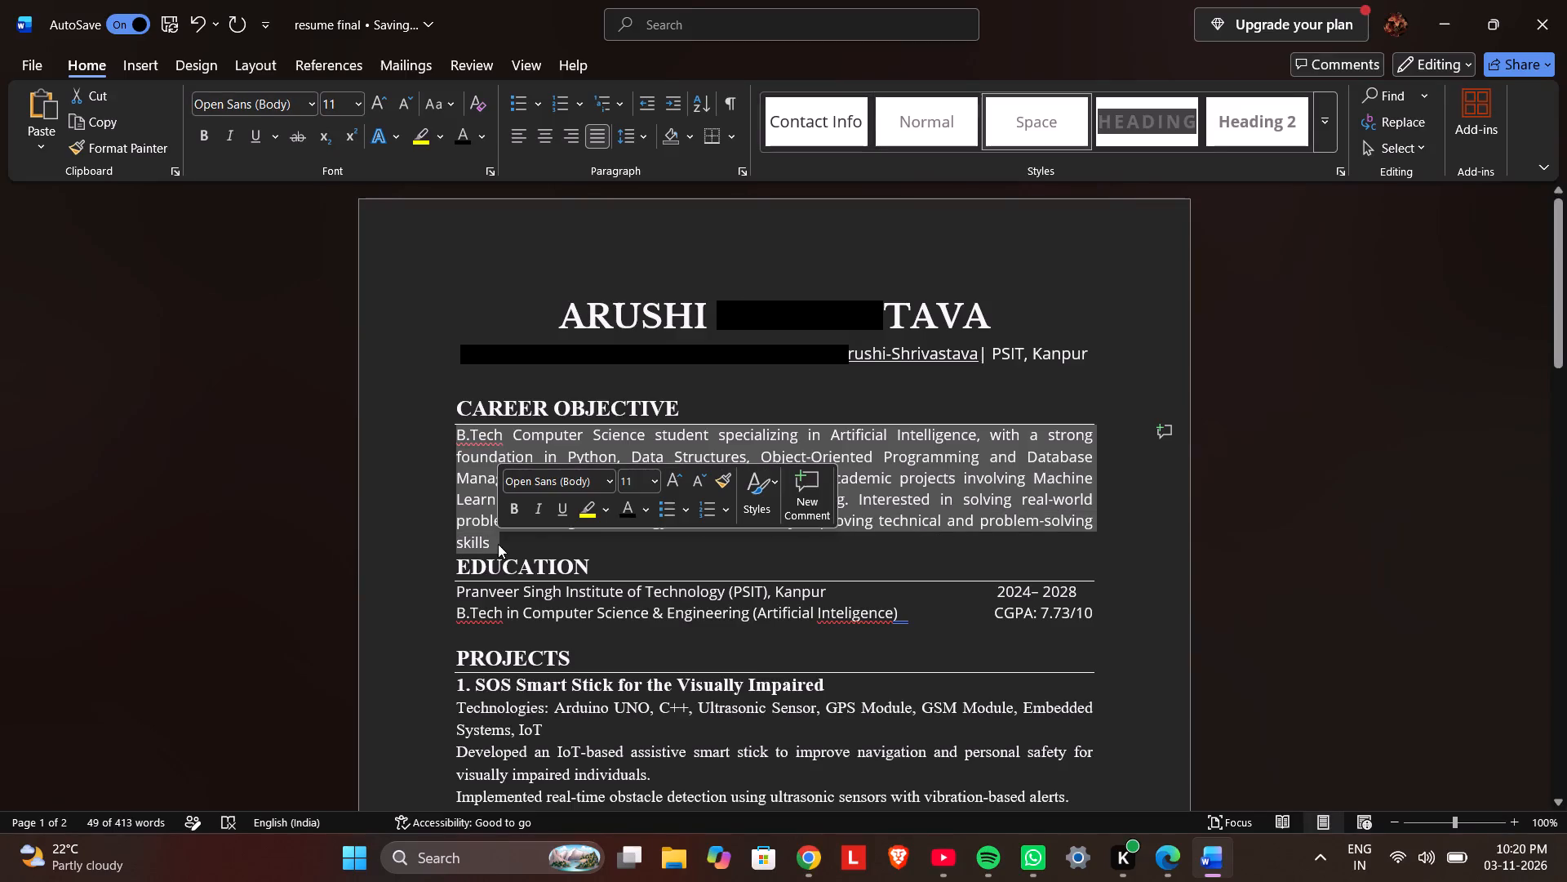
left_click(650, 475)
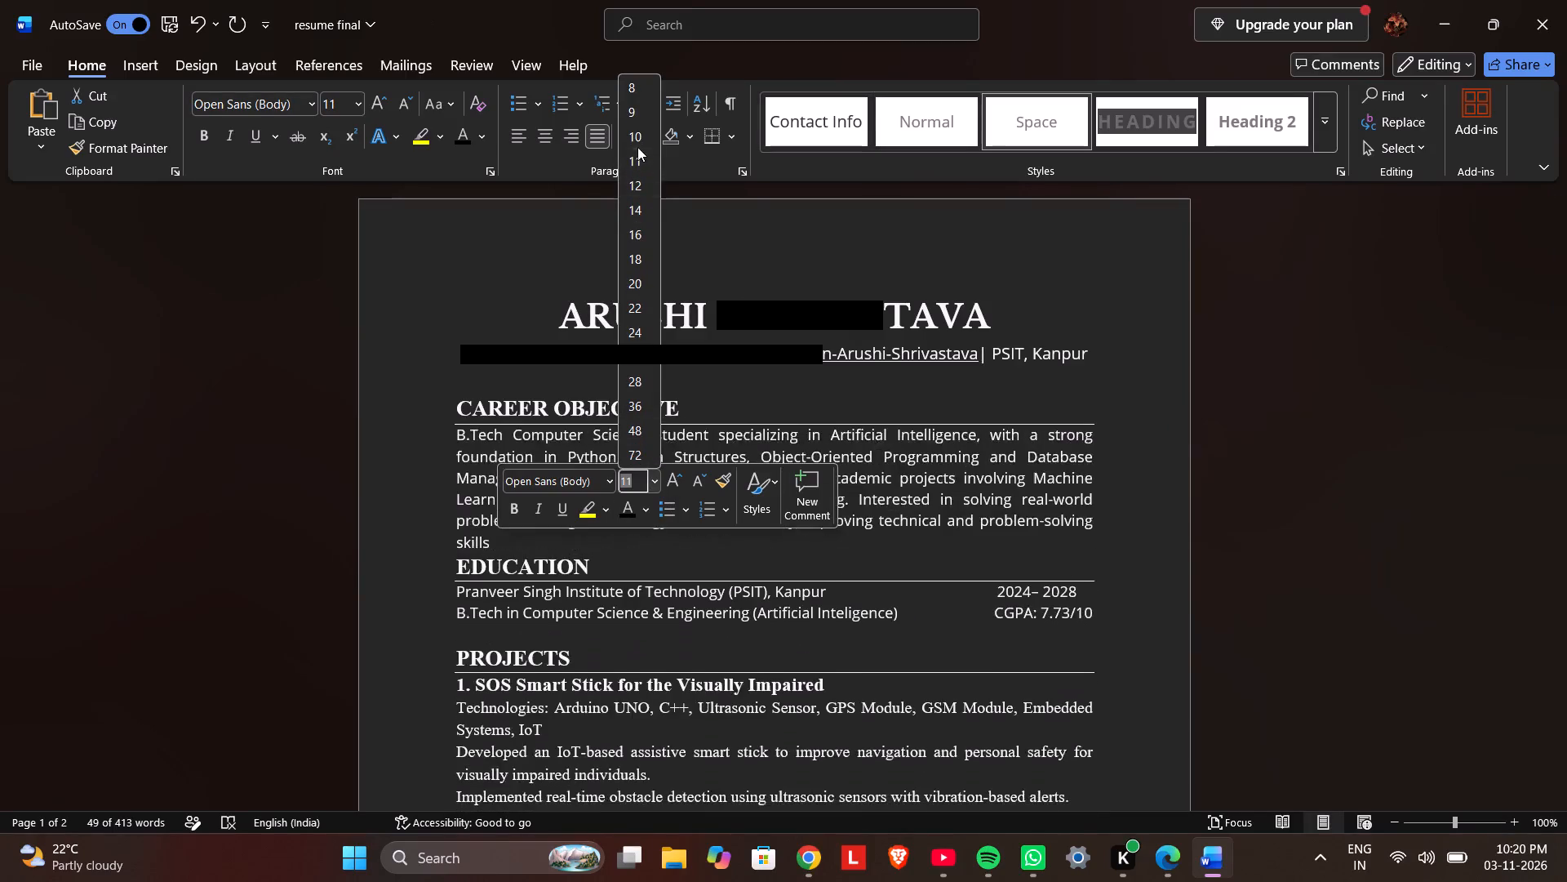
left_click(637, 146)
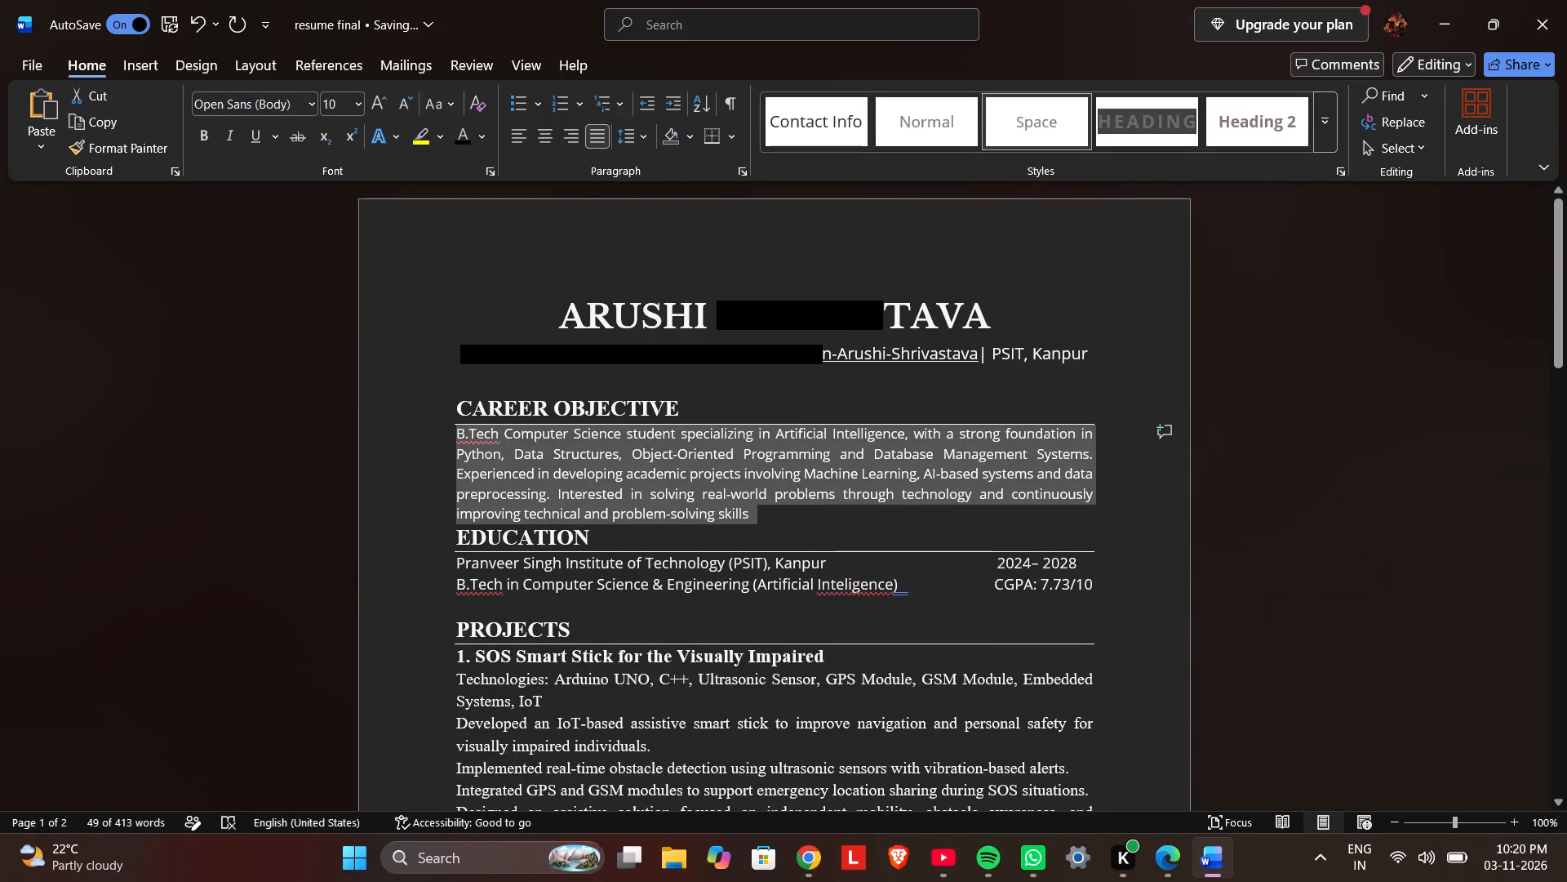
Set the "CAREER OBJECTIVE" and "EDUCATION" headings to font size 12.
left_click_drag(695, 404, 481, 393)
left_click(641, 328)
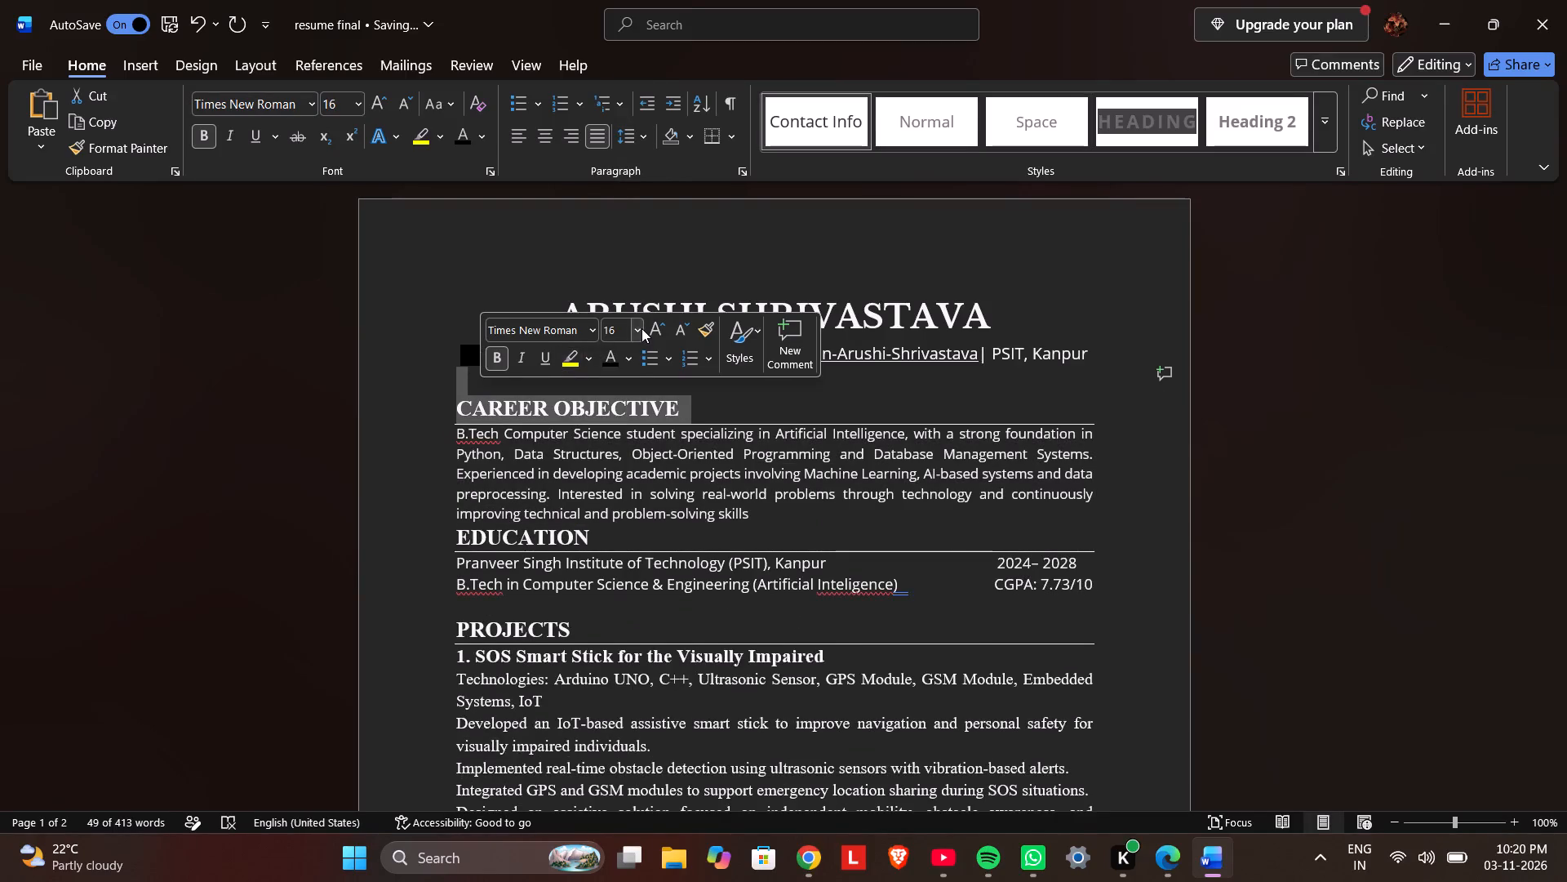
left_click(626, 448)
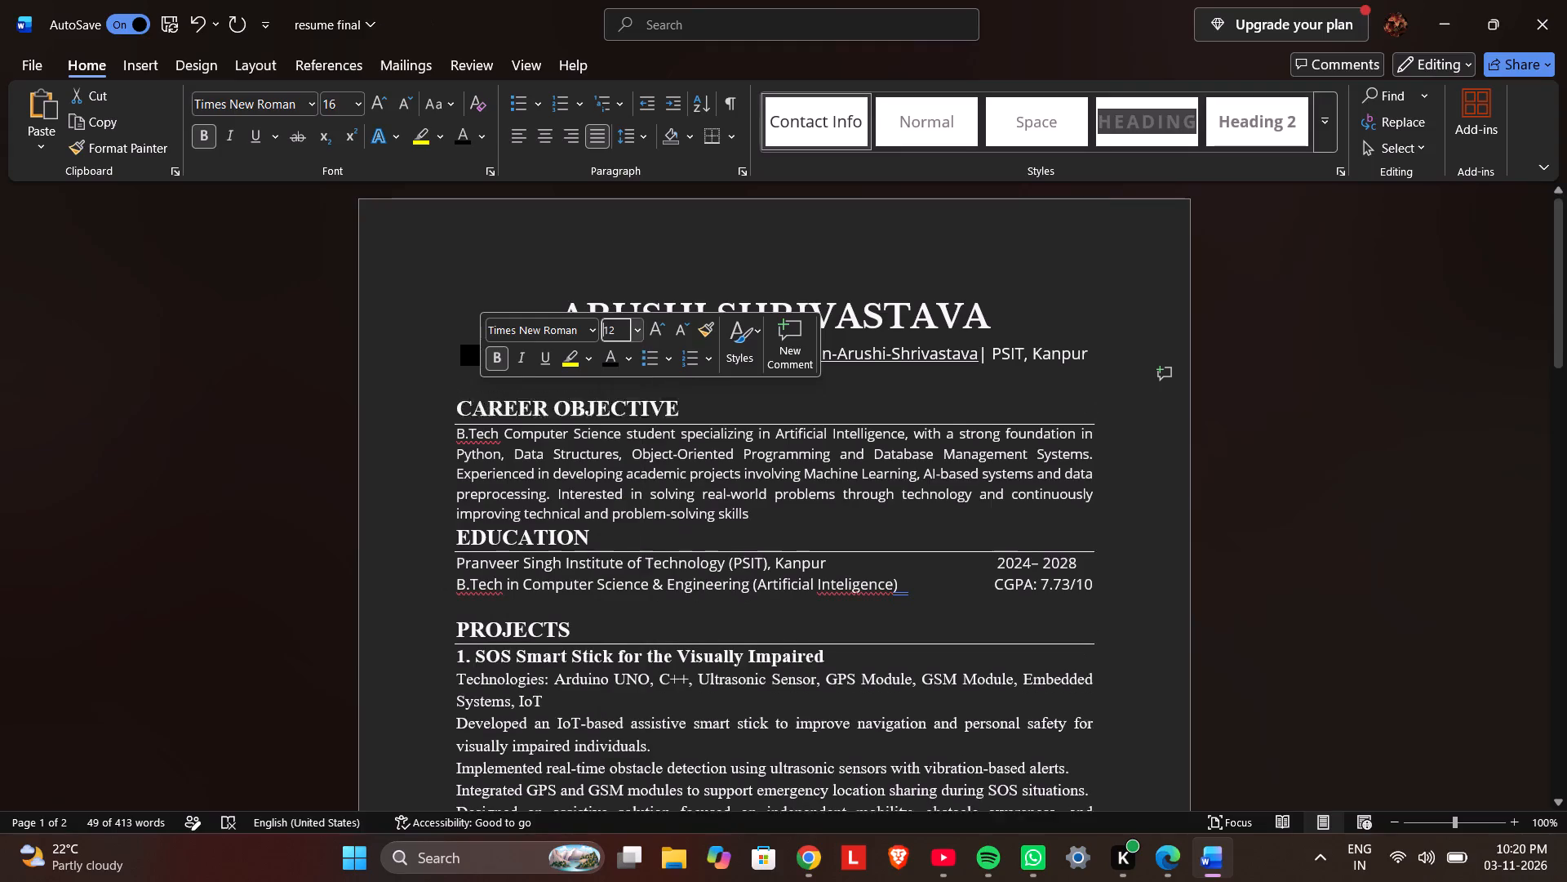
left_click_drag(615, 531, 454, 534)
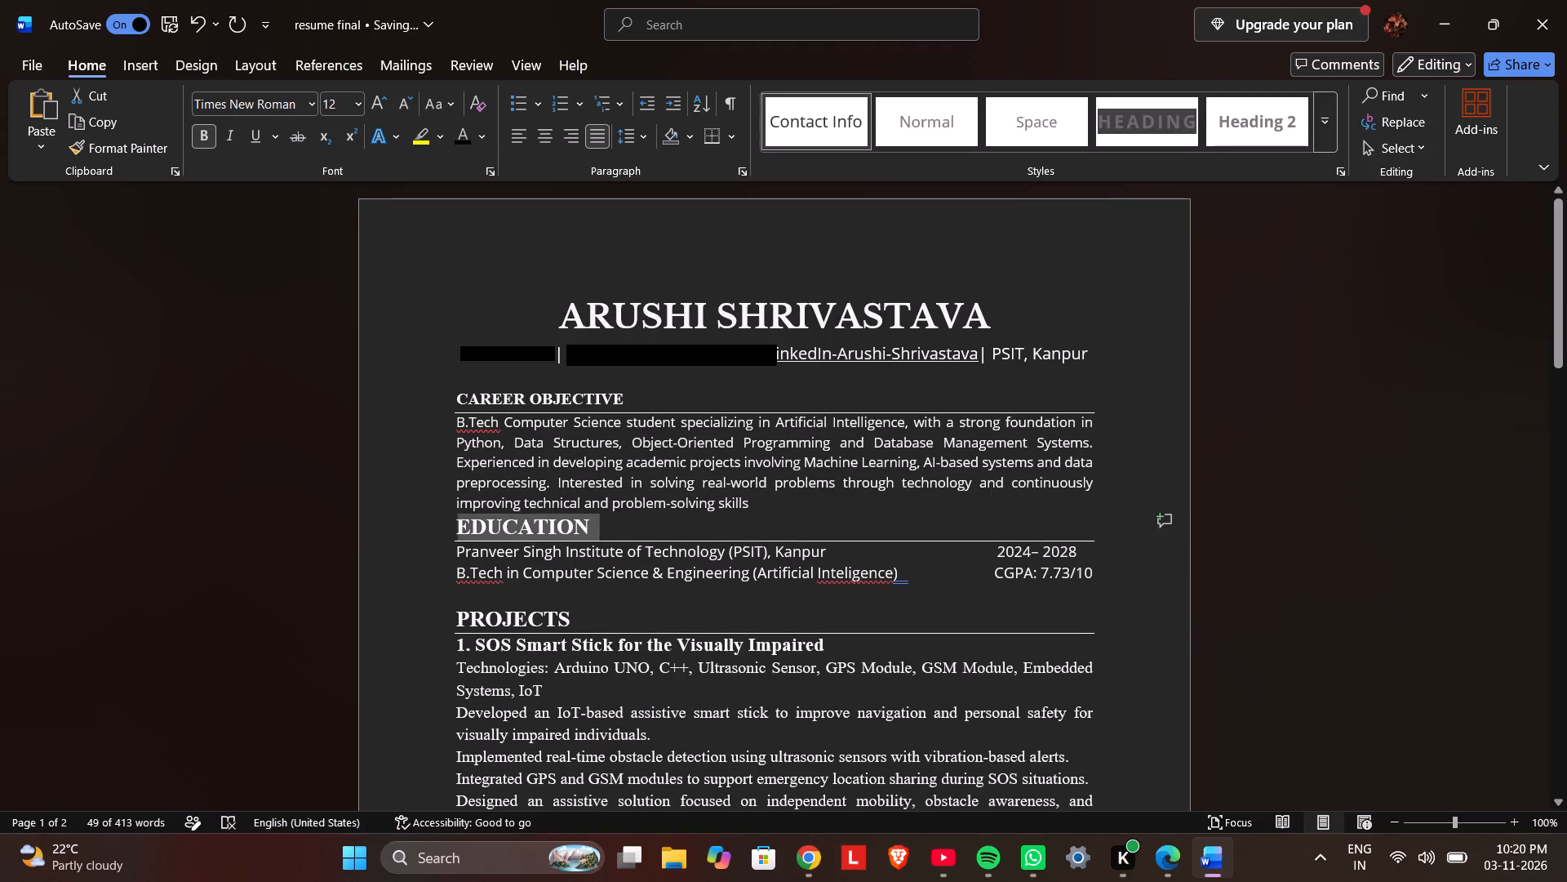
left_click_drag(454, 534, 449, 533)
left_click(607, 465)
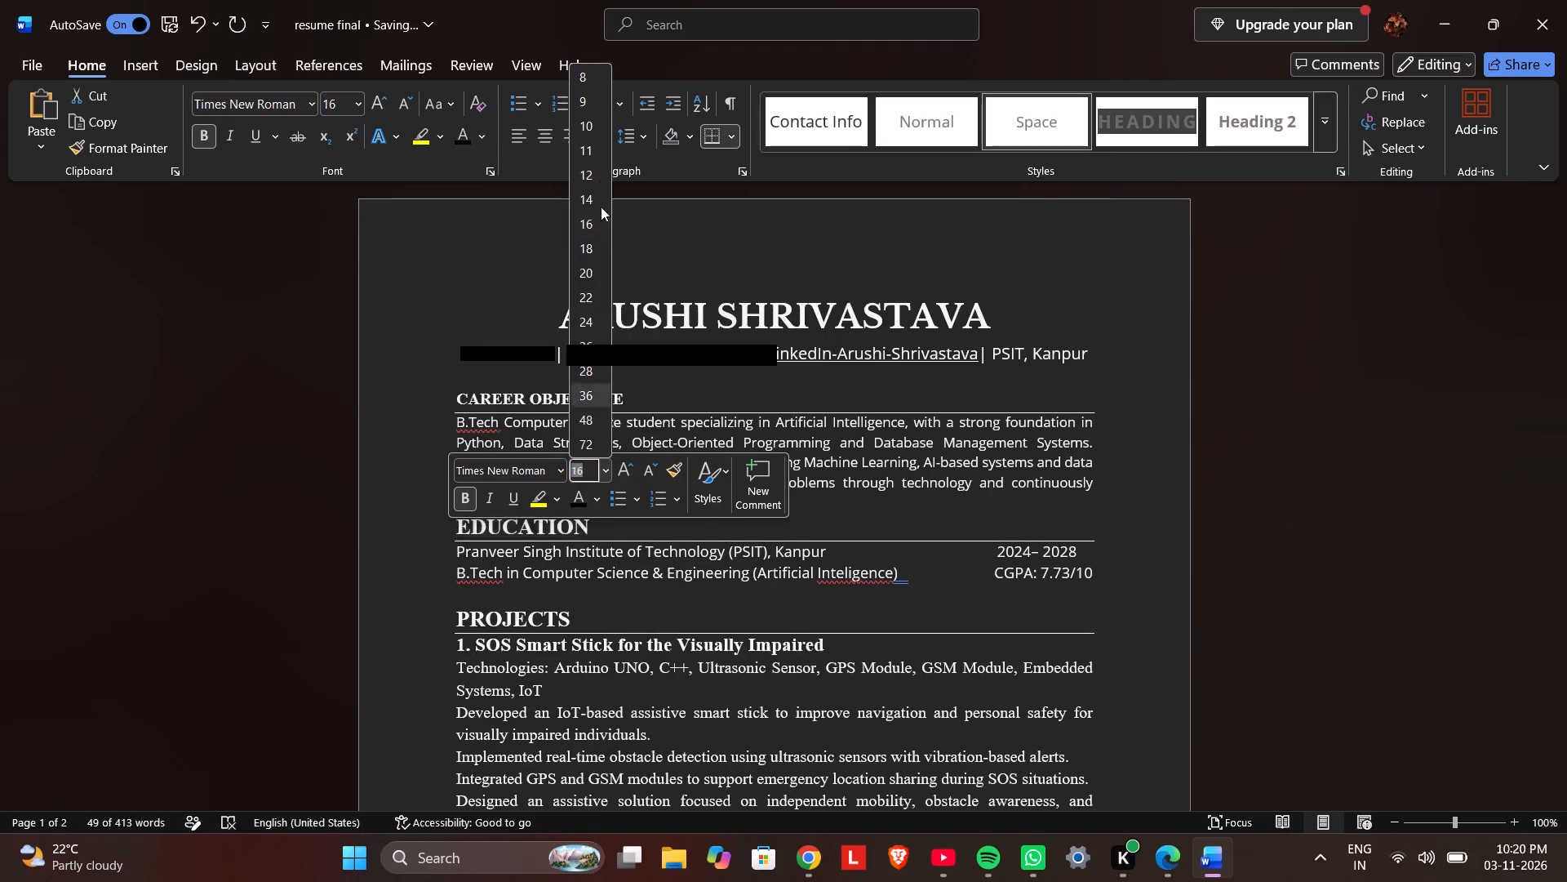
left_click(589, 169)
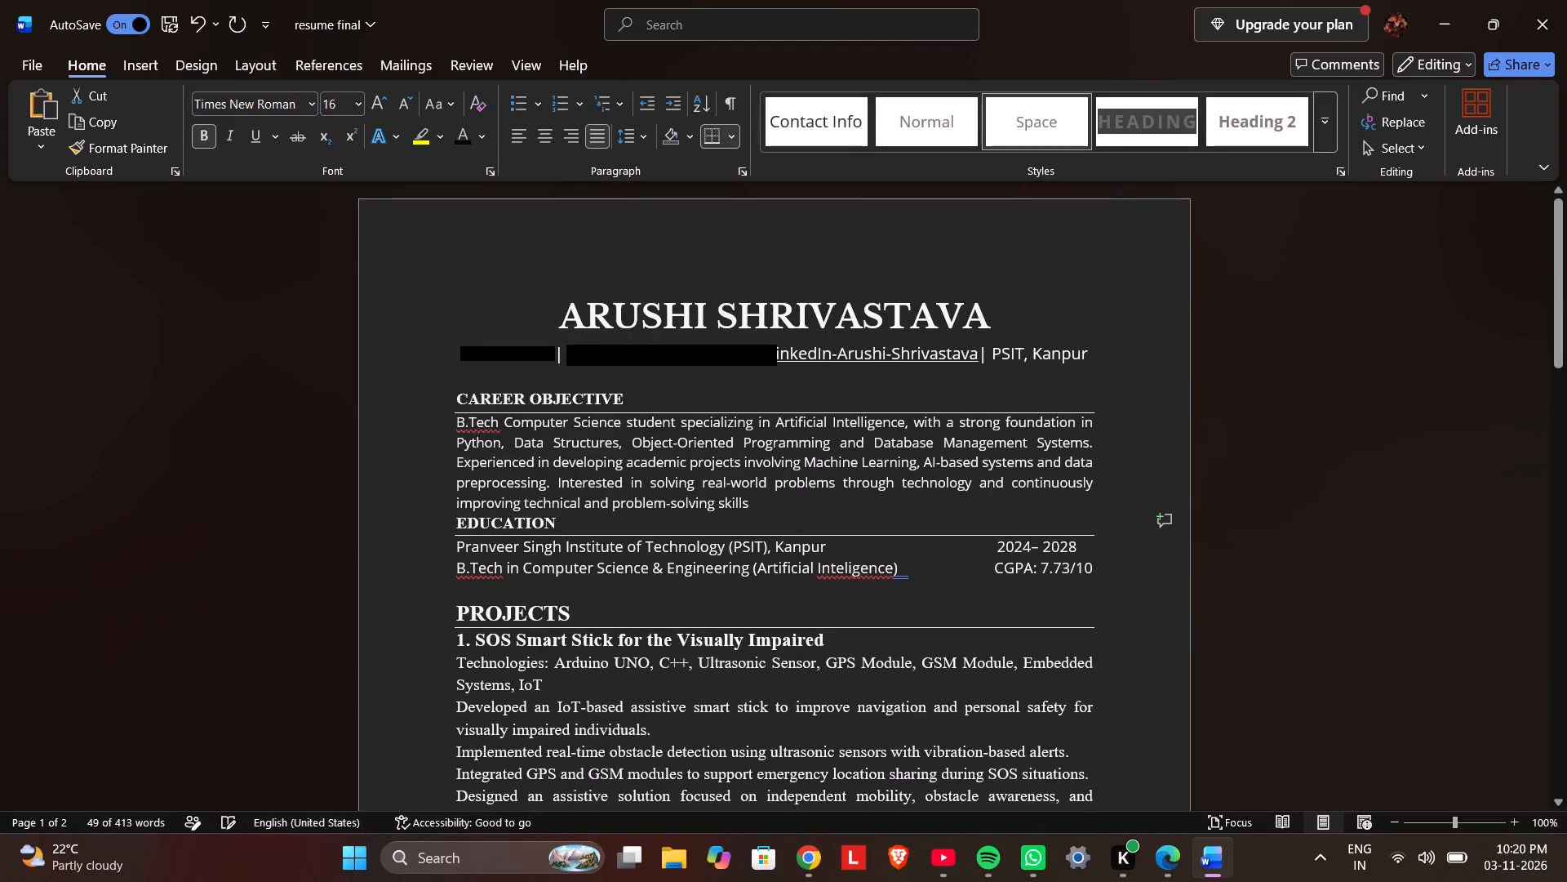
Set the two institute and degree lines under "EDUCATION" to font size 10.
left_click_drag(1120, 569, 507, 541)
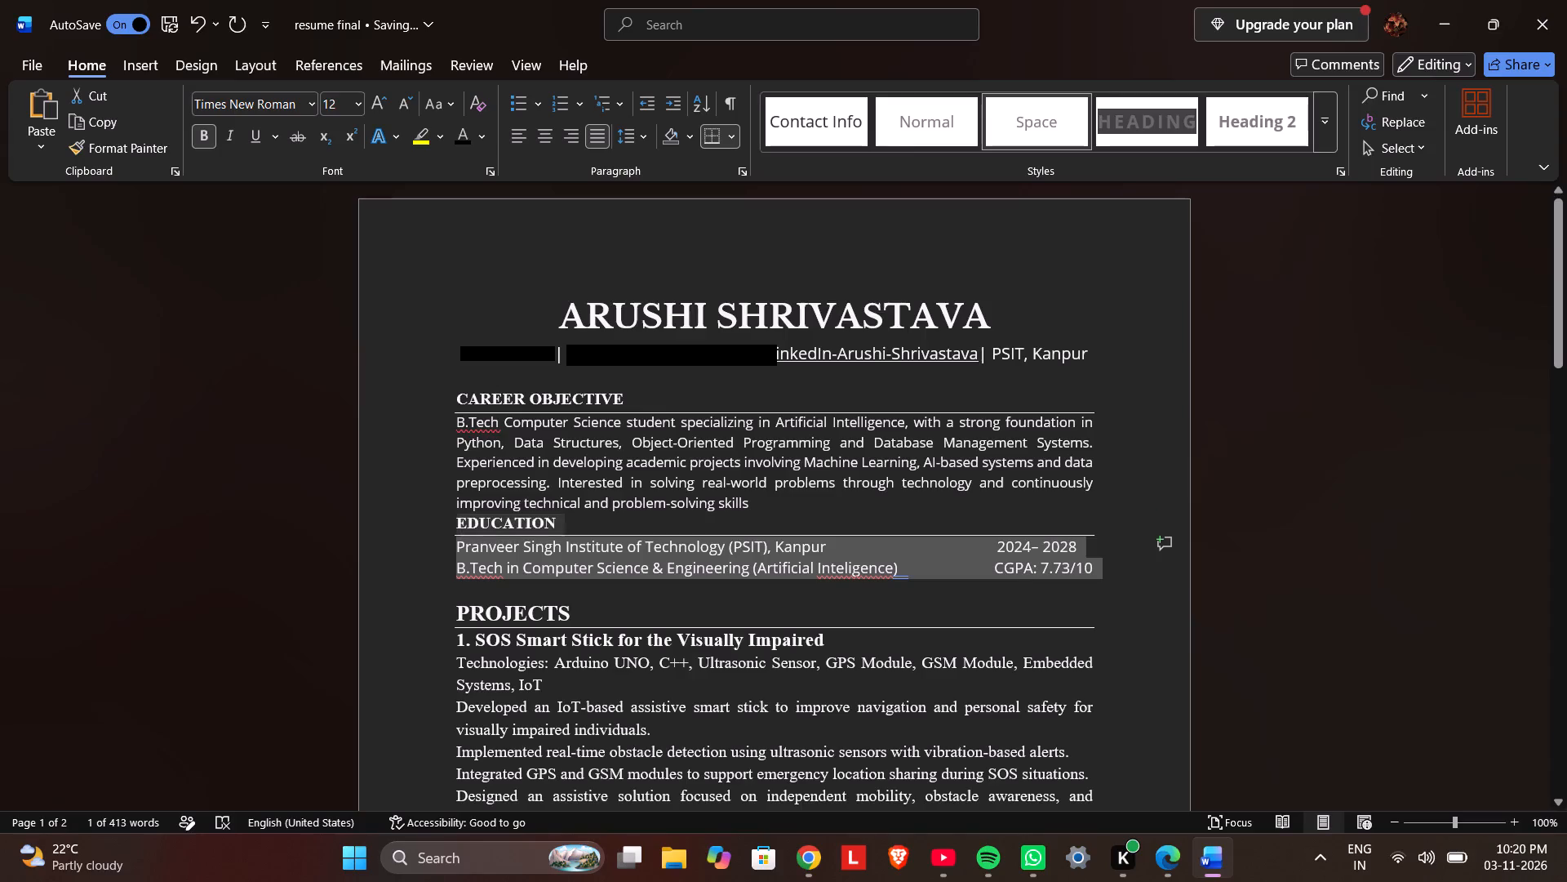
left_click_drag(507, 541, 384, 550)
left_click(539, 488)
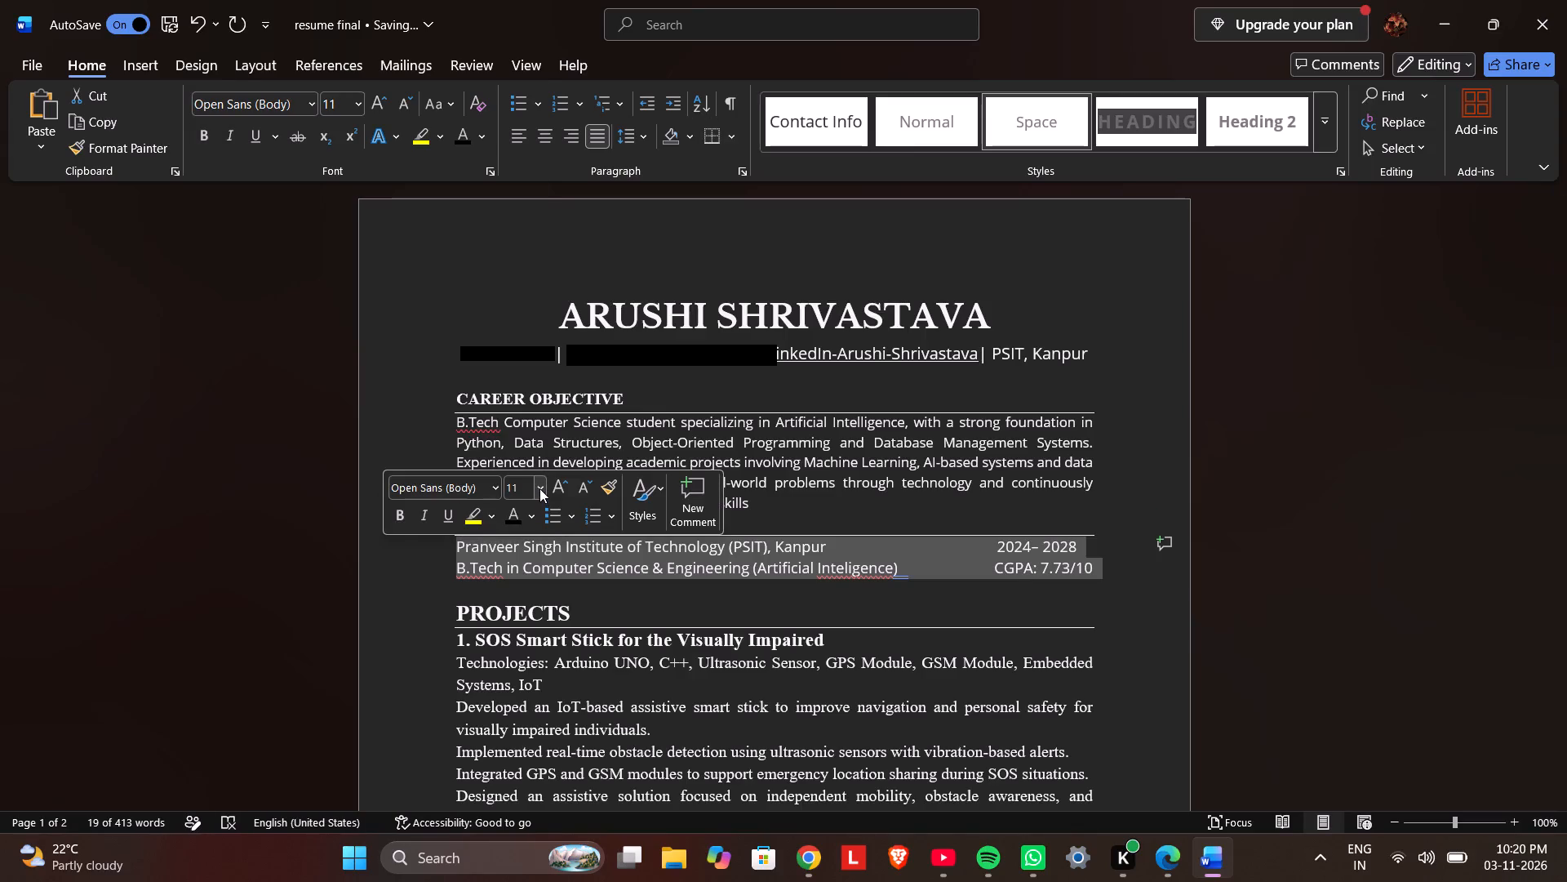
left_click(529, 153)
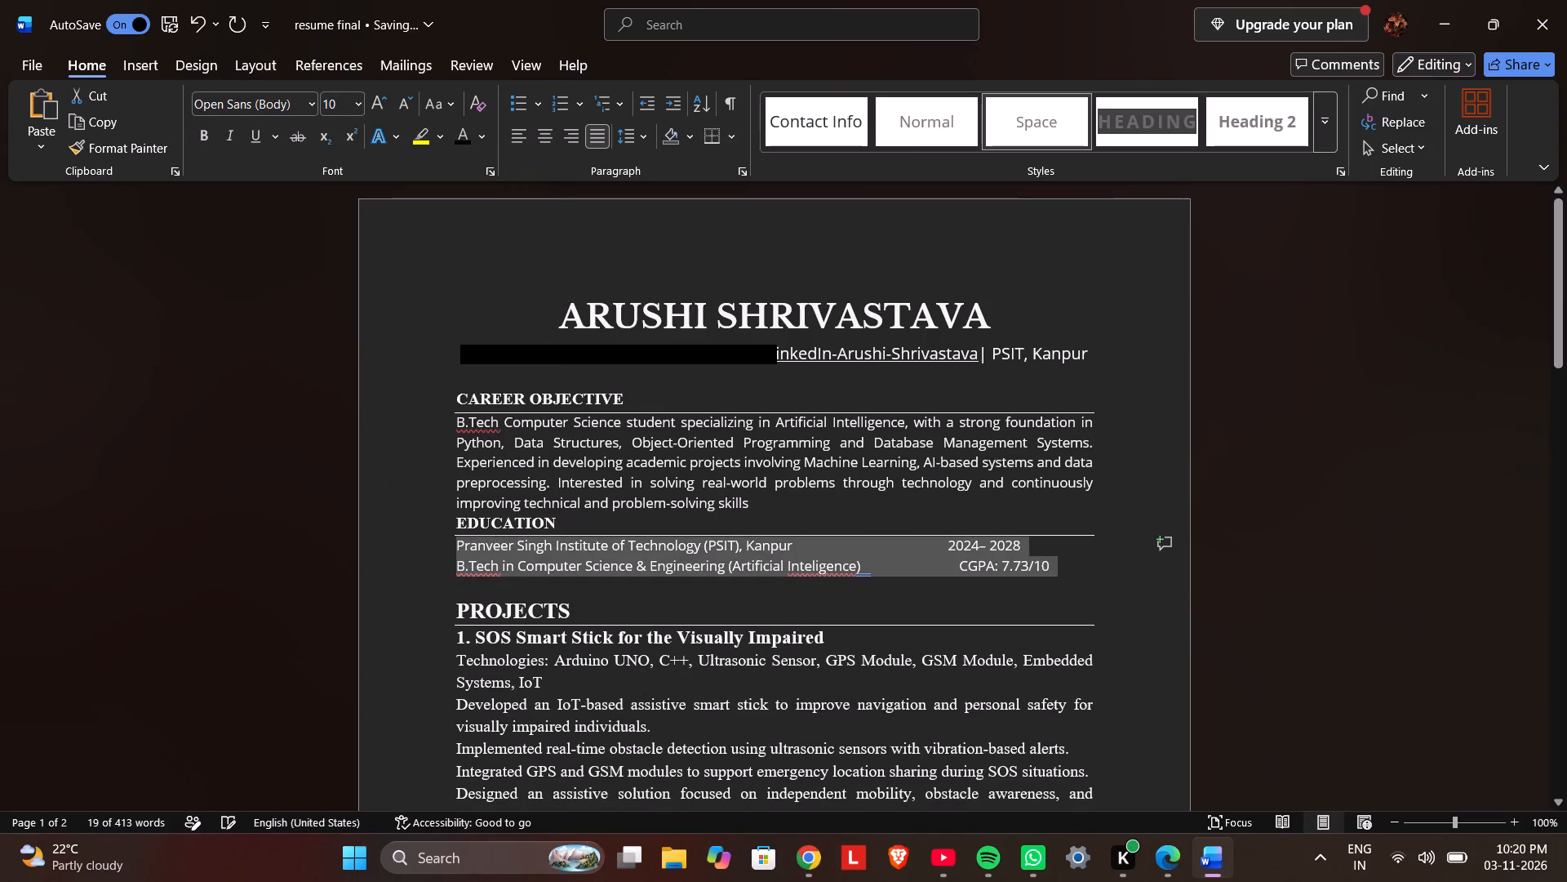
Set the "PROJECTS" heading to font size 12.
left_click_drag(601, 602, 430, 602)
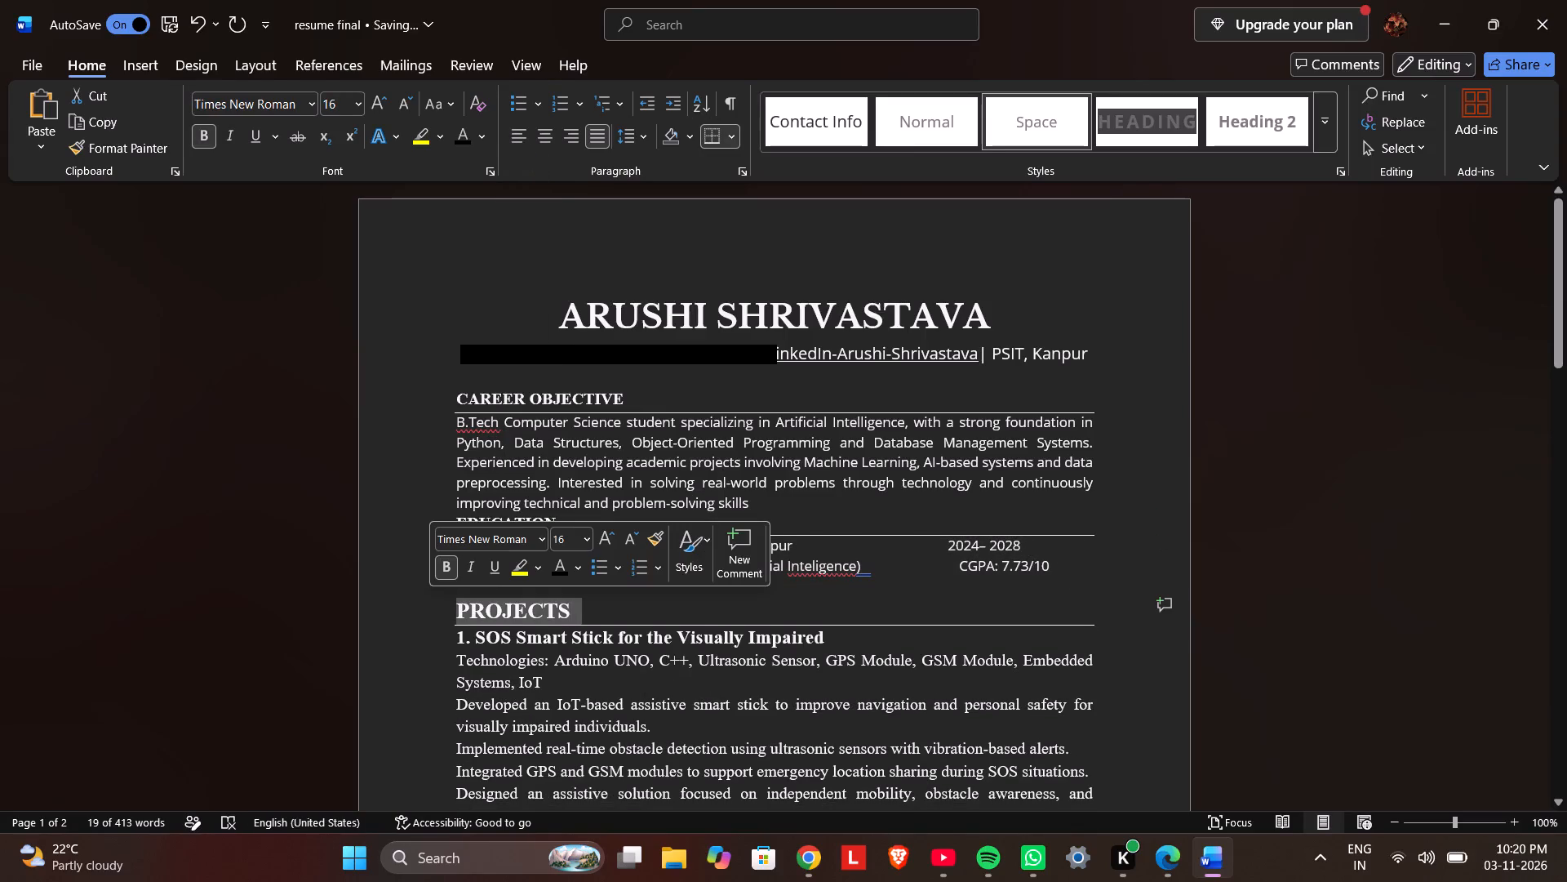
left_click(593, 540)
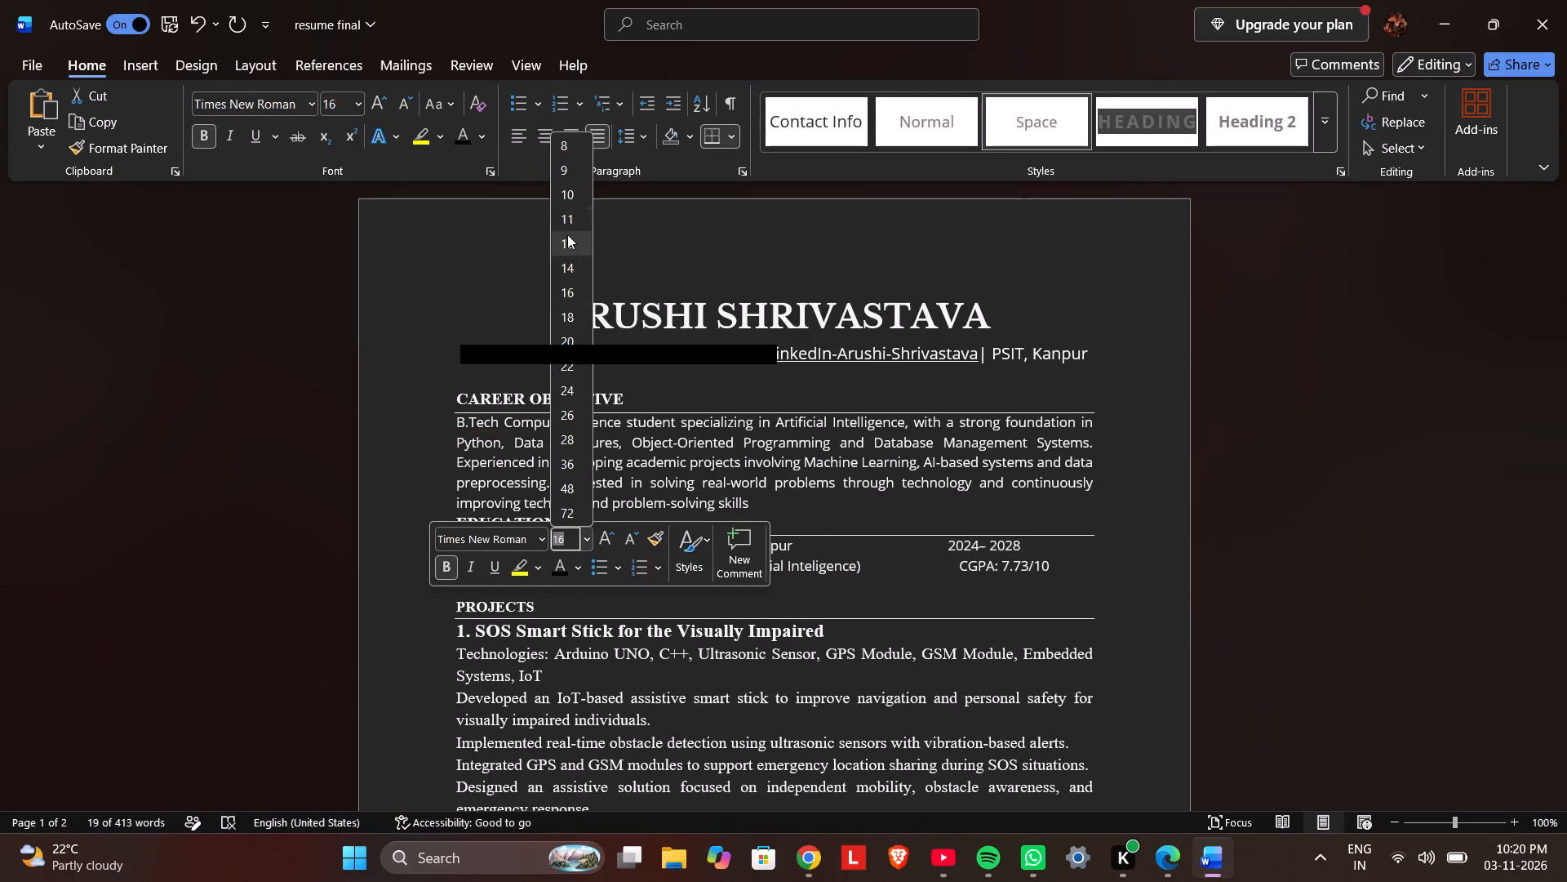
left_click(567, 240)
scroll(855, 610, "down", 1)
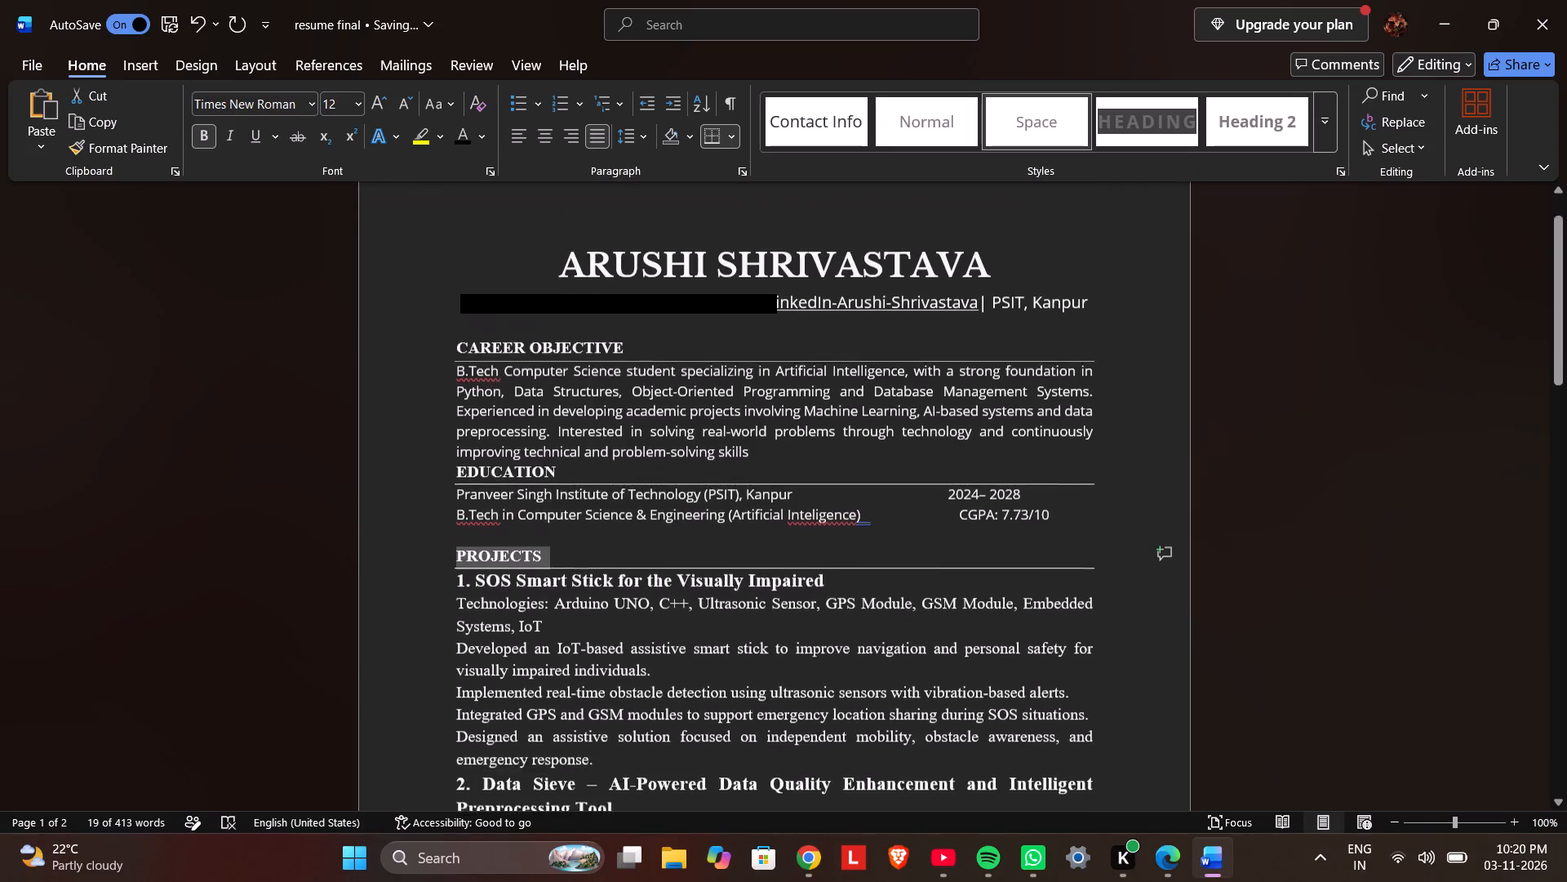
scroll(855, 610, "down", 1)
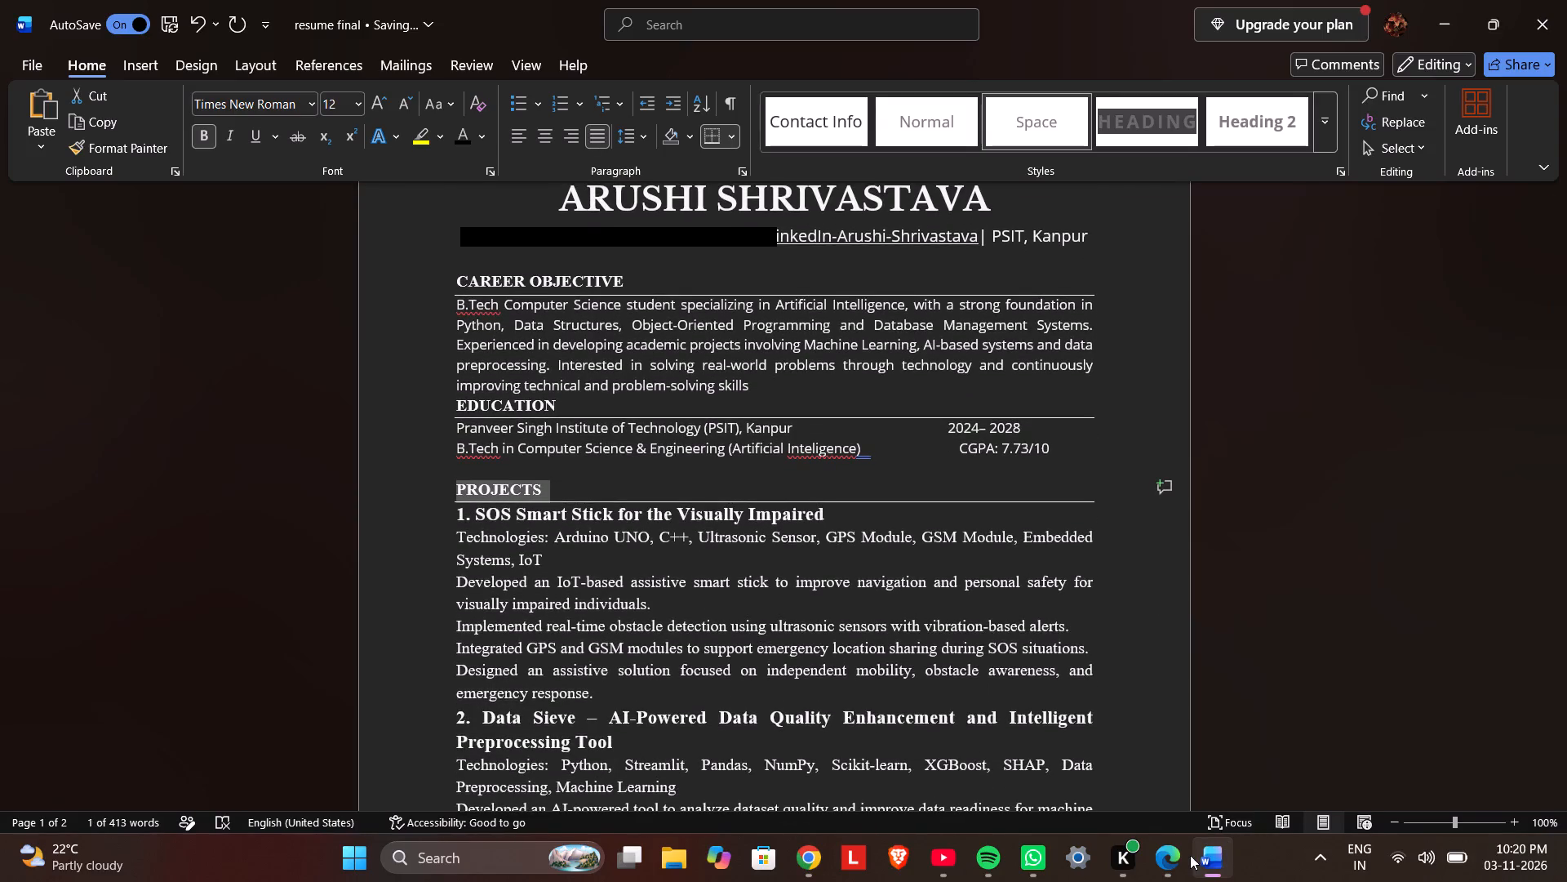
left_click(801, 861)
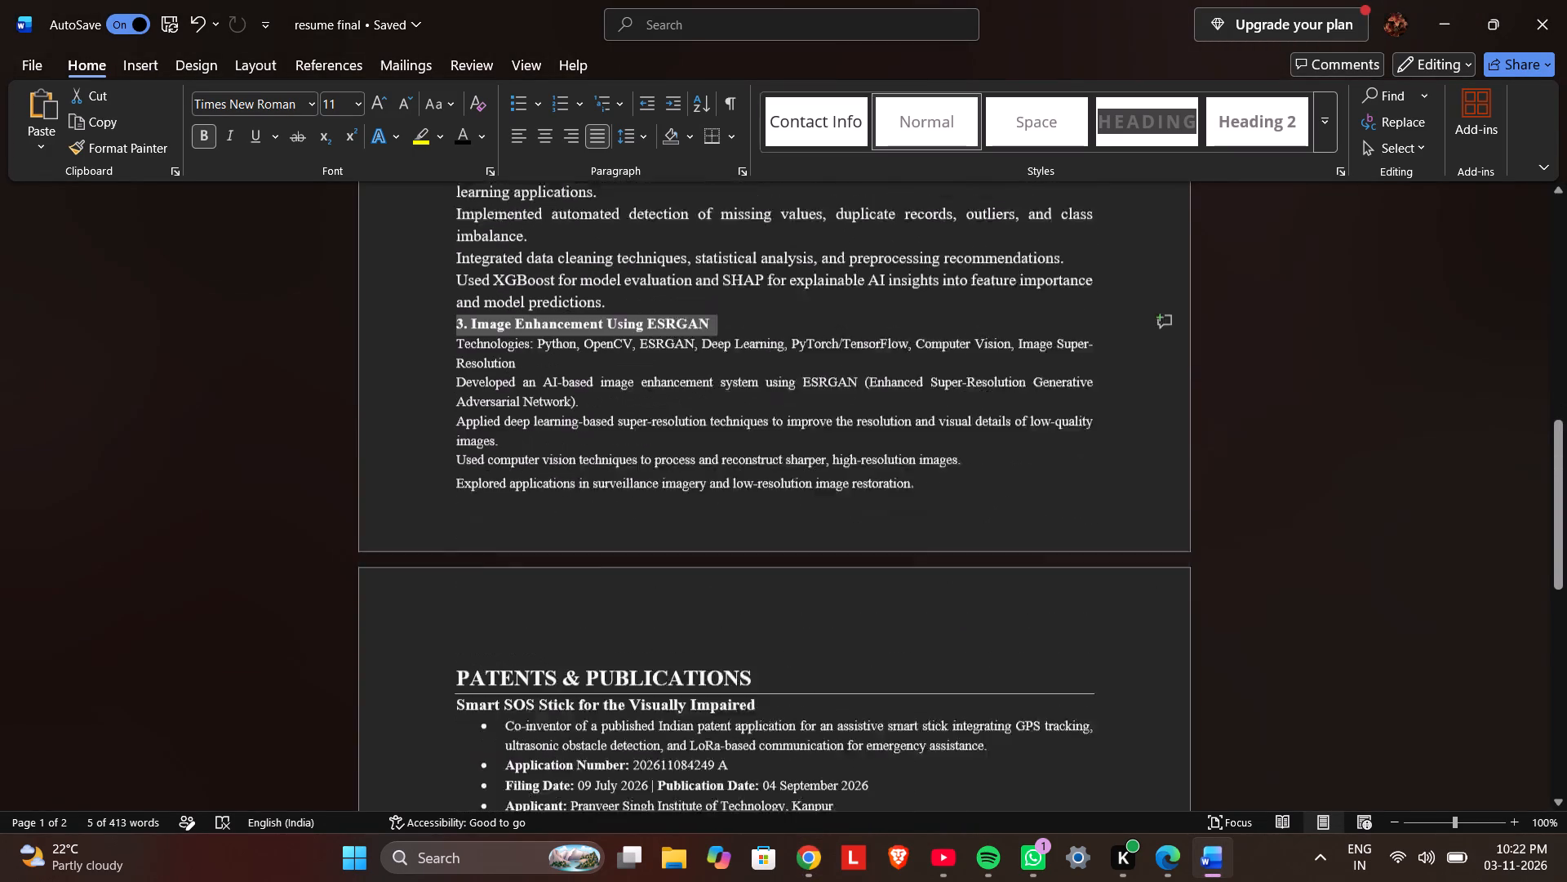
scroll(974, 770, "up", 1)
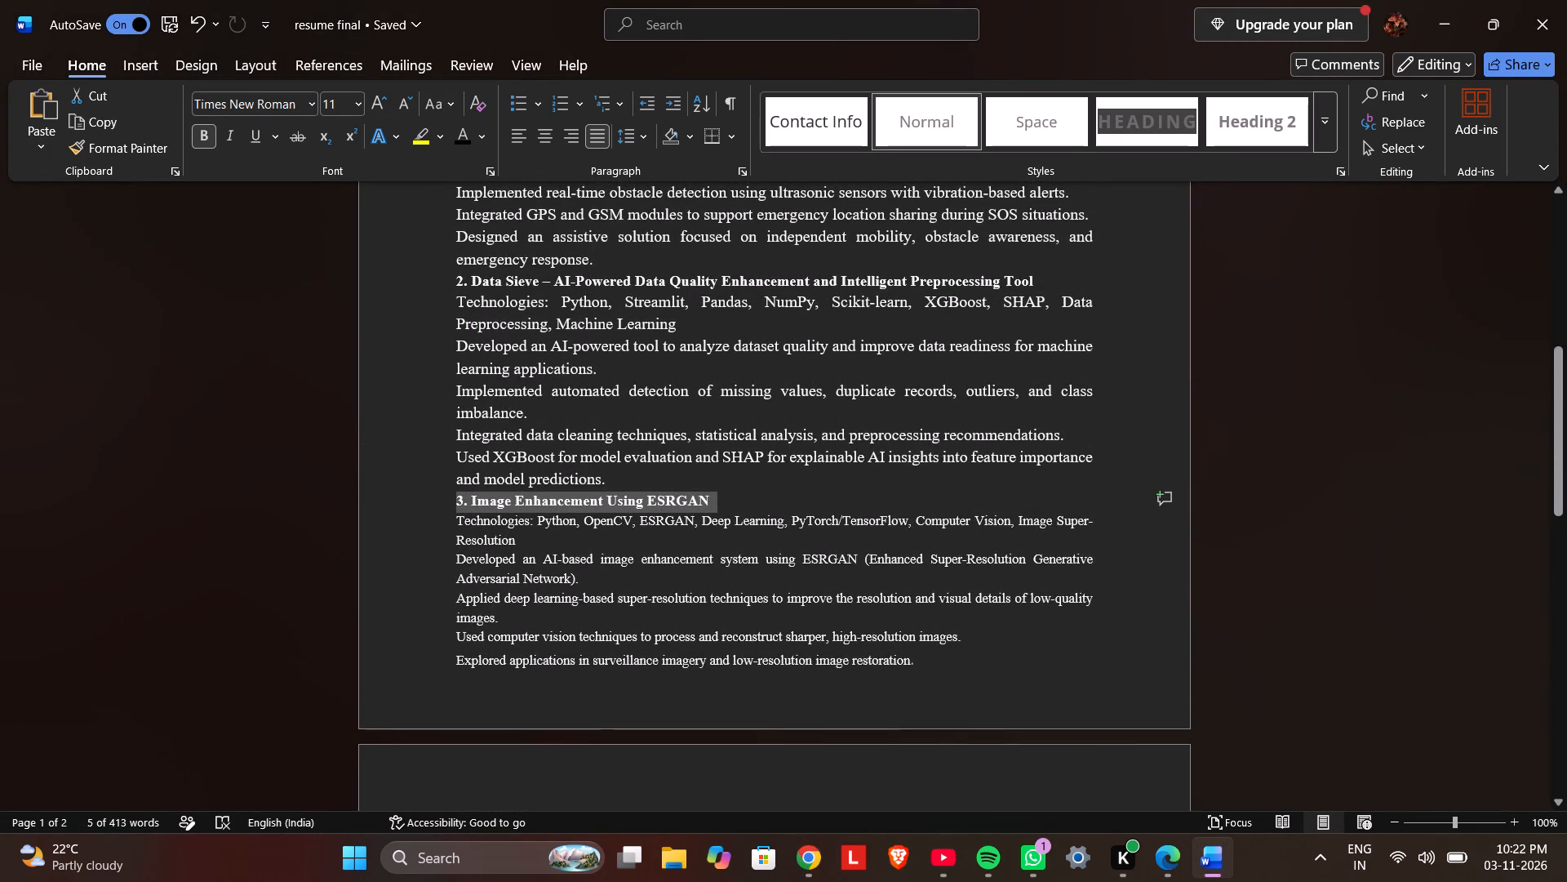
scroll(919, 661, "up", 1)
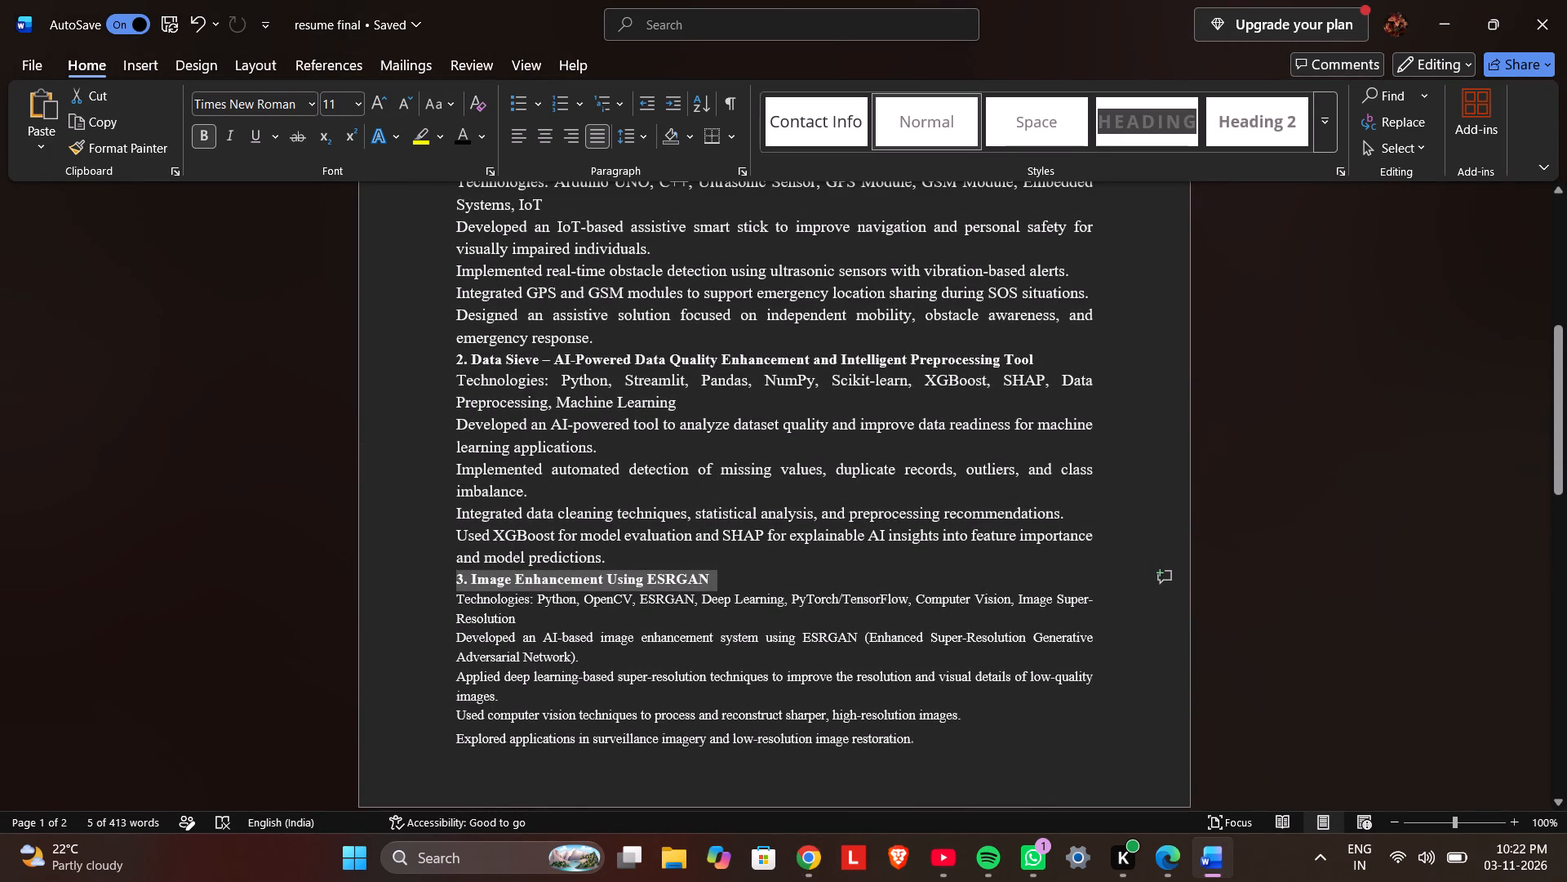
left_click_drag(918, 742, 547, 220)
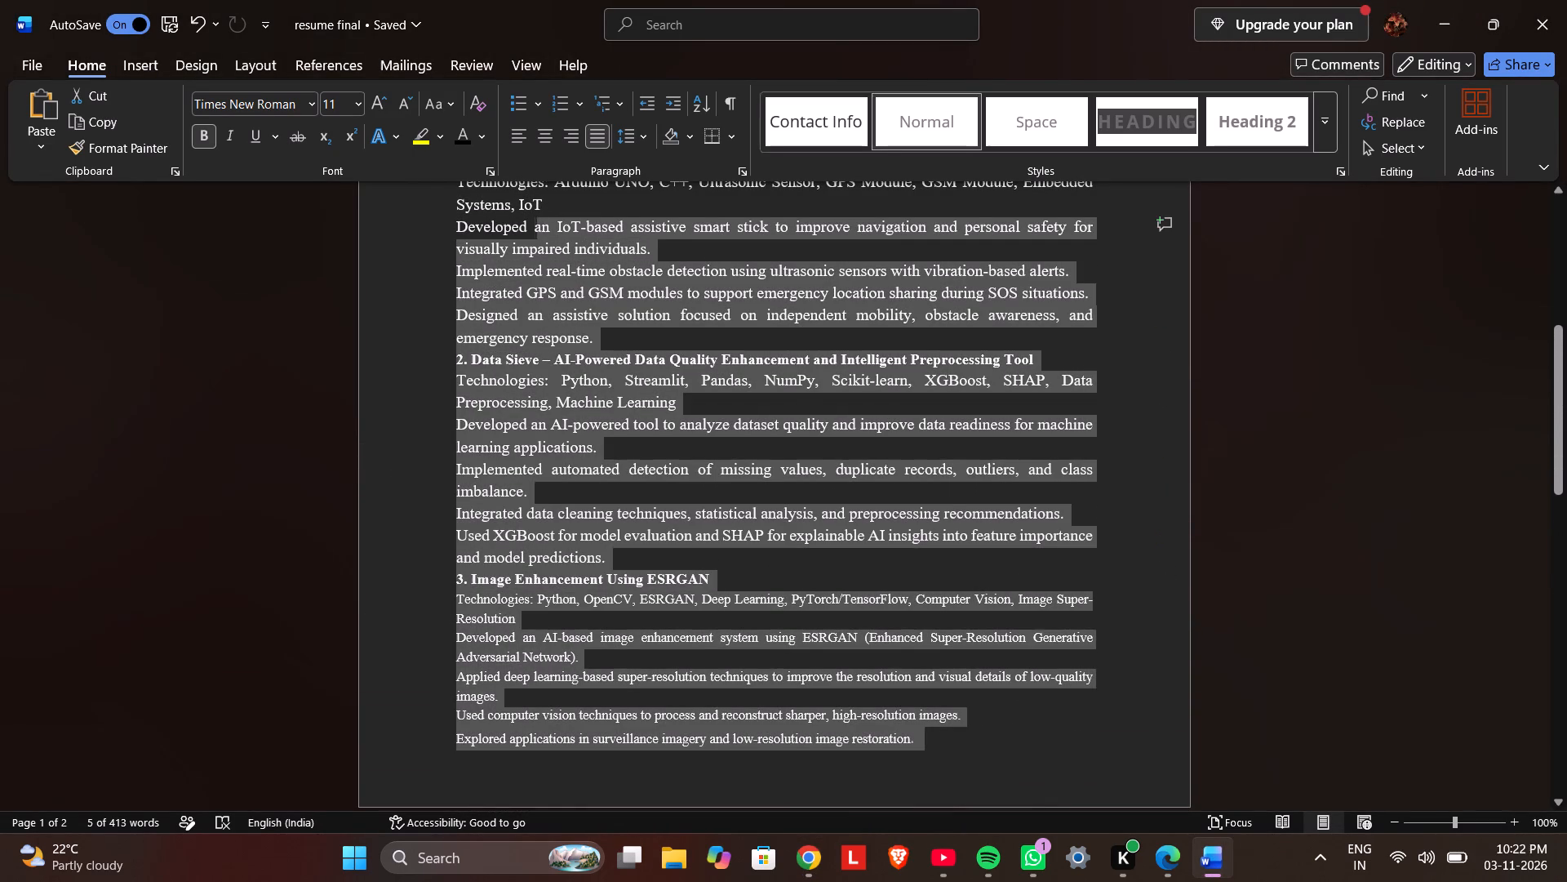
left_click_drag(547, 220, 455, 398)
key("ctrl+v")
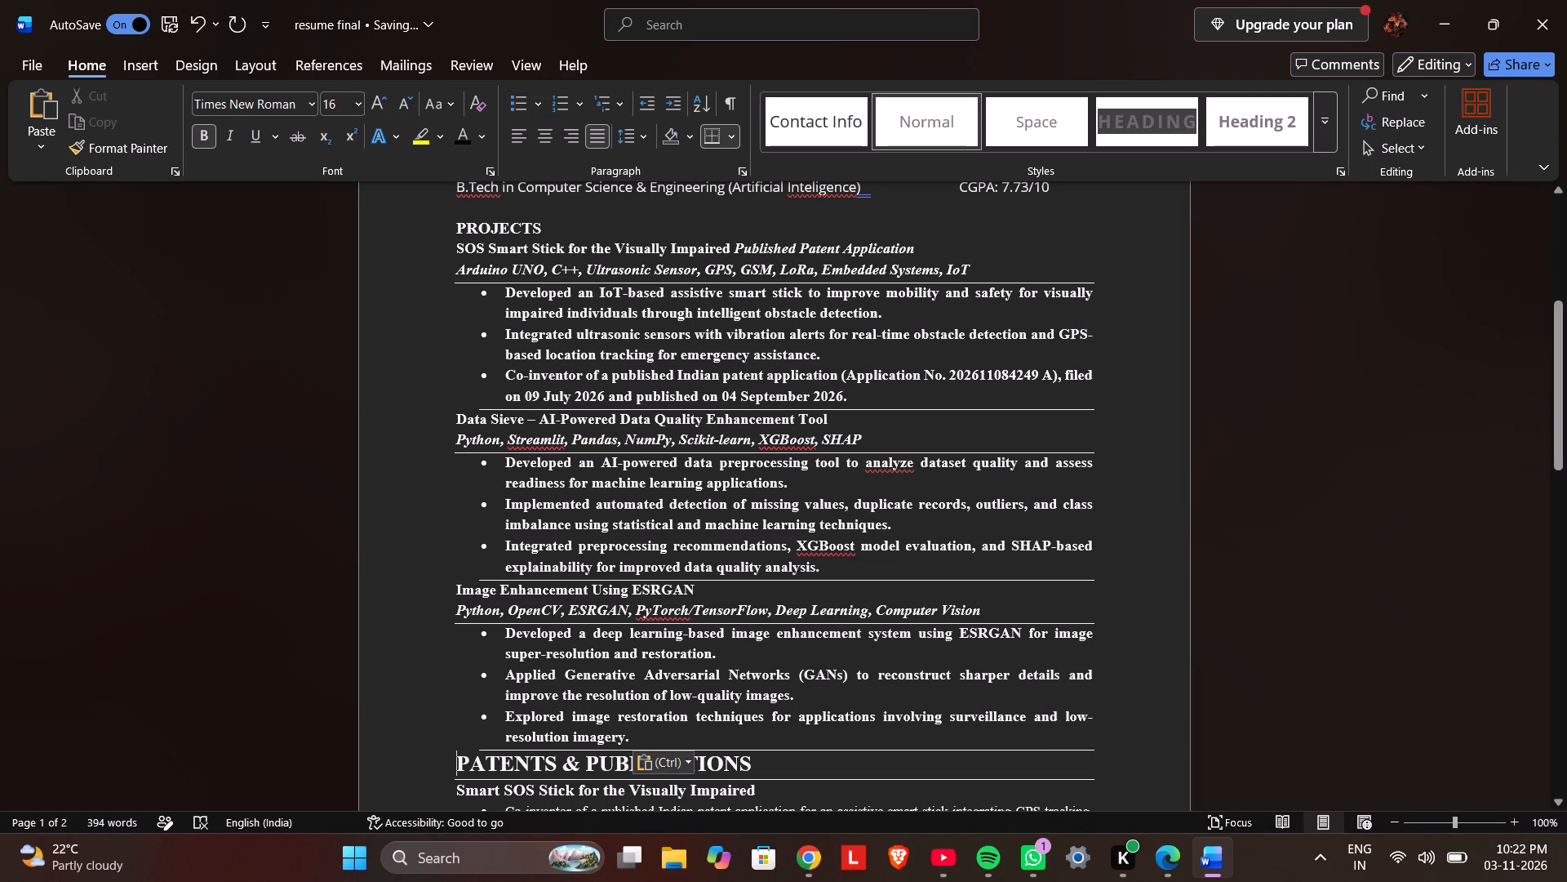
Remove all borders from the three project entries under "PROJECTS", keeping the line beneath the section heading.
left_click_drag(837, 422, 547, 386)
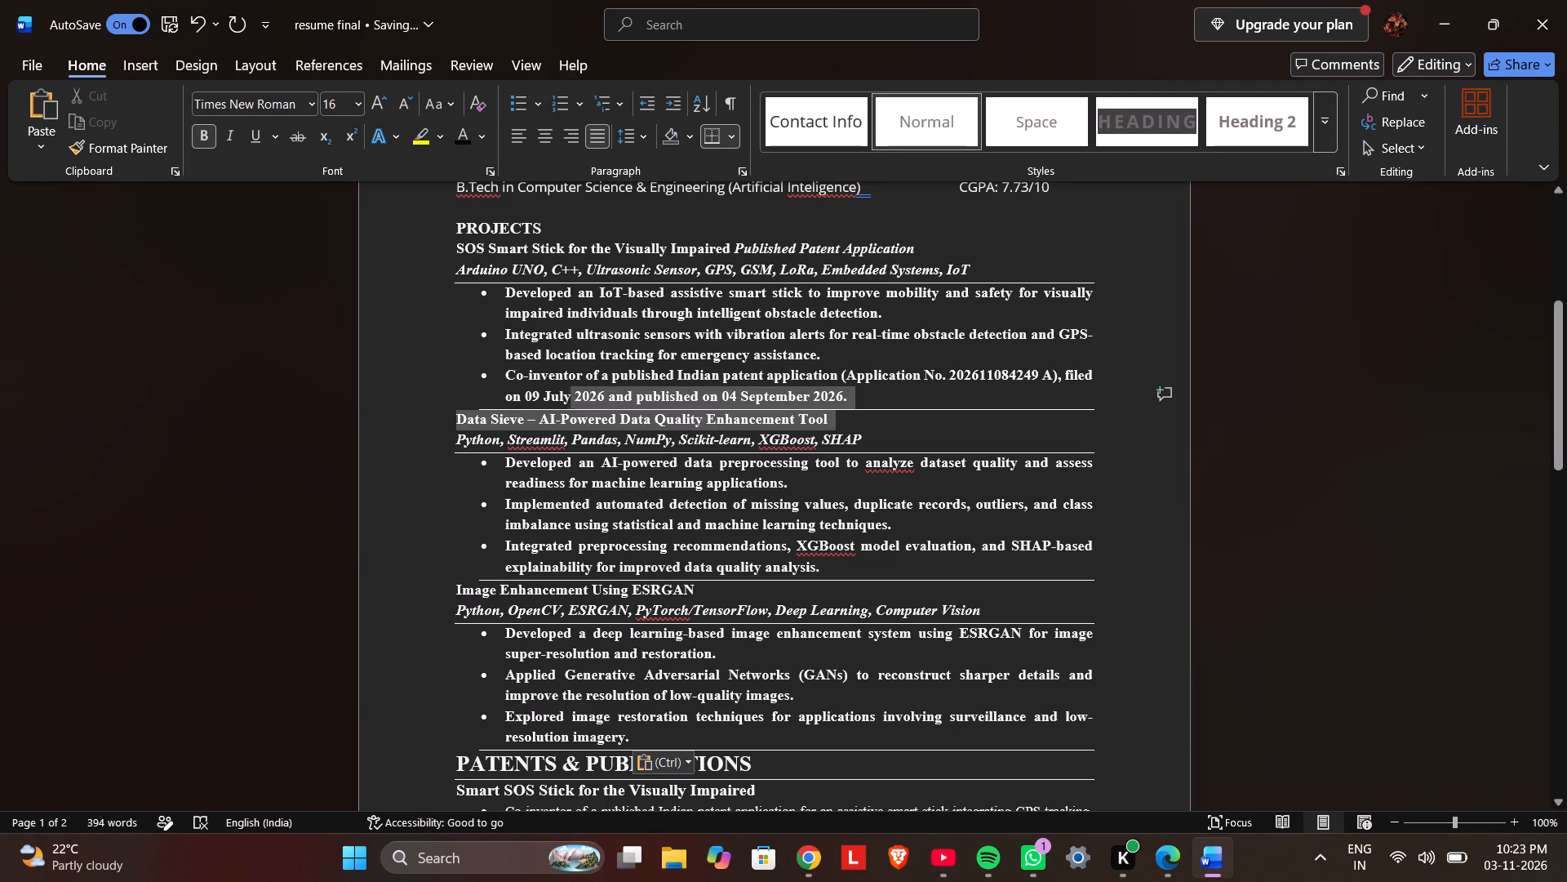
left_click_drag(547, 386, 452, 293)
left_click(448, 280)
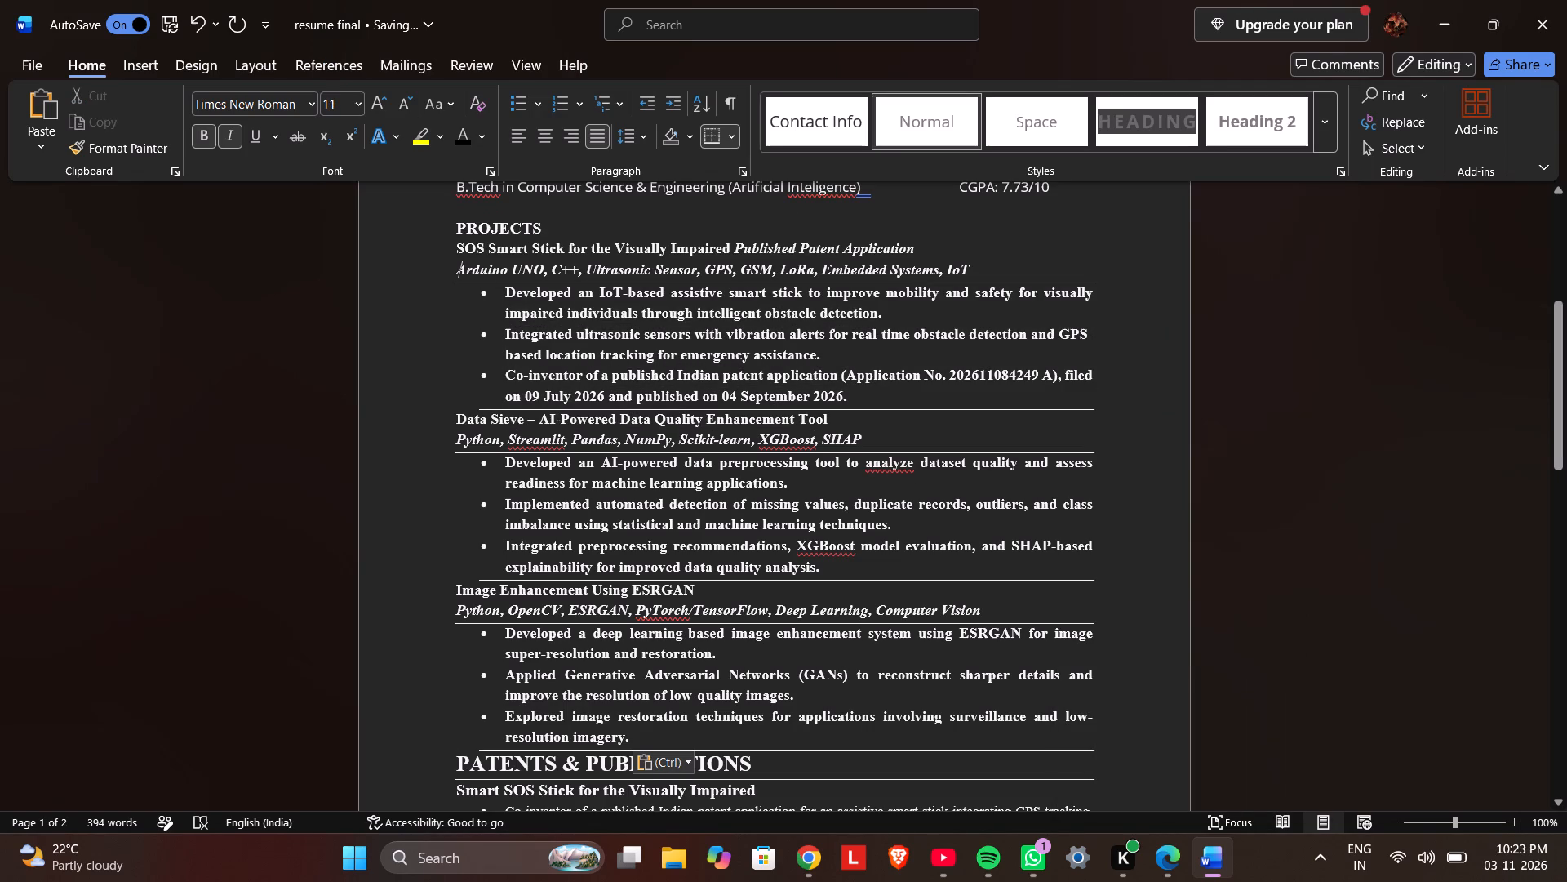
left_click_drag(453, 256, 921, 742)
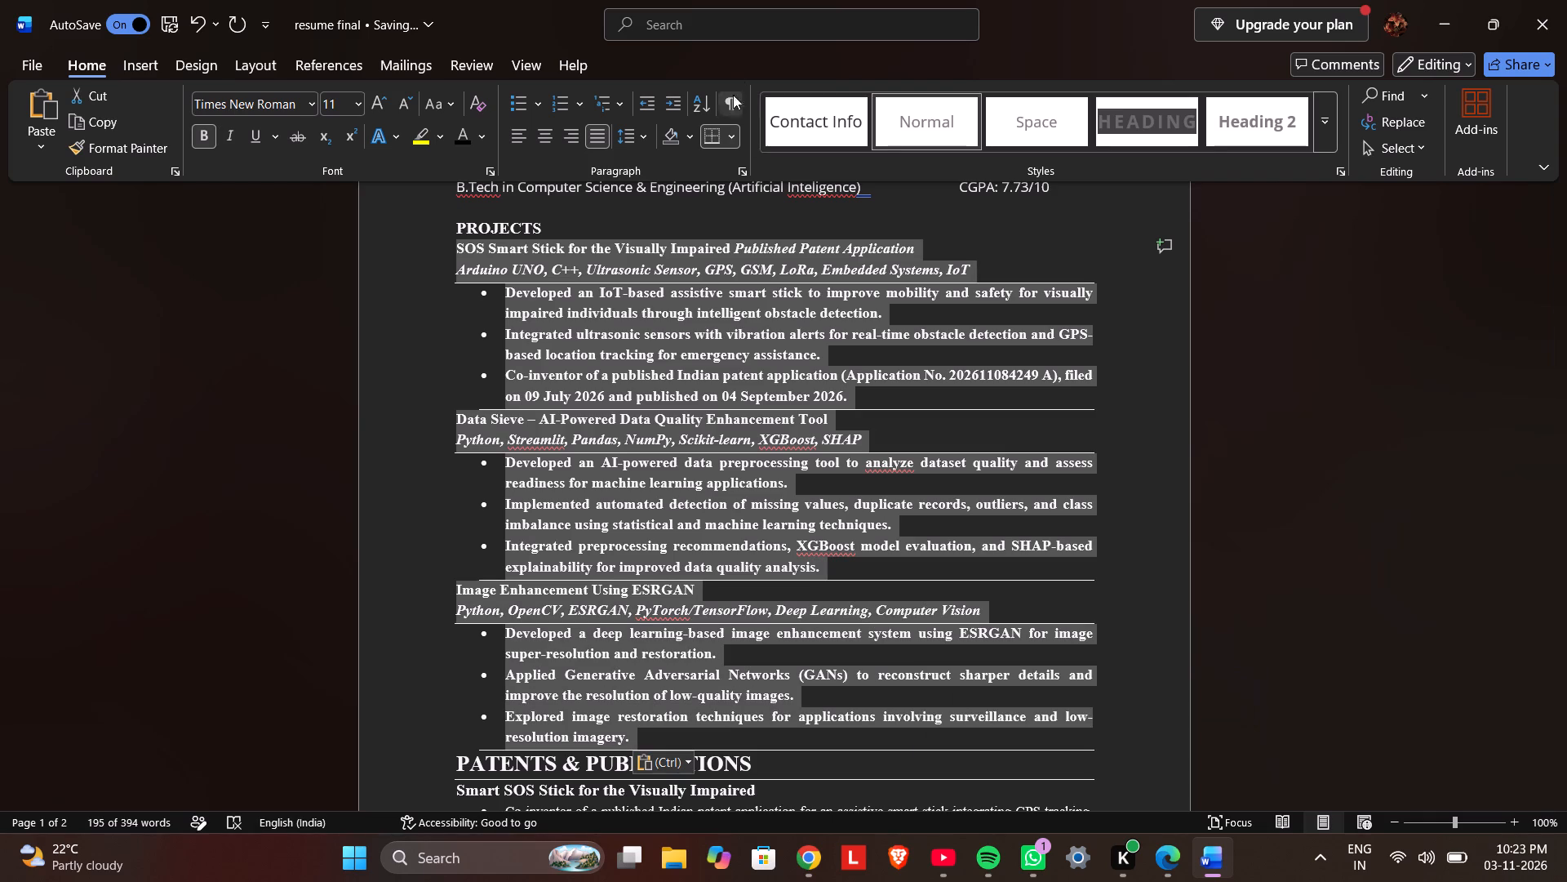
left_click(730, 133)
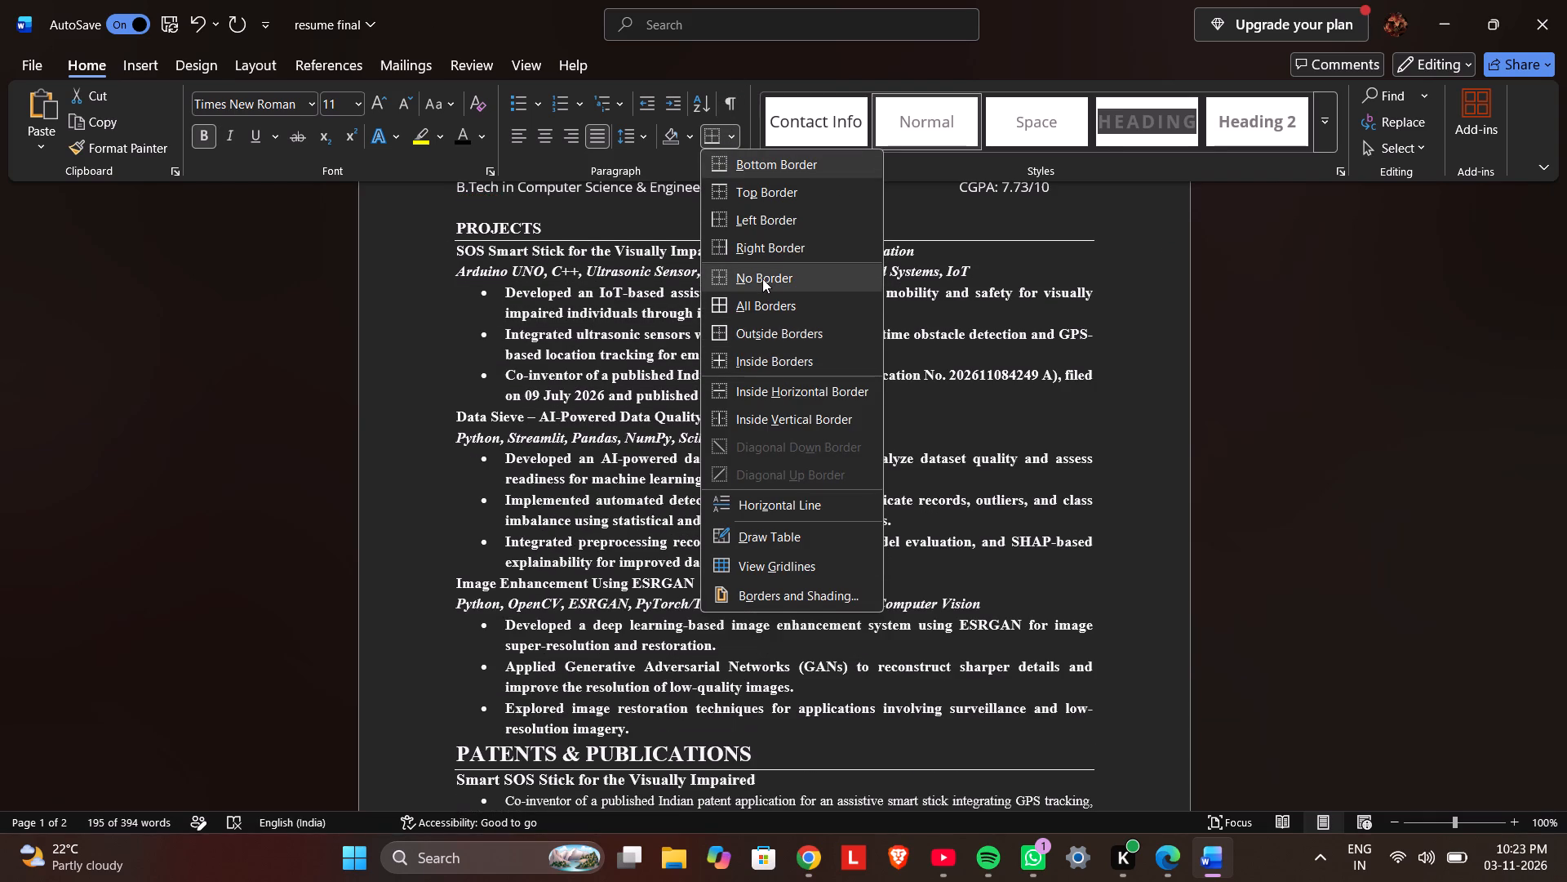
left_click(762, 278)
left_click(285, 461)
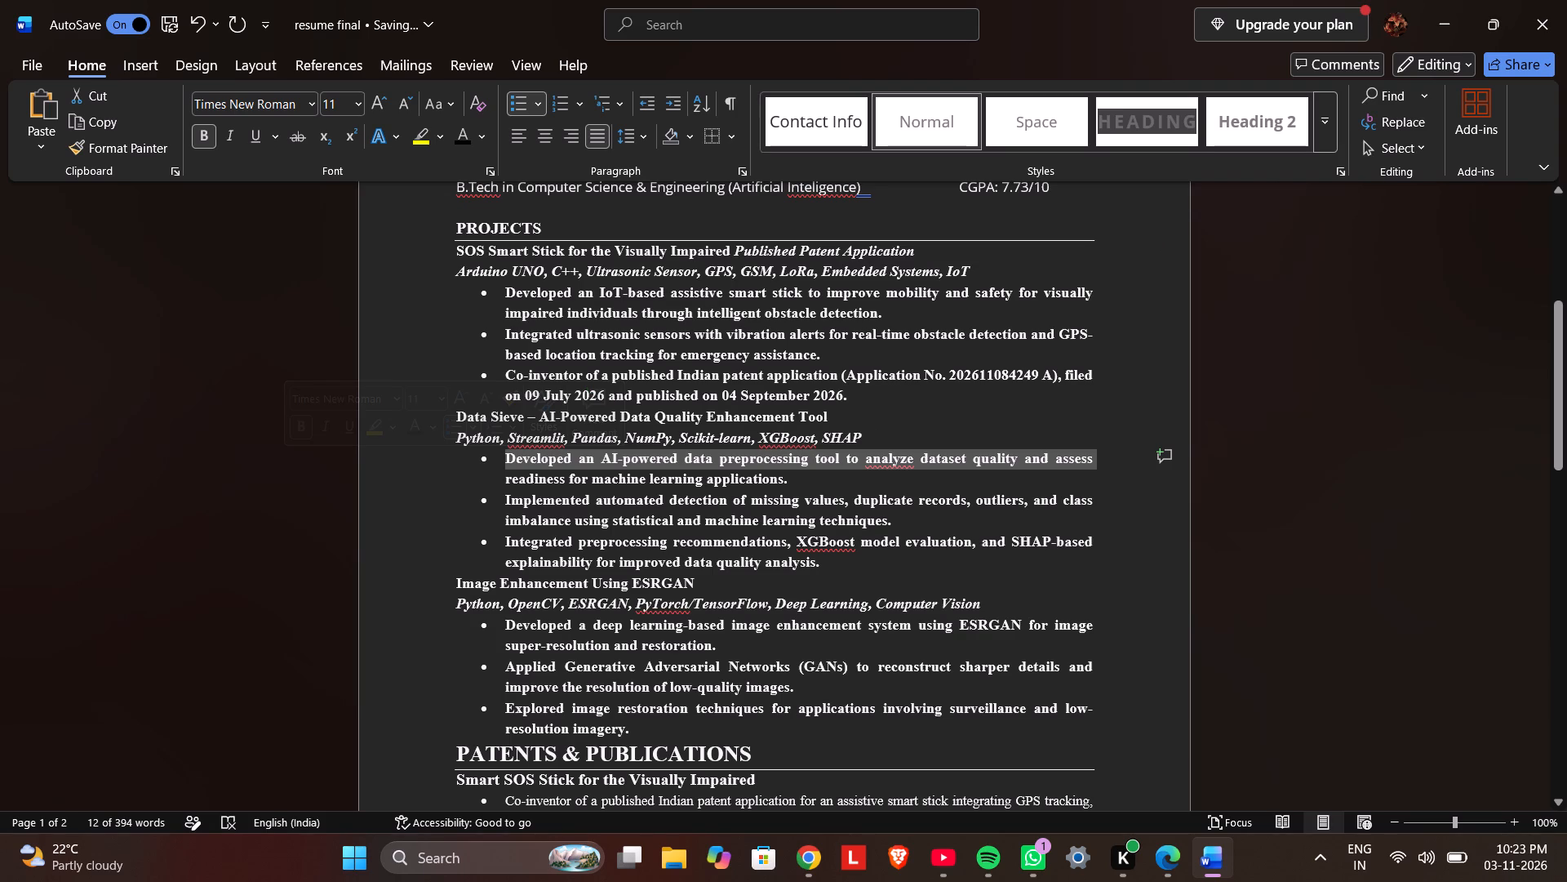
Remove bold from the technologies line and the three bullet points of the SOS Smart Stick project.
left_click_drag(458, 269, 970, 276)
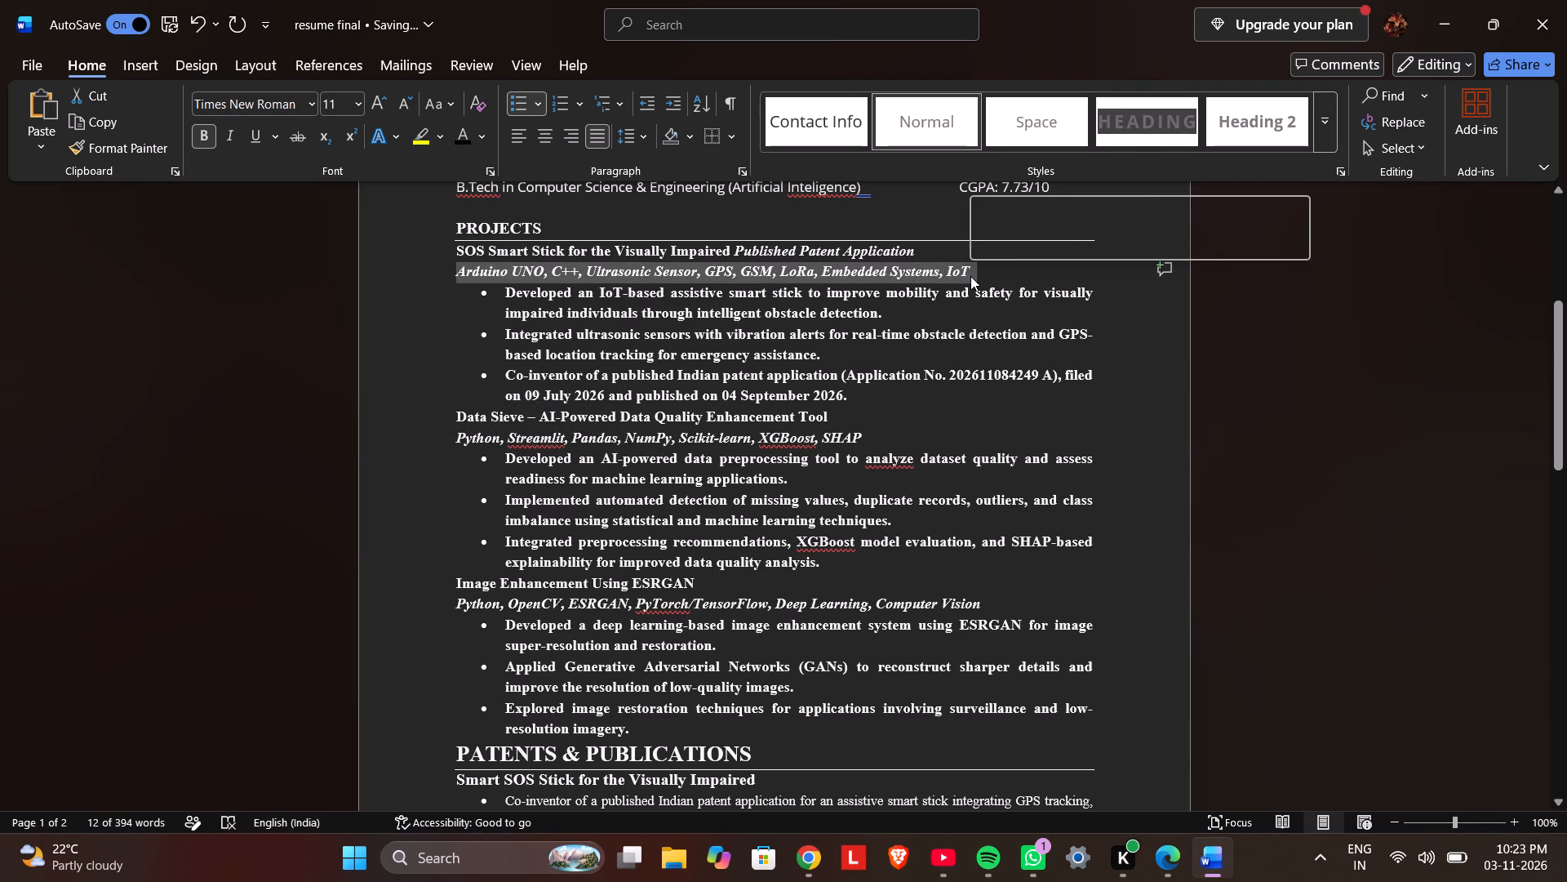
left_click(987, 241)
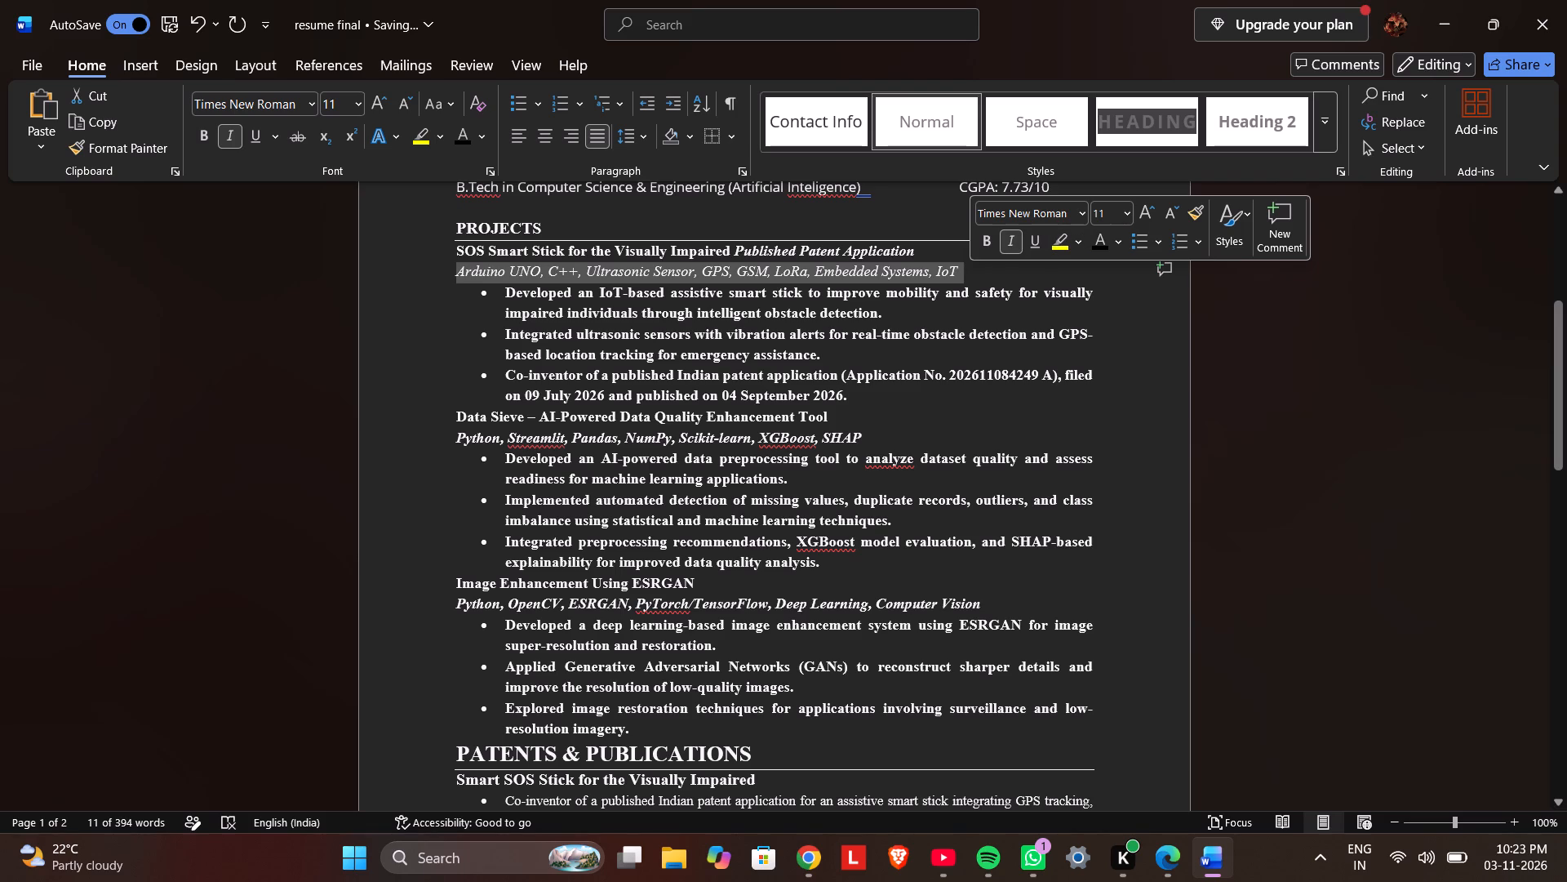
left_click(483, 295)
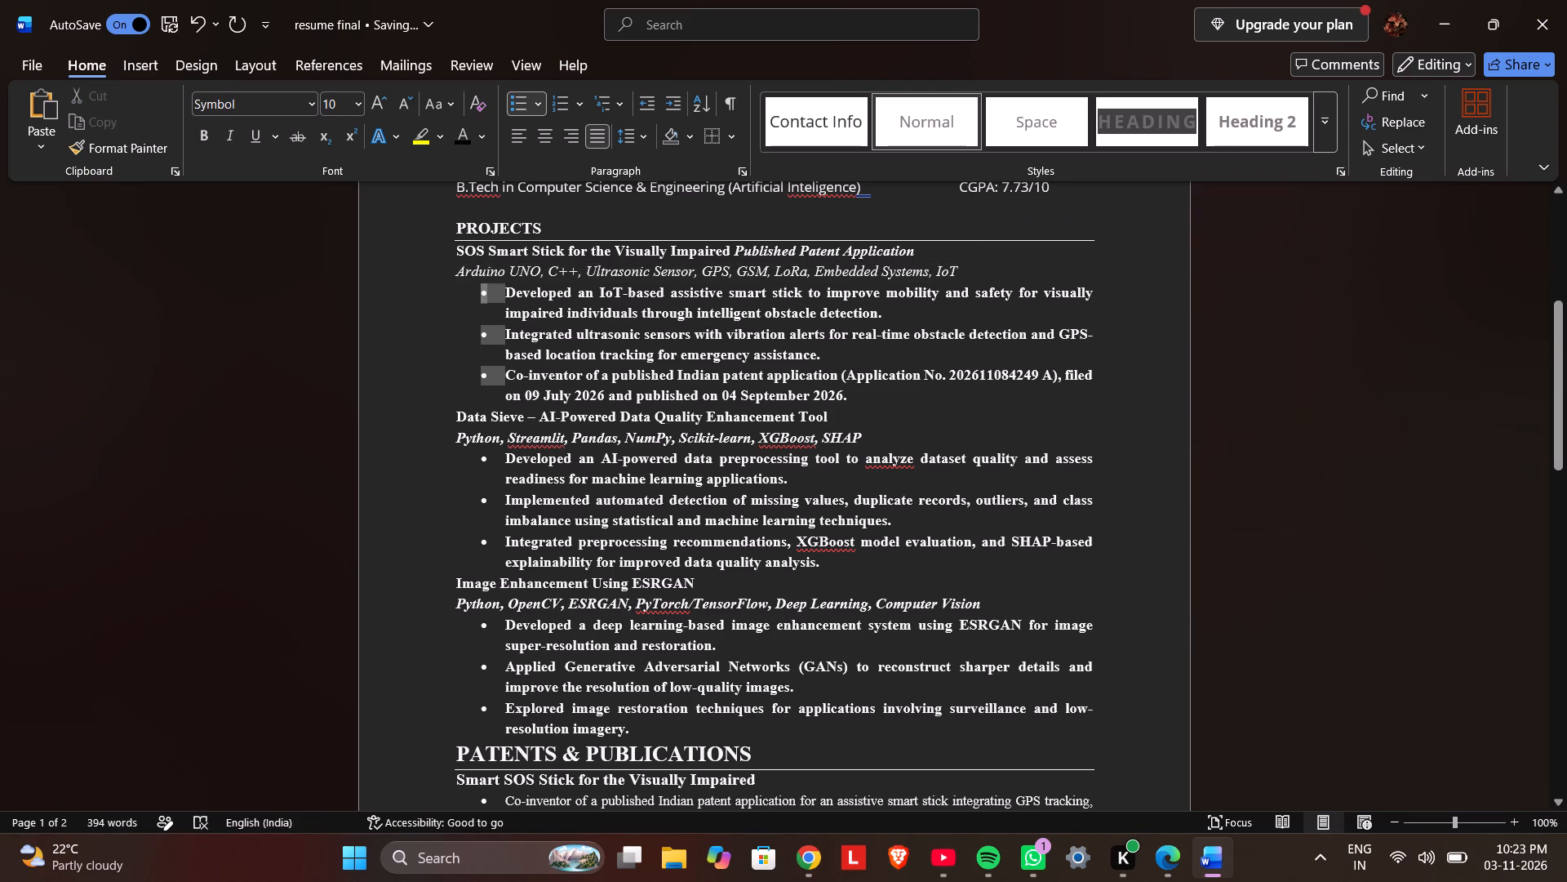
left_click_drag(476, 292, 850, 394)
left_click(868, 362)
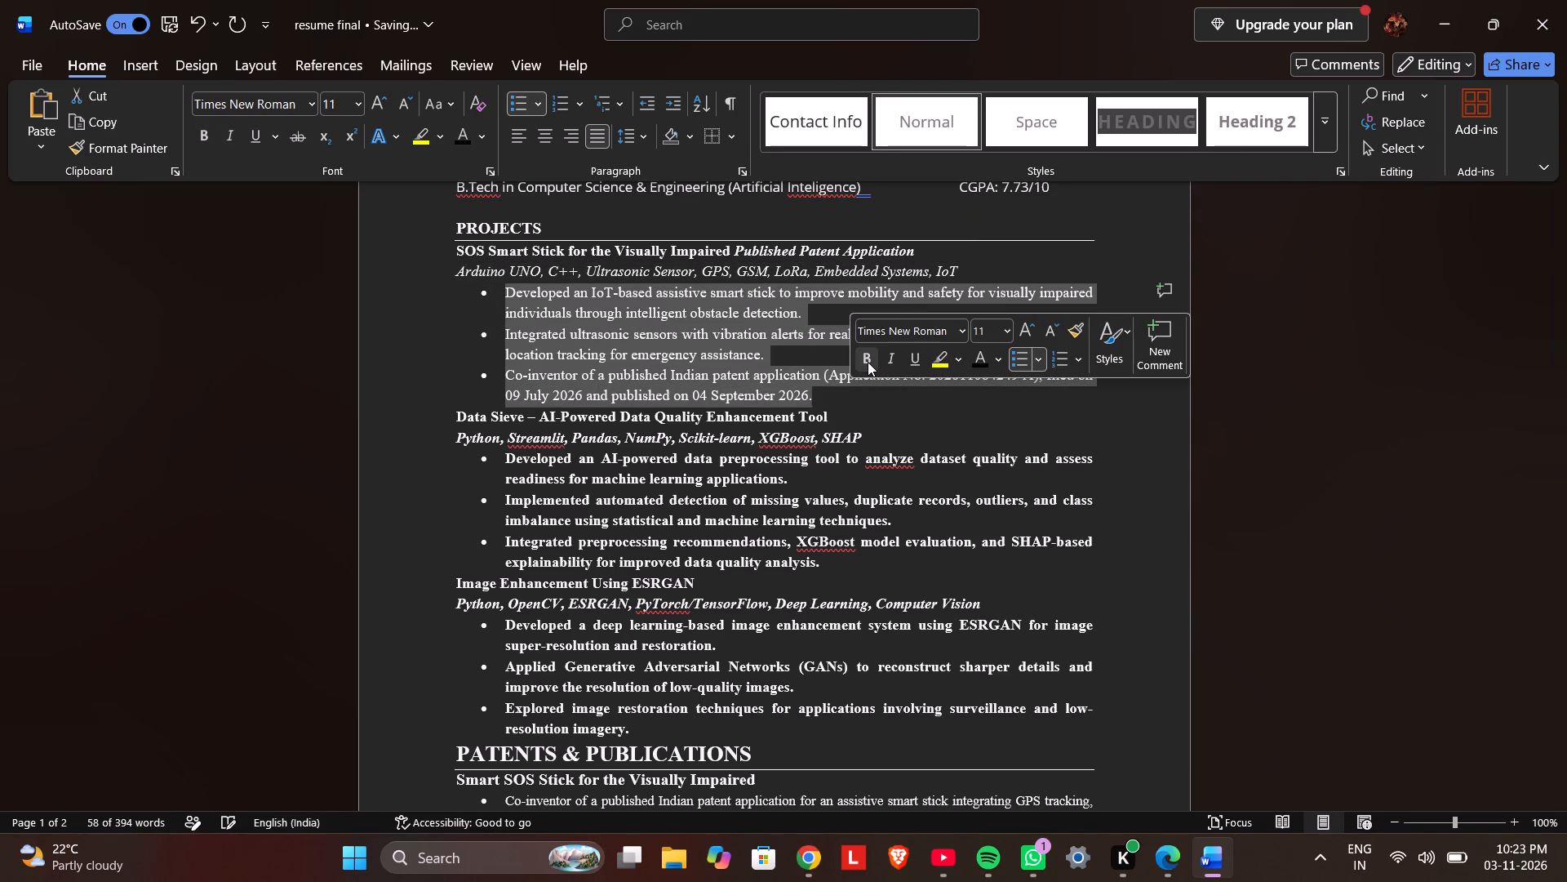
Remove bold from the technologies line and the three bullet points of the Data Sieve project.
left_click_drag(457, 438, 872, 438)
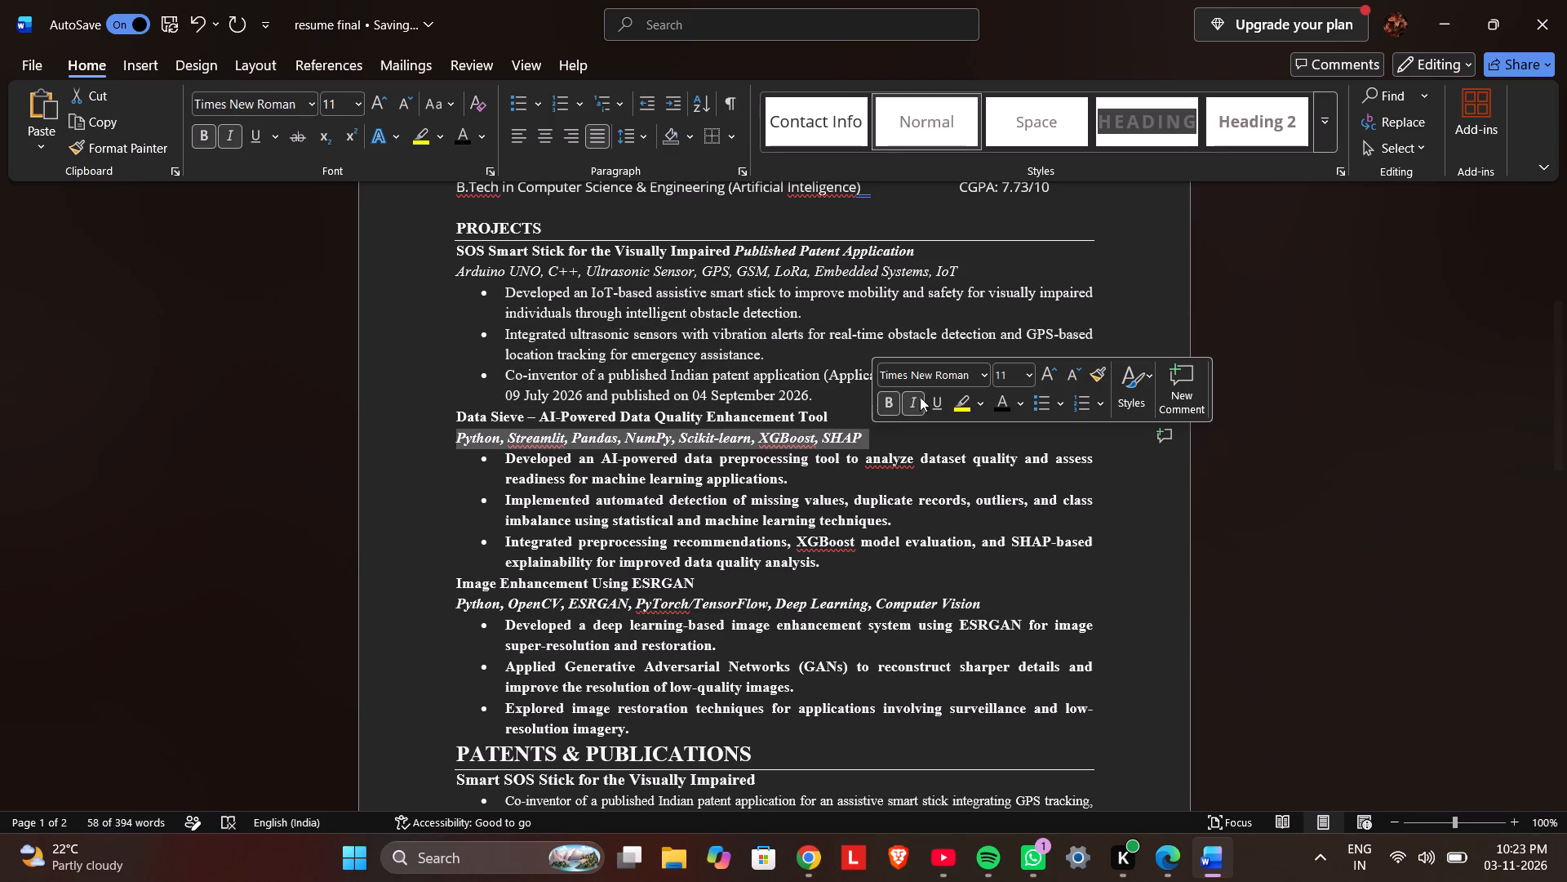
left_click(890, 402)
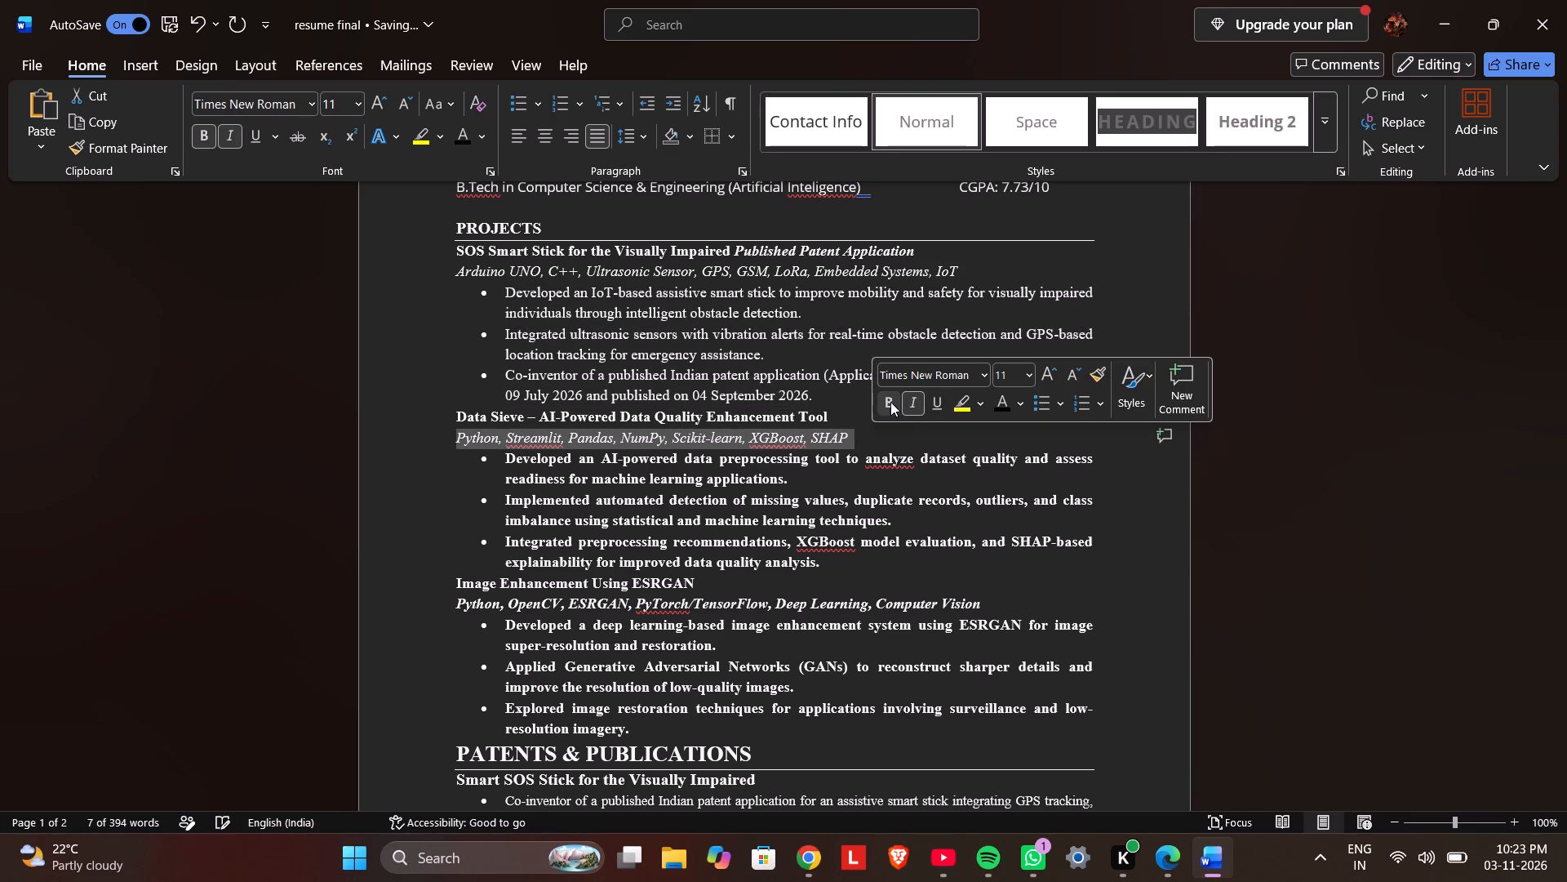
left_click_drag(478, 457, 766, 567)
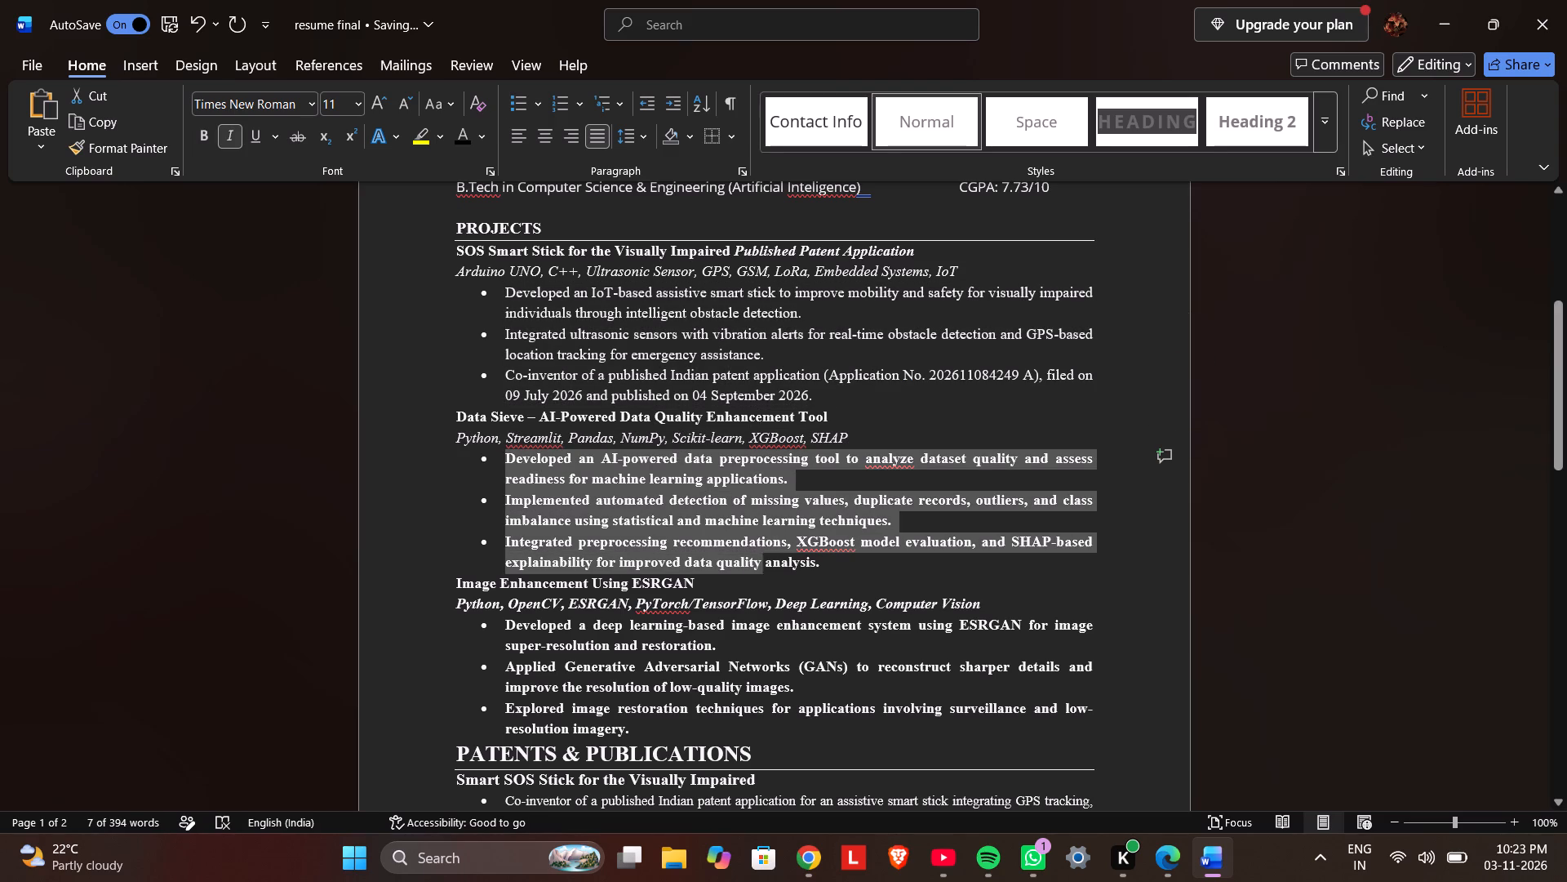
left_click_drag(766, 567, 819, 566)
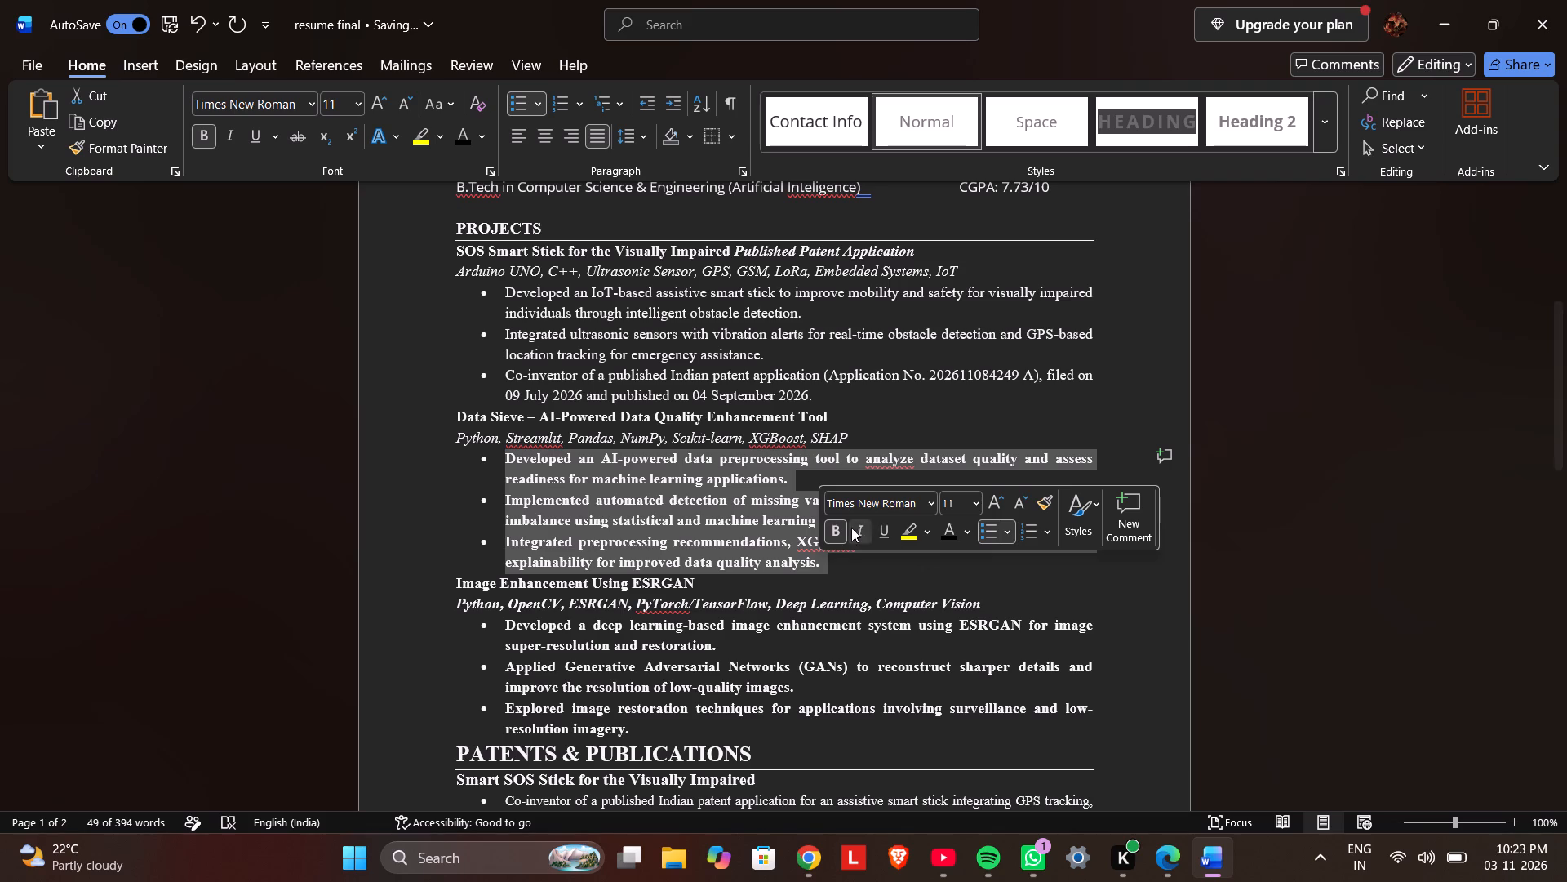
left_click(837, 528)
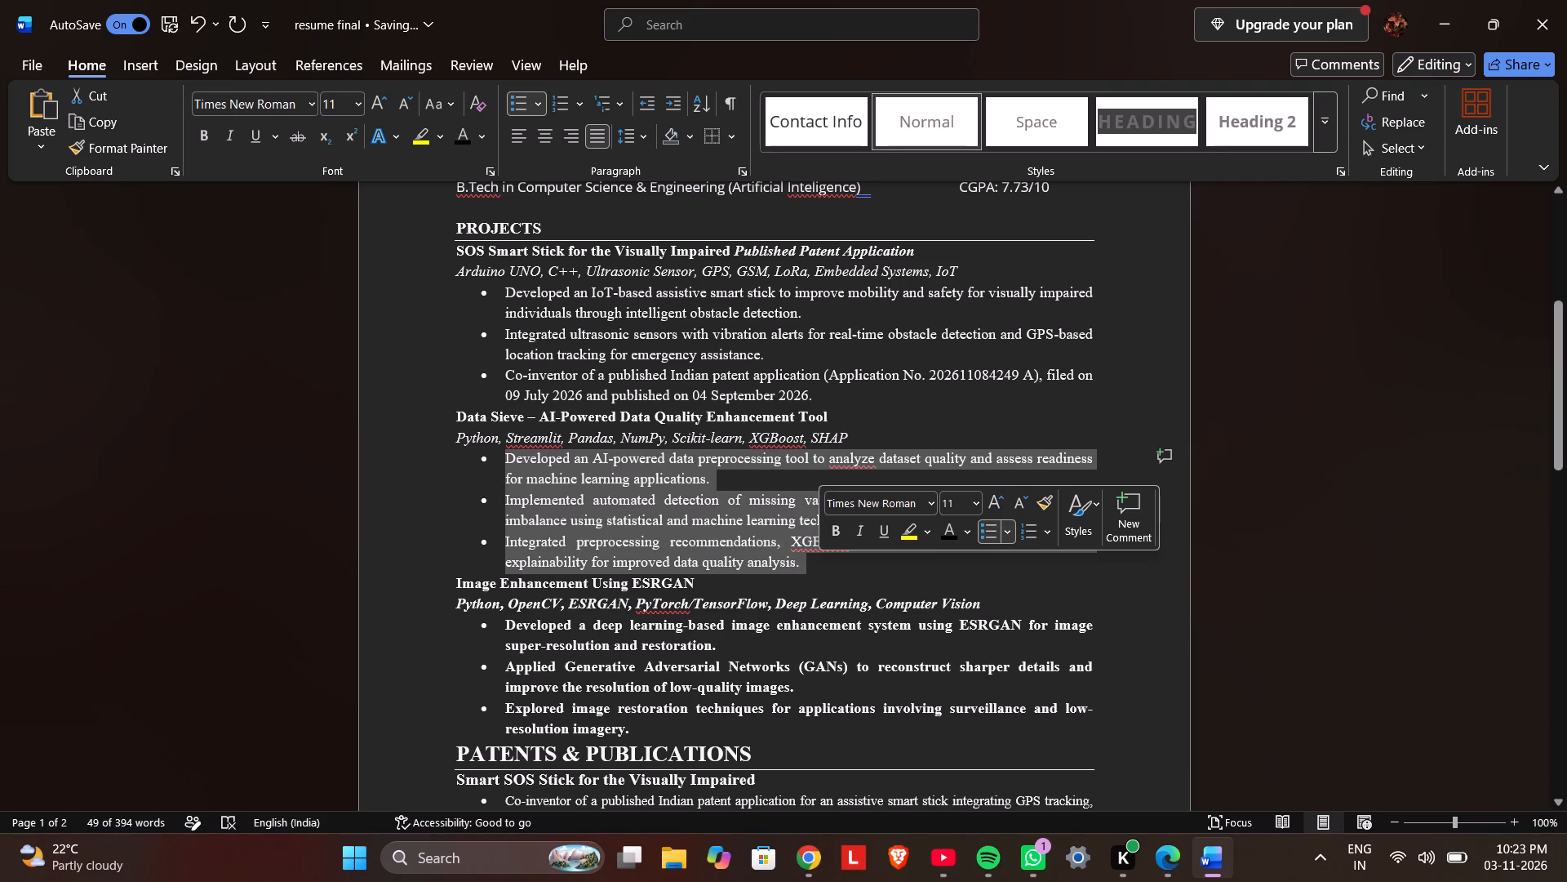
Remove bold from the technologies line and the three bullet points of the Image Enhancement Using ESRGAN project.
left_click_drag(454, 607, 980, 608)
left_click(1000, 572)
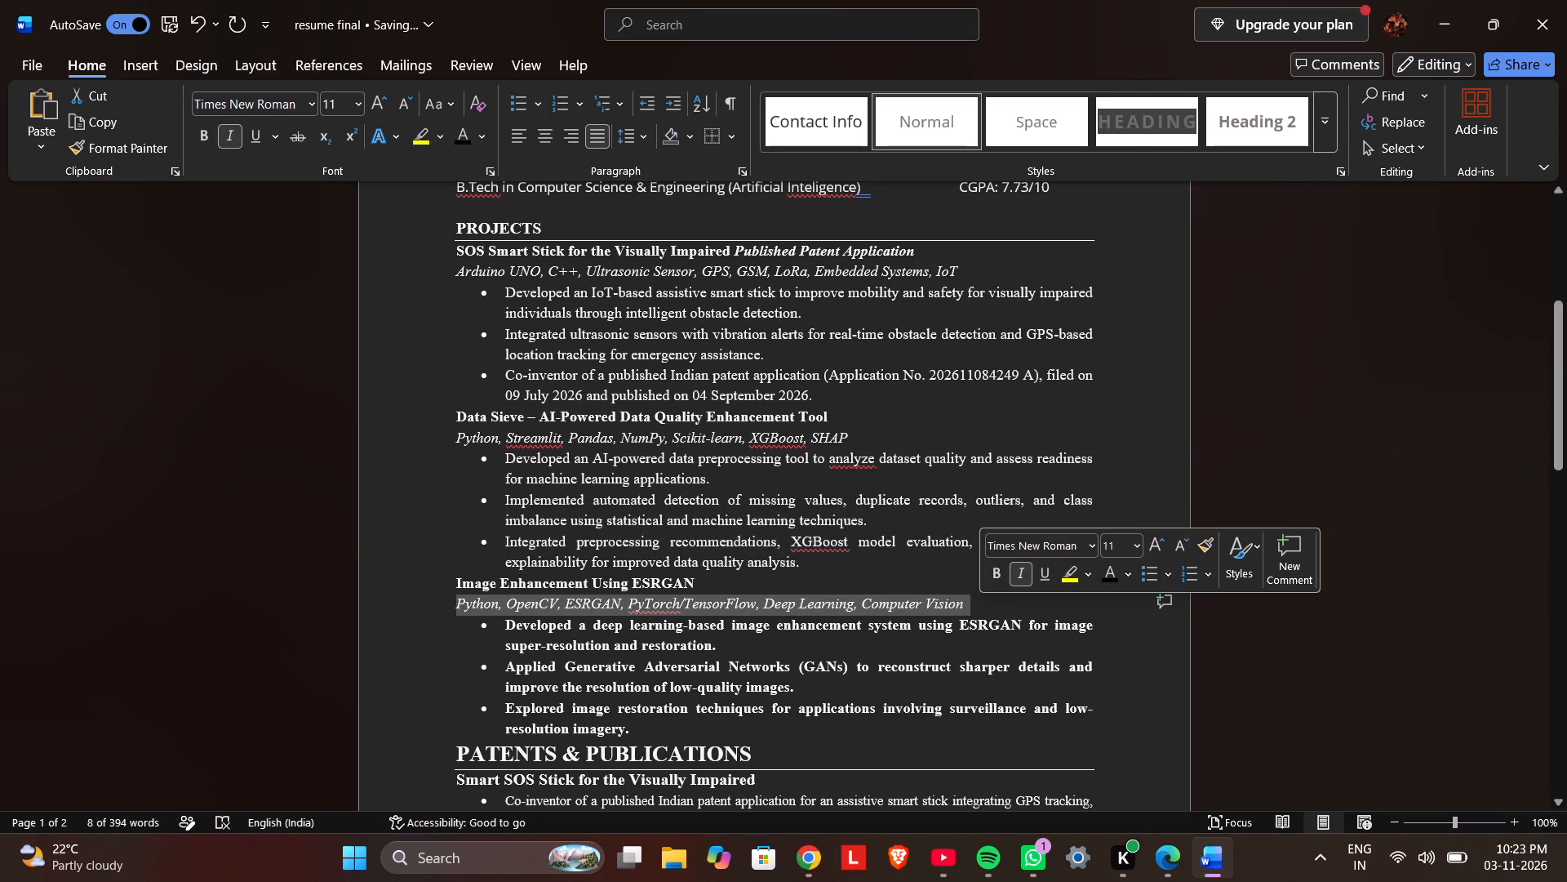
left_click_drag(471, 625, 625, 730)
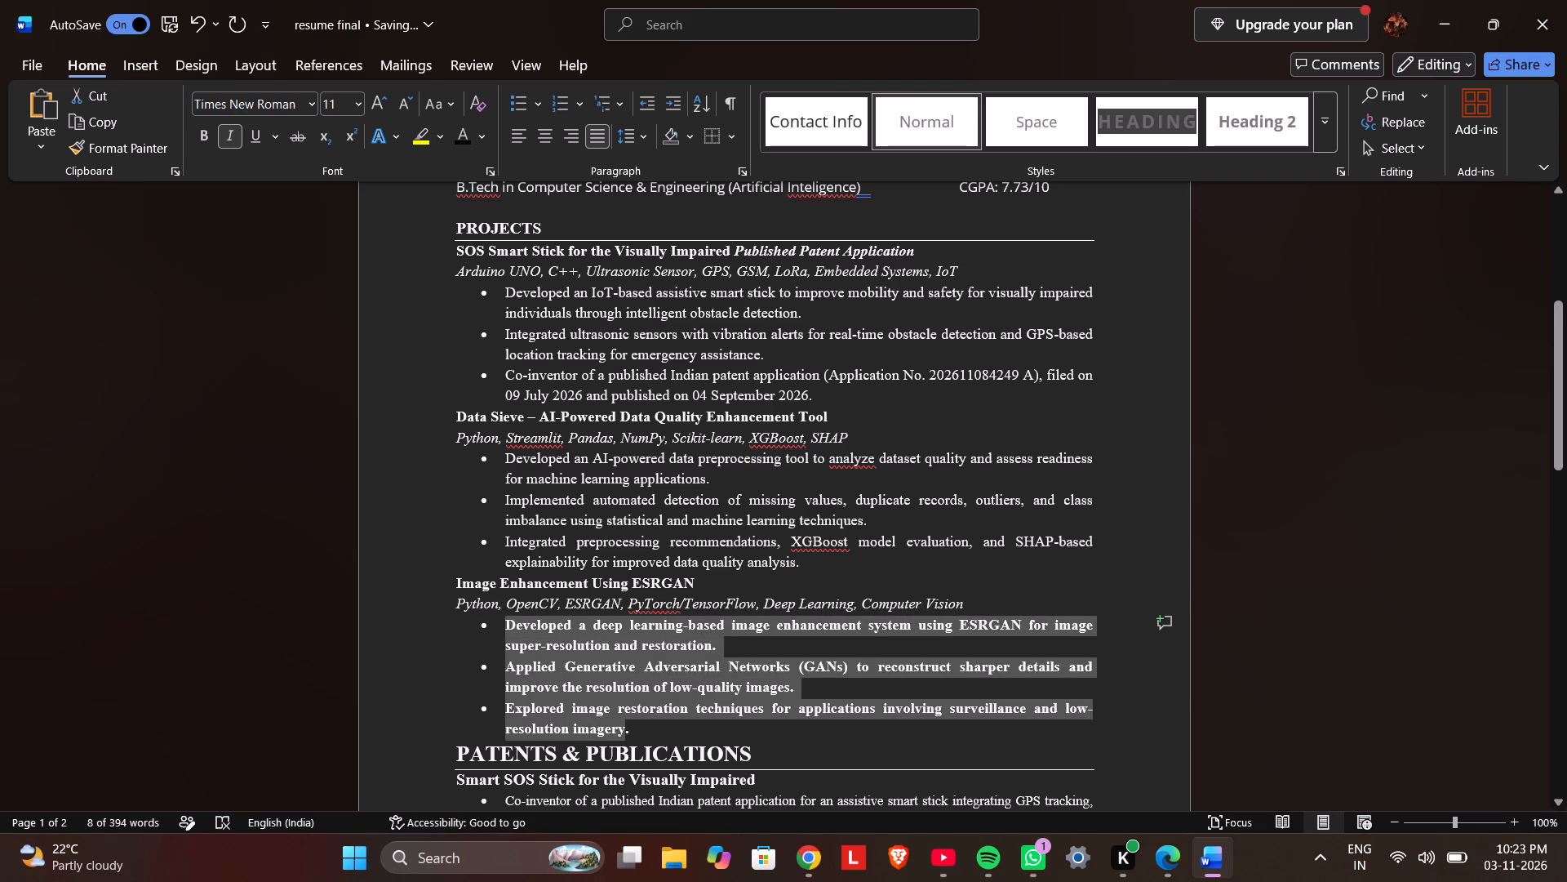
left_click_drag(625, 730, 637, 730)
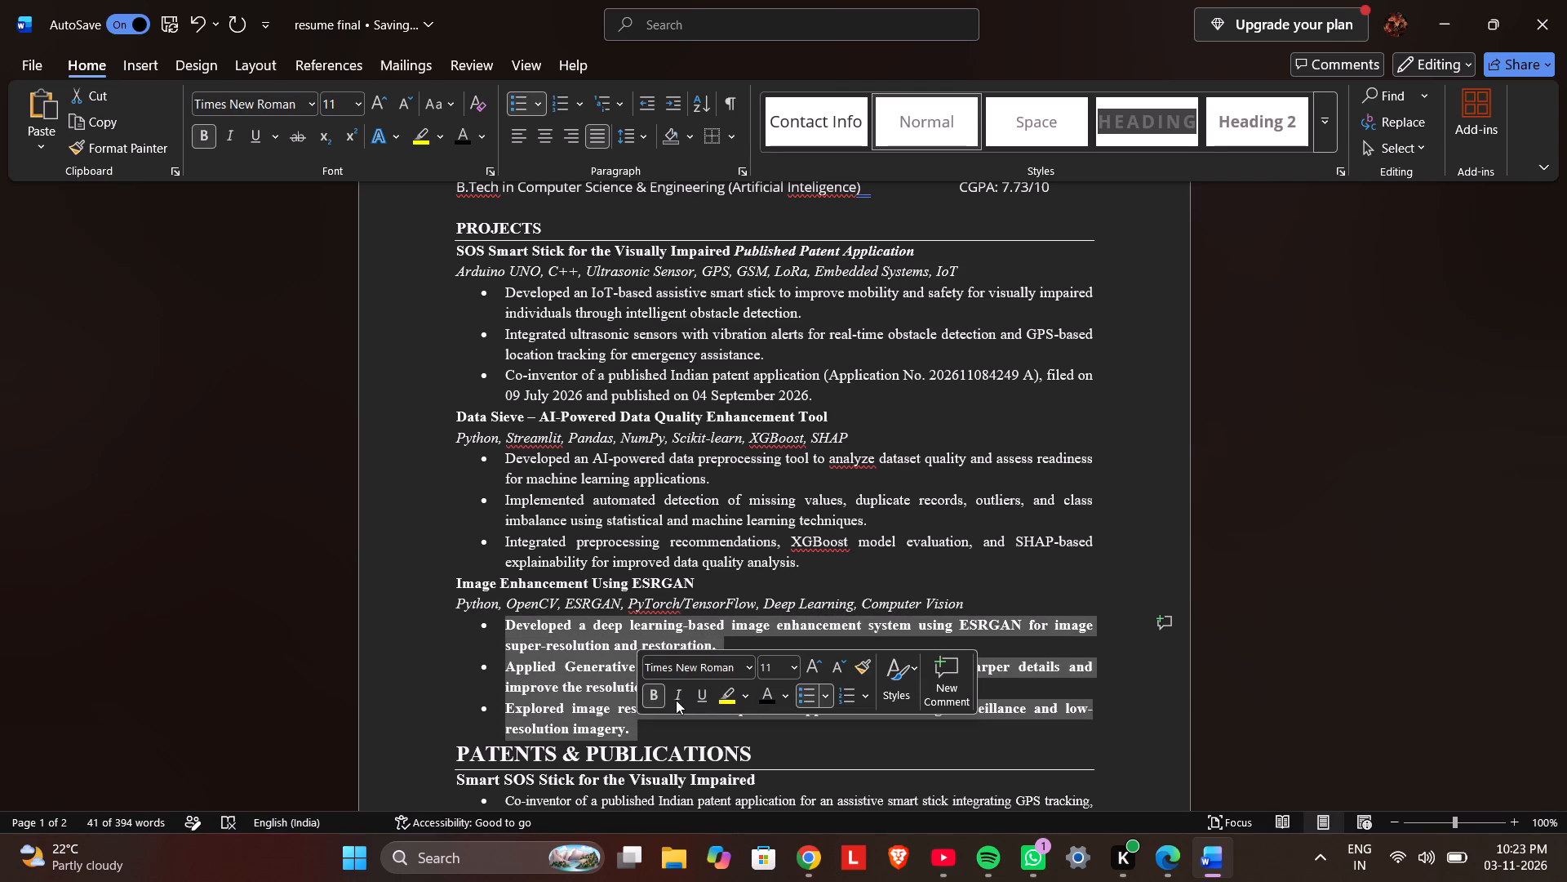
left_click(660, 694)
left_click(250, 612)
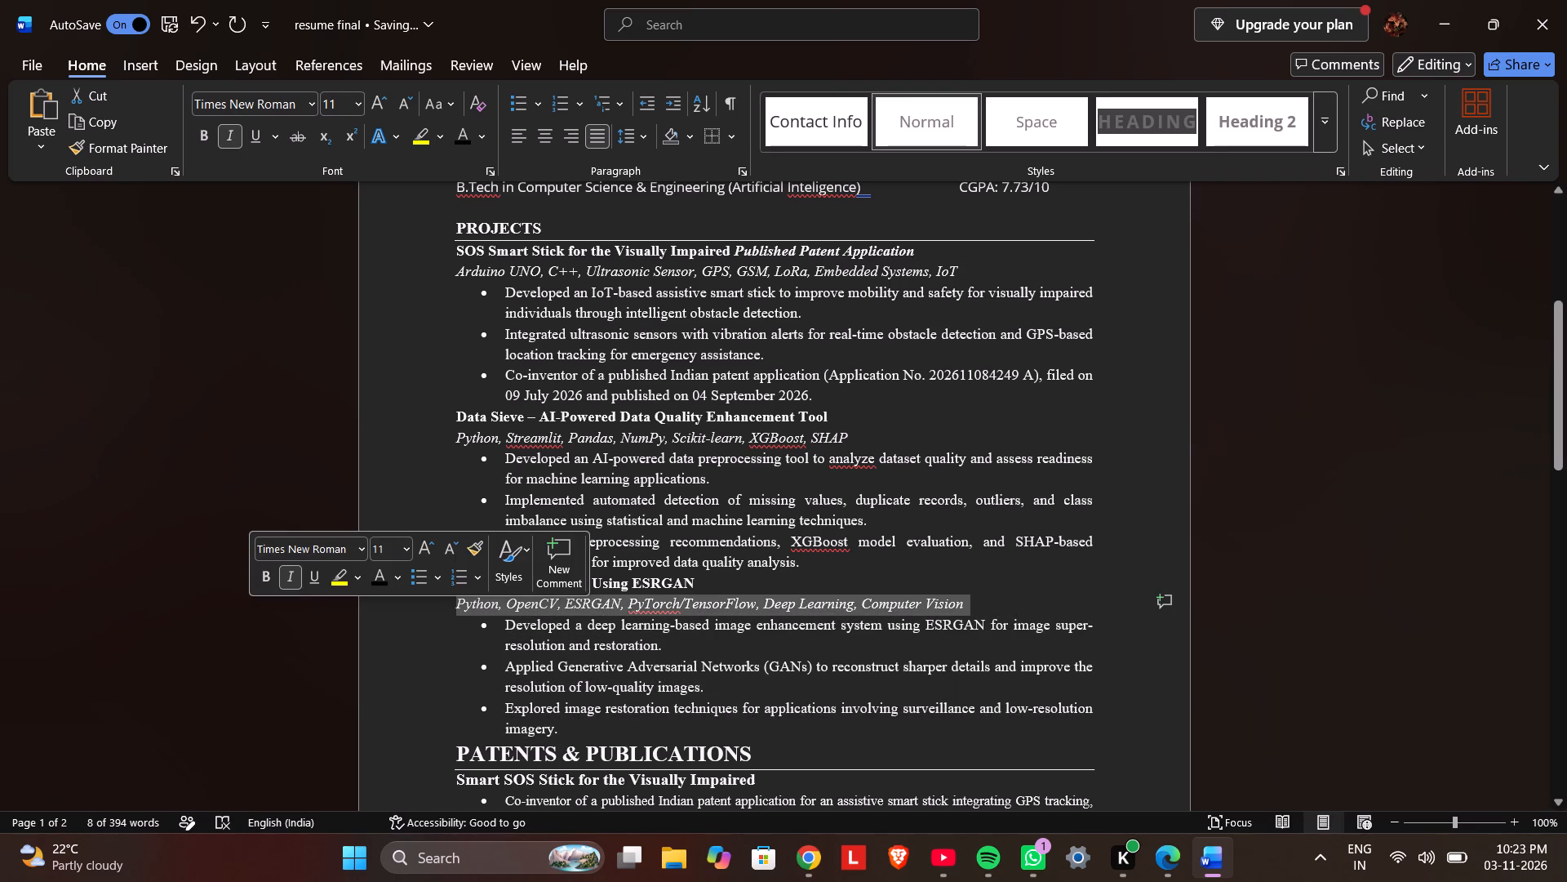
Delete the whole "PATENTS & PUBLICATIONS" section, including its application number, filing date and applicant bullets.
scroll(746, 546, "down", 1)
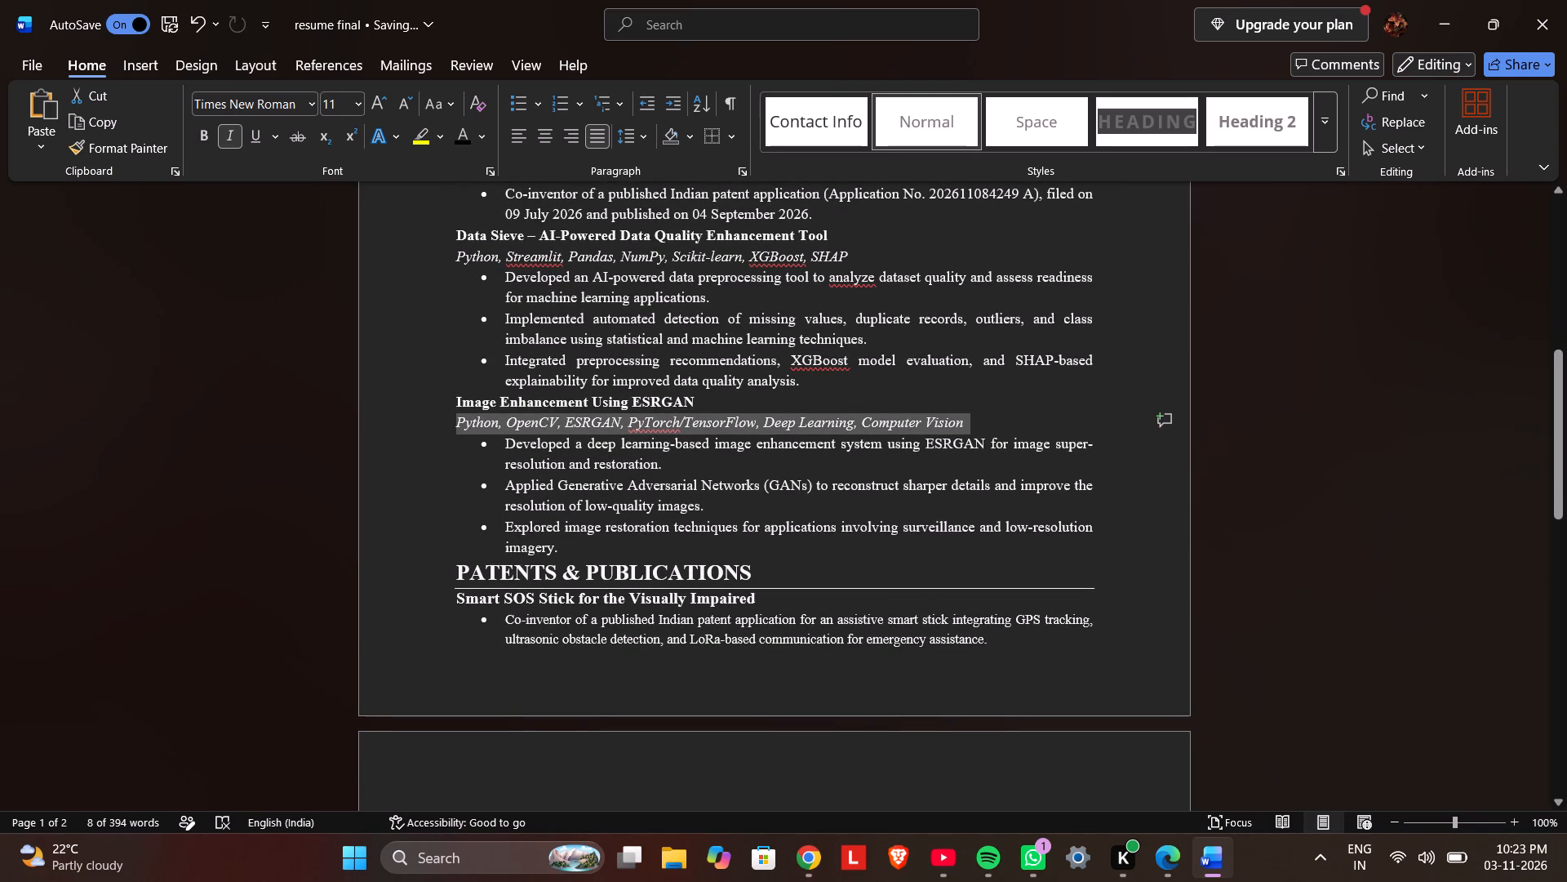
left_click_drag(447, 568, 970, 675)
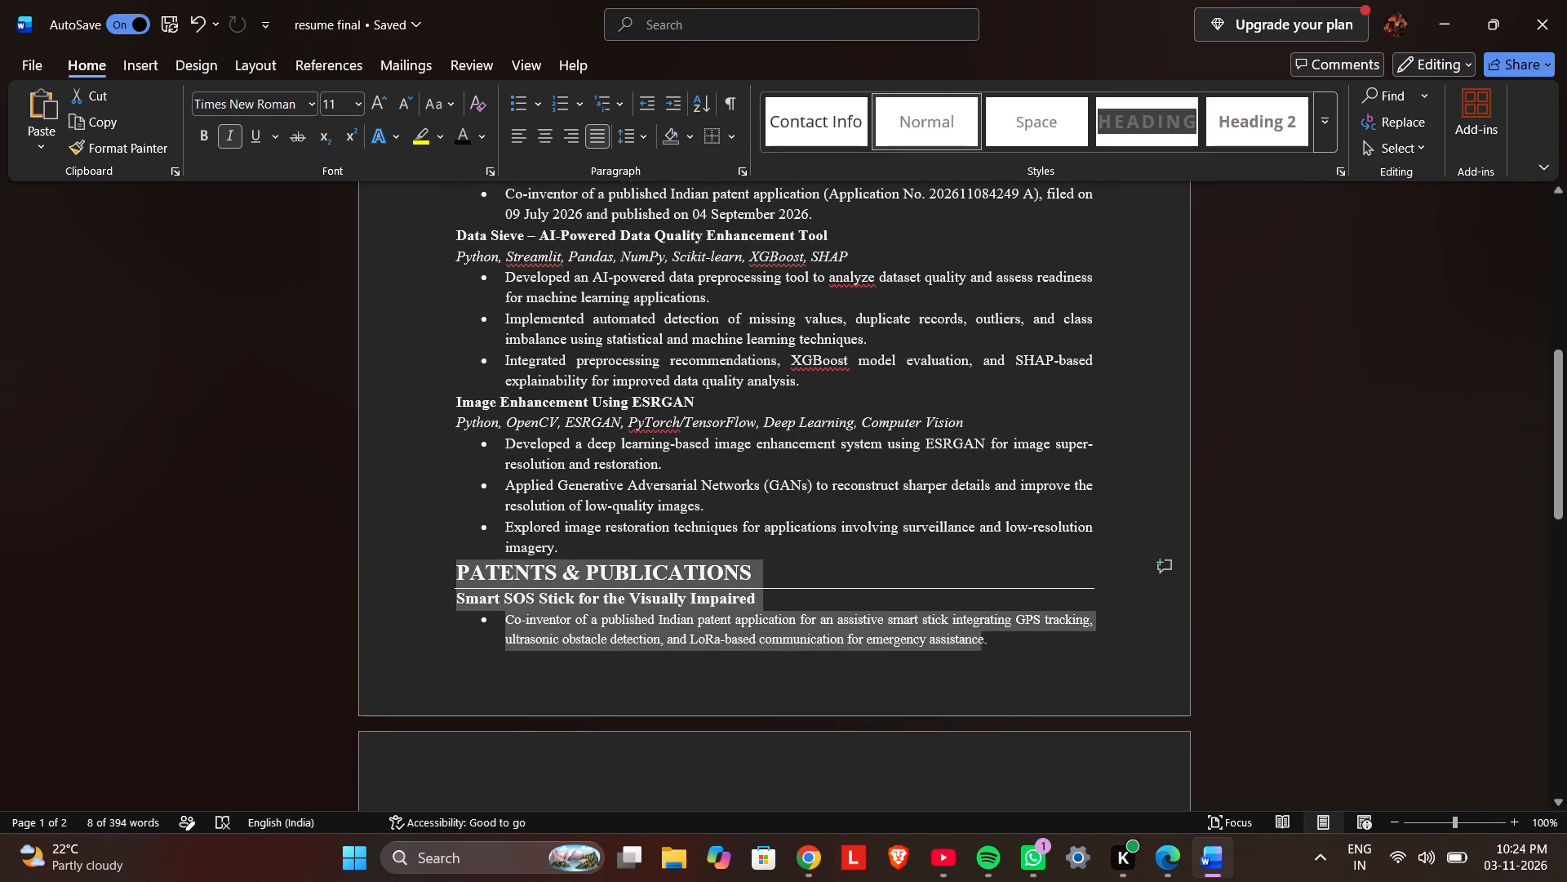
left_click_drag(970, 675, 1010, 671)
key("BackSpace")
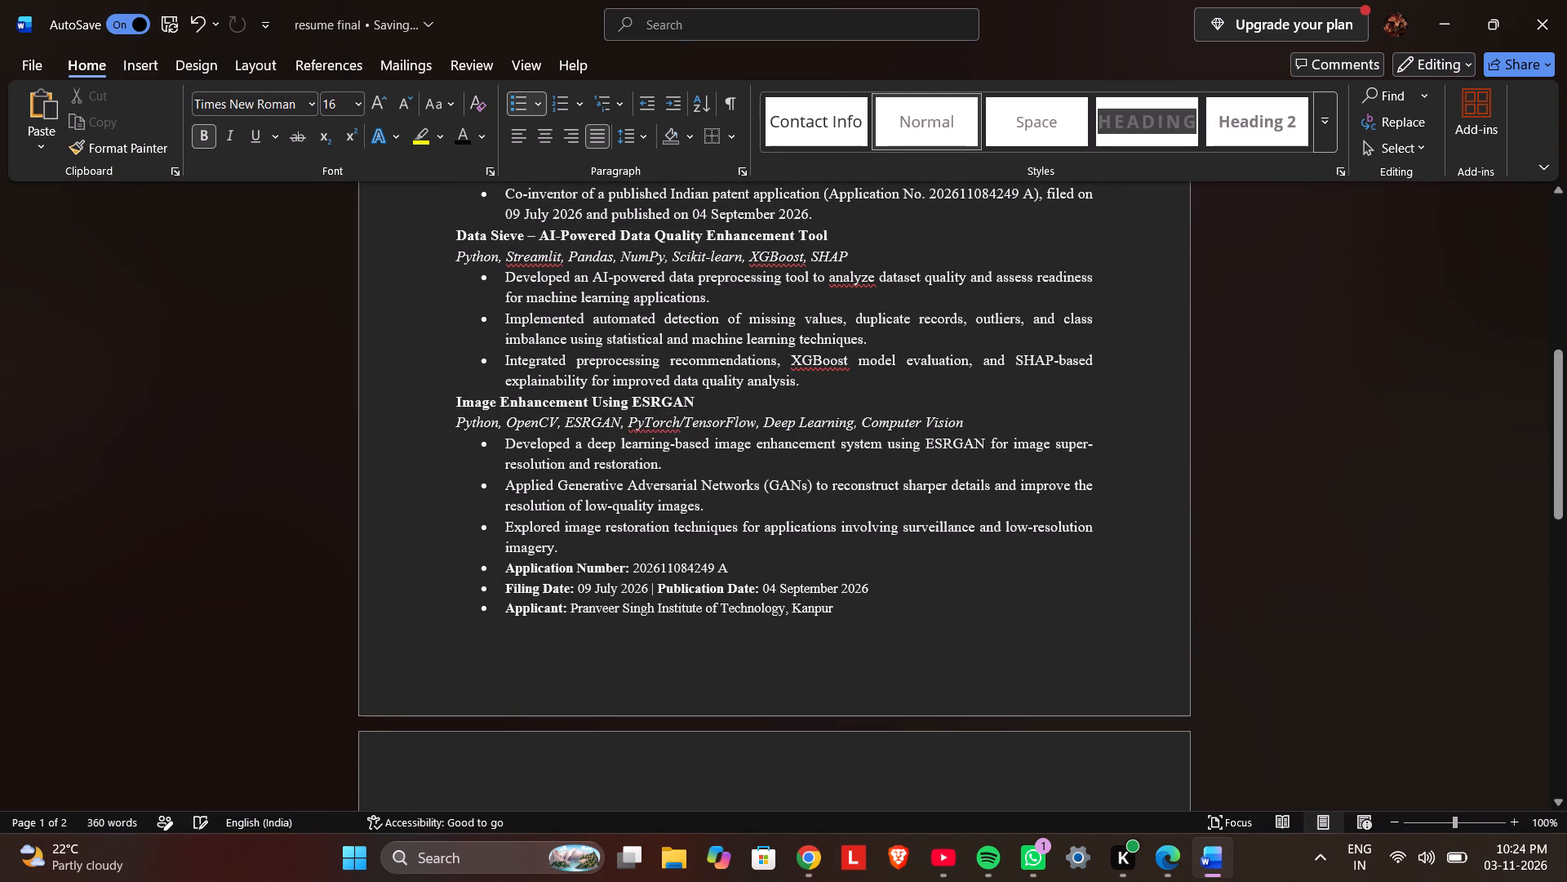
left_click_drag(846, 607, 480, 563)
key("BackSpace")
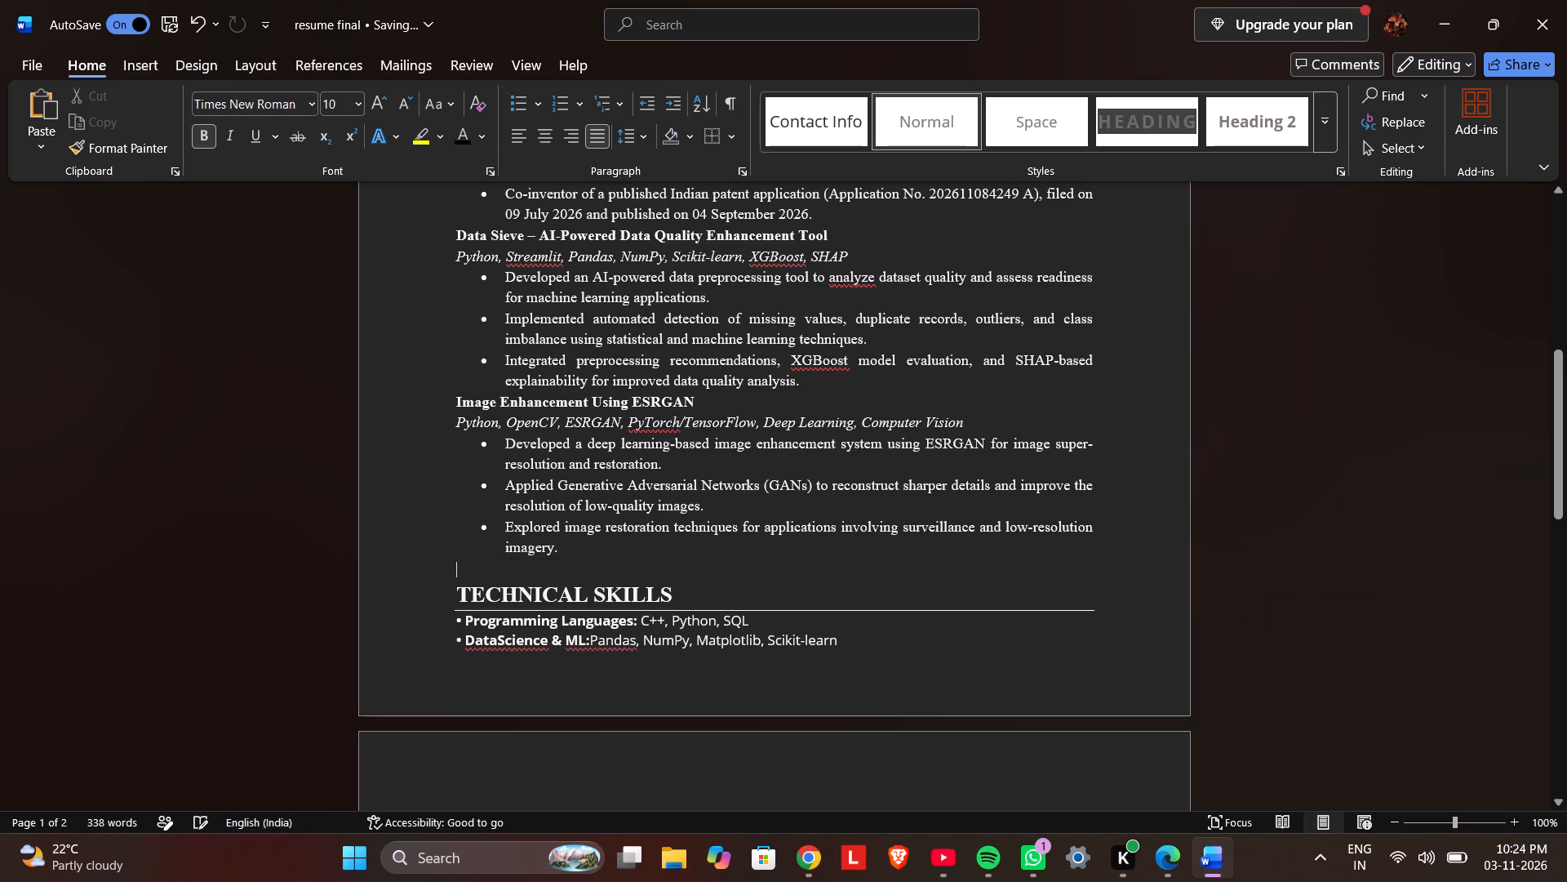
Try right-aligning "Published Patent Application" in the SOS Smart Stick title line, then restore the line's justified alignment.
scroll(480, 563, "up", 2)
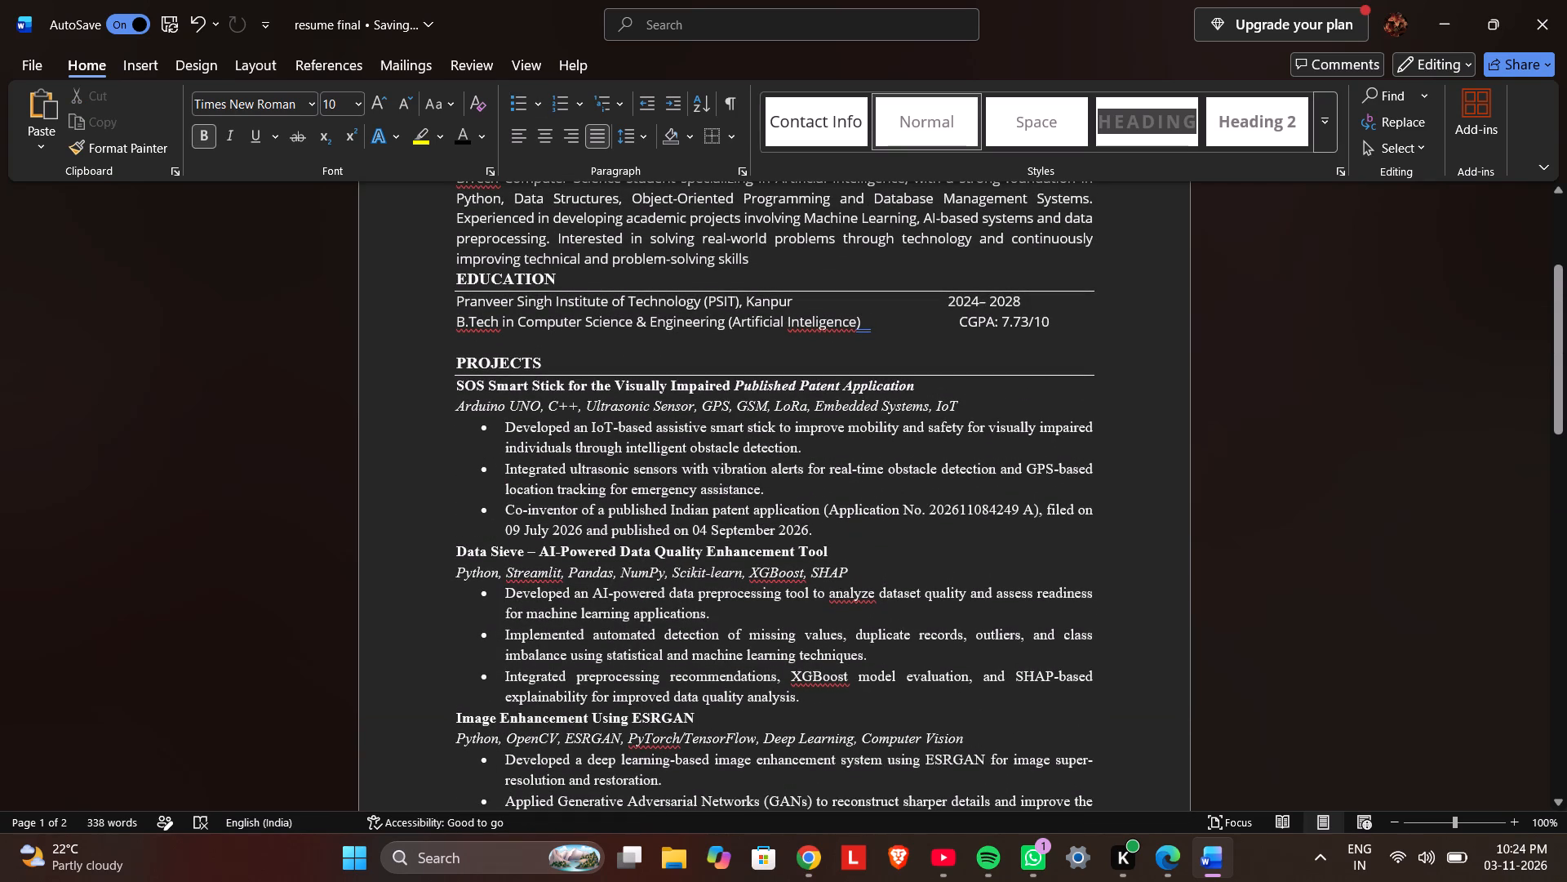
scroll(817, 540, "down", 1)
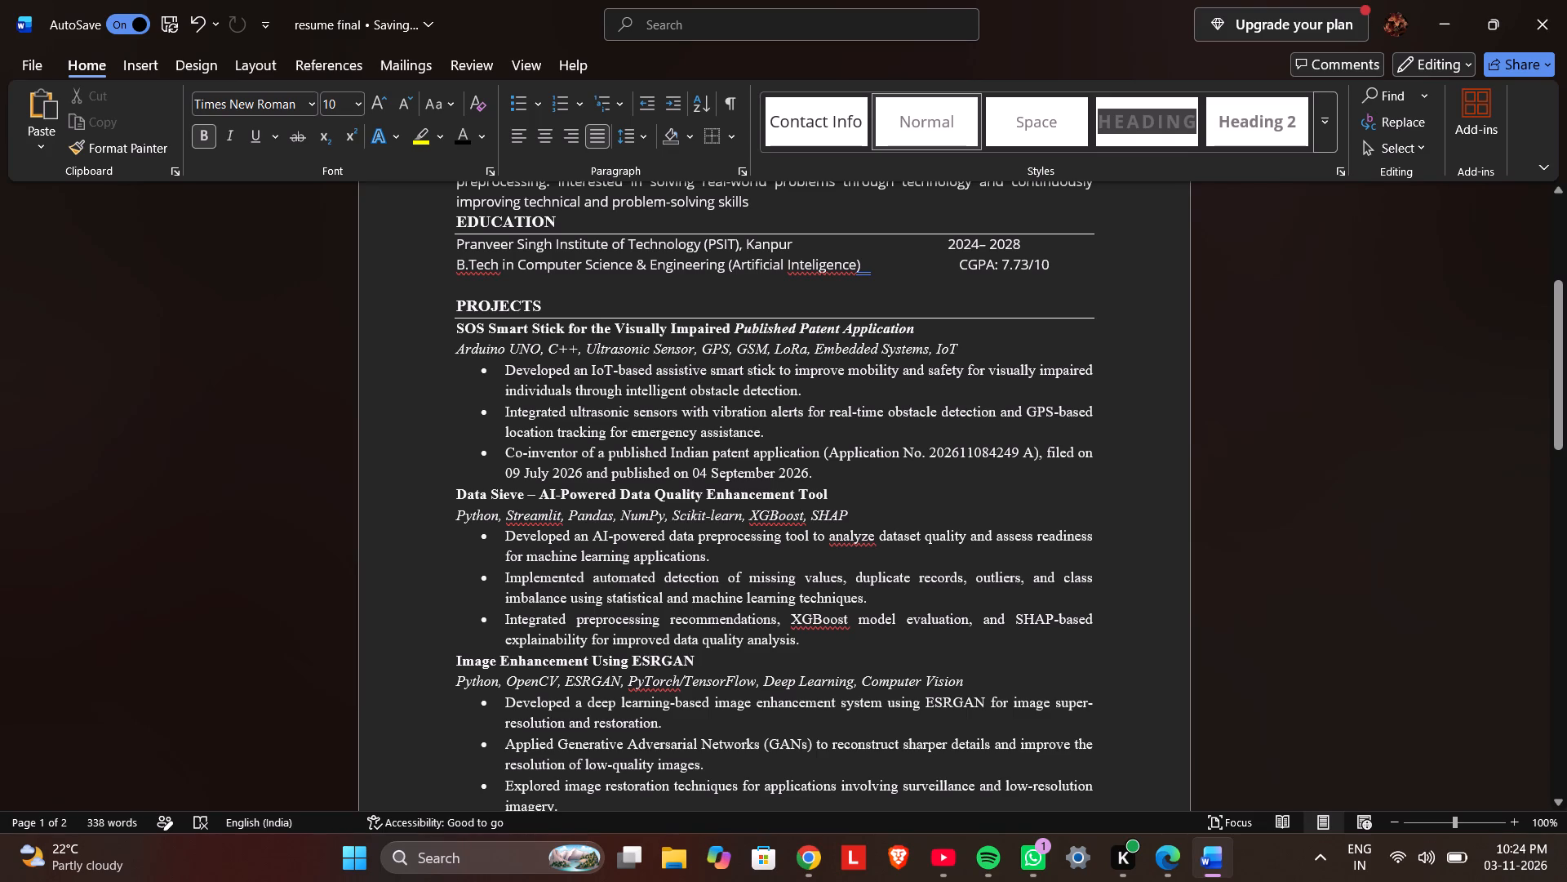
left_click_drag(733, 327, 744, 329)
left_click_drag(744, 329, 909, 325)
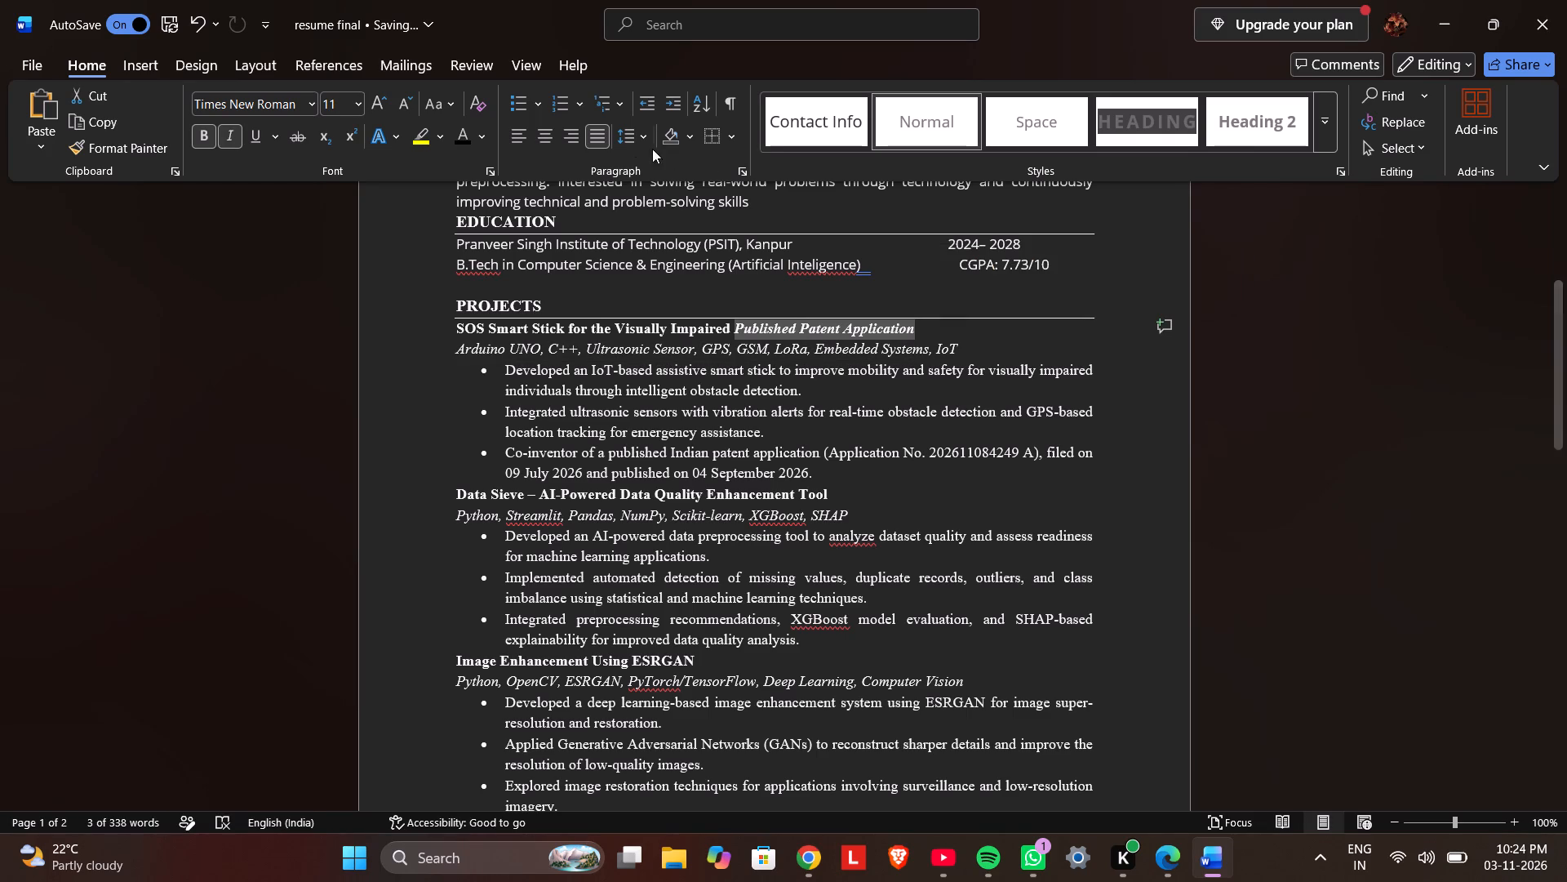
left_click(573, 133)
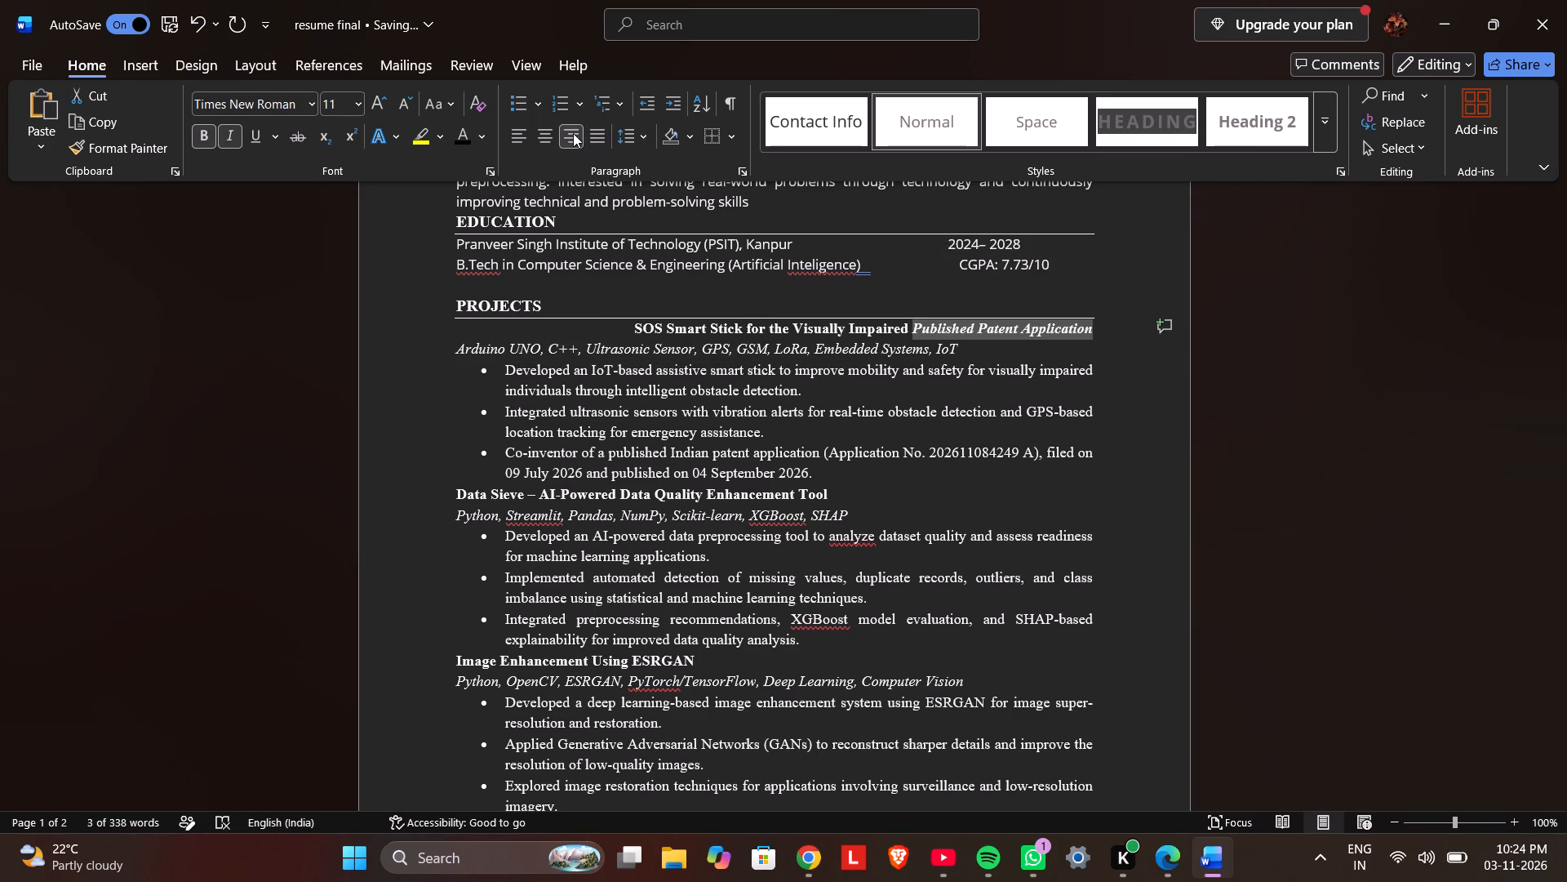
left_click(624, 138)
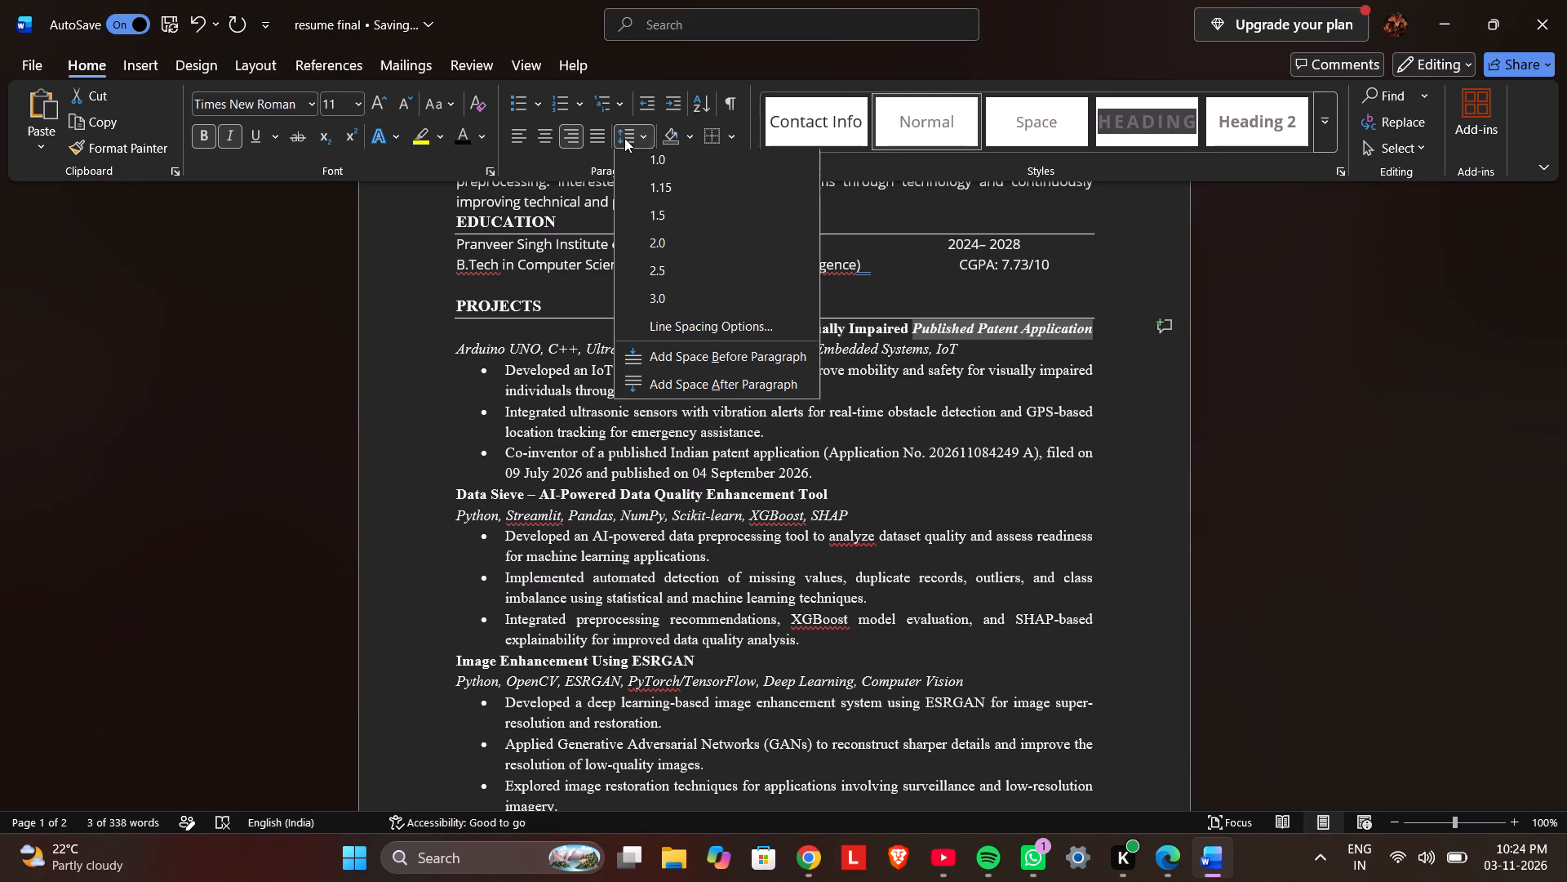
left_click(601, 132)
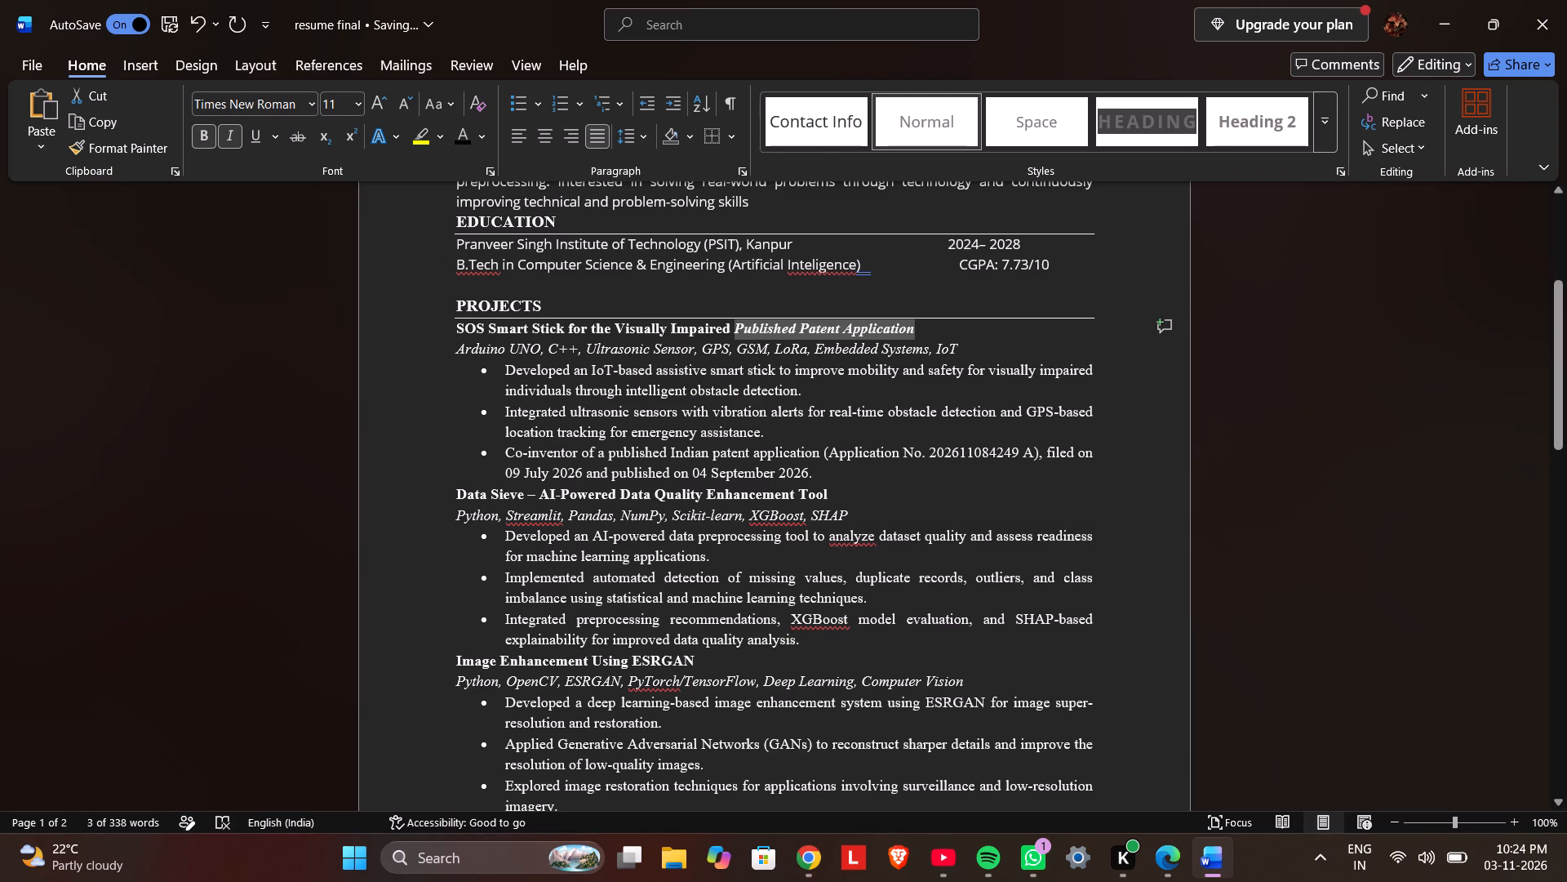
Insert spaces before "Published Patent Application" in the SOS Smart Stick title line so that it ends at the right margin.
left_click(733, 321)
key("space")
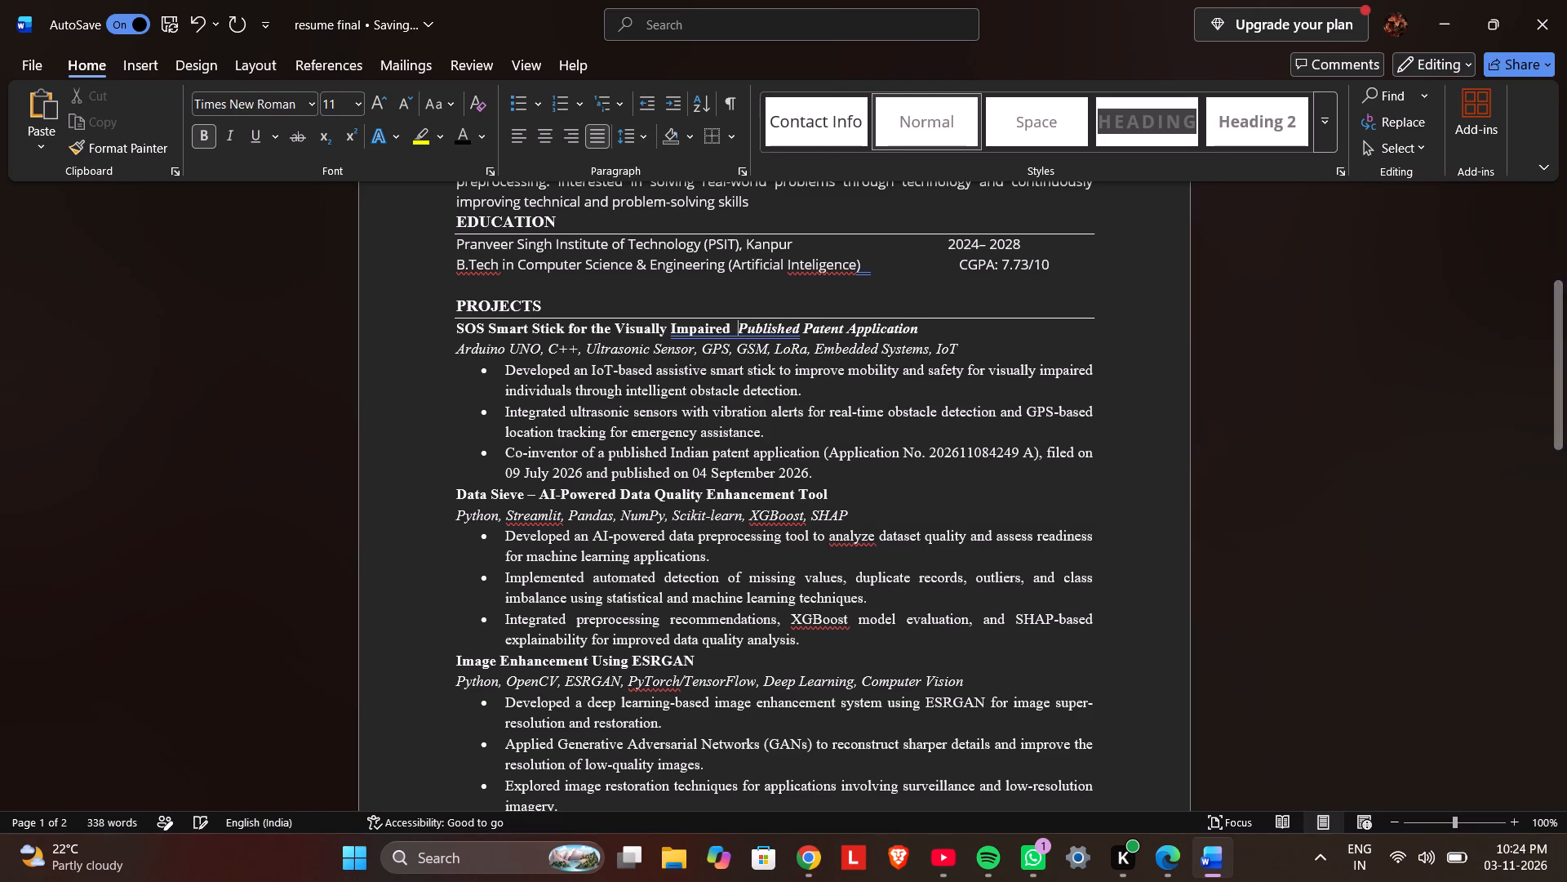
key("space")
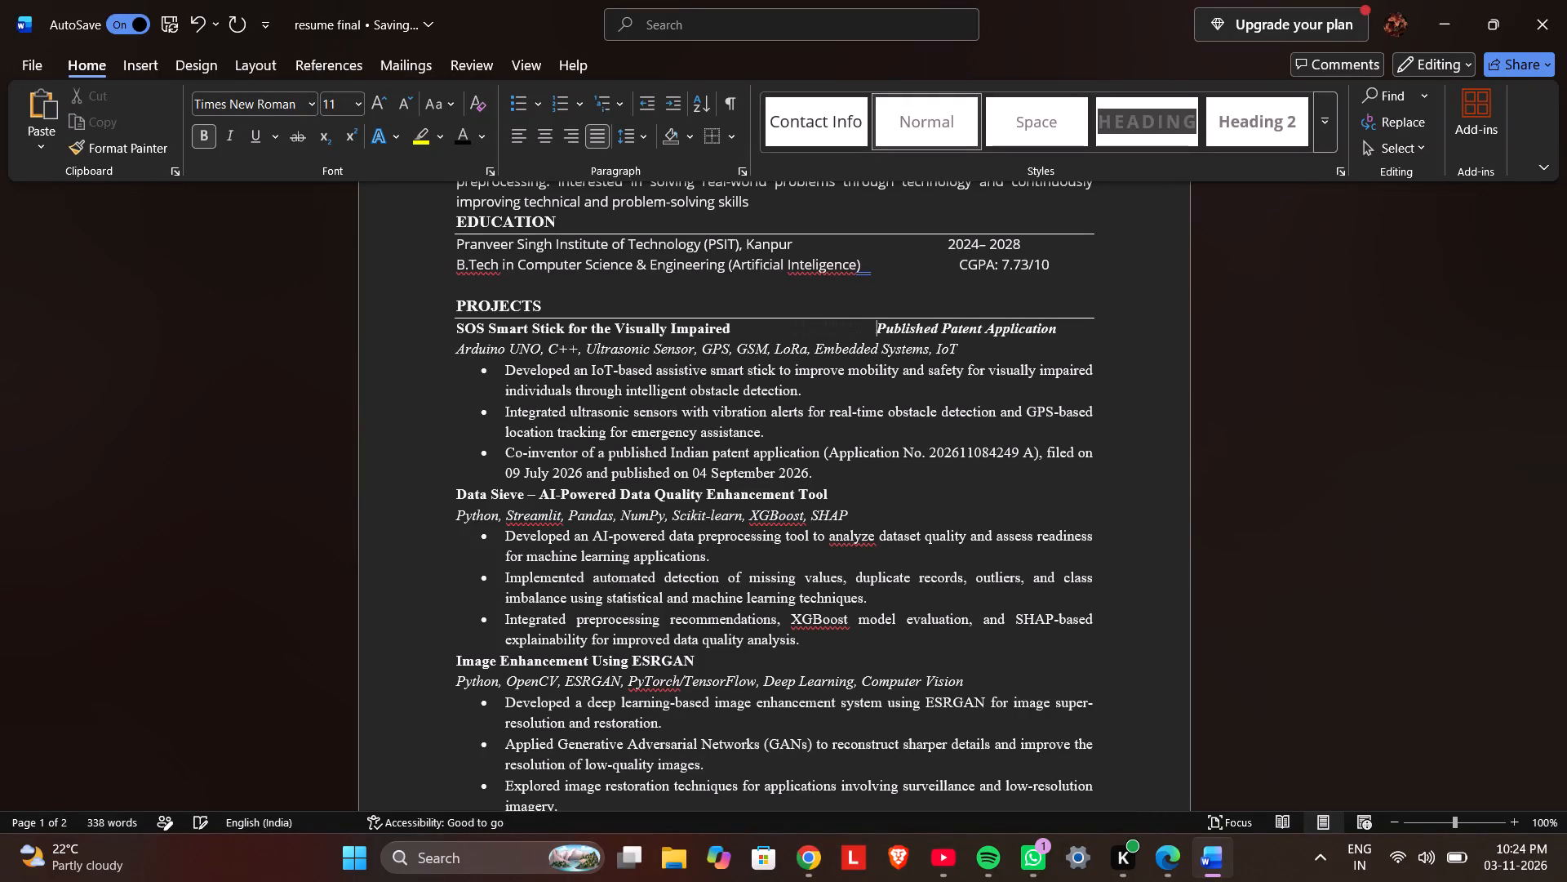
key("space")
key("space")
key("space")
key("space")
key("space")
key("space")
key("space")
key("space")
key("space")
key("space")
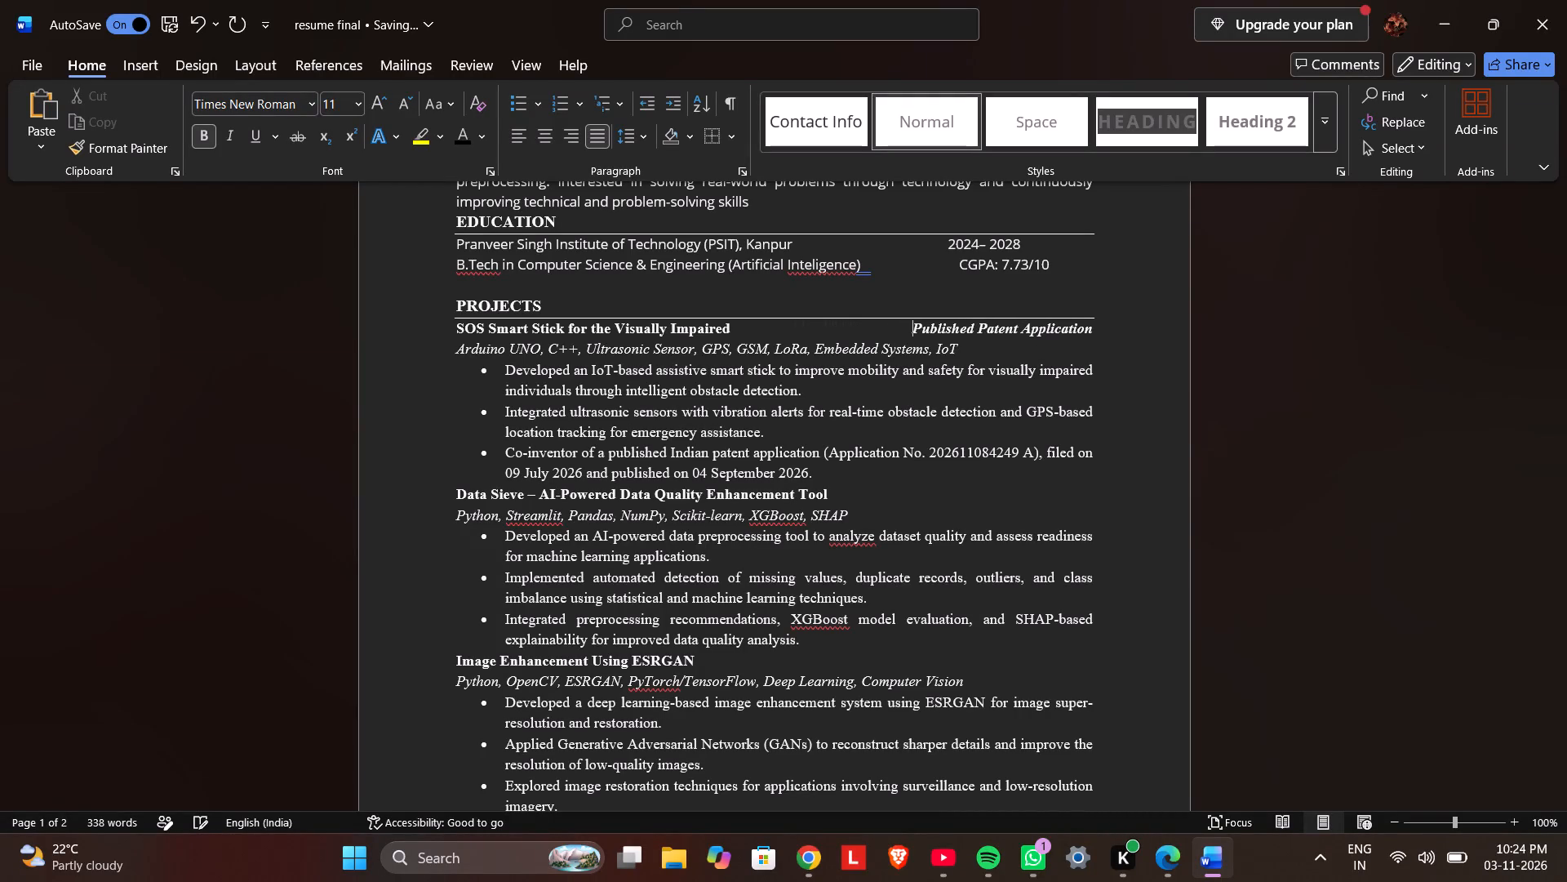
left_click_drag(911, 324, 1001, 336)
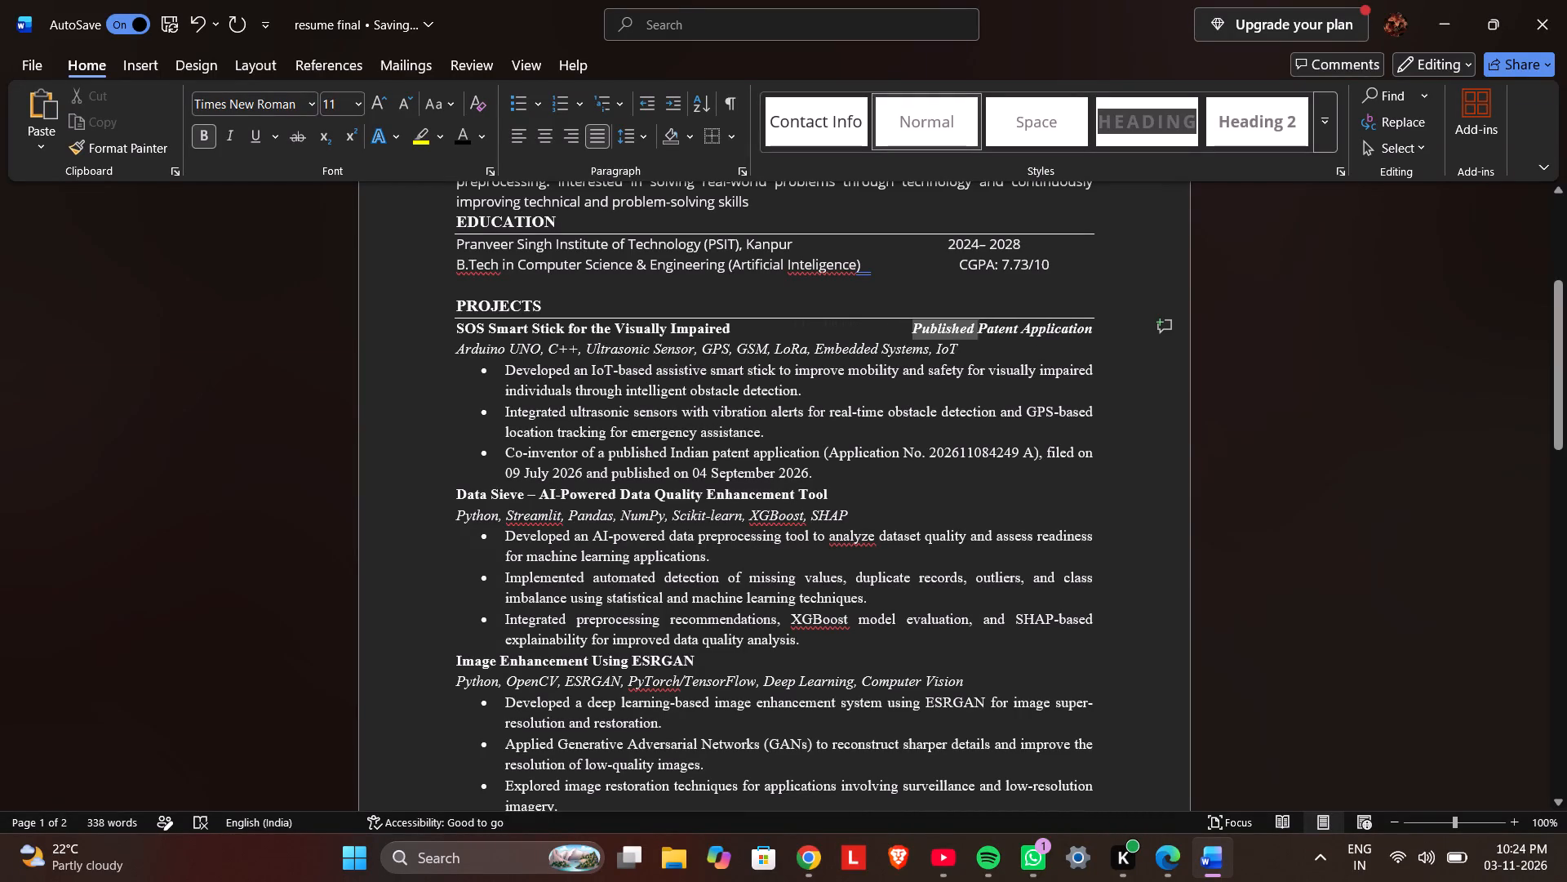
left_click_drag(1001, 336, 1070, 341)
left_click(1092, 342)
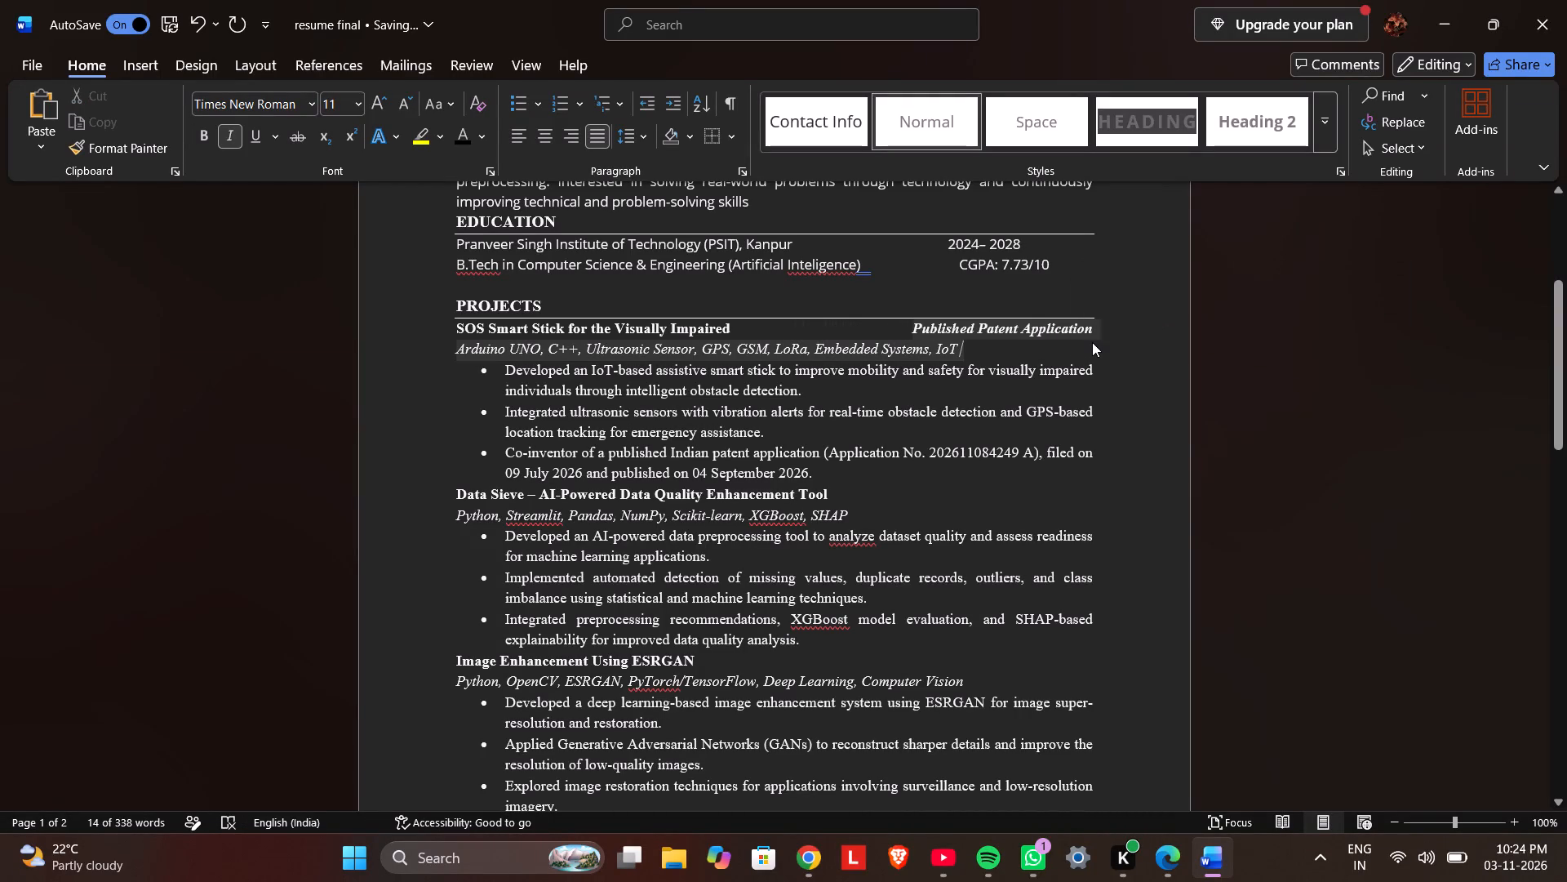
left_click(793, 868)
scroll(1011, 568, "down", 1)
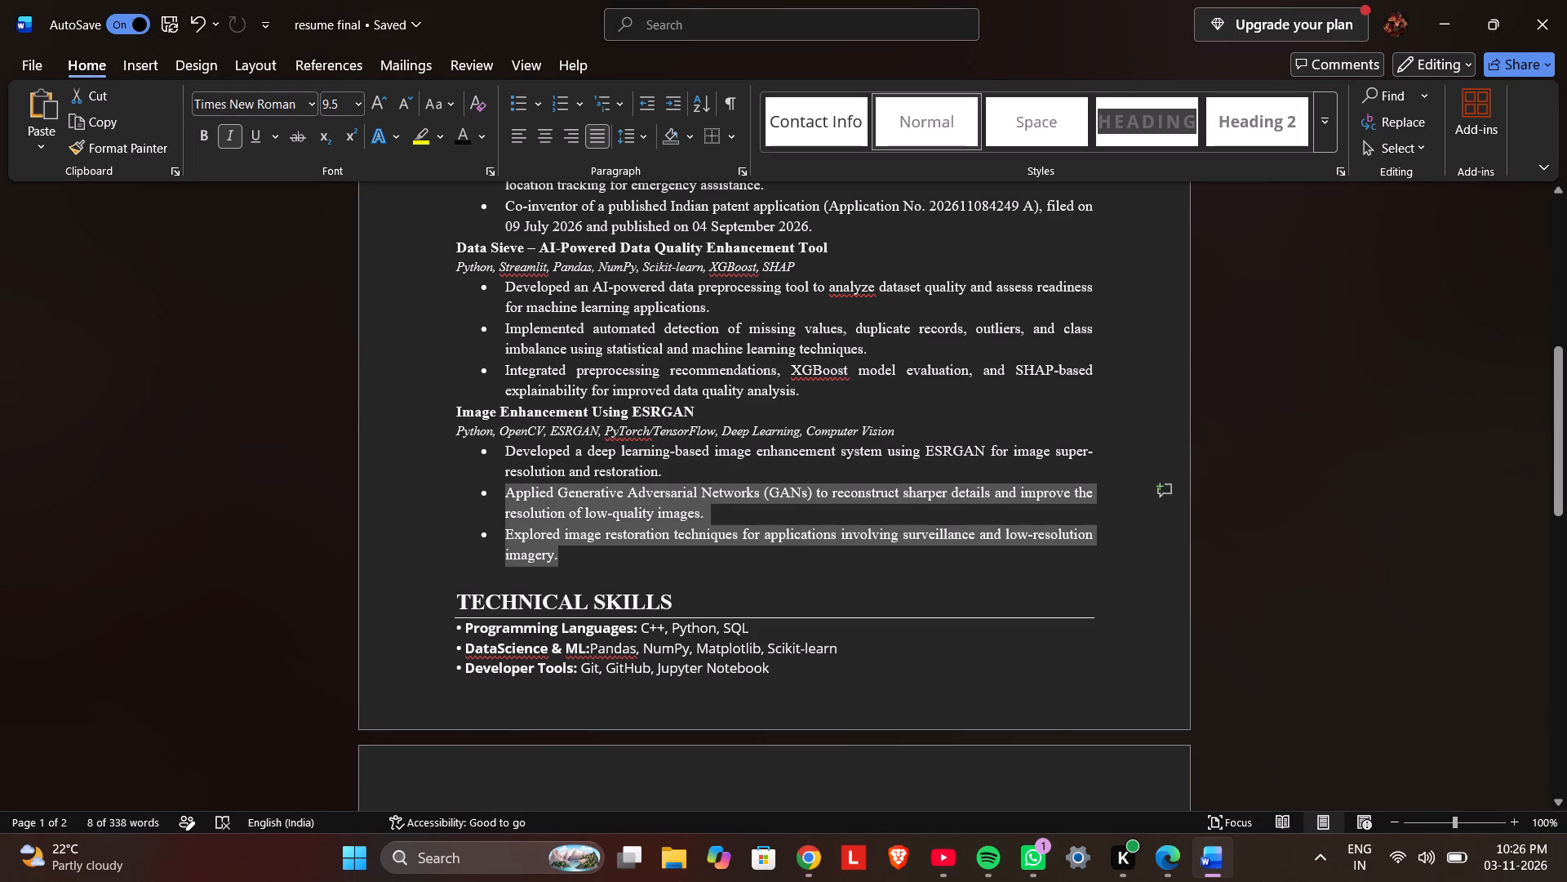
left_click_drag(515, 488, 503, 453)
left_click(658, 390)
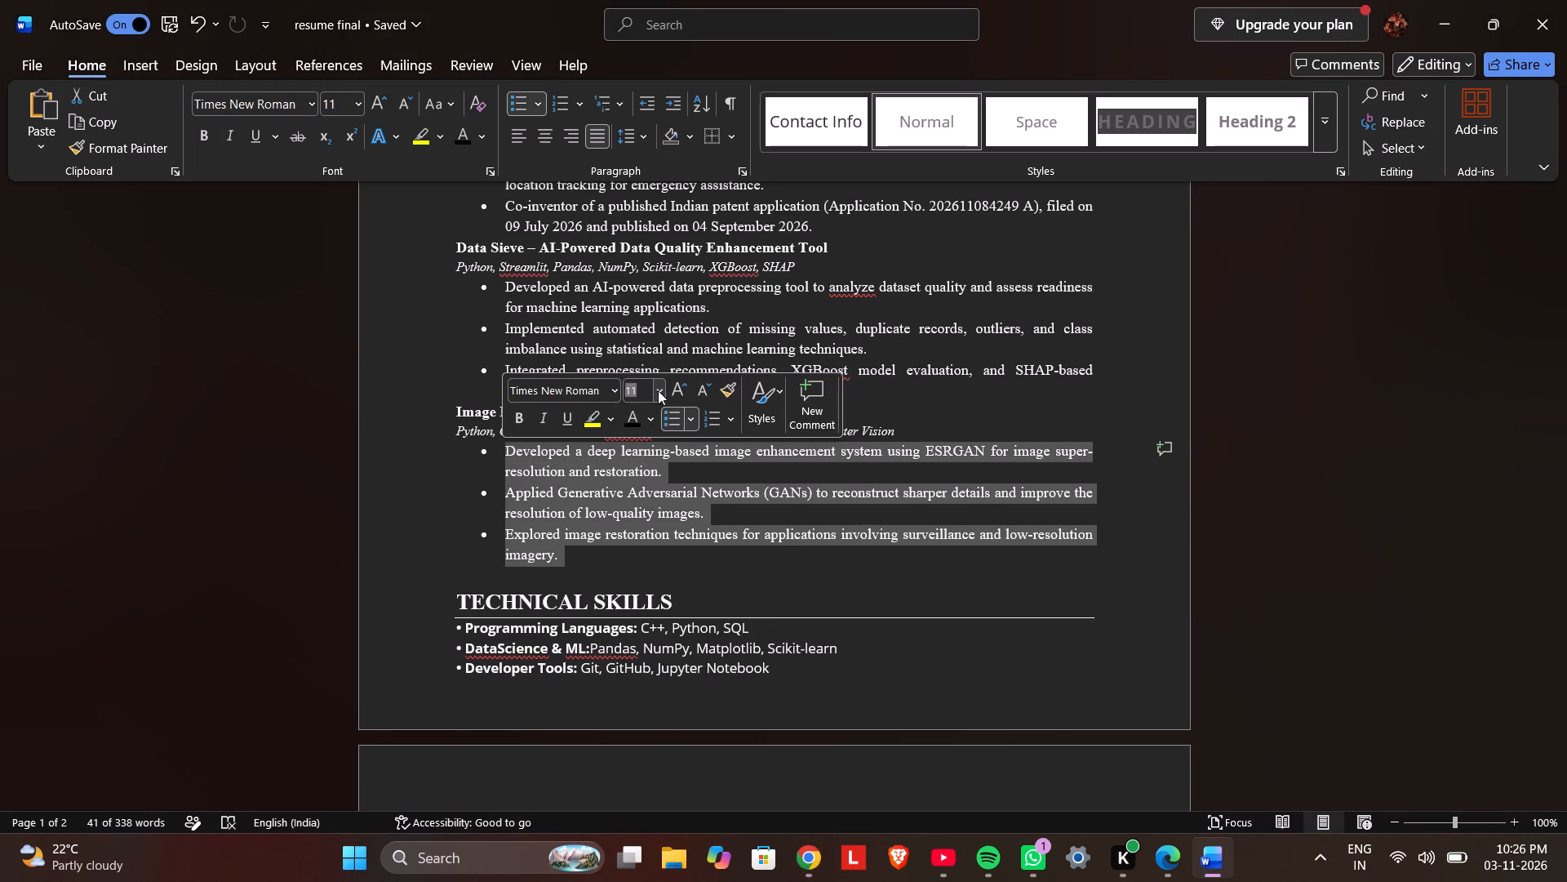
left_click(639, 465)
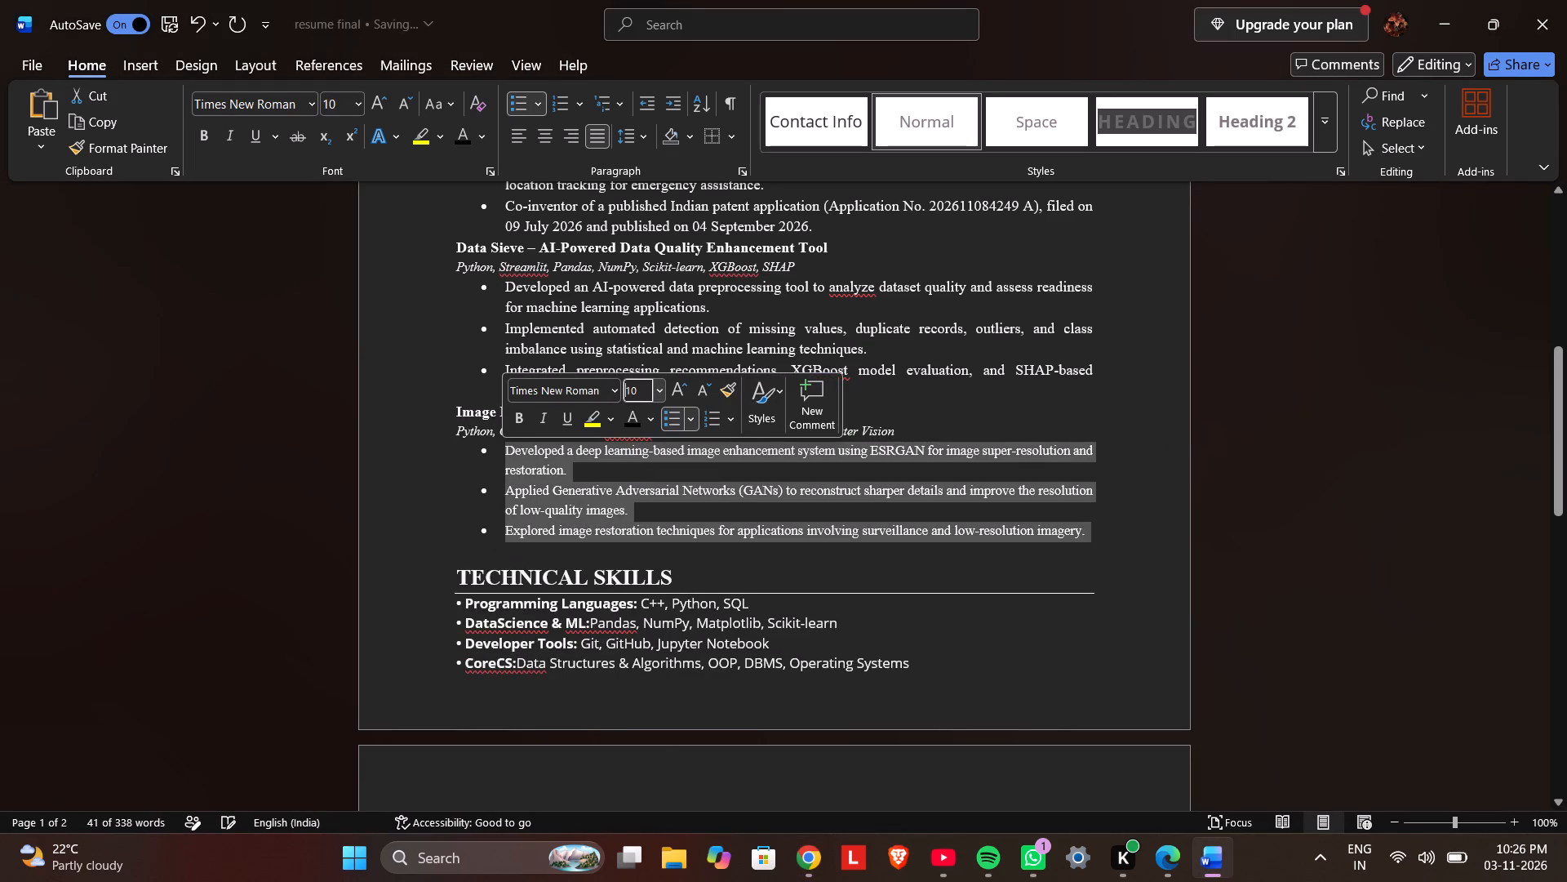
Set the three bullet points of the Data Sieve project to 10 pt.
left_click(866, 382)
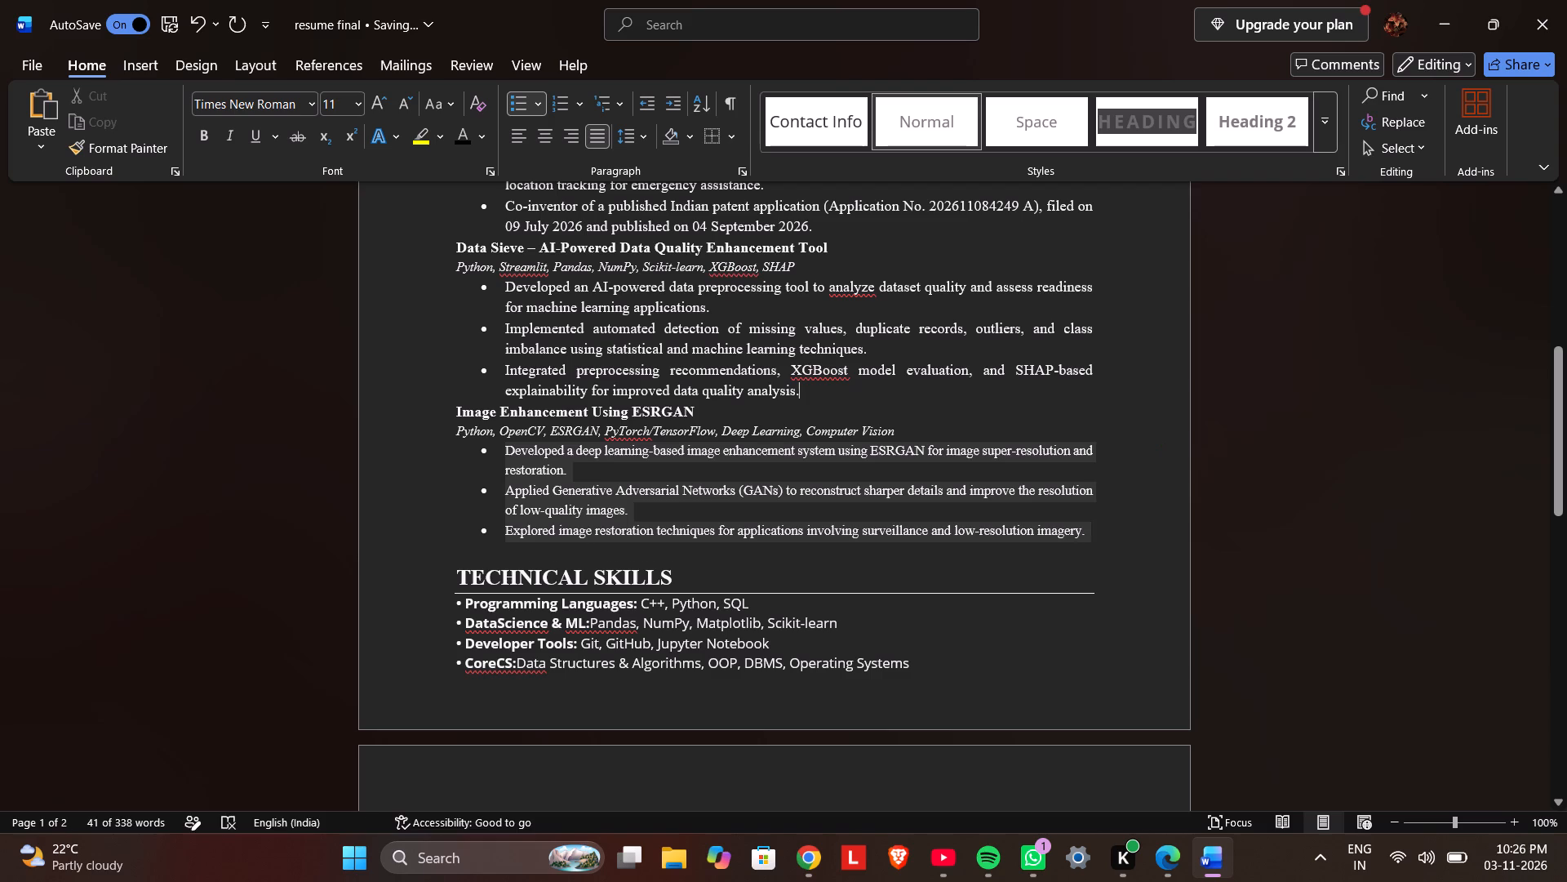
left_click_drag(811, 388, 503, 290)
left_click(655, 225)
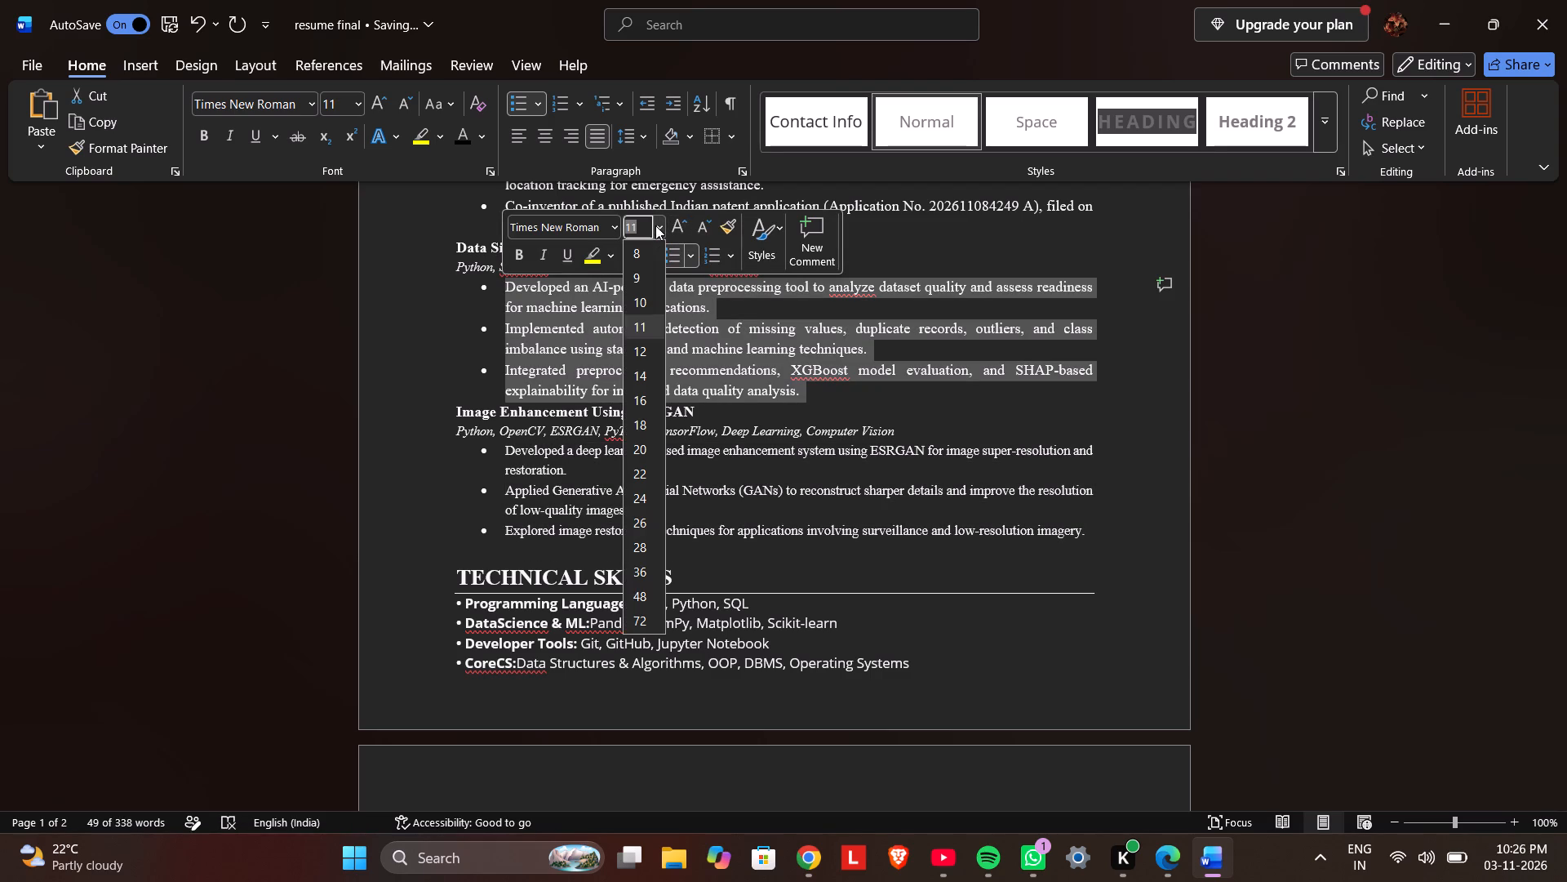
left_click(646, 296)
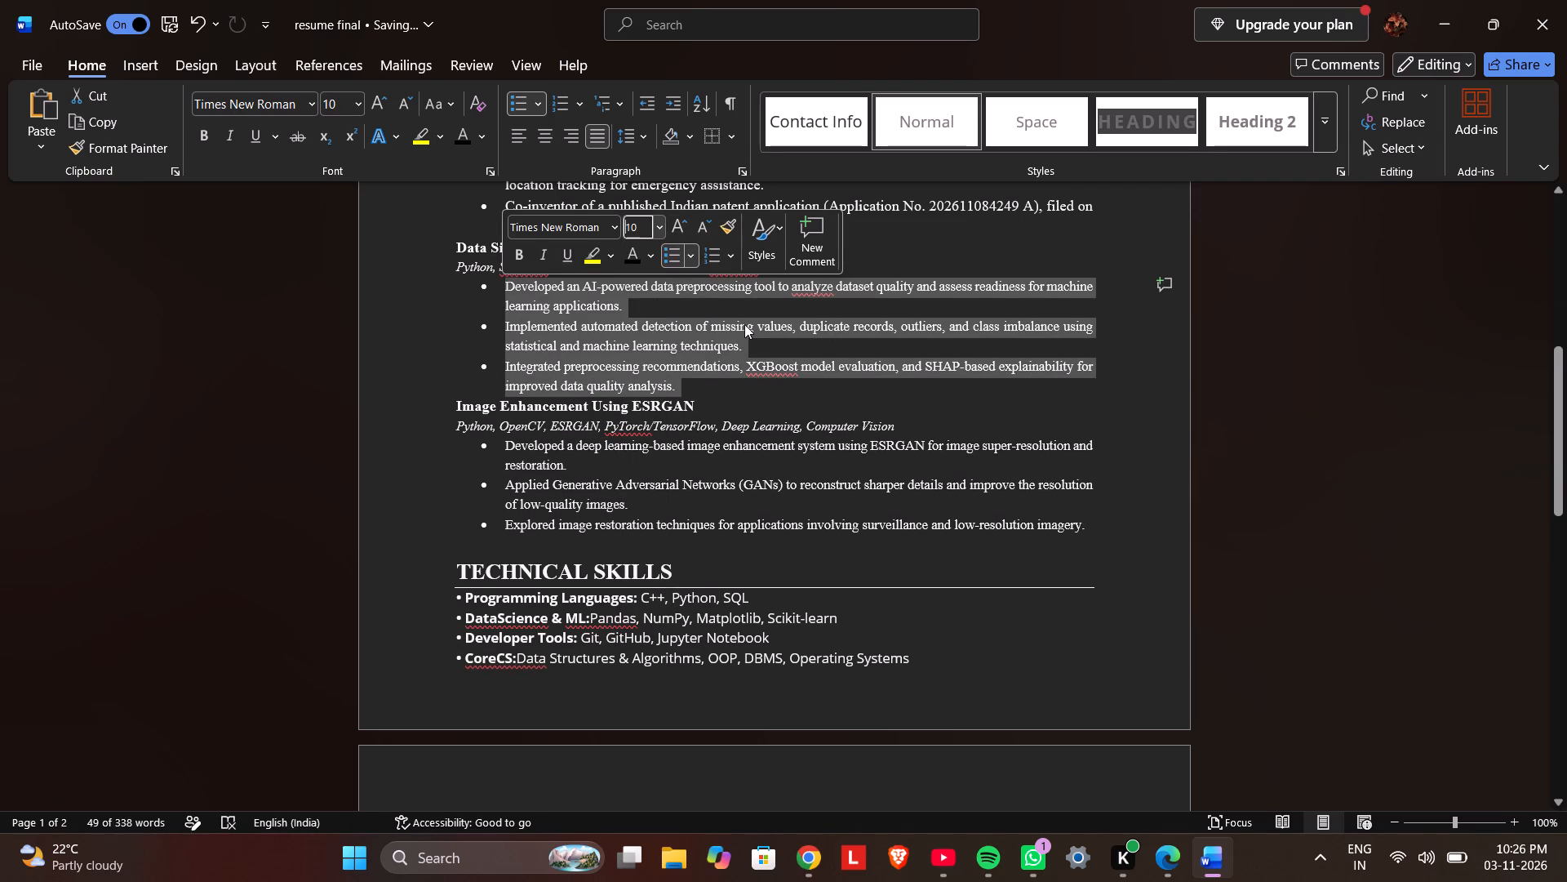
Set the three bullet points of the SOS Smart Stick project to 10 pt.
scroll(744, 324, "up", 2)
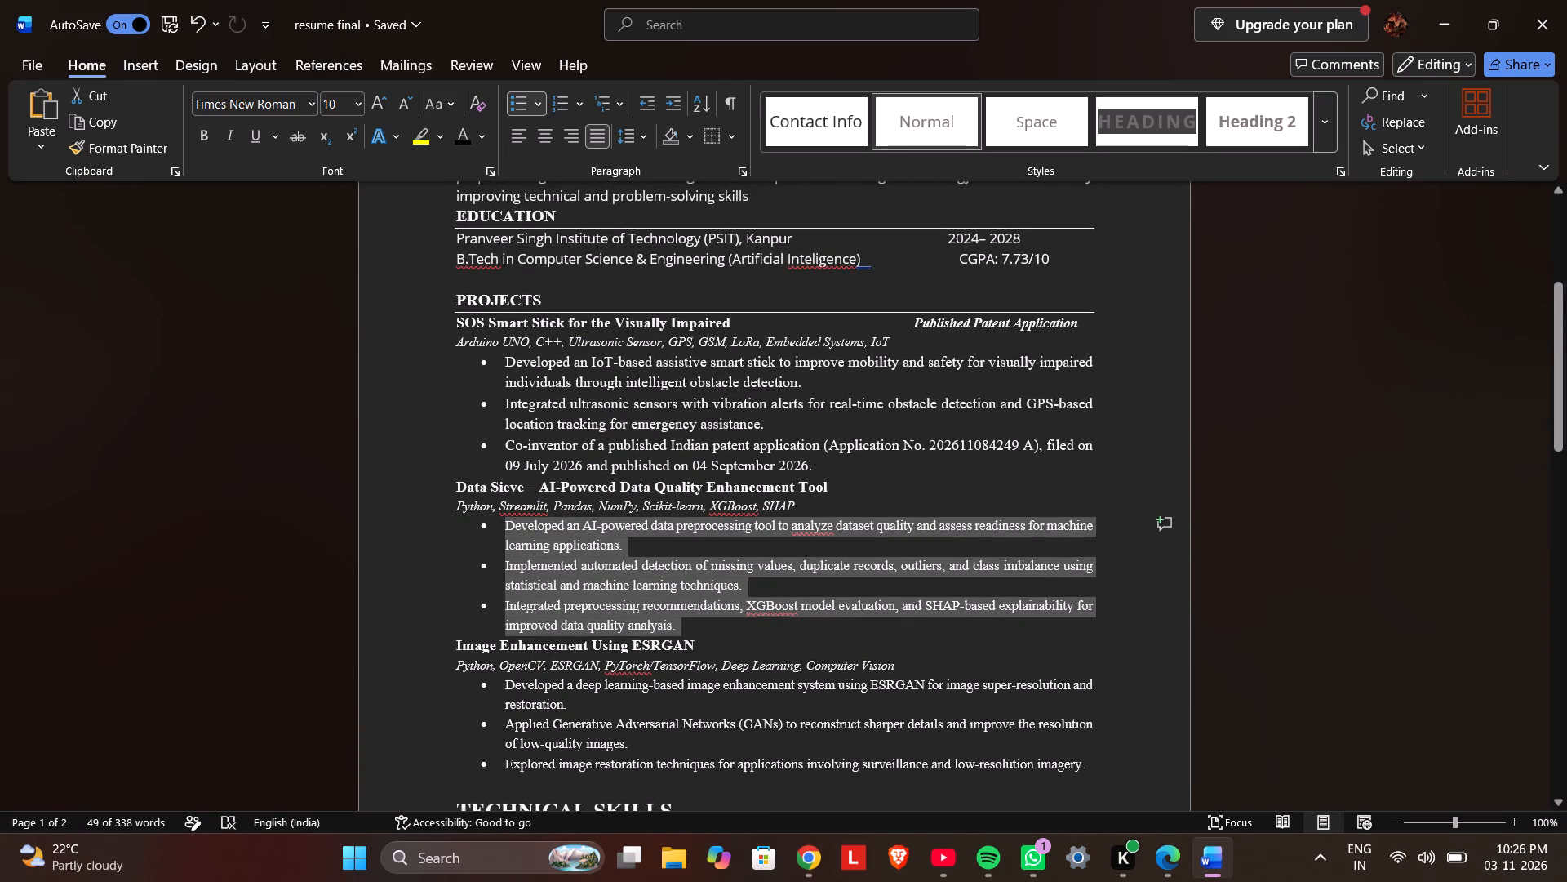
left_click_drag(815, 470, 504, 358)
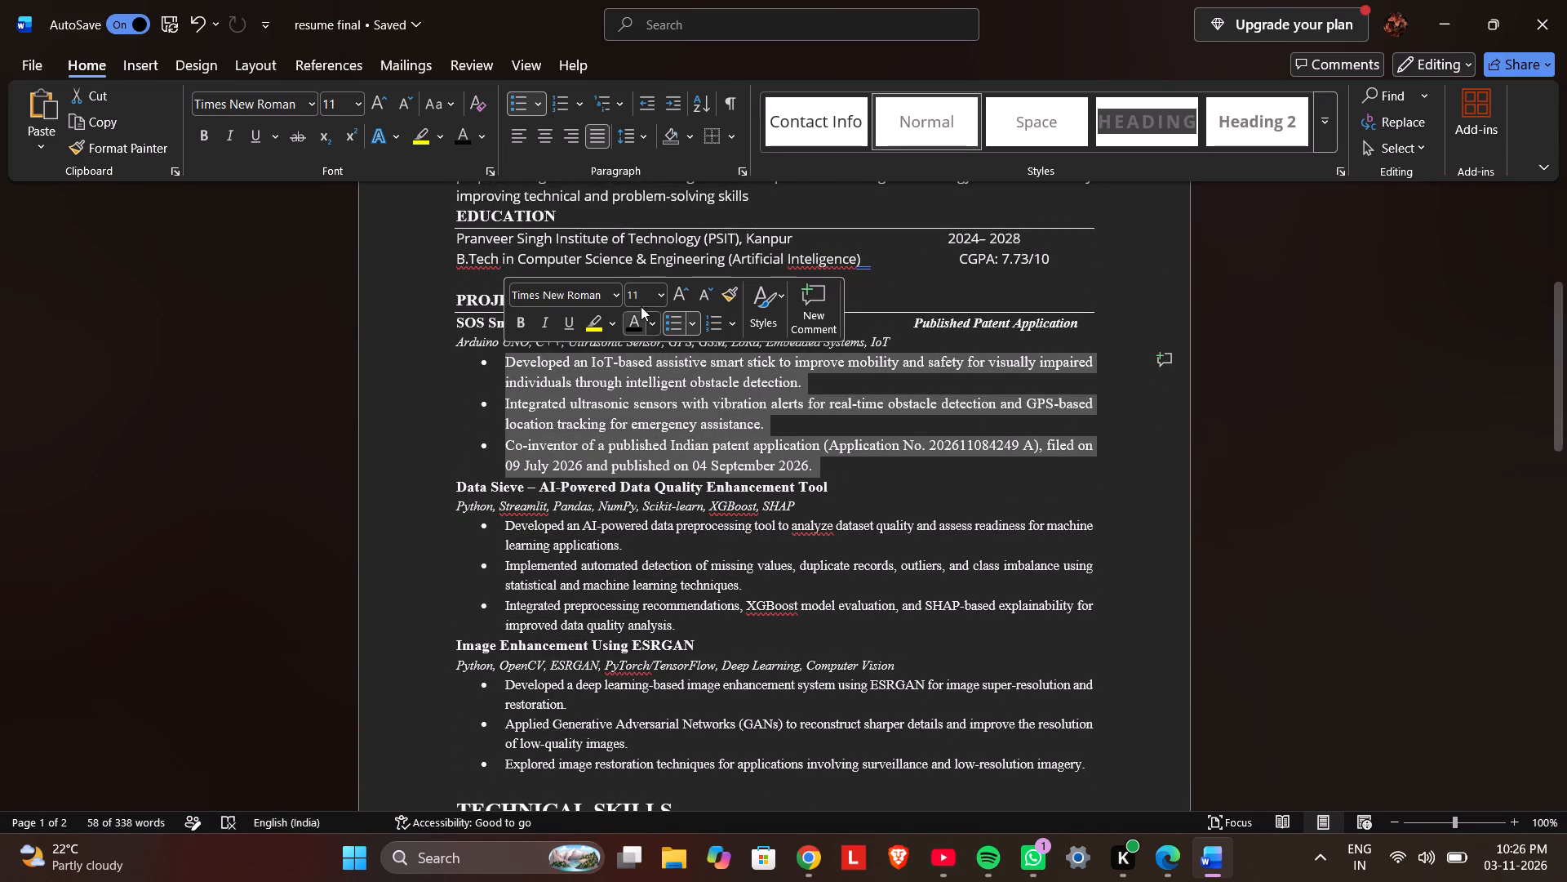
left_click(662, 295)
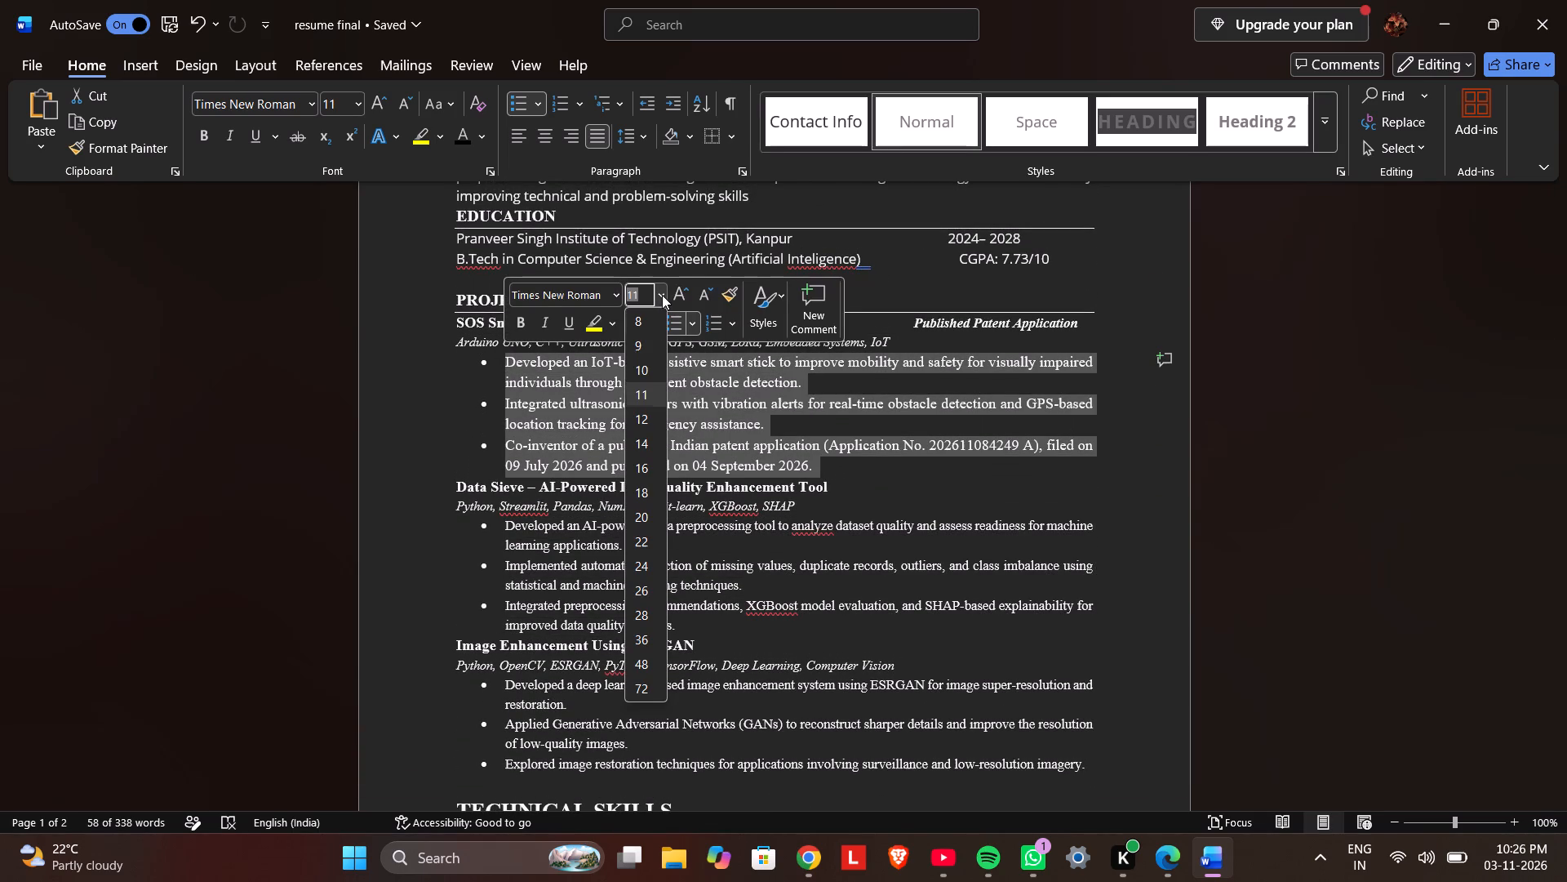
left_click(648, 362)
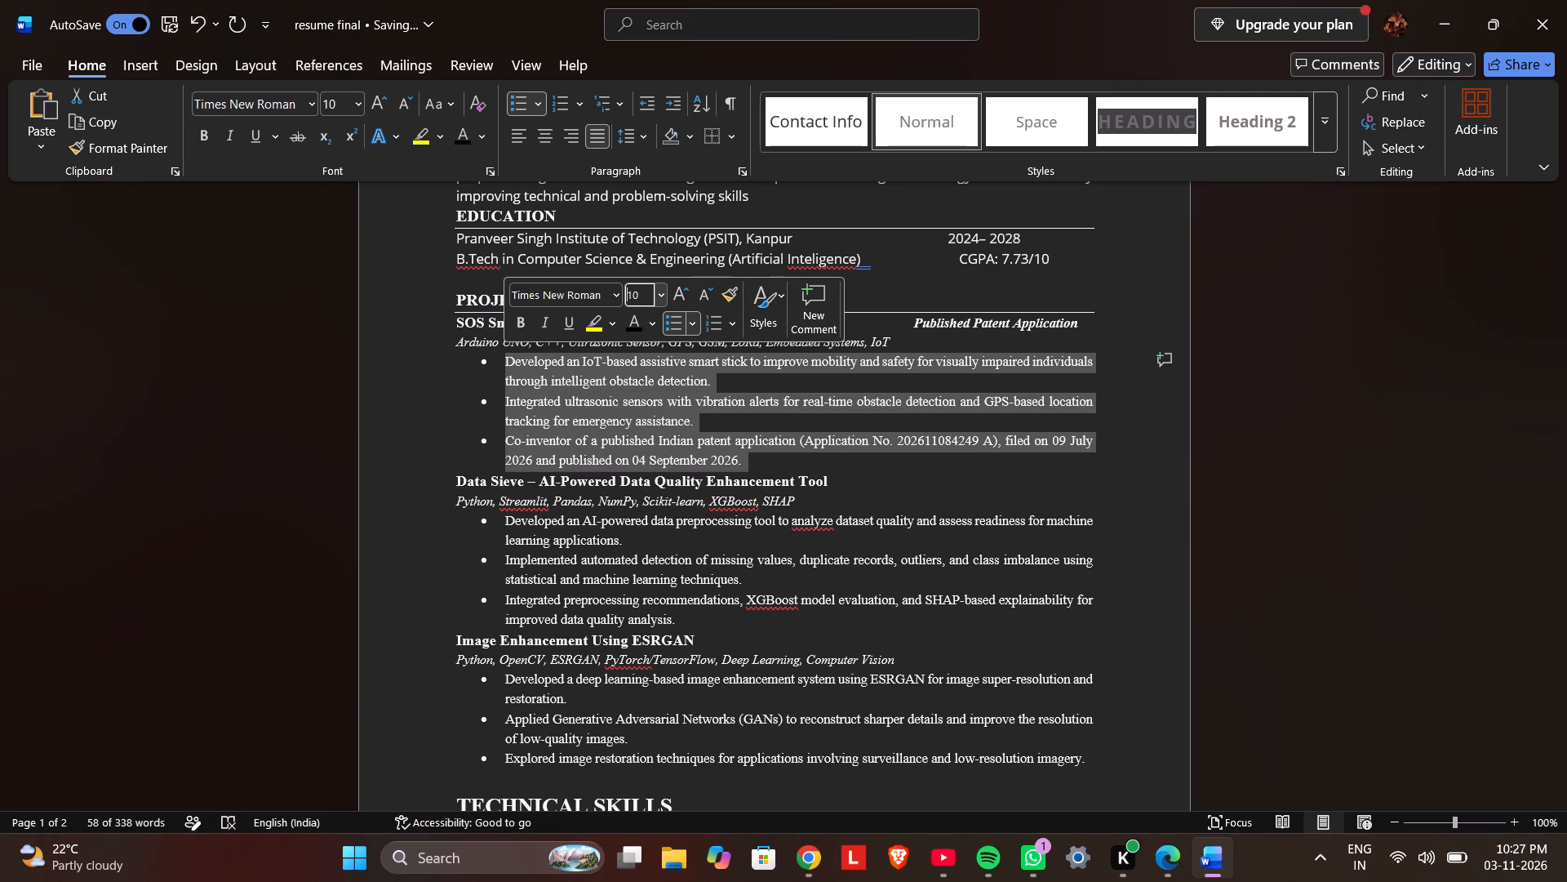
Switch to Spotify, skip to the next song, and return to the résumé in Word.
left_click(1000, 853)
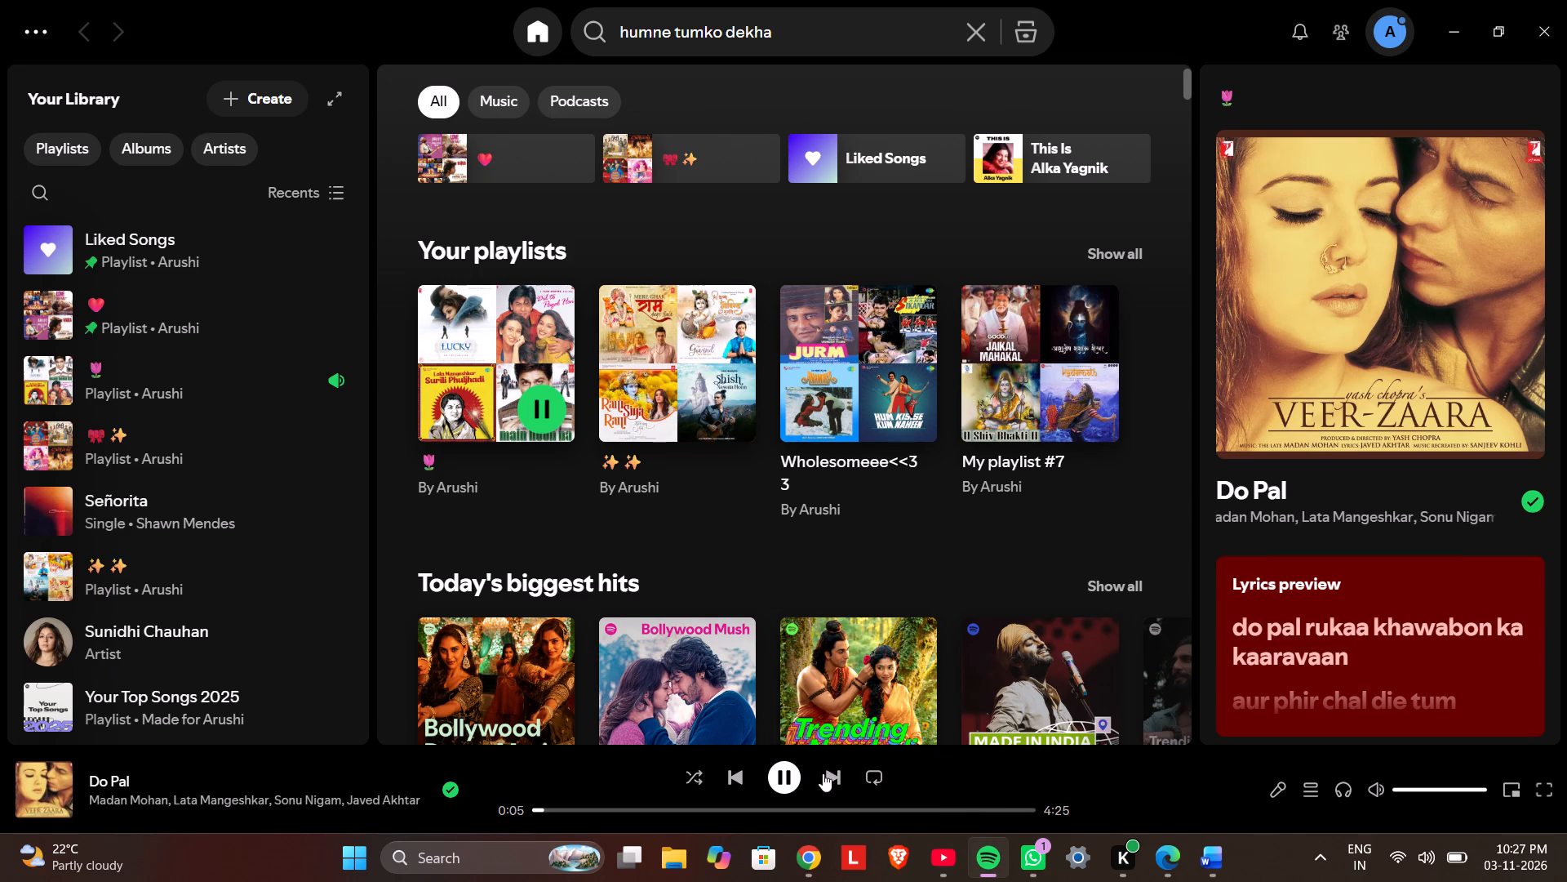
left_click(823, 774)
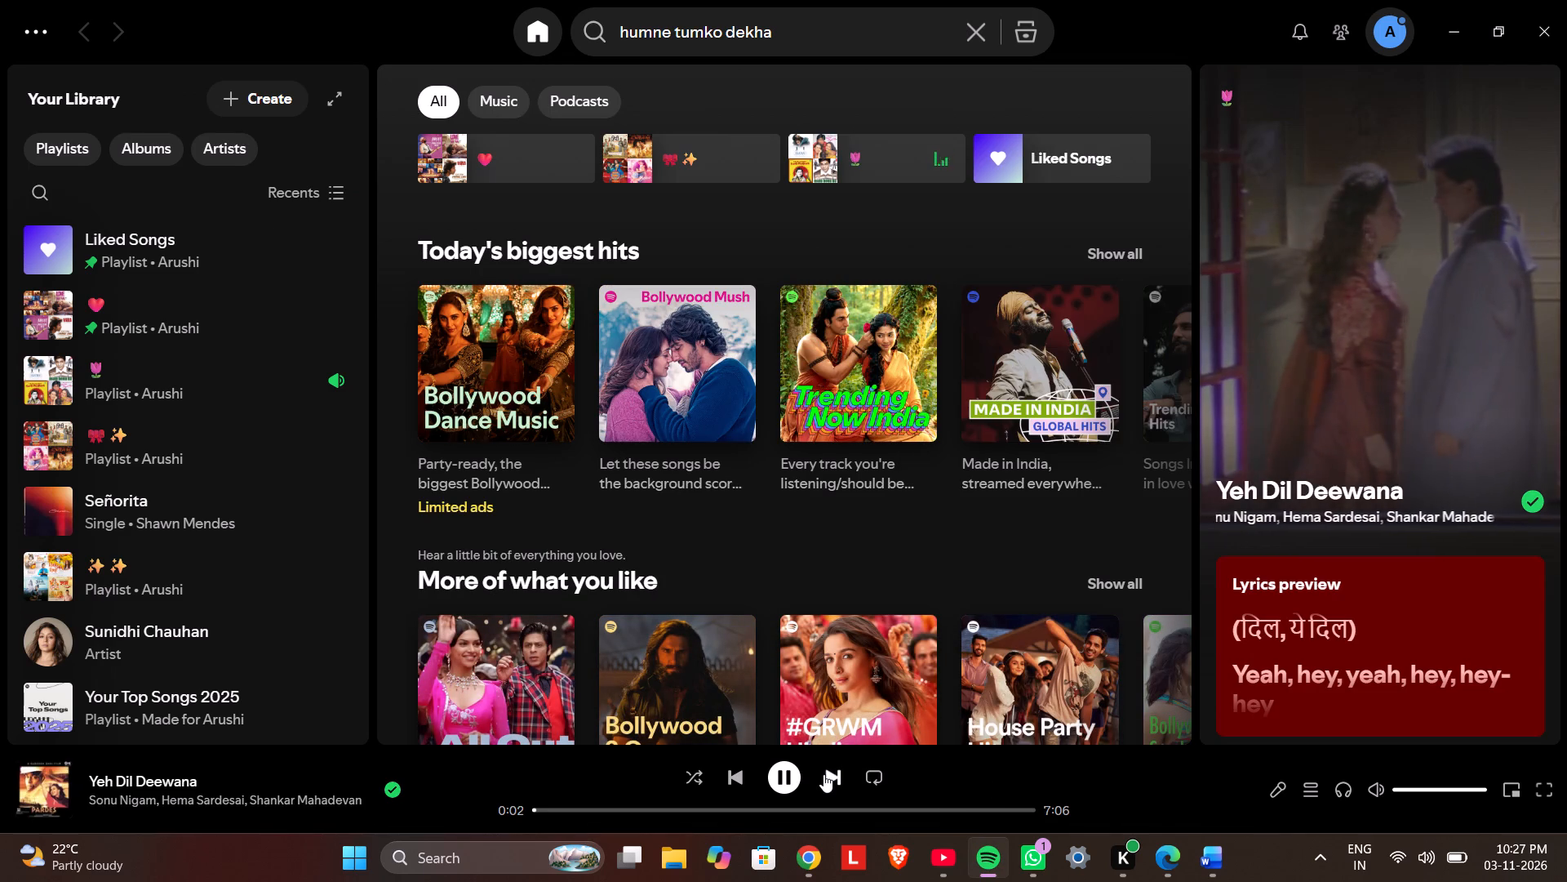
left_click(1442, 16)
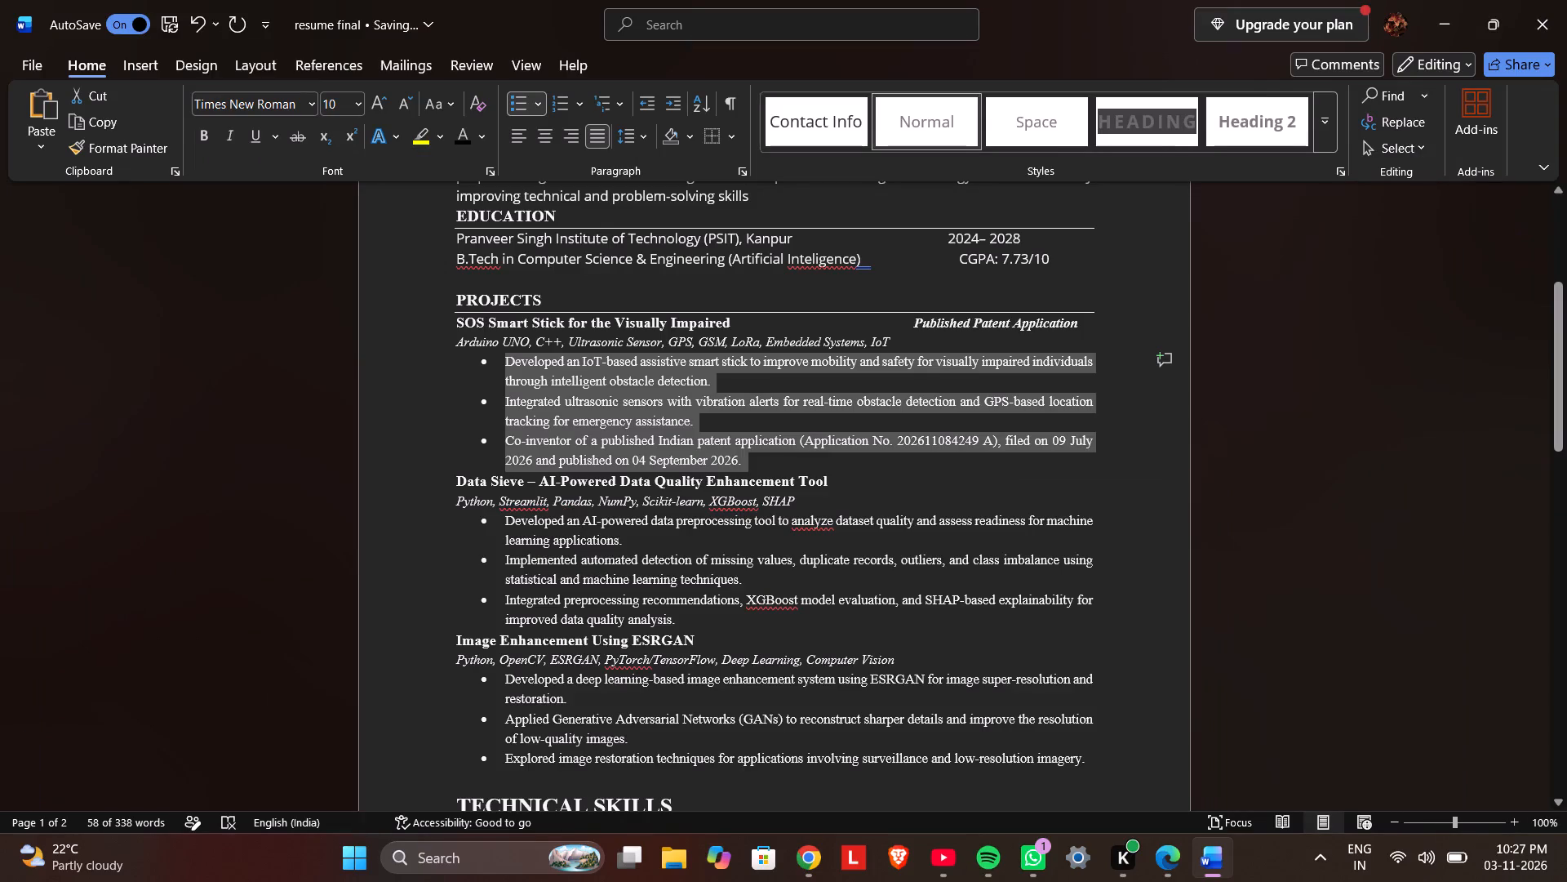
Set the three bullet points of the SOS Smart Stick project to 11 pt.
scroll(840, 561, "up", 2)
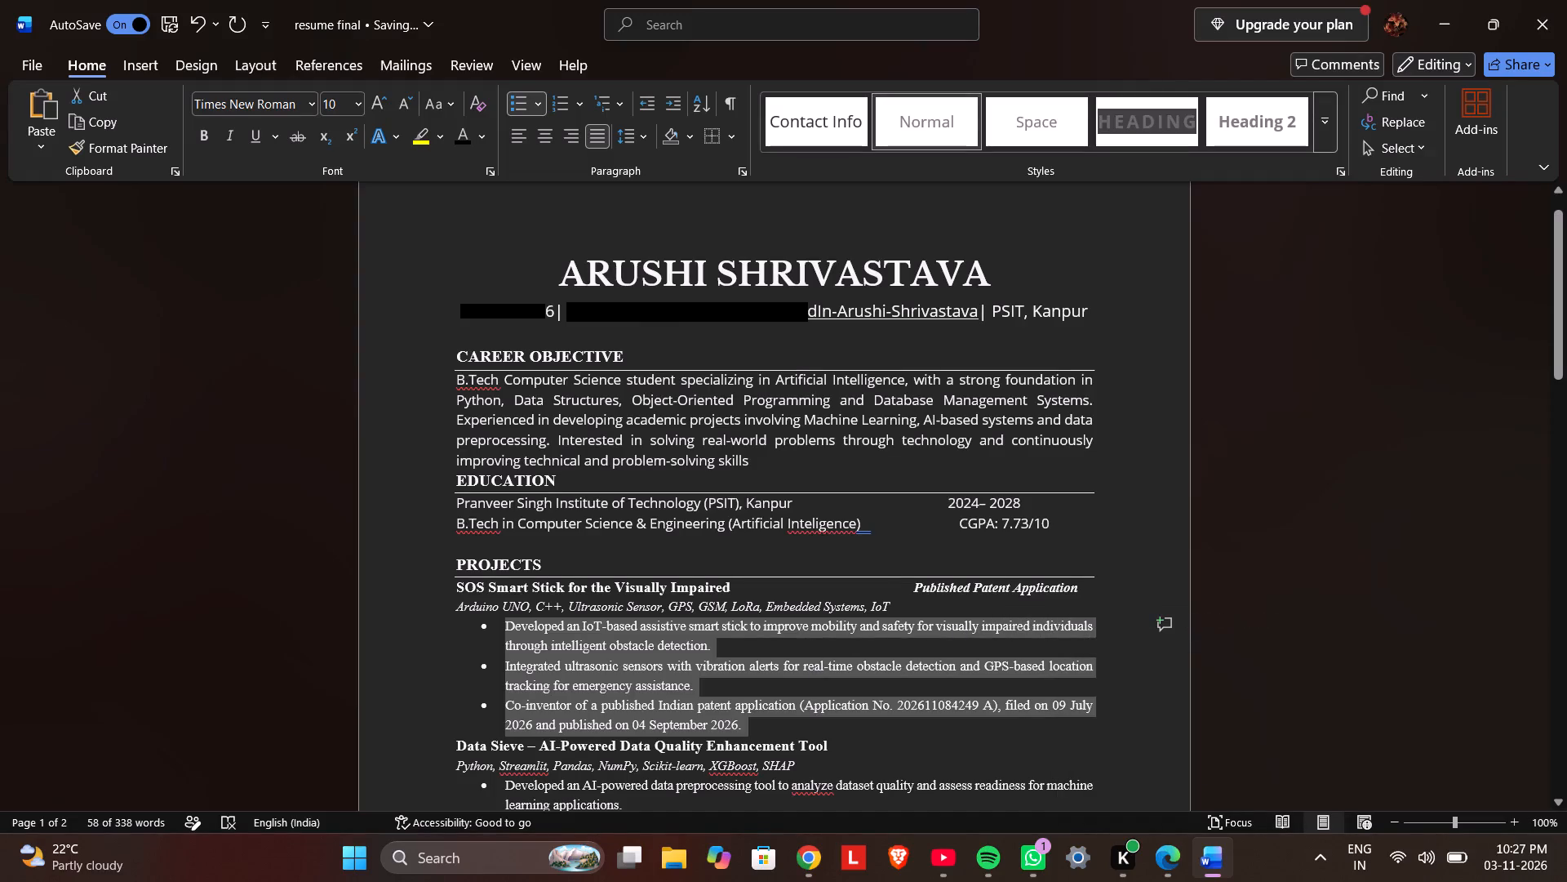
left_click(355, 97)
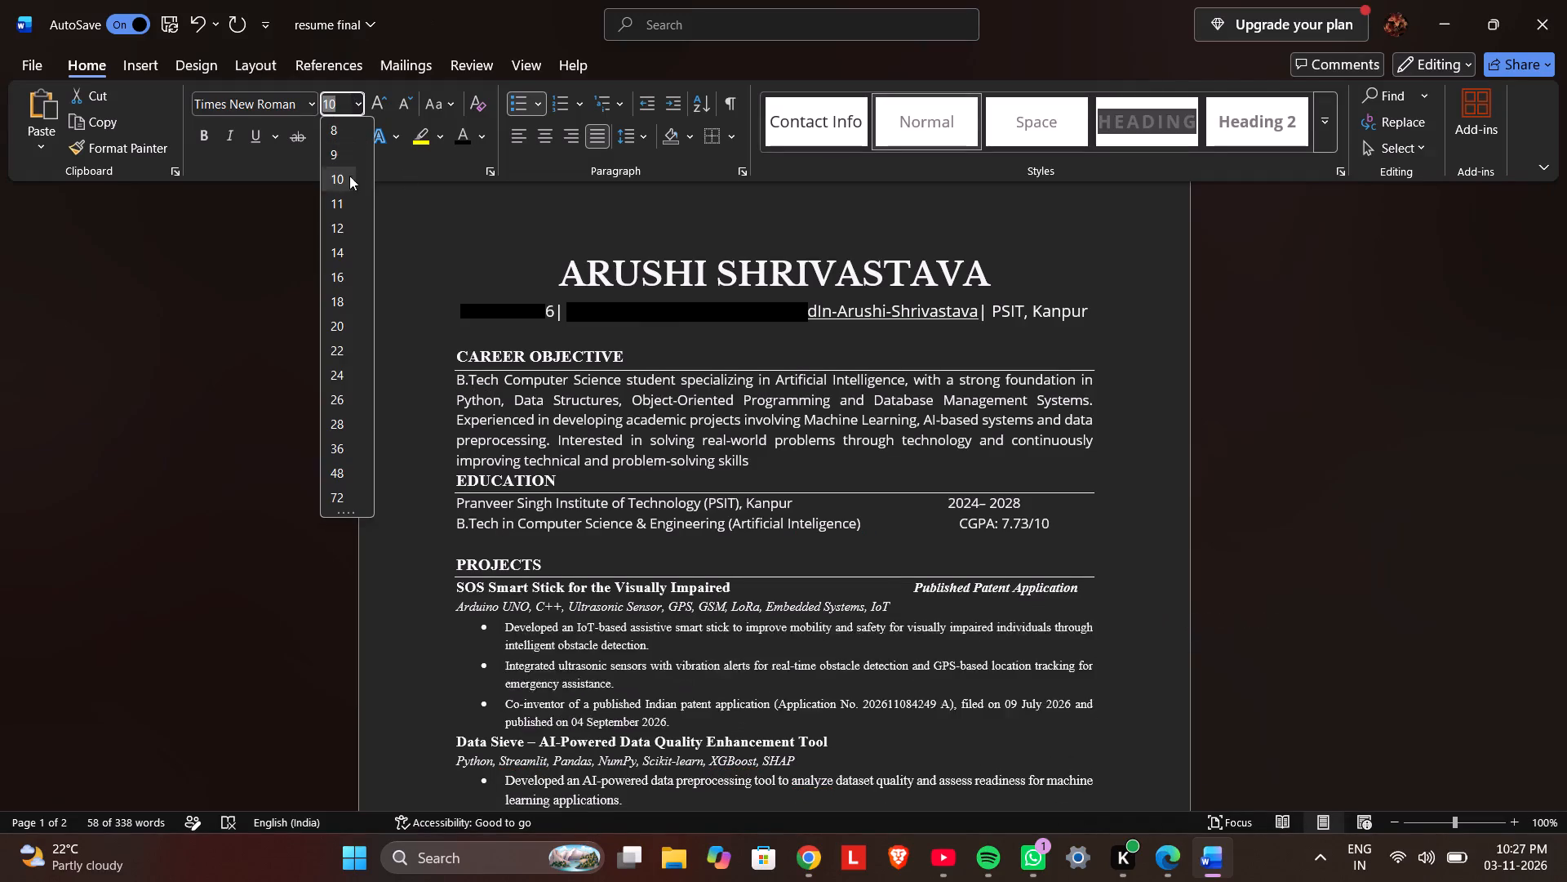
left_click(348, 199)
Set the three bullet points of the Data Sieve project to 11 pt.
scroll(660, 581, "down", 2)
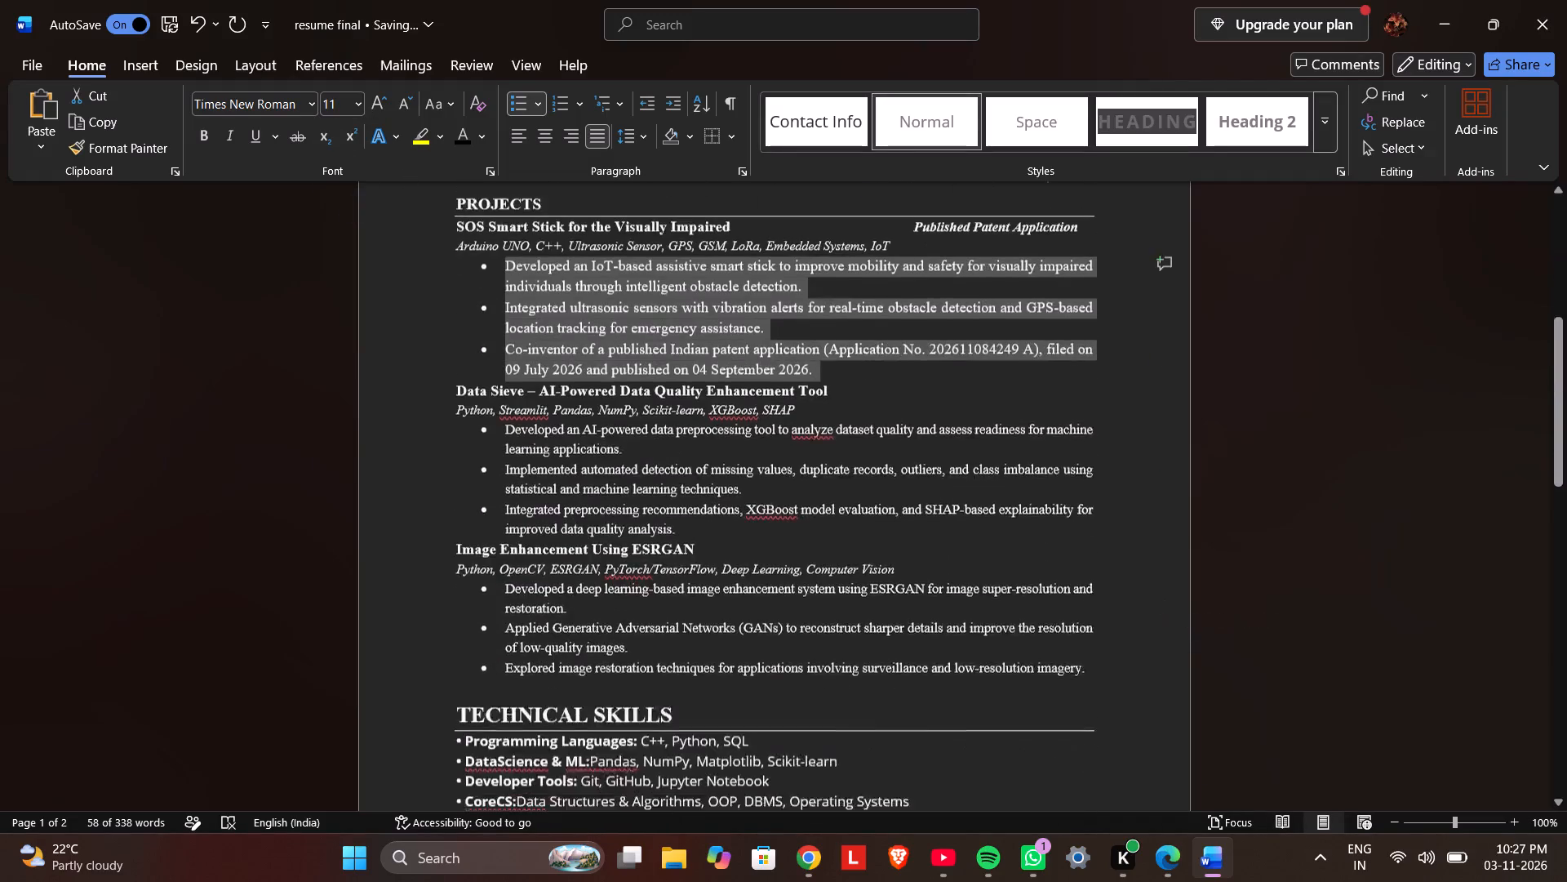
scroll(660, 581, "down", 1)
left_click_drag(675, 483, 606, 452)
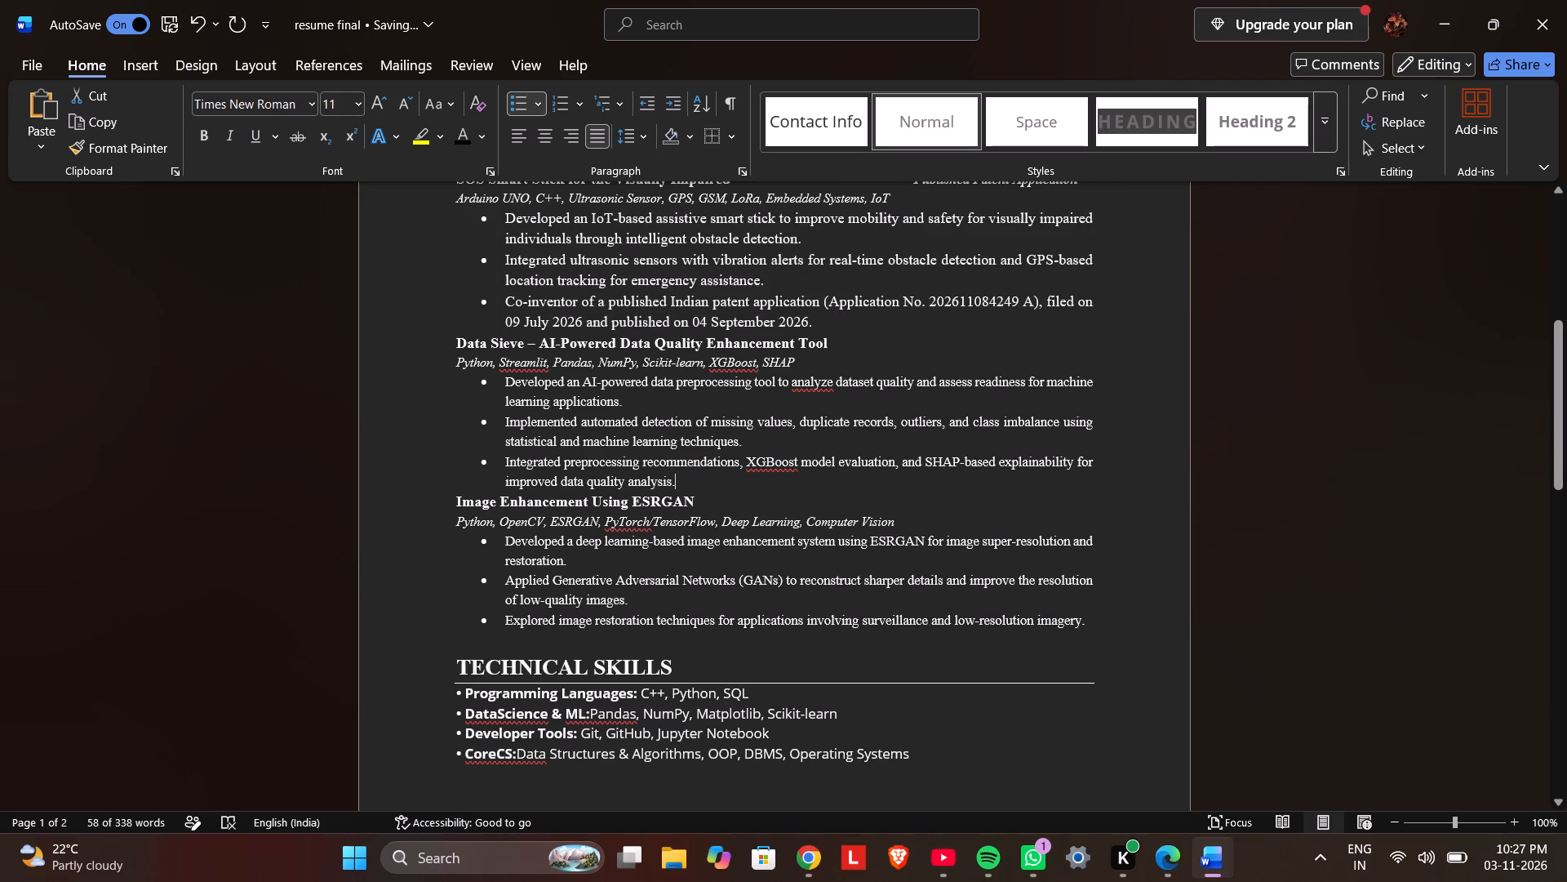
left_click_drag(606, 452, 489, 379)
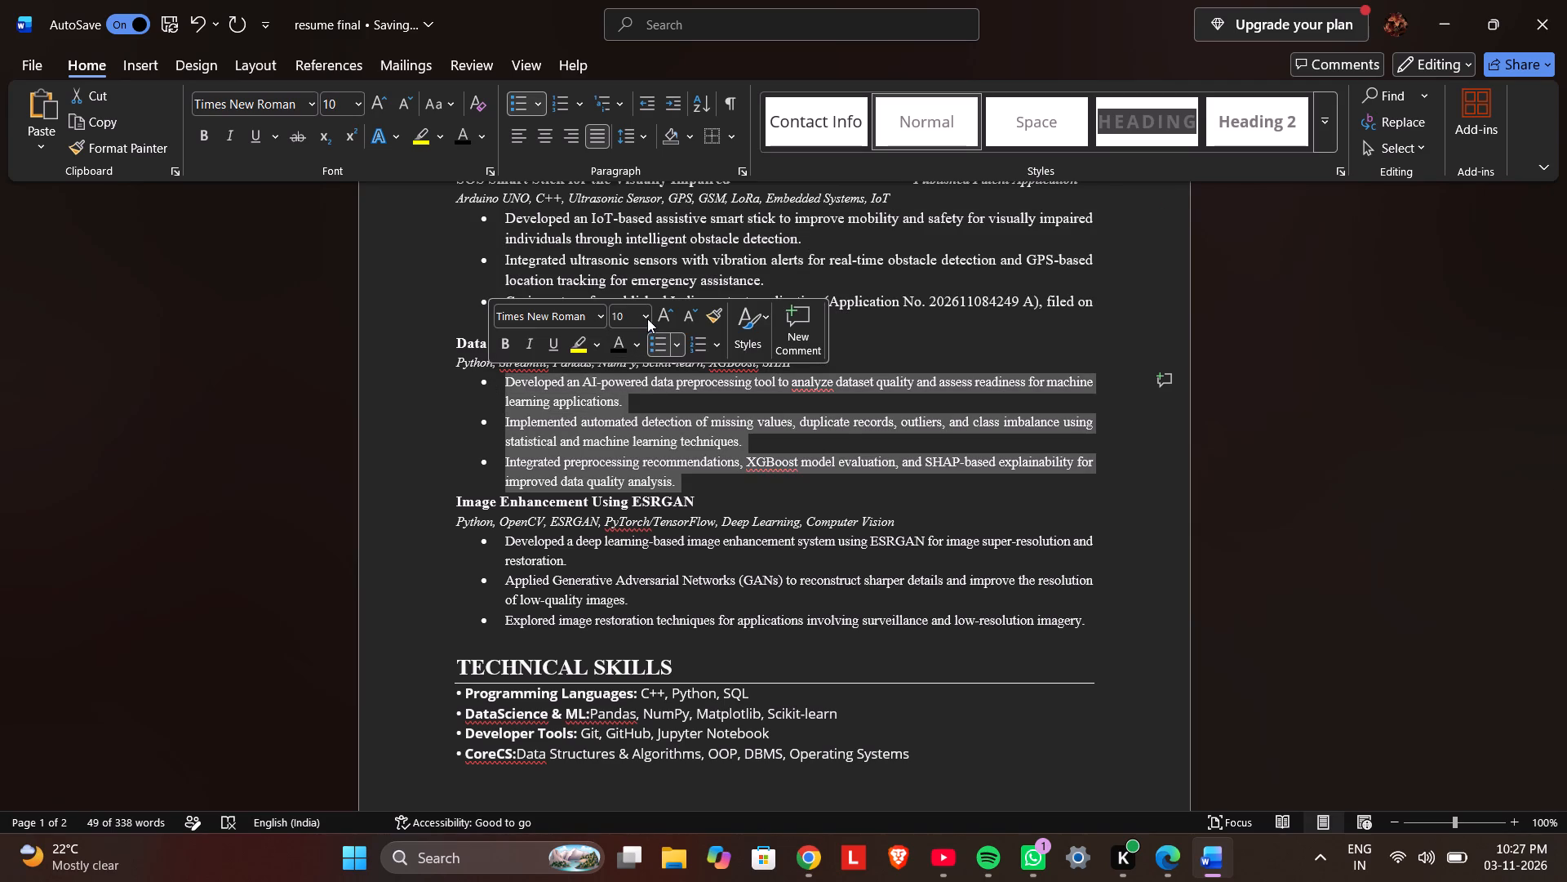
left_click(647, 318)
left_click(636, 413)
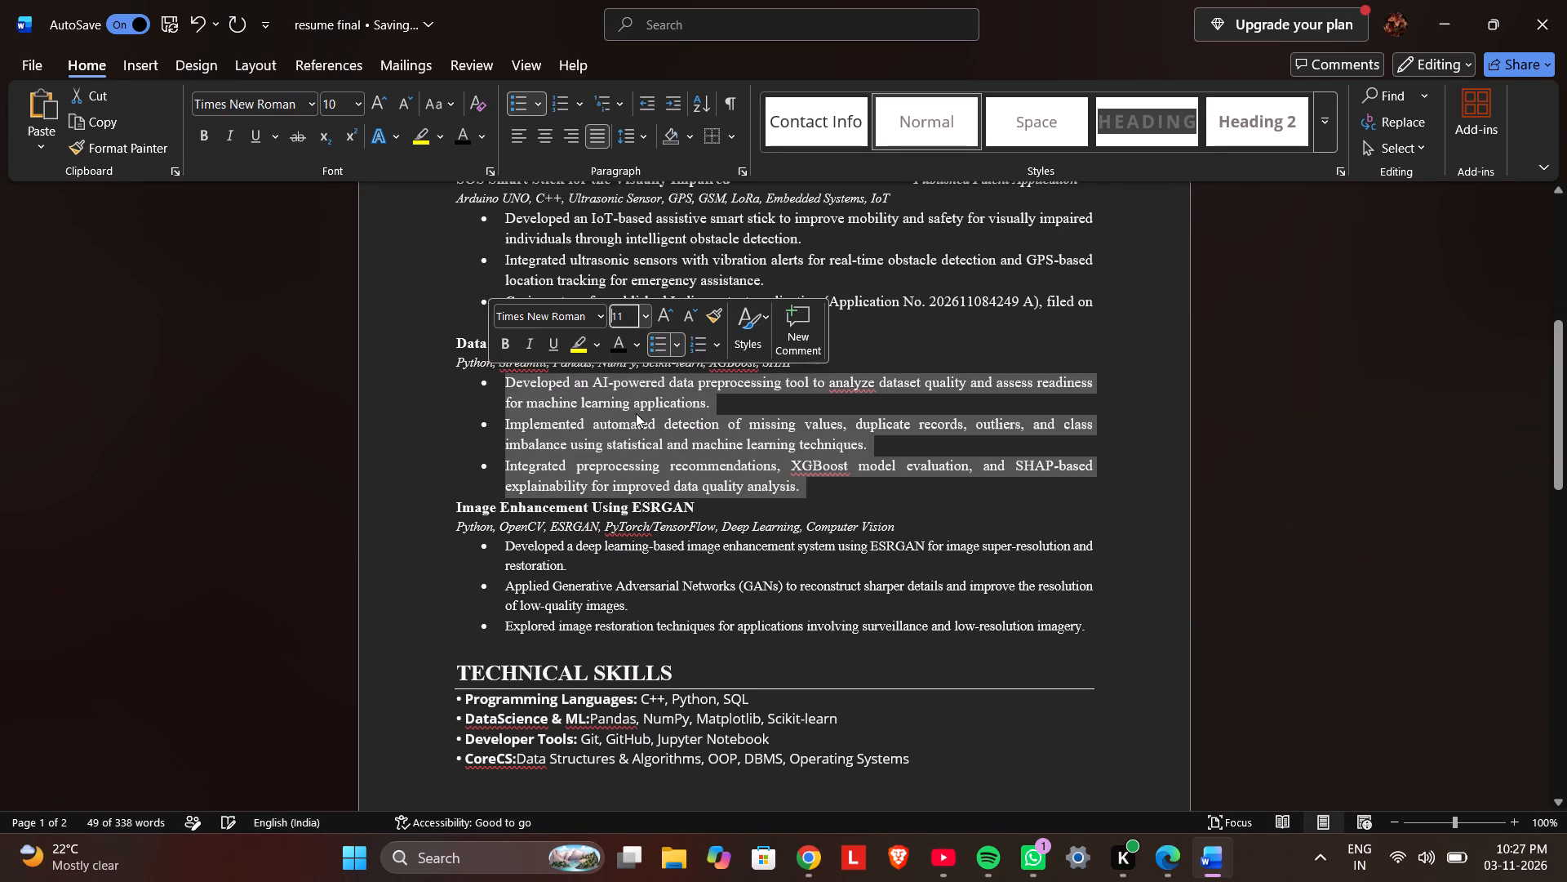
Set the three bullet points of the Image Enhancement Using ESRGAN project to 11 pt.
left_click_drag(1087, 627, 641, 533)
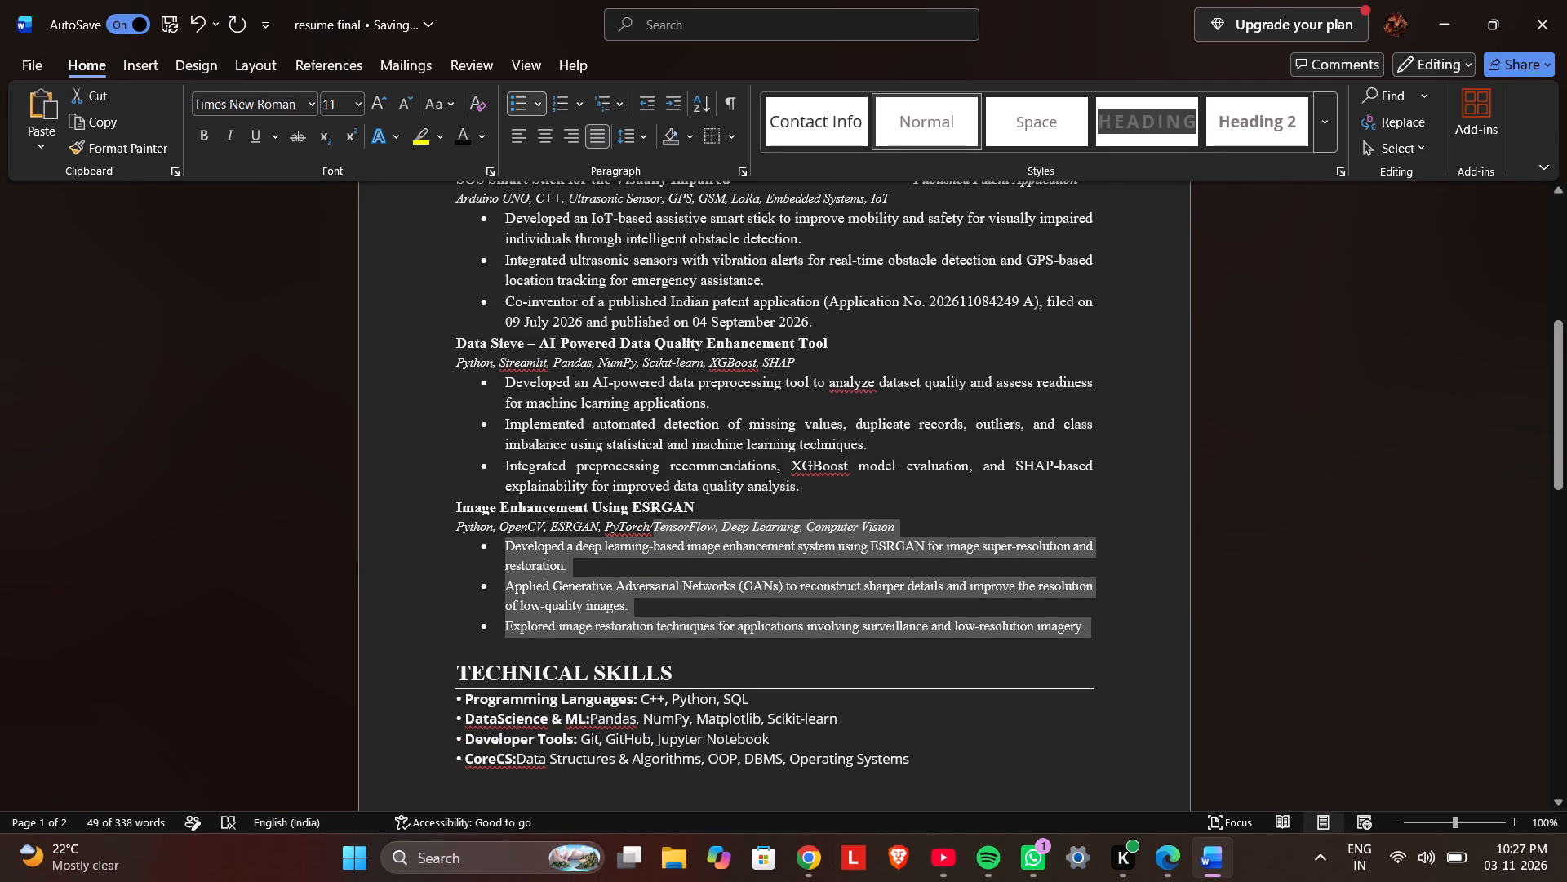
left_click_drag(641, 533, 513, 549)
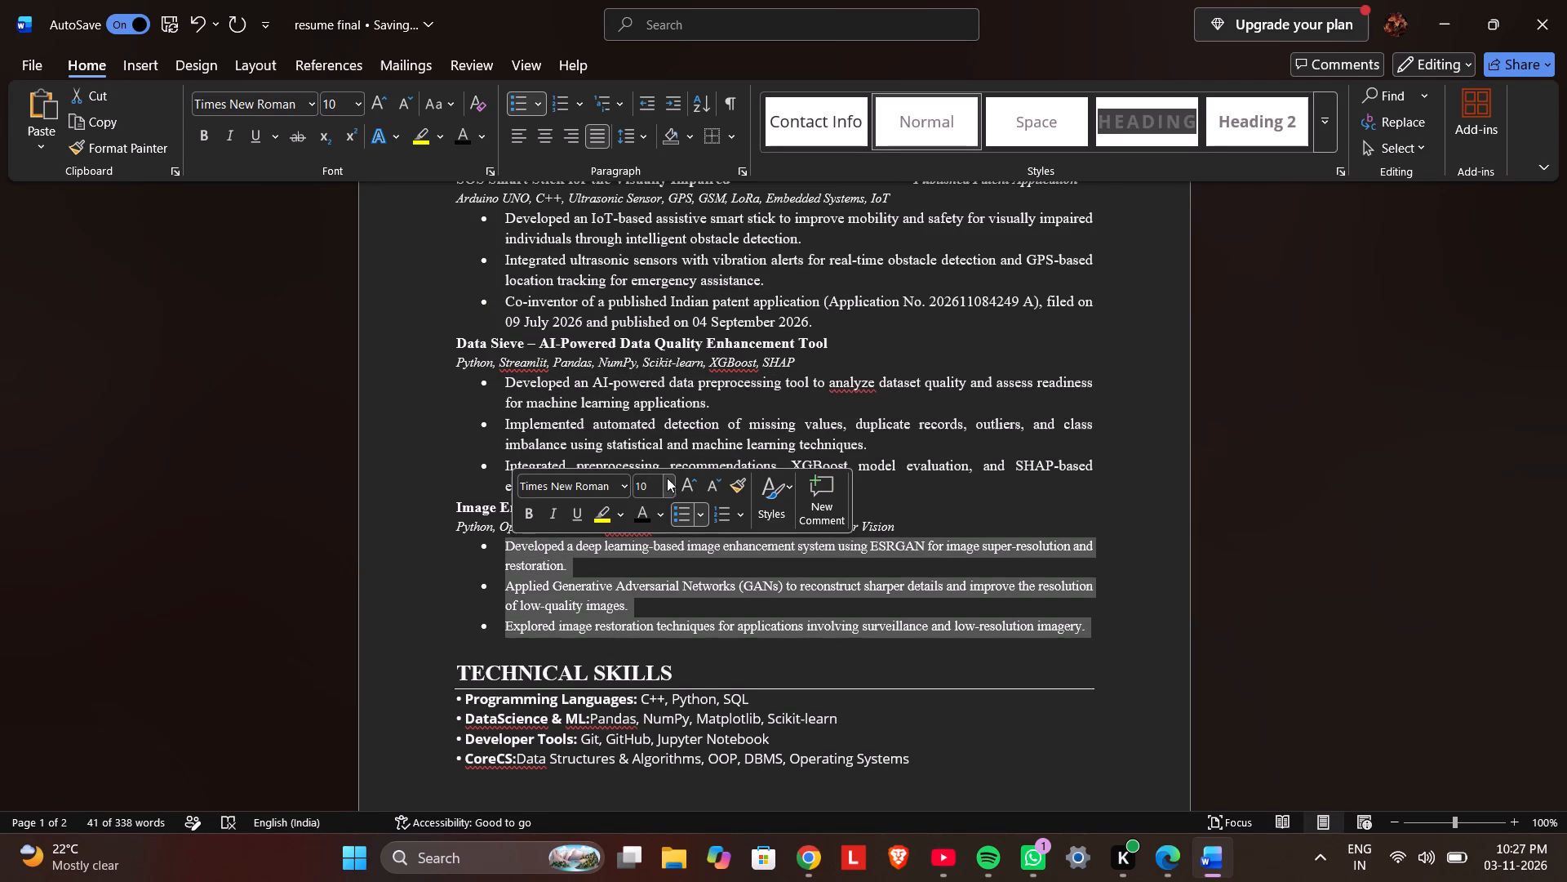
left_click(668, 480)
left_click(647, 167)
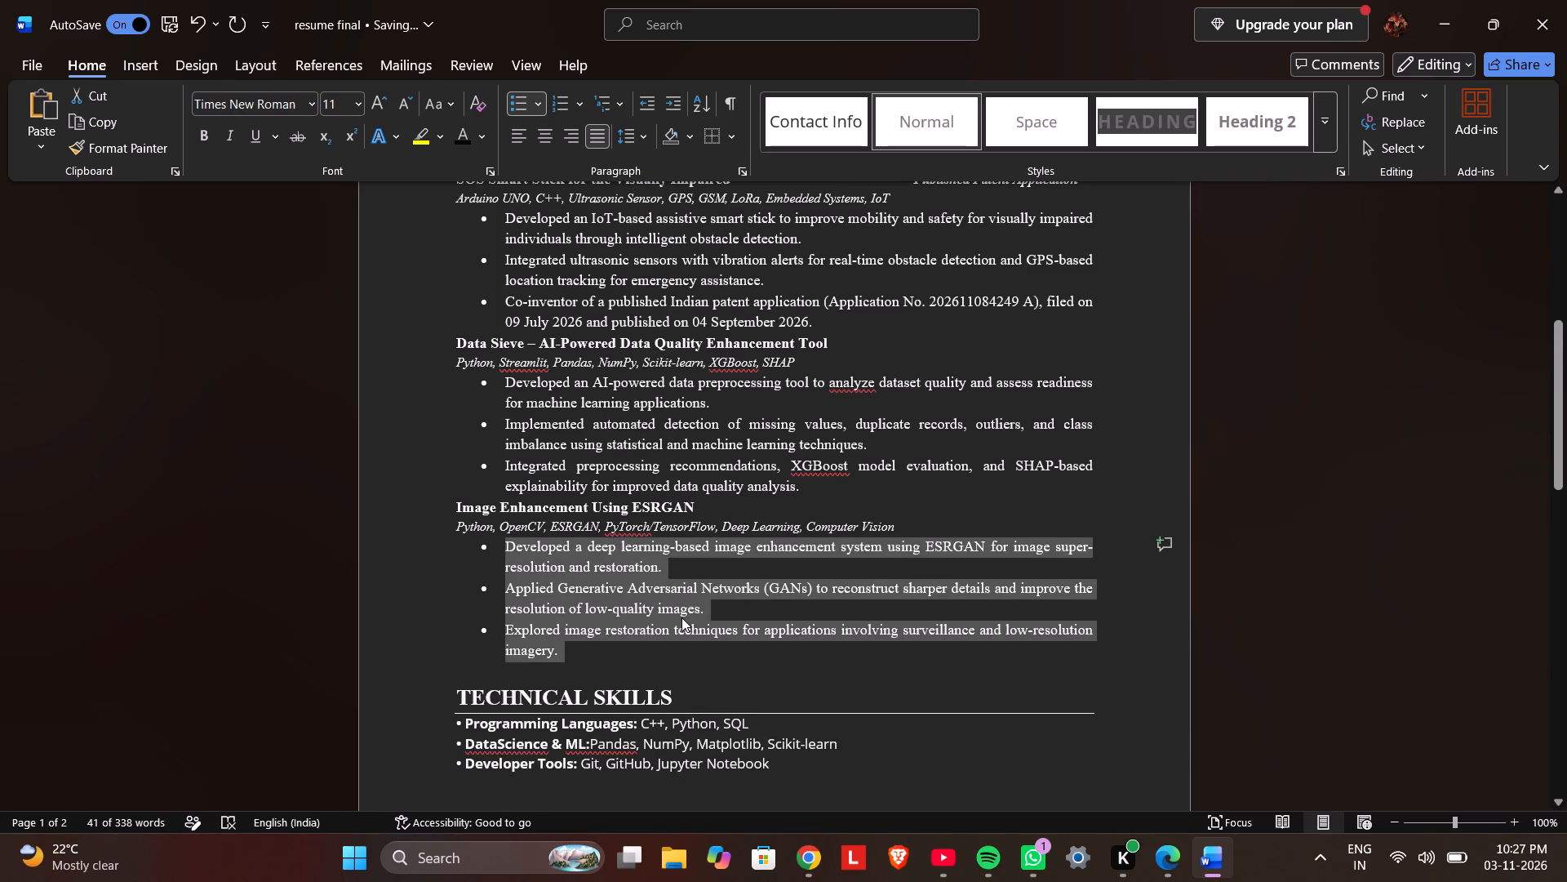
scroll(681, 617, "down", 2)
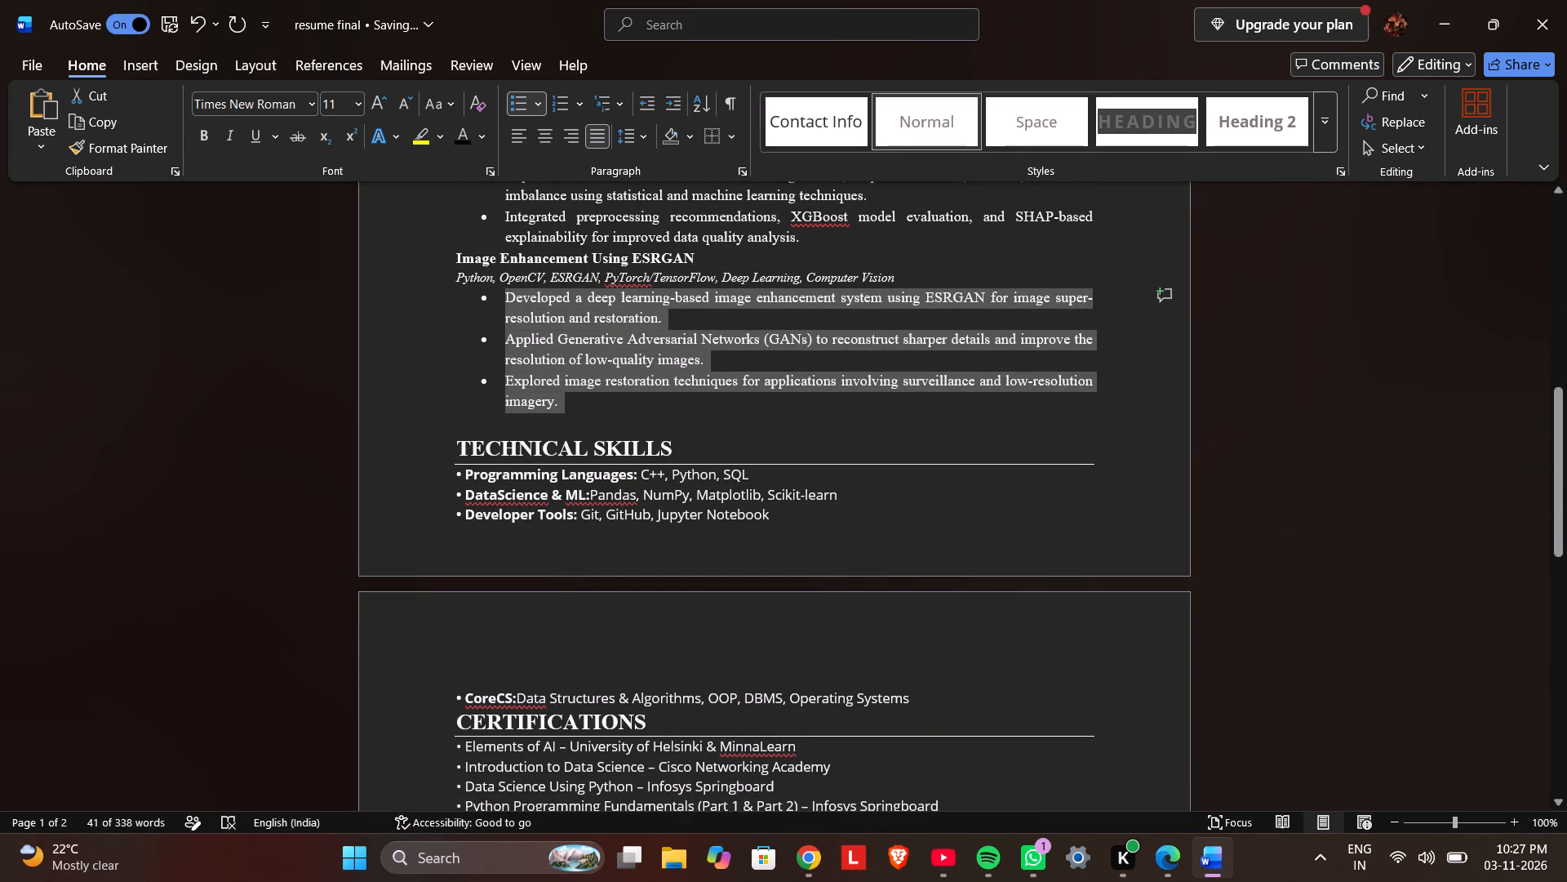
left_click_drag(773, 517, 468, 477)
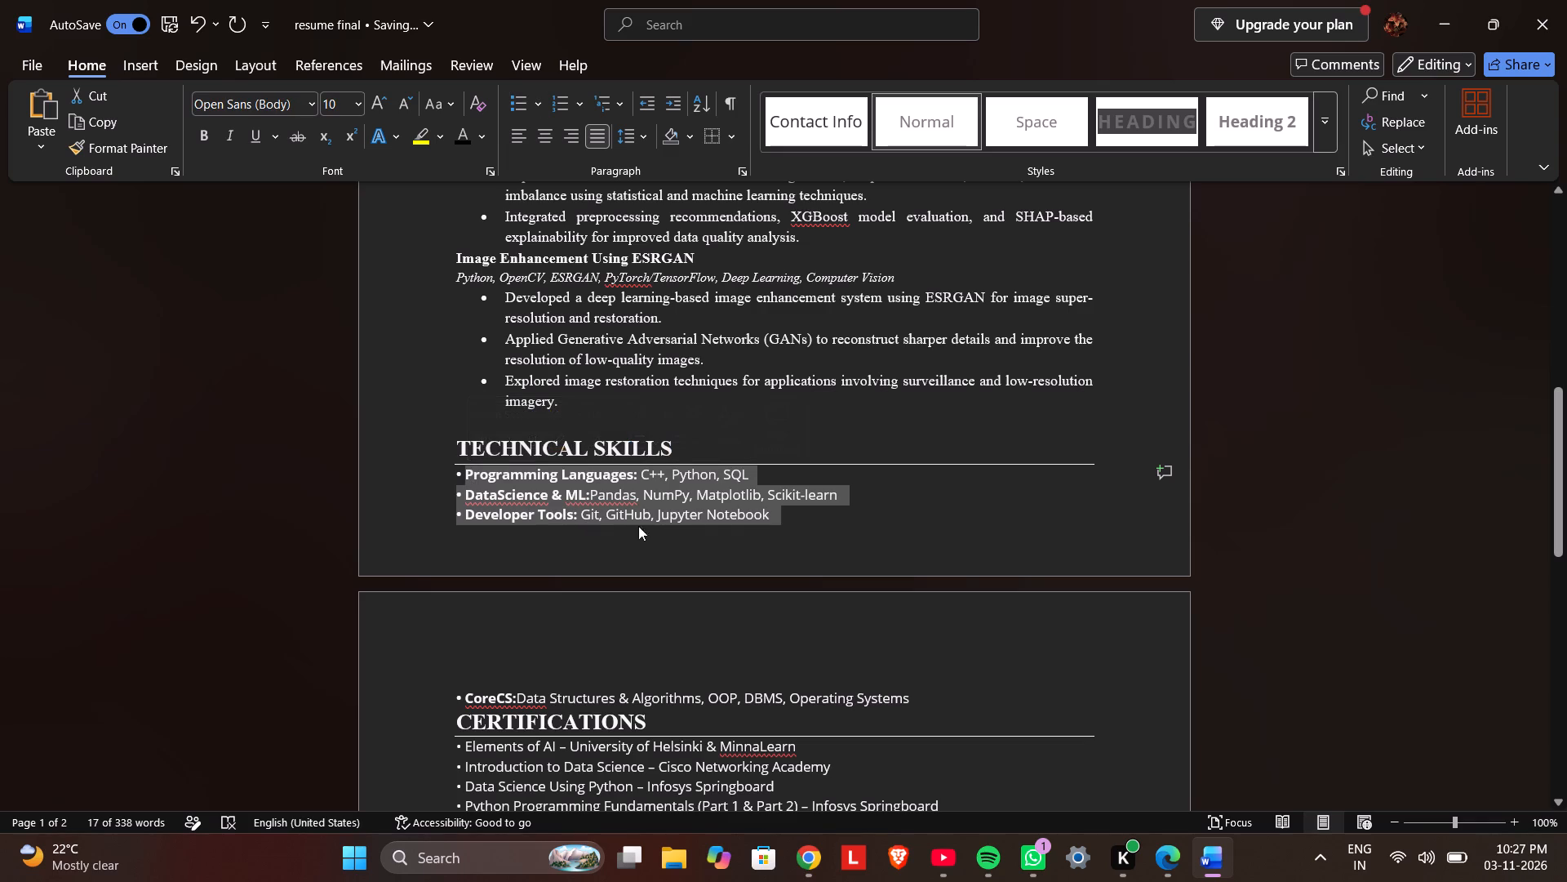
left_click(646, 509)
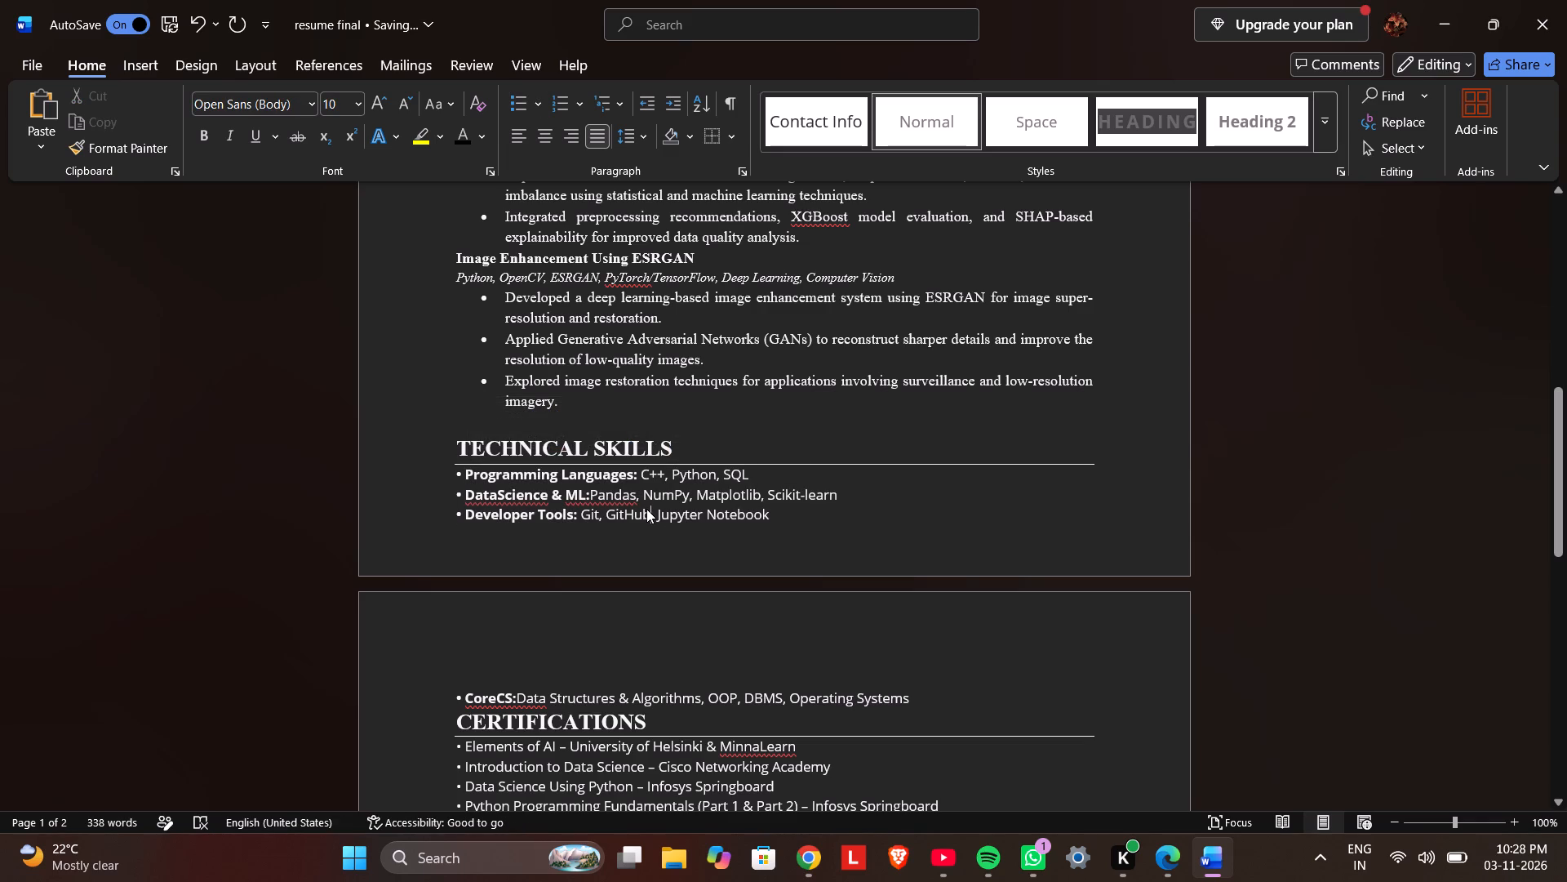
Set the name heading at the top of the résumé to 20 pt.
scroll(723, 512, "up", 2)
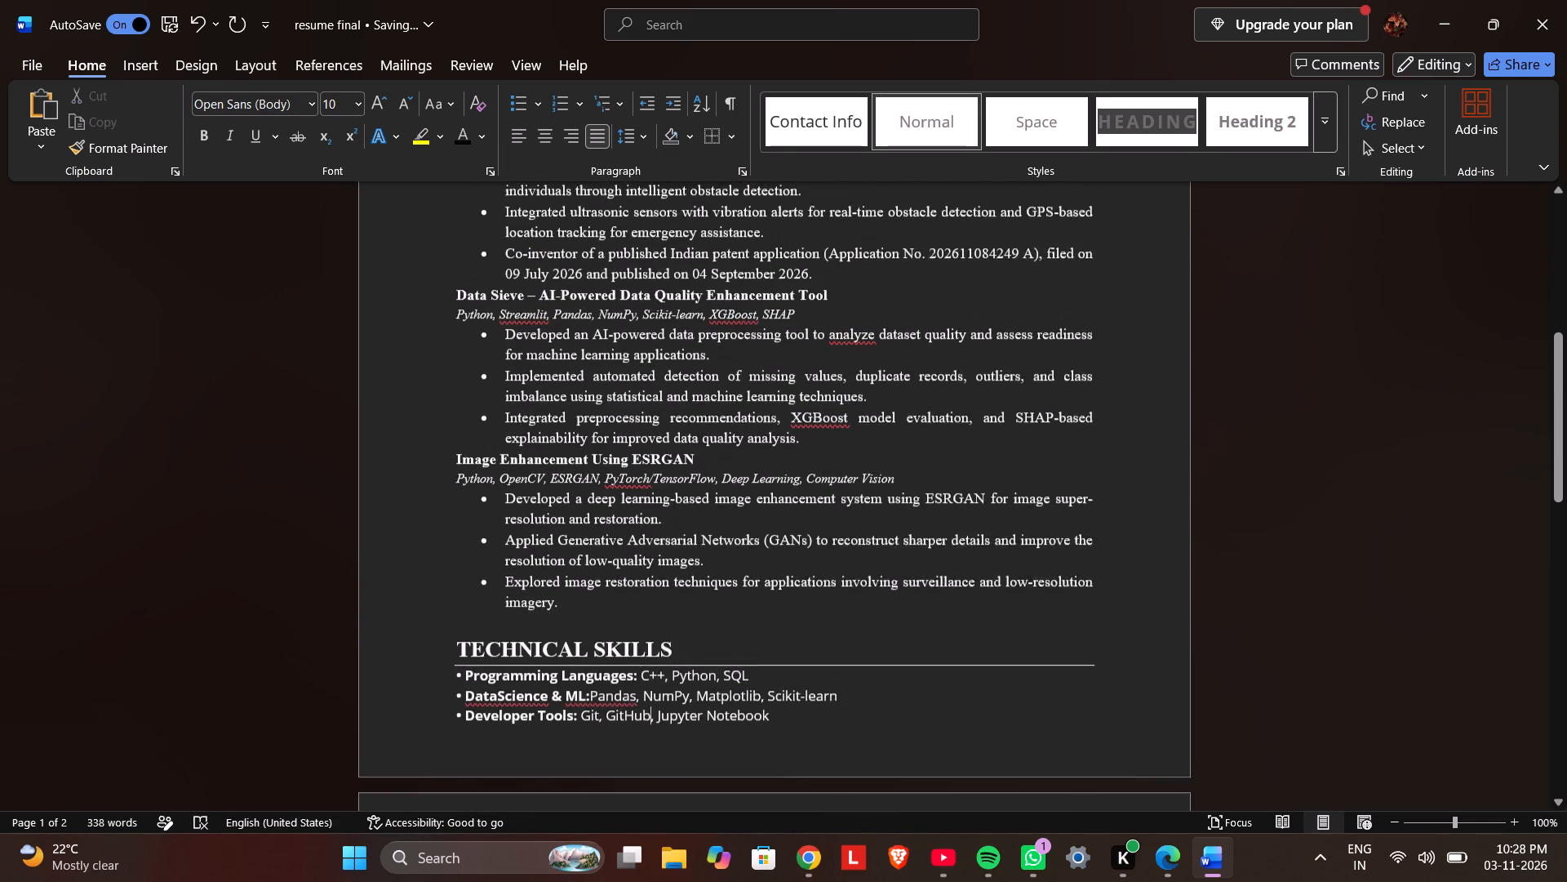
scroll(723, 512, "up", 2)
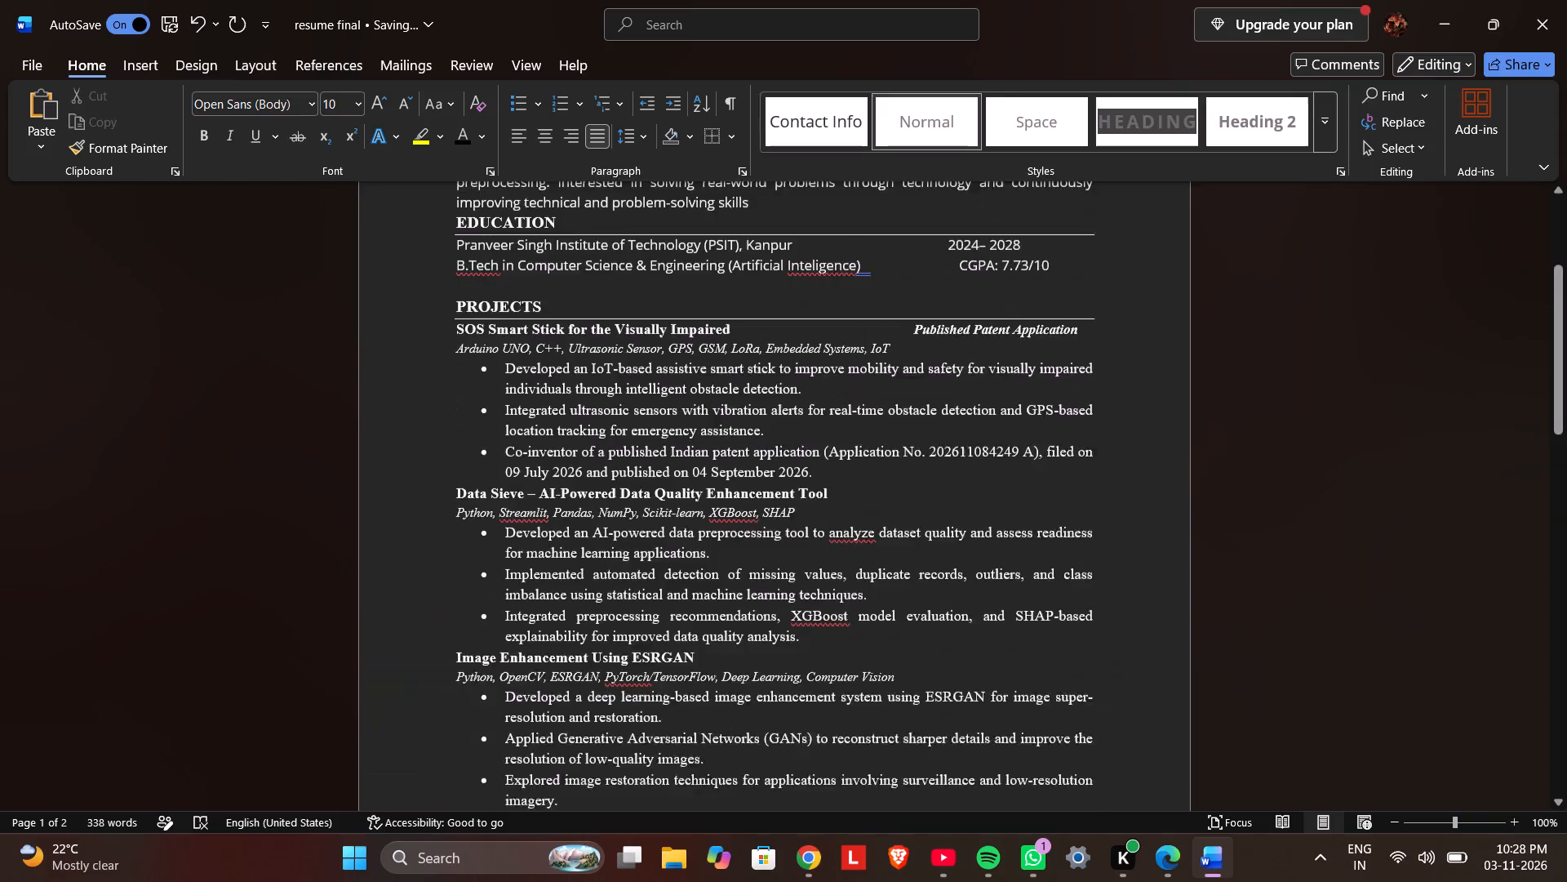
scroll(723, 512, "up", 2)
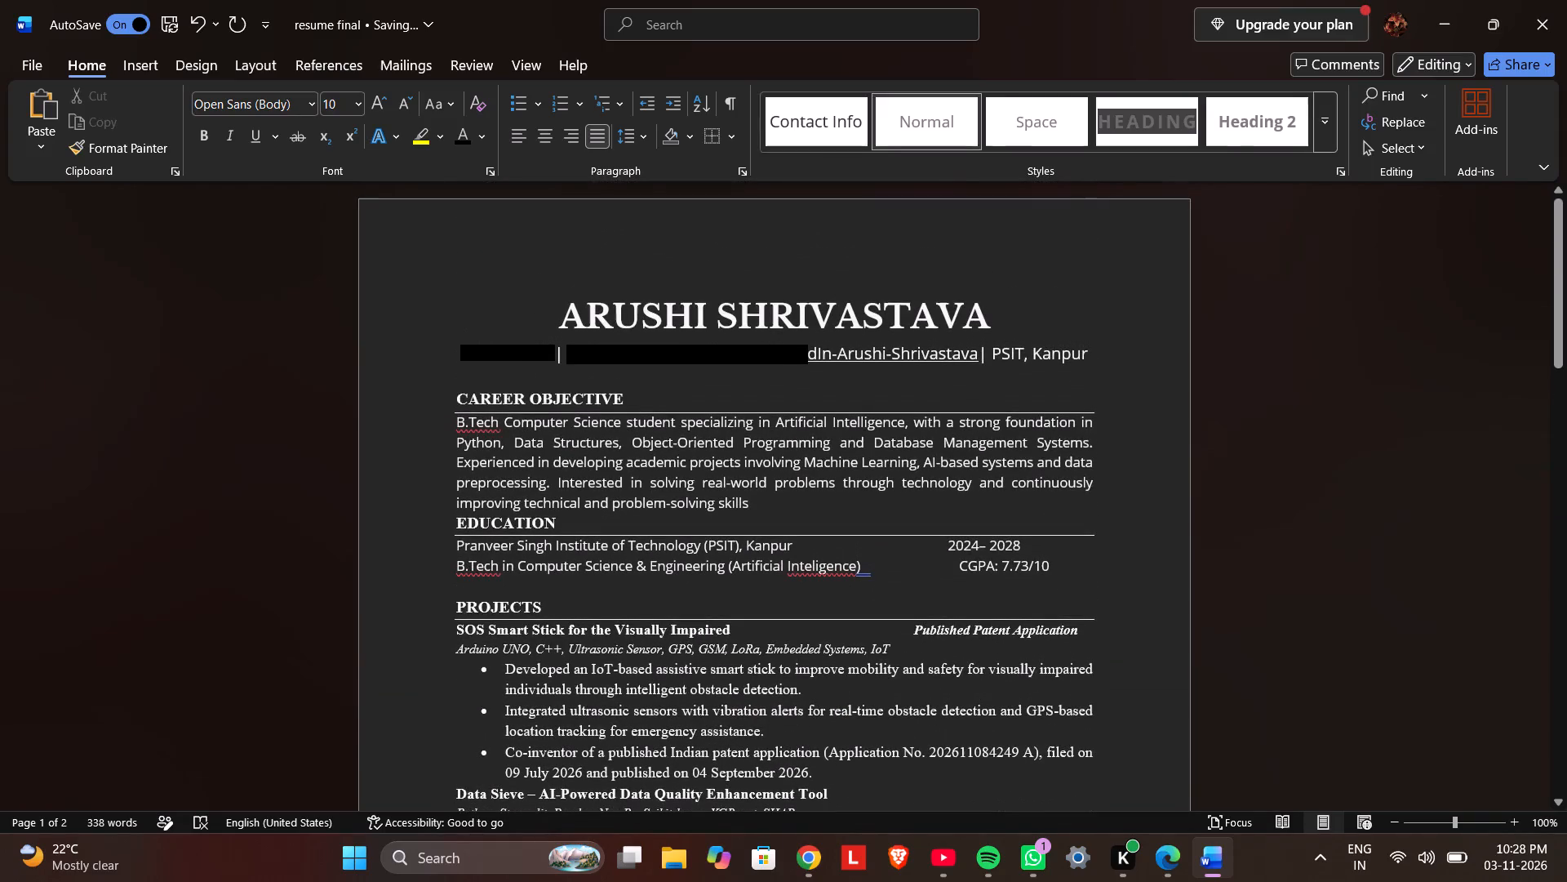
left_click(685, 280)
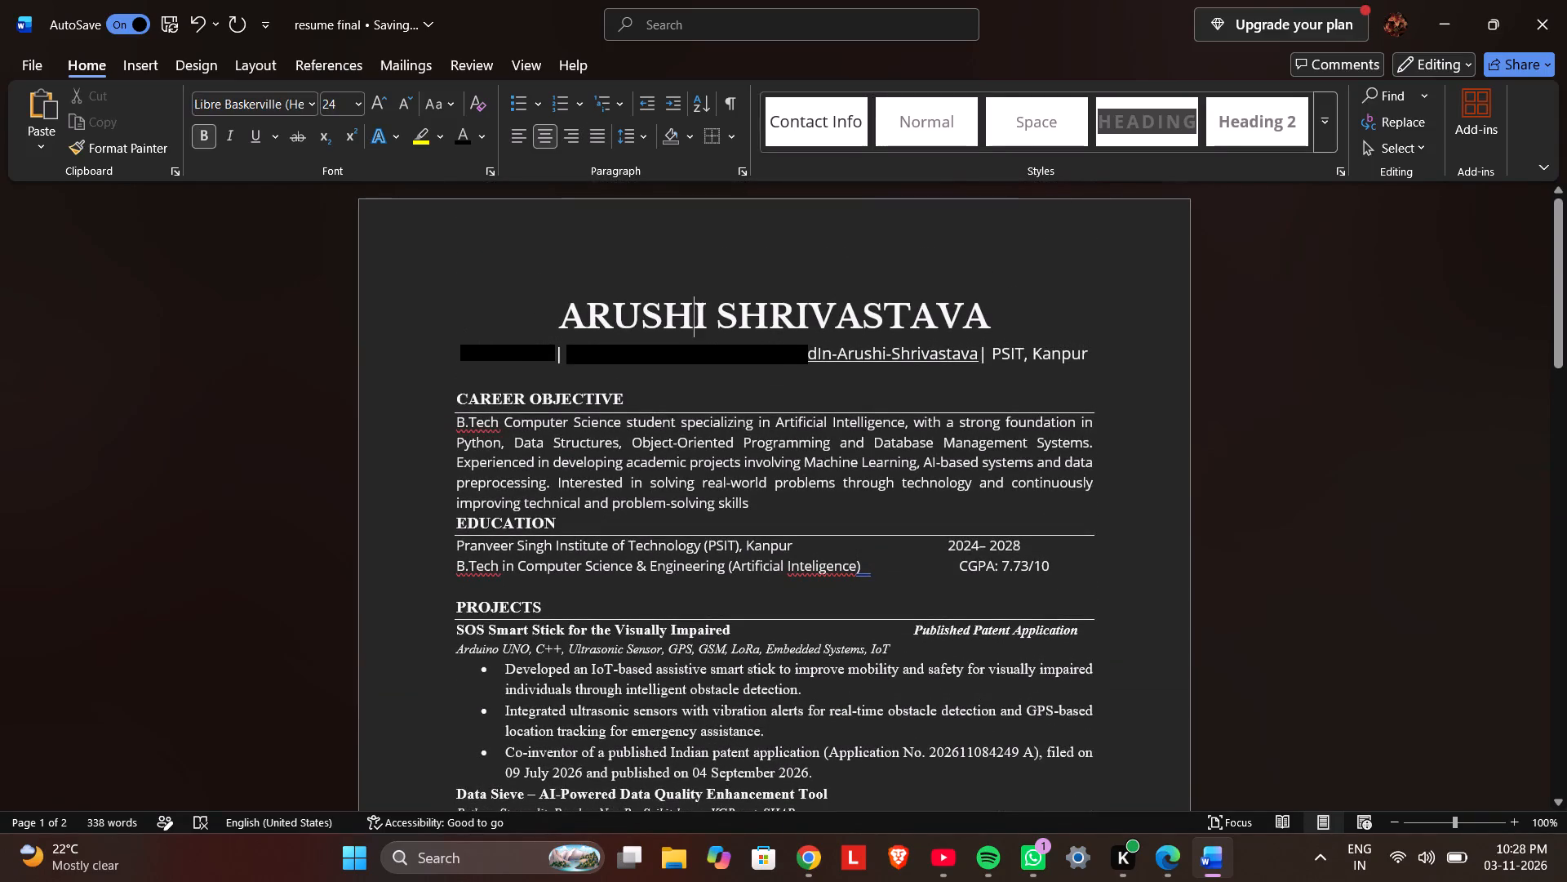
left_click_drag(1002, 323, 556, 283)
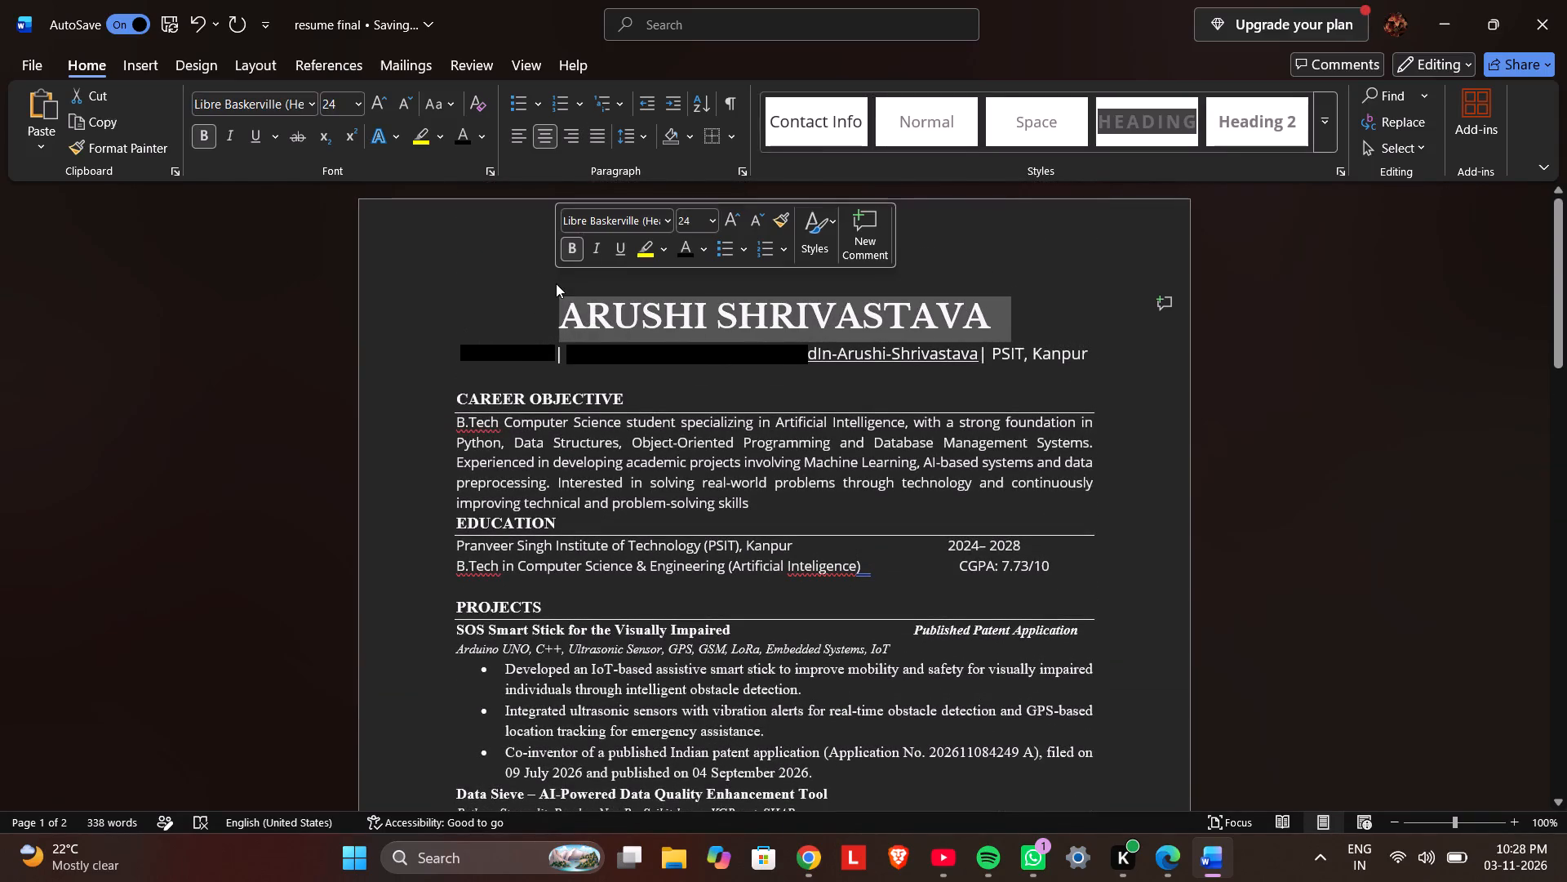
left_click(712, 225)
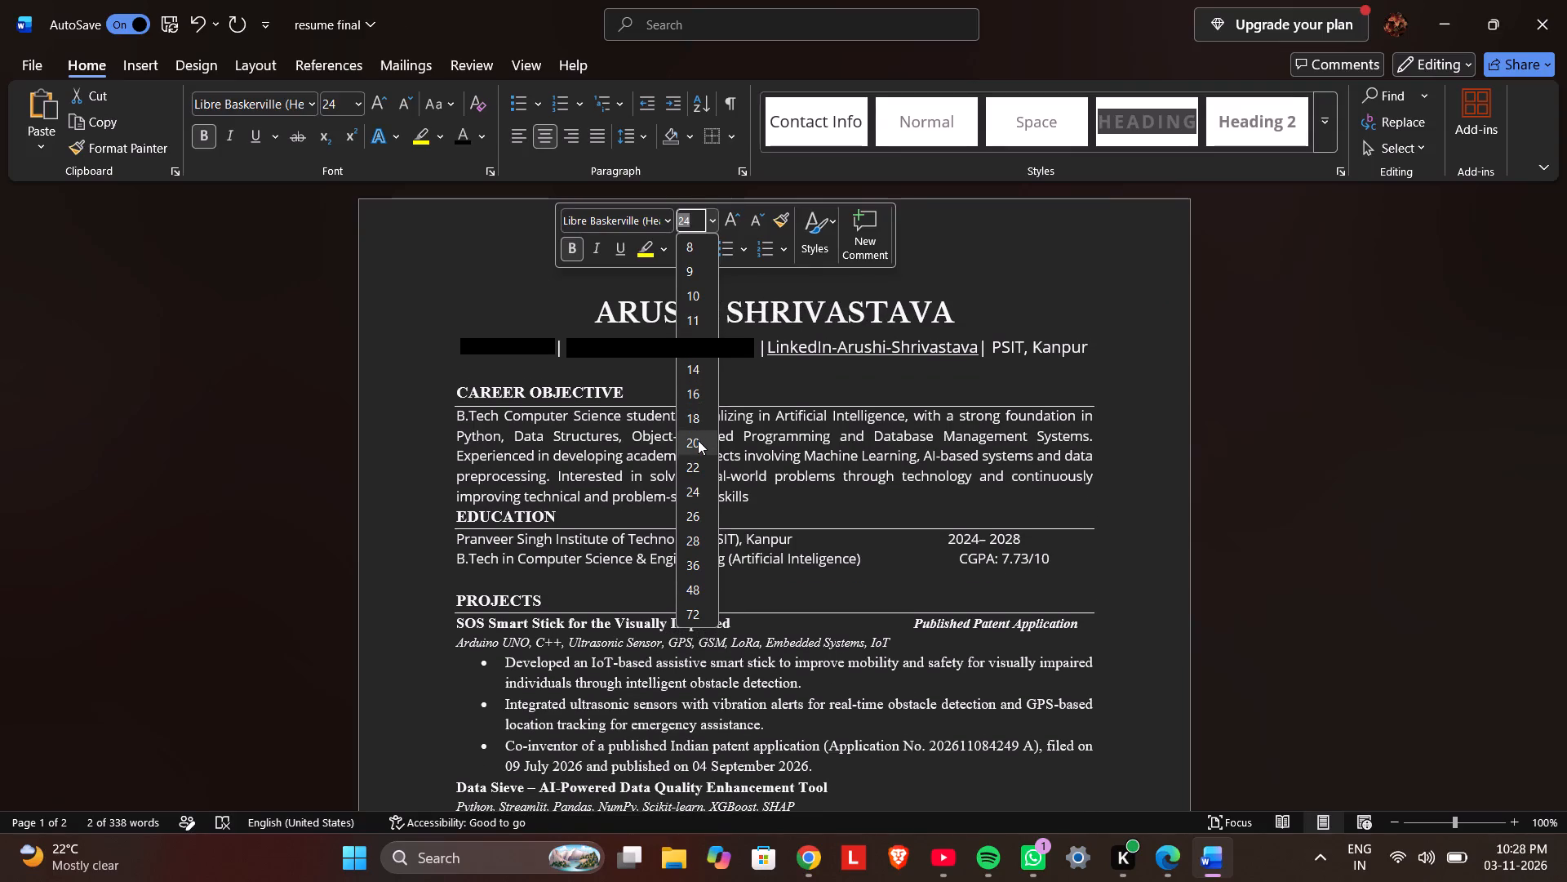
left_click(698, 439)
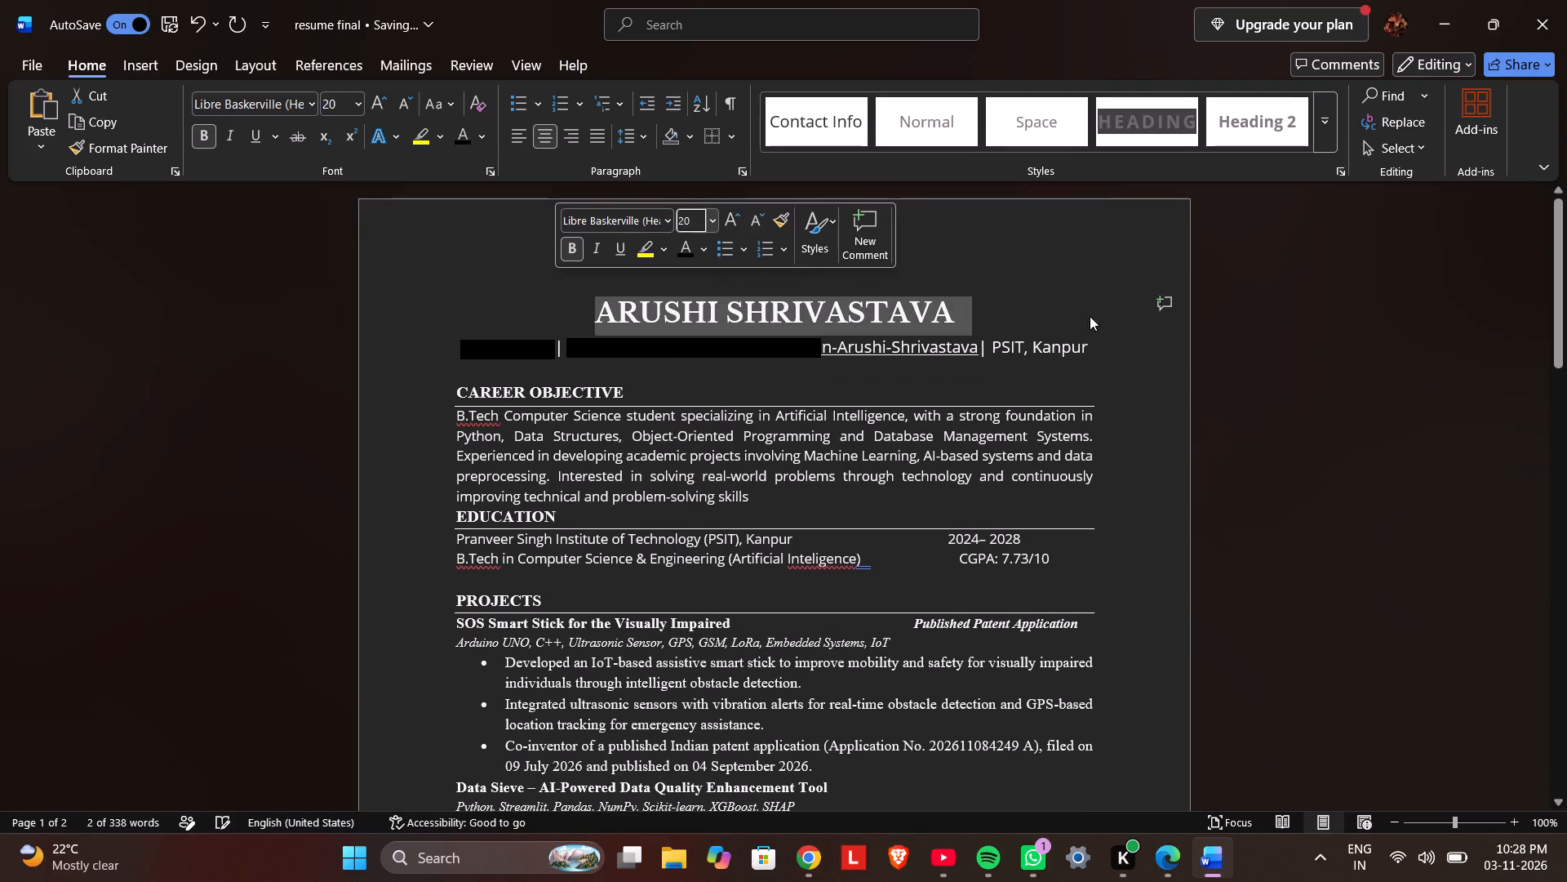
Format the contact details line beneath the name as 12 pt Times New Roman without bold.
left_click_drag(1093, 343, 513, 339)
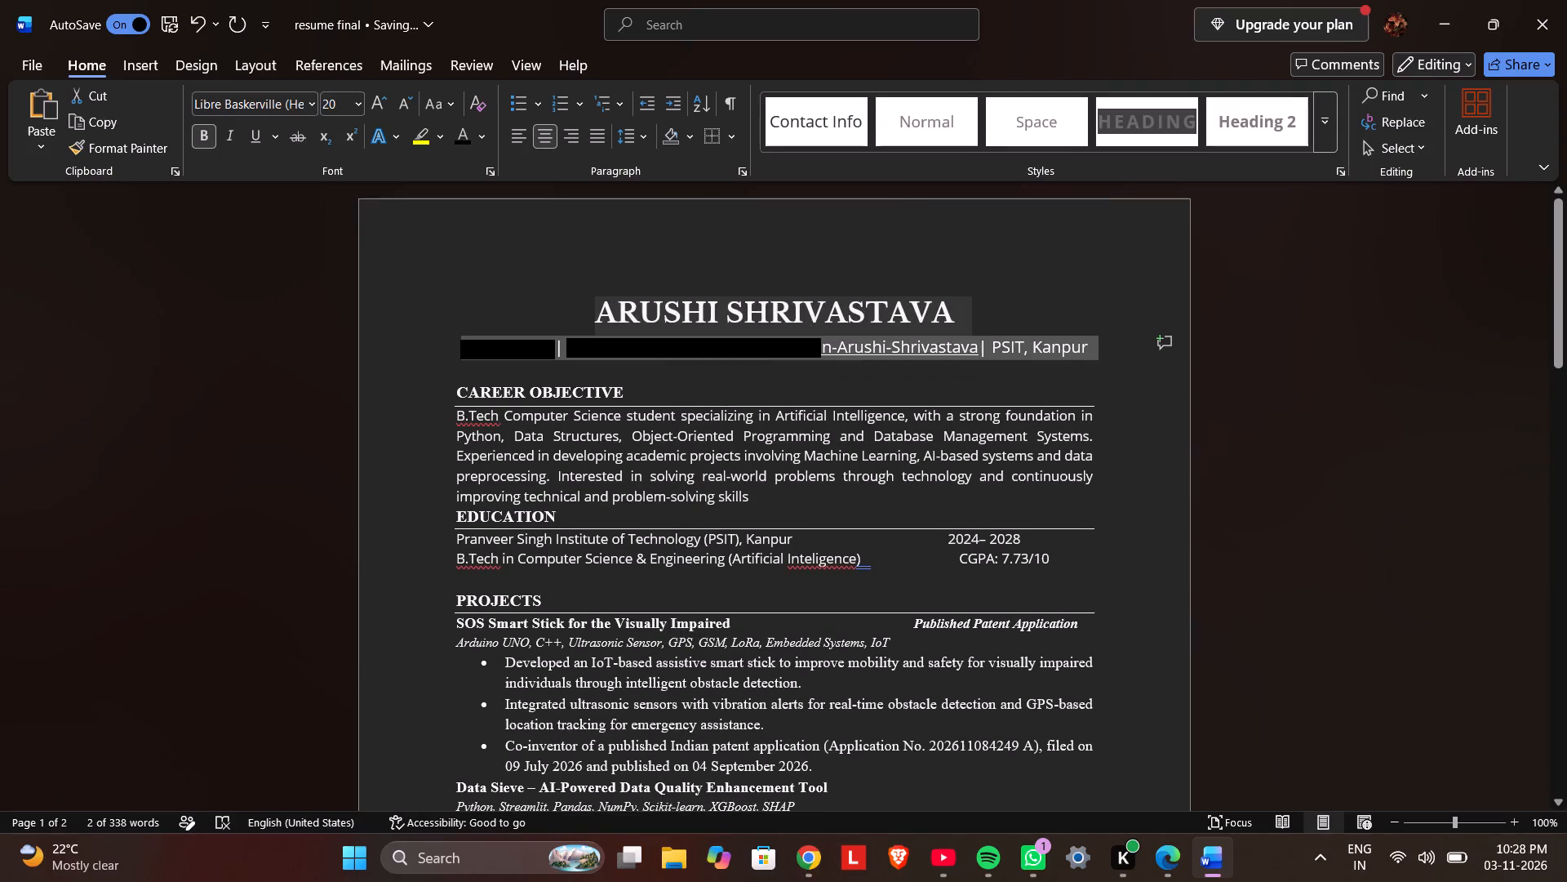
left_click_drag(513, 339, 463, 345)
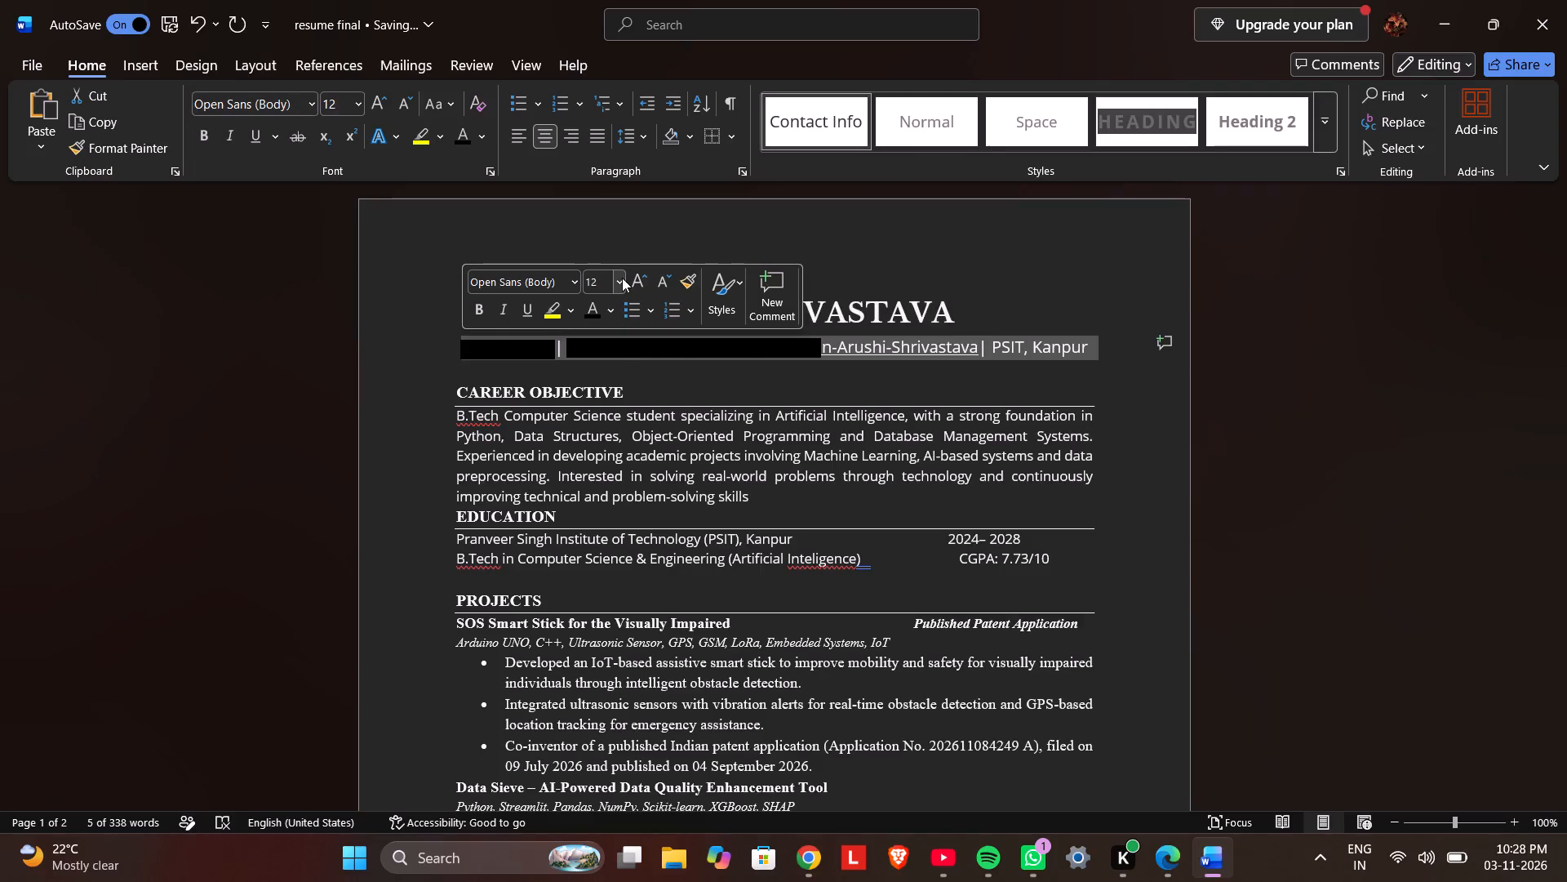
left_click(619, 278)
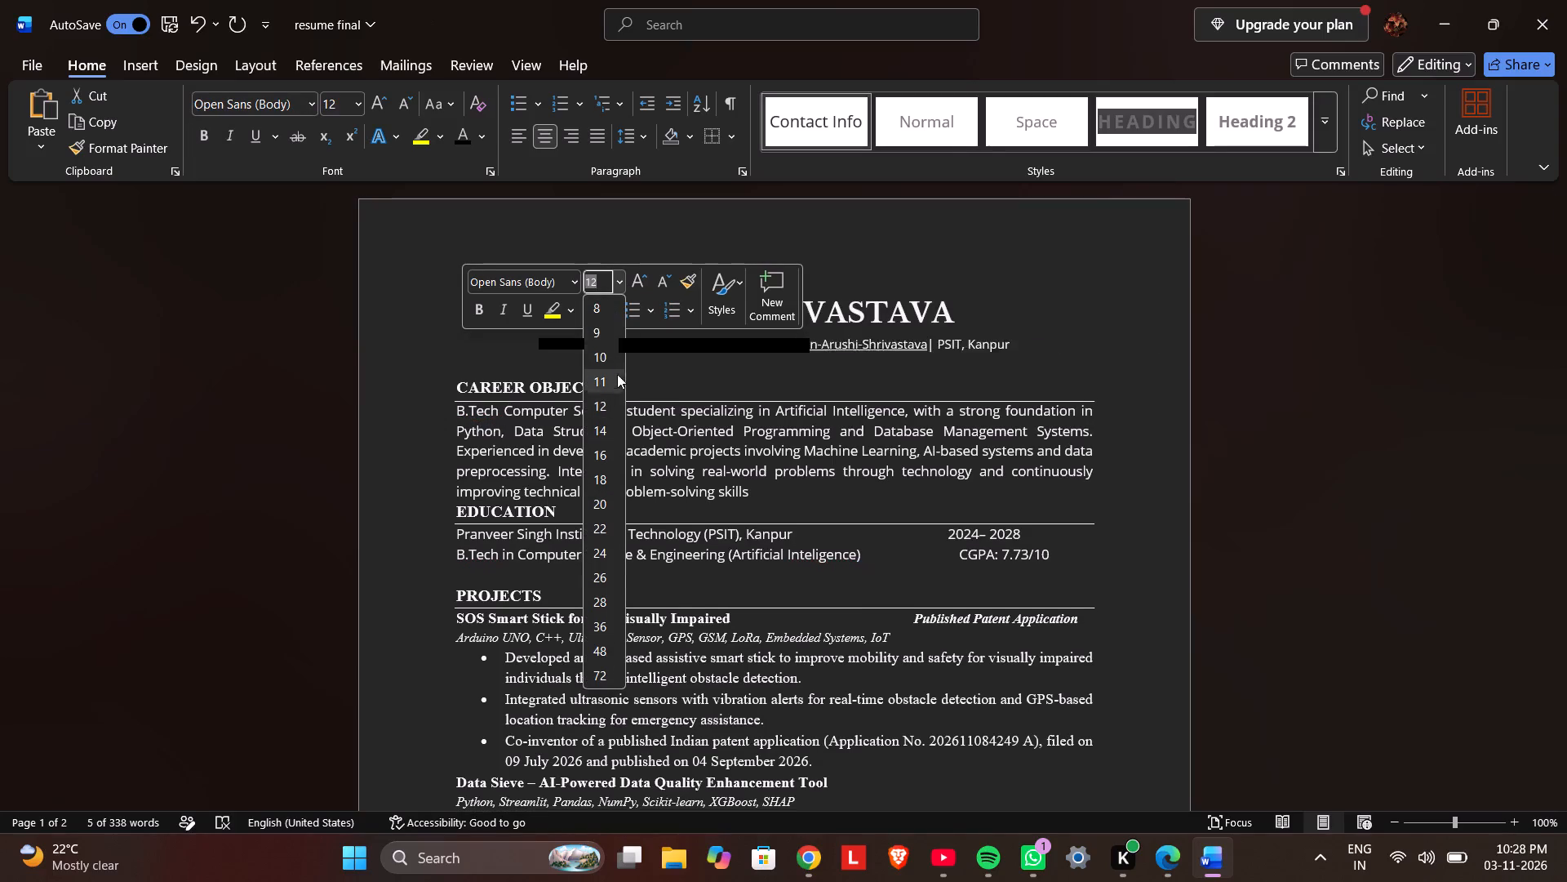
left_click(606, 408)
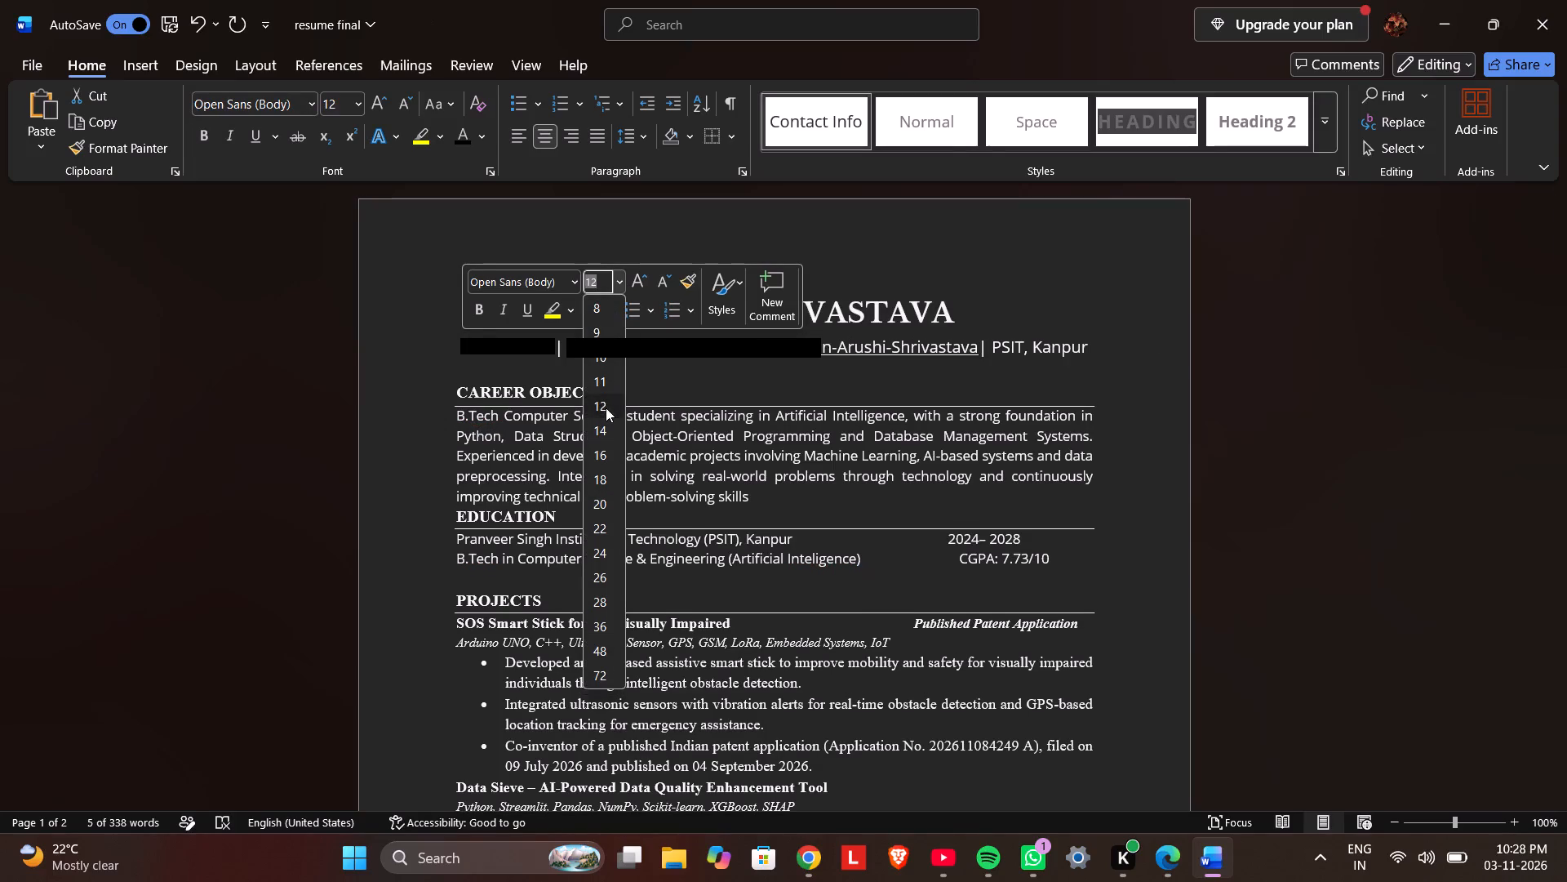
left_click(474, 310)
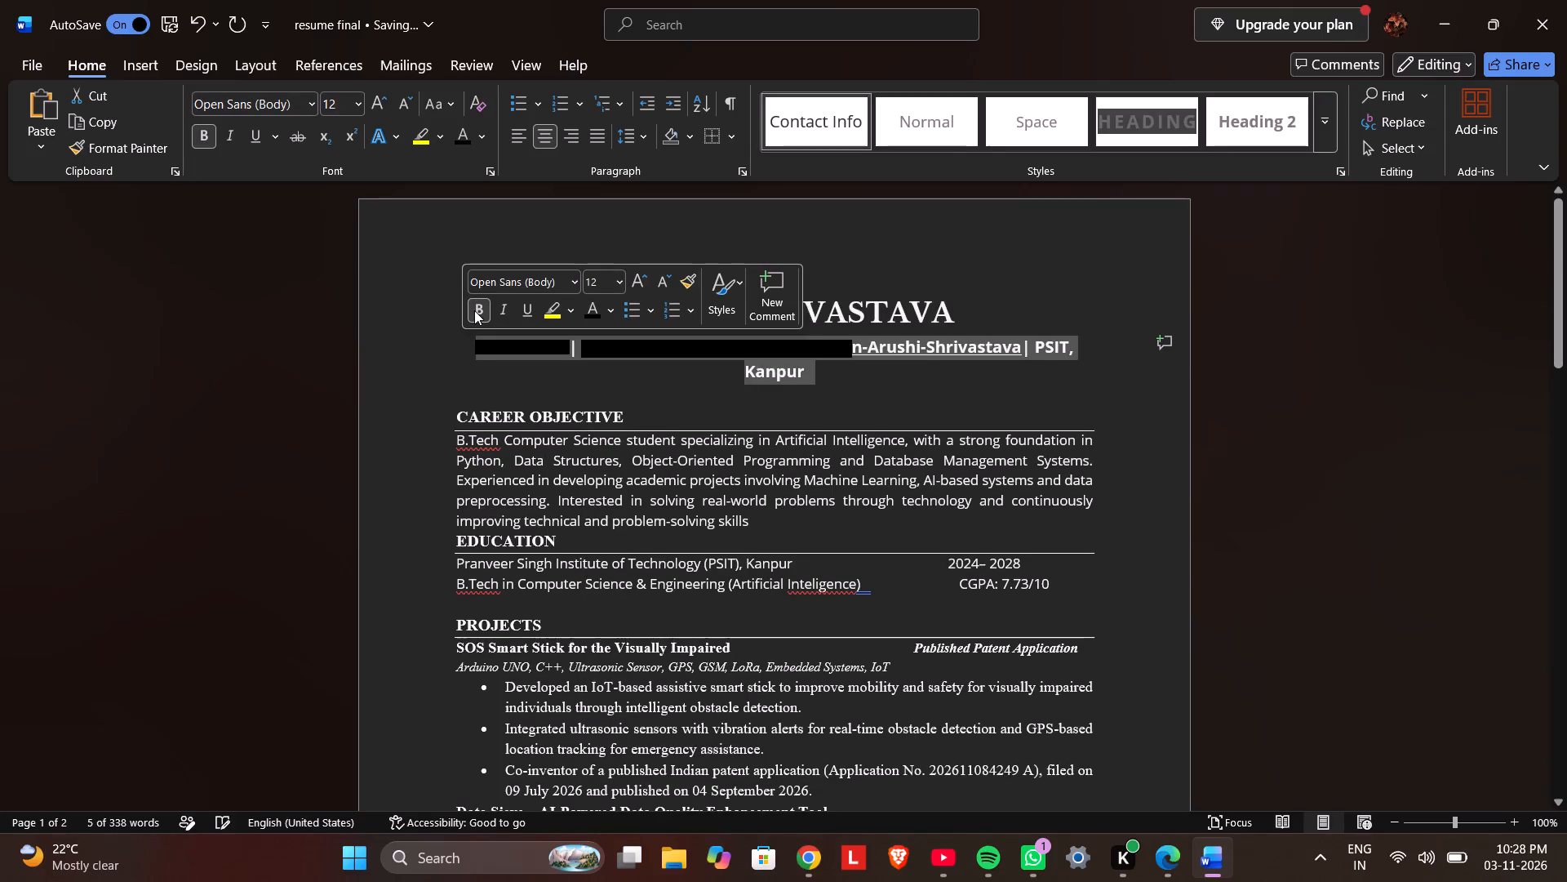
left_click(474, 310)
left_click(575, 281)
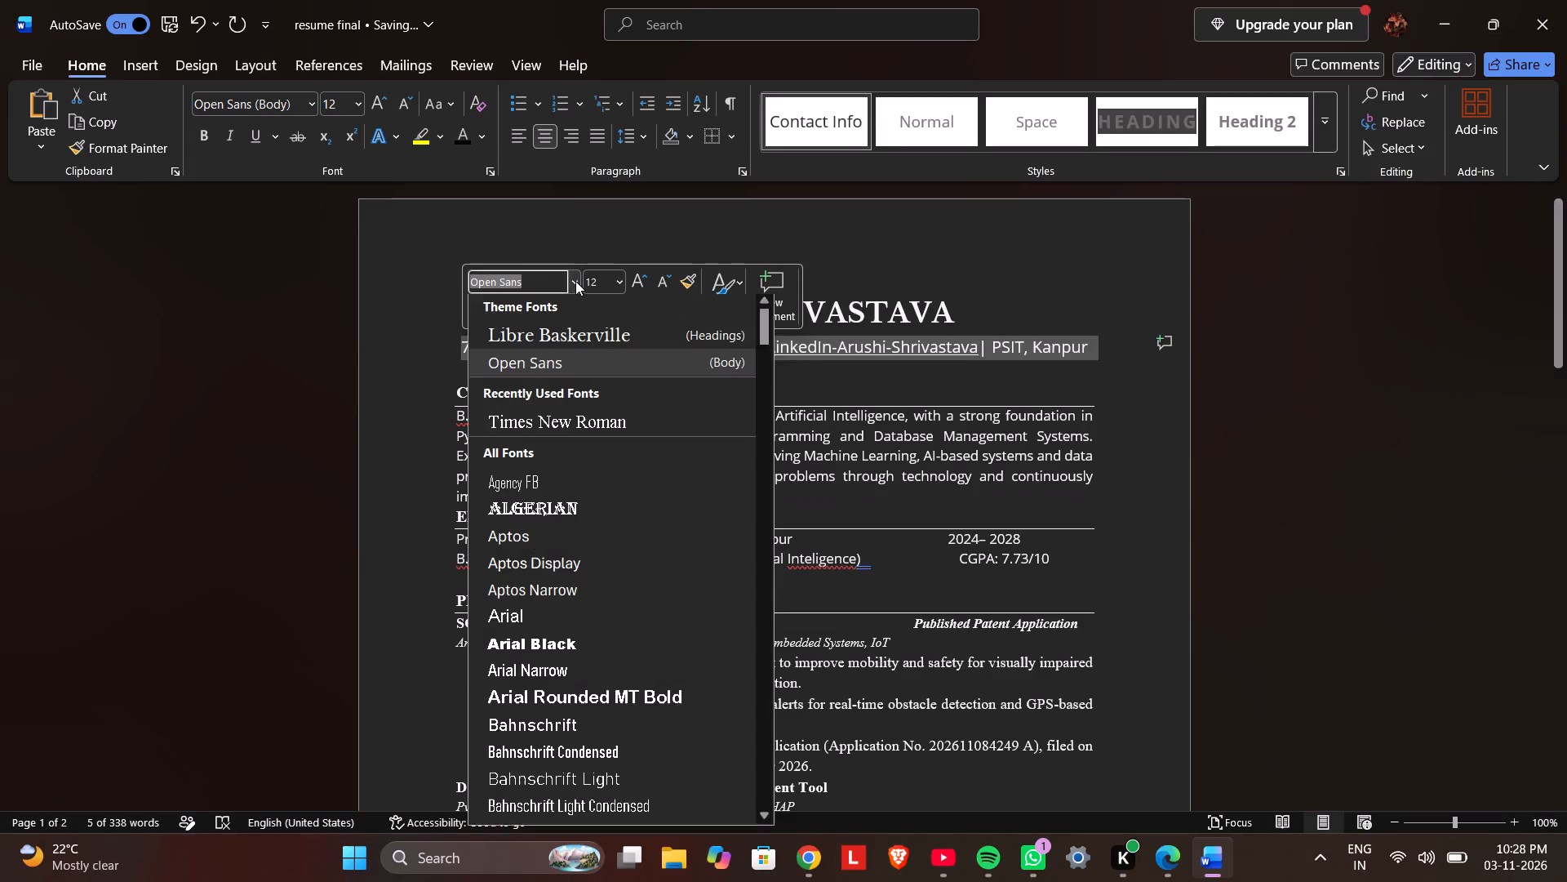
left_click(597, 422)
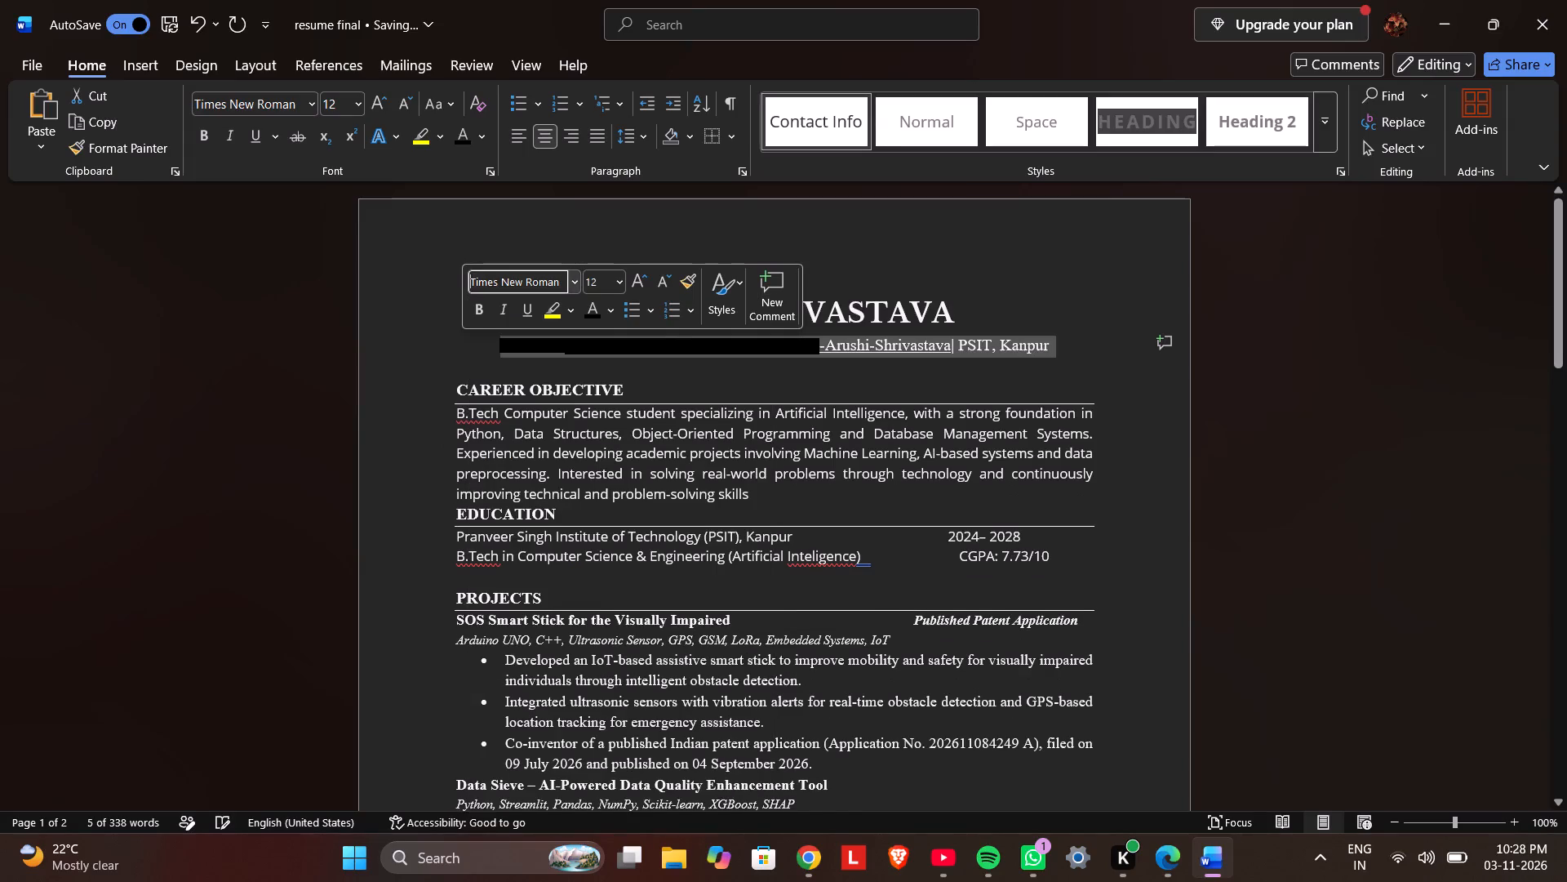
Change the name heading at the top of the résumé to Times New Roman.
left_click(961, 308)
left_click_drag(961, 308, 553, 305)
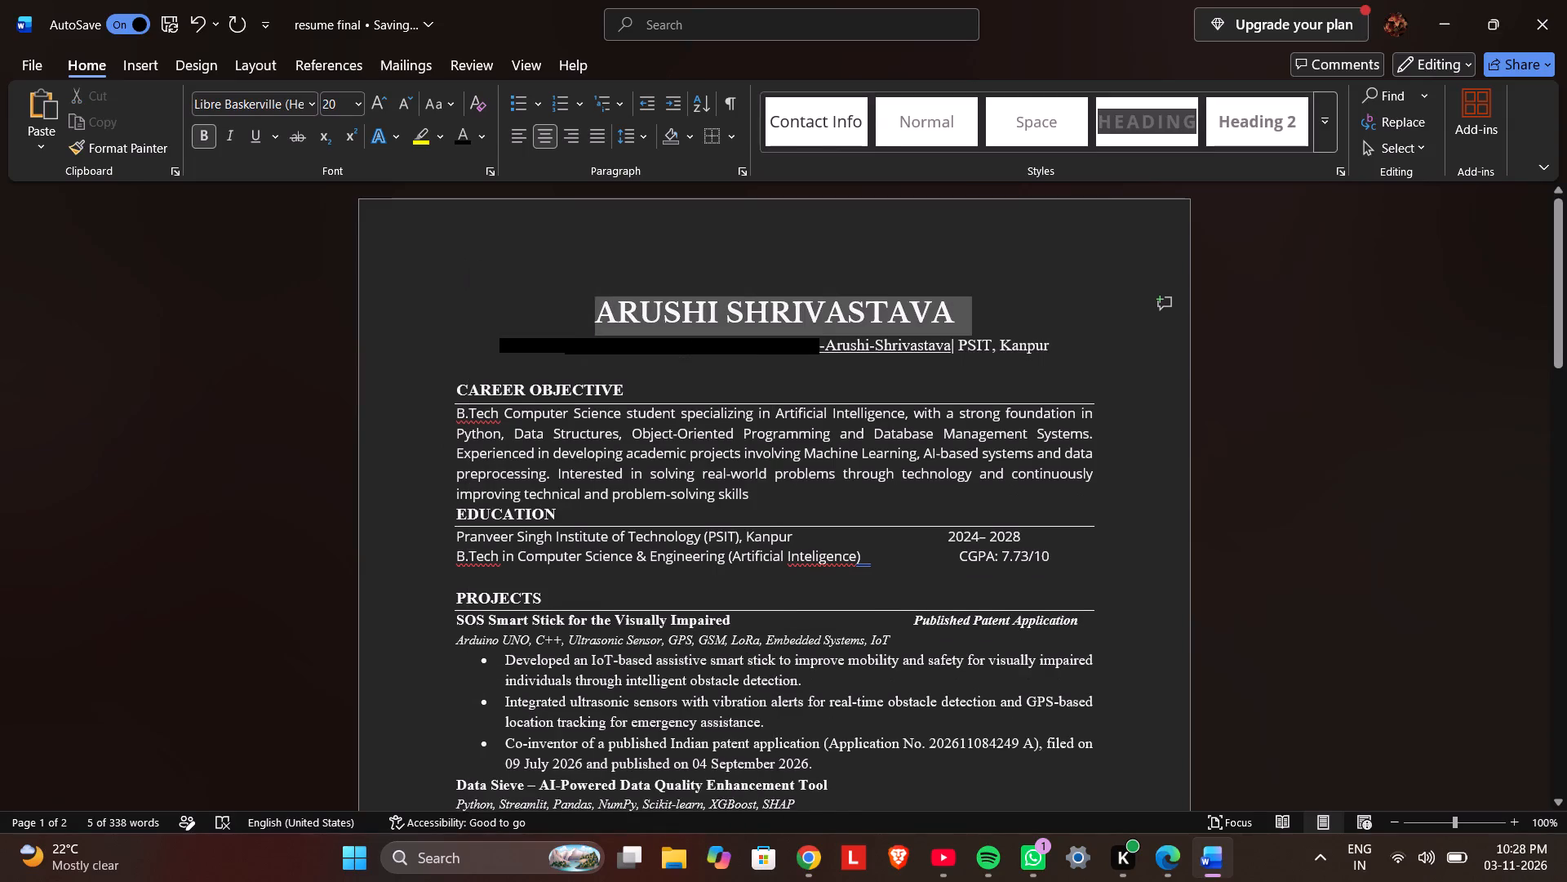
left_click_drag(553, 305, 550, 304)
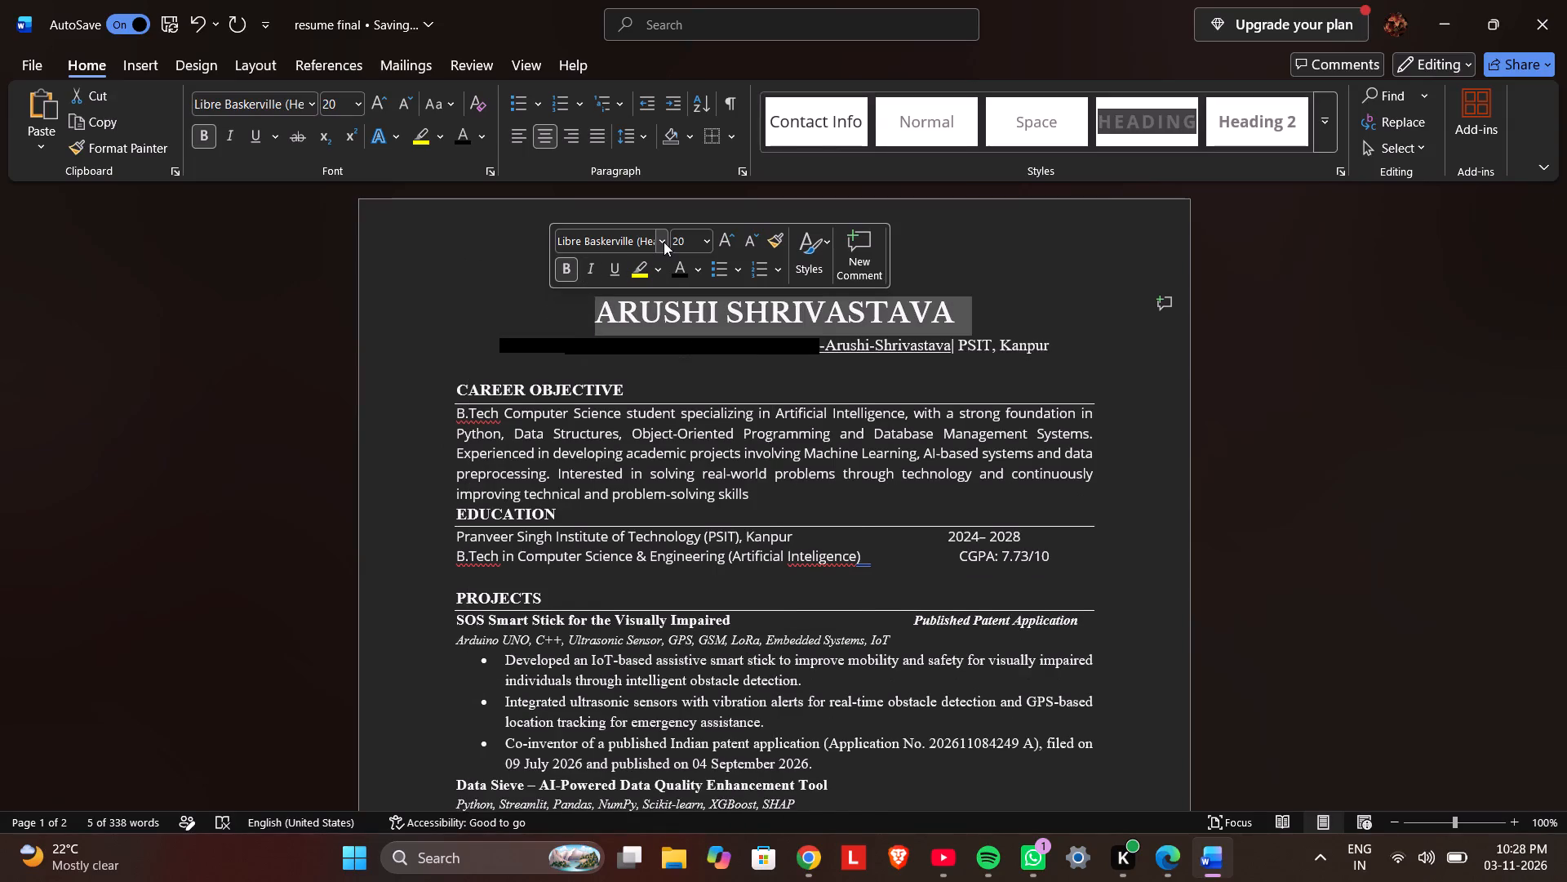
left_click(664, 242)
left_click(639, 392)
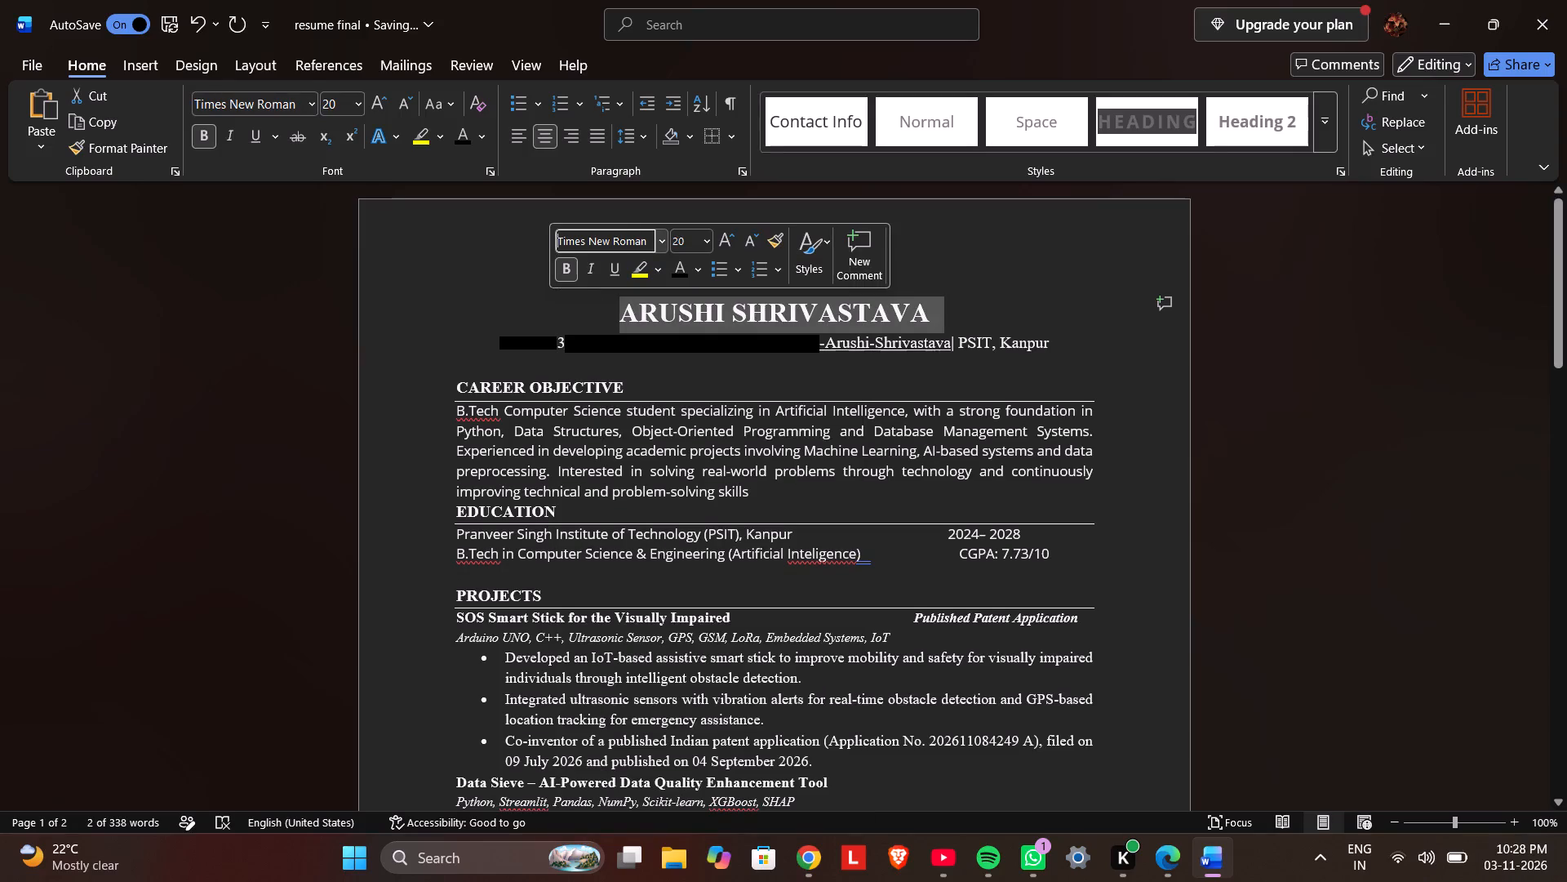
left_click(1271, 470)
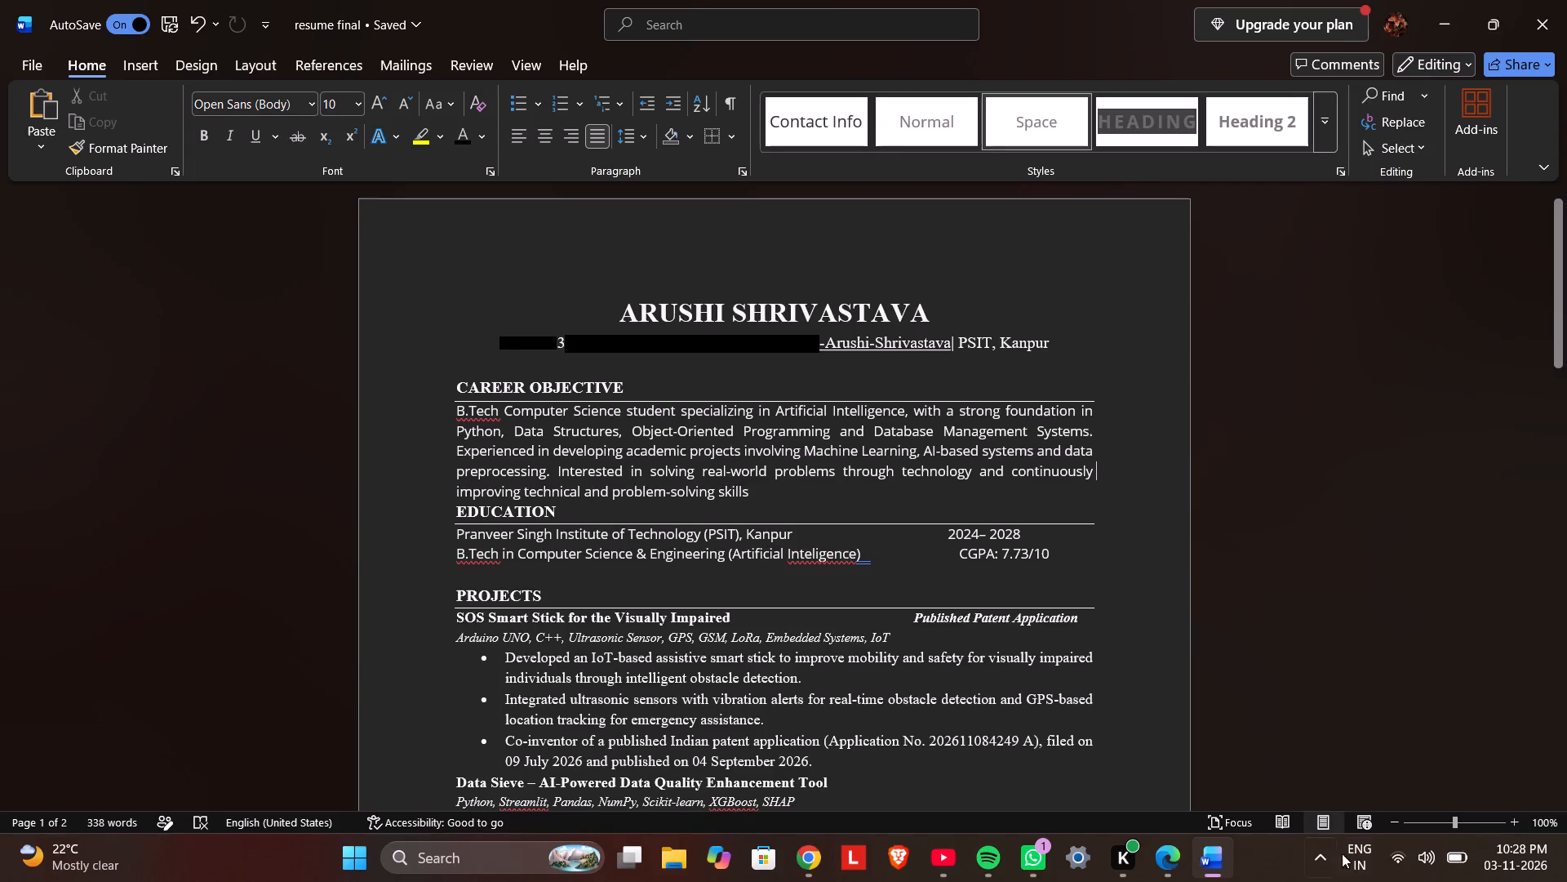
left_click(813, 849)
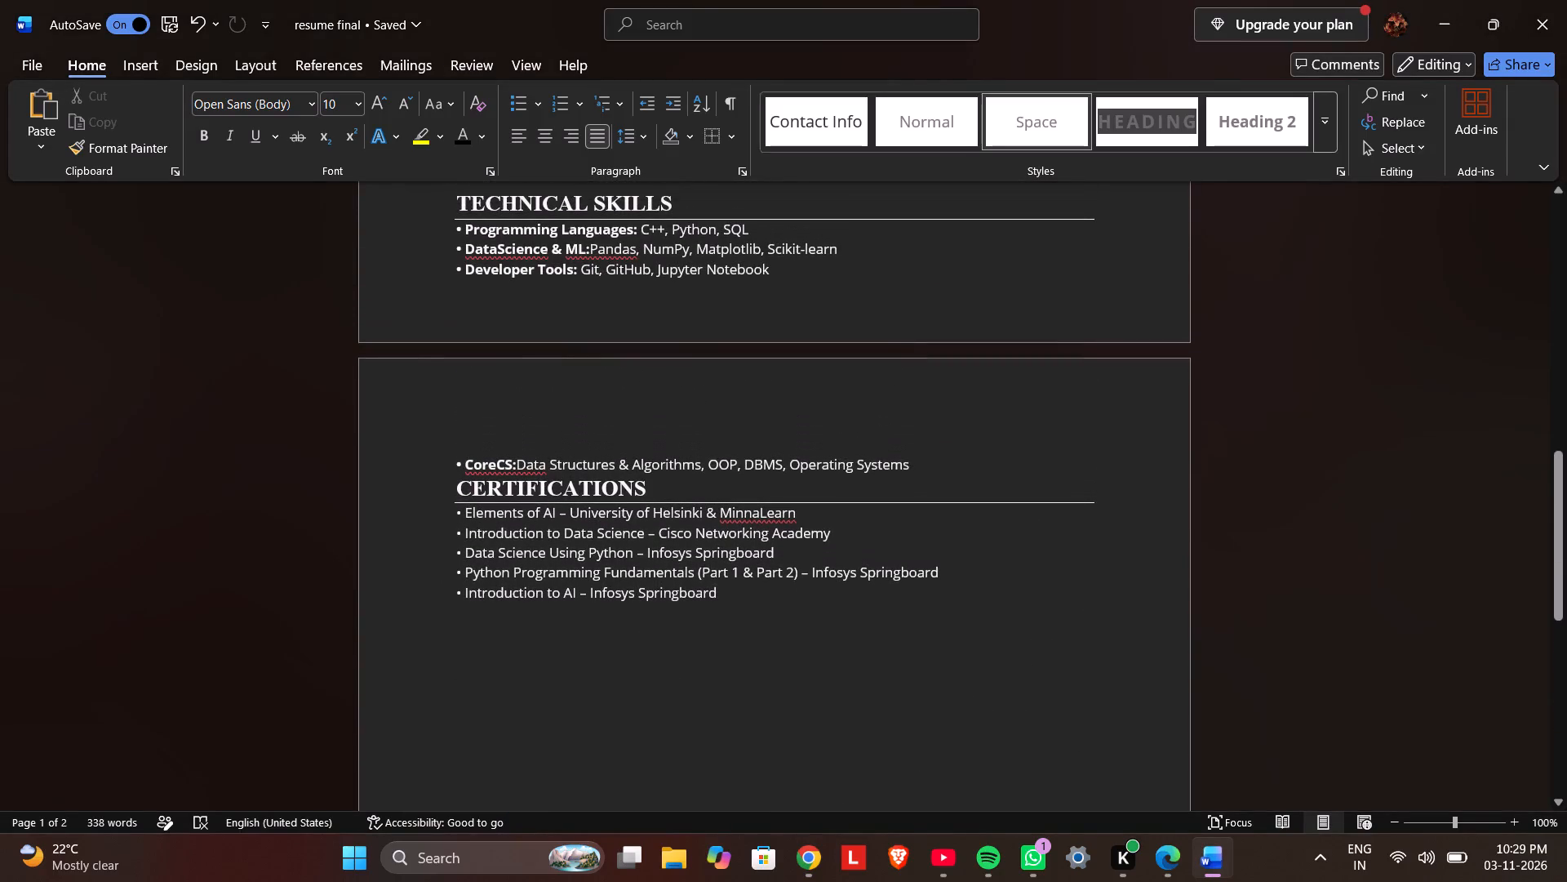
scroll(742, 526, "up", 4)
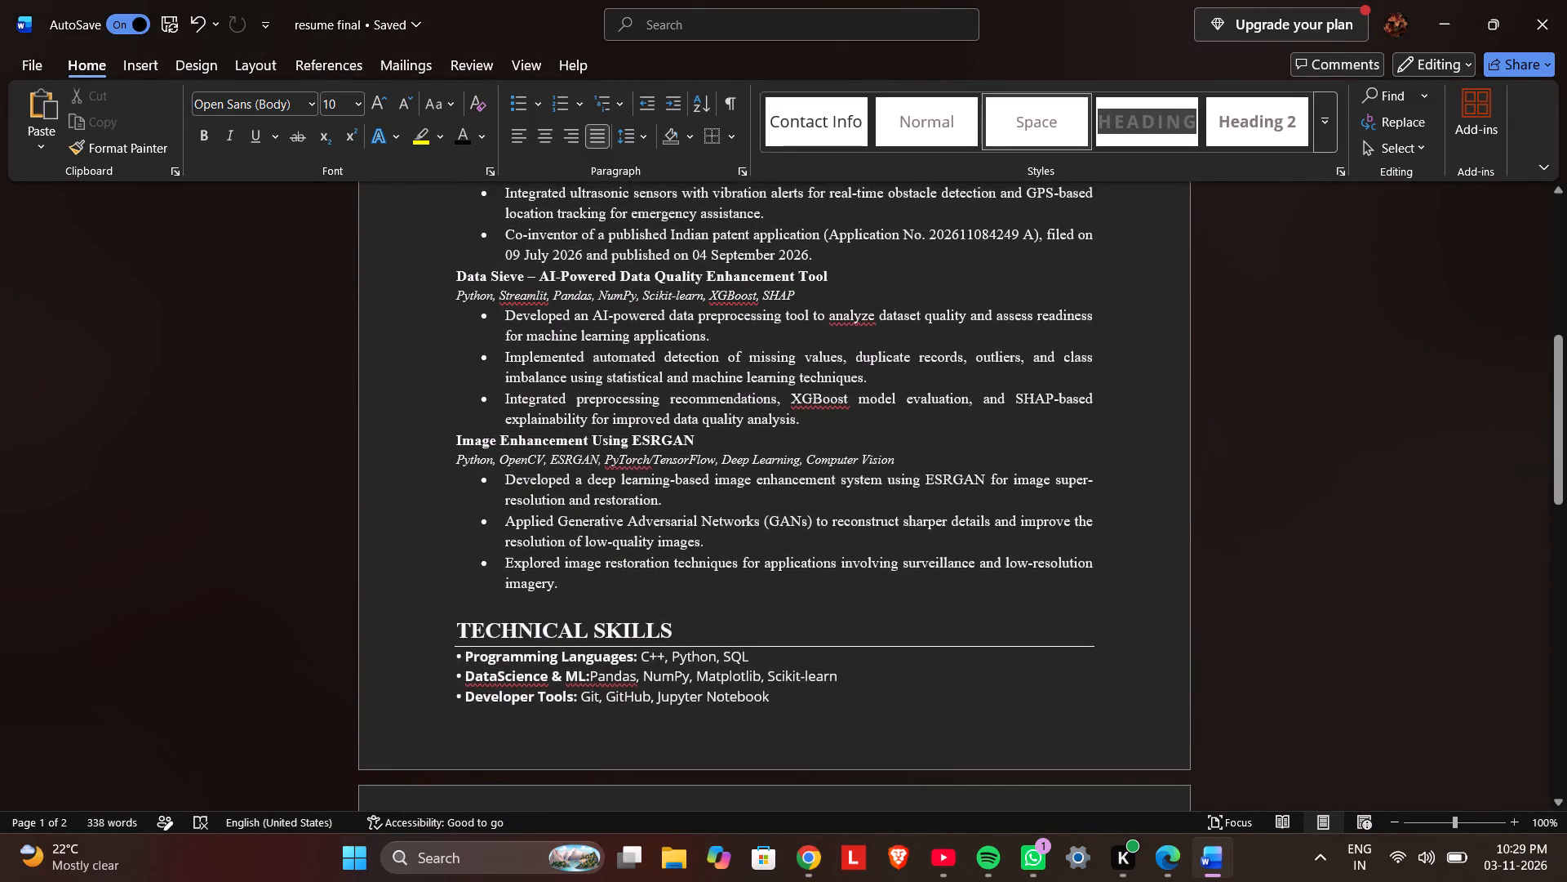
scroll(742, 526, "up", 2)
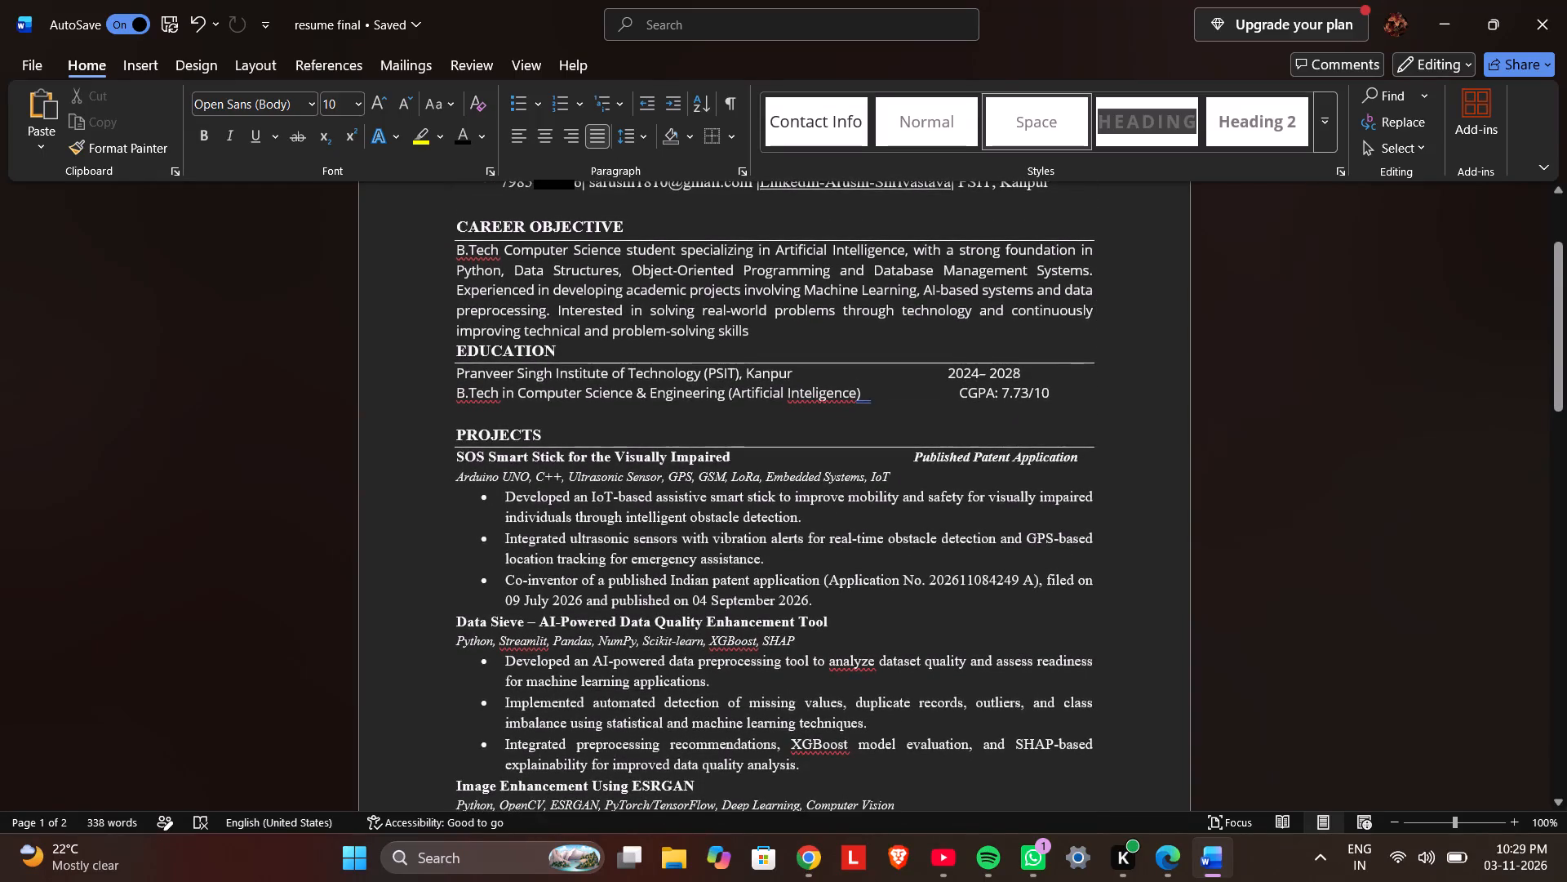
scroll(742, 526, "up", 1)
scroll(784, 464, "up", 1)
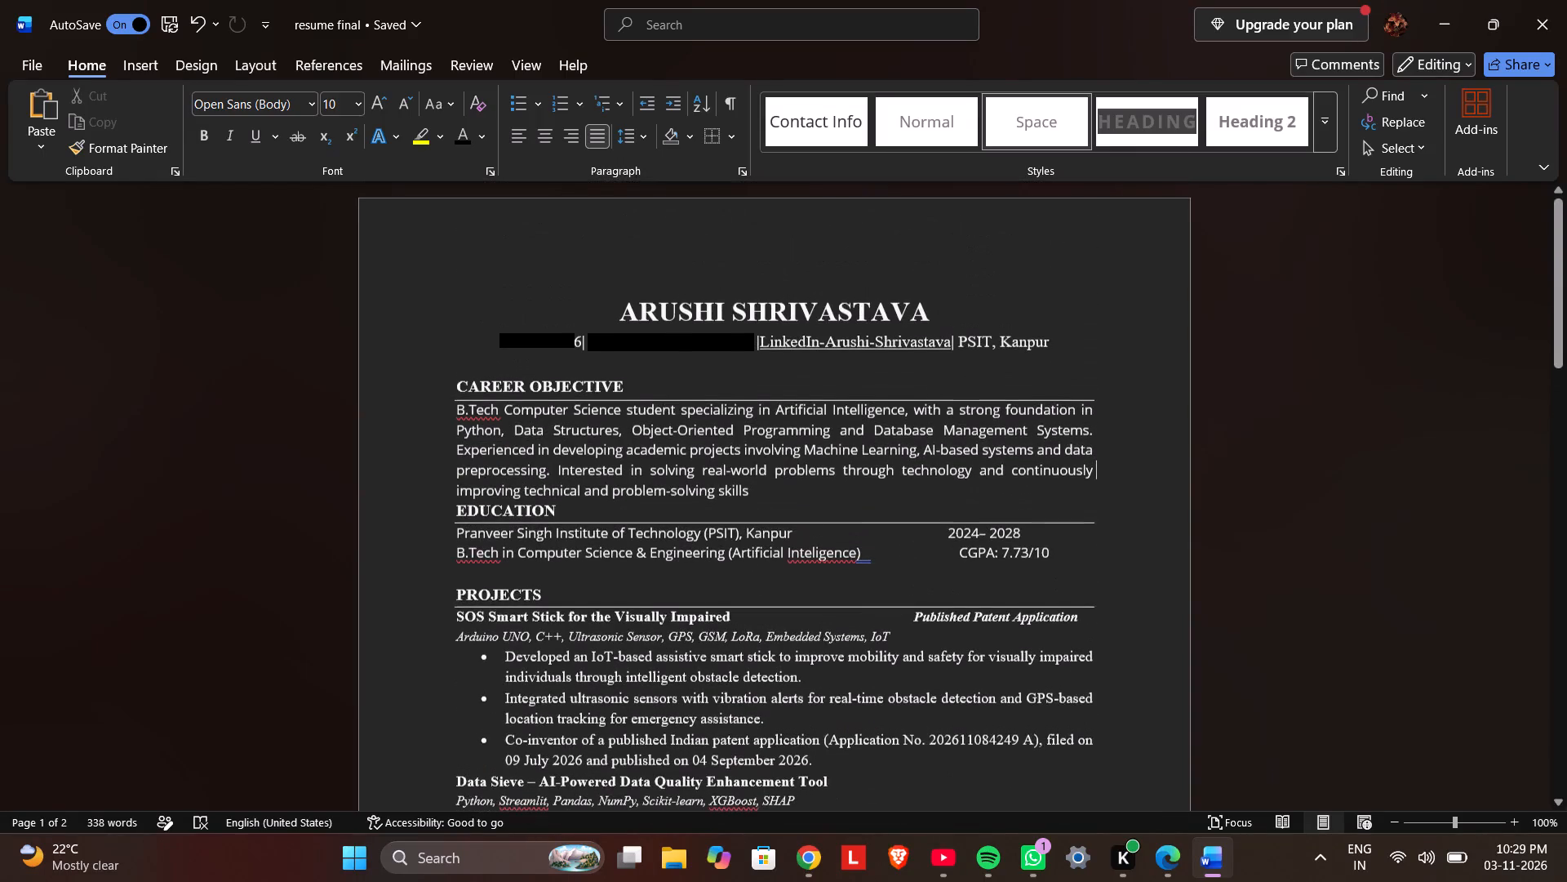
scroll(784, 464, "up", 1)
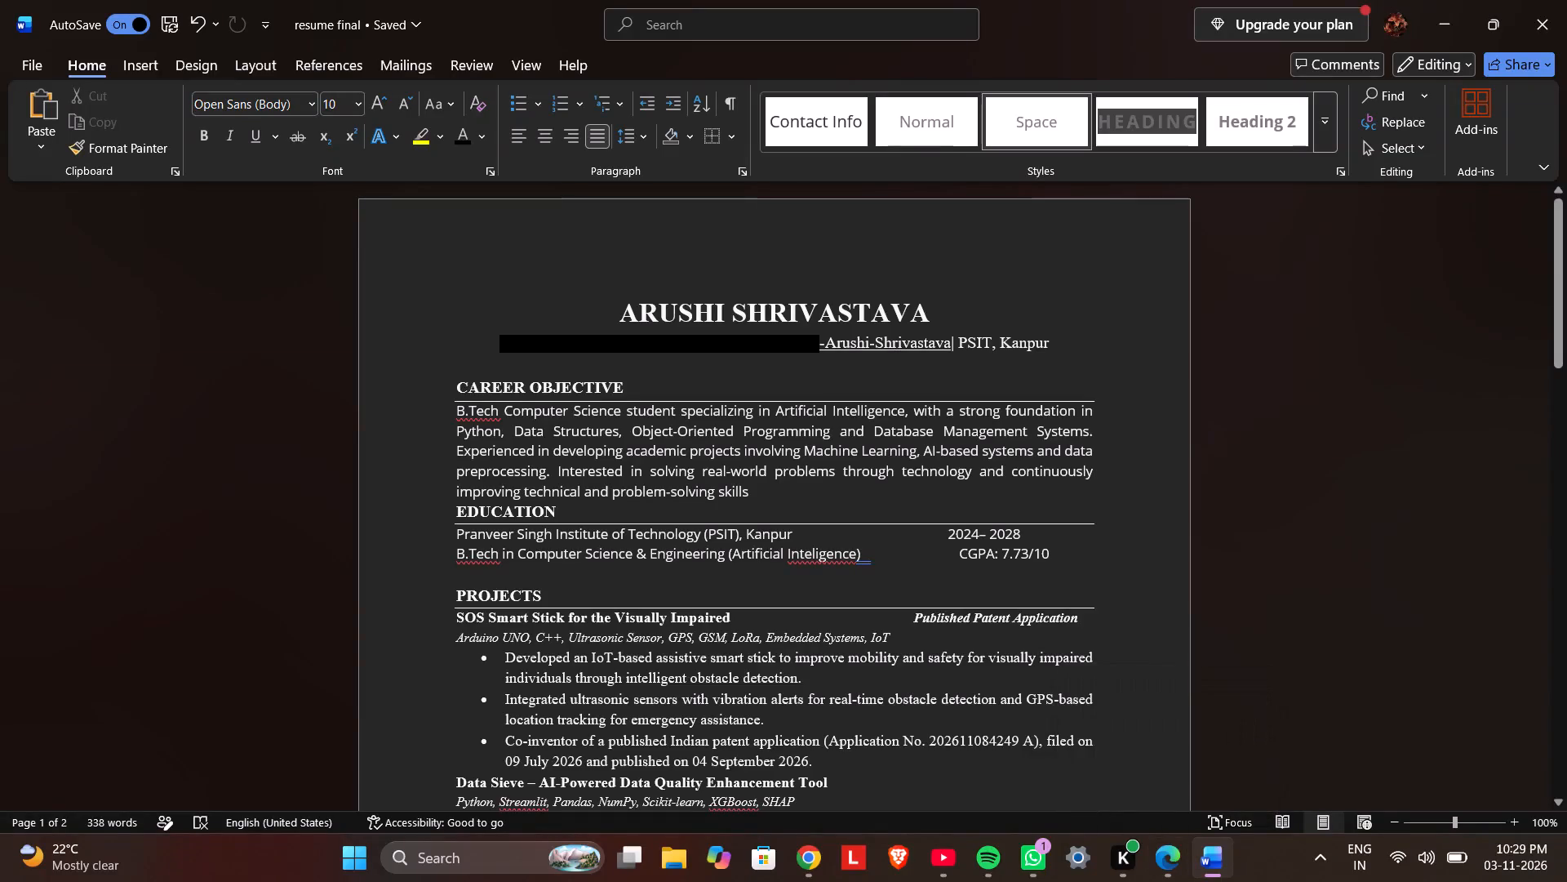
scroll(701, 644, "down", 1)
left_click(765, 422)
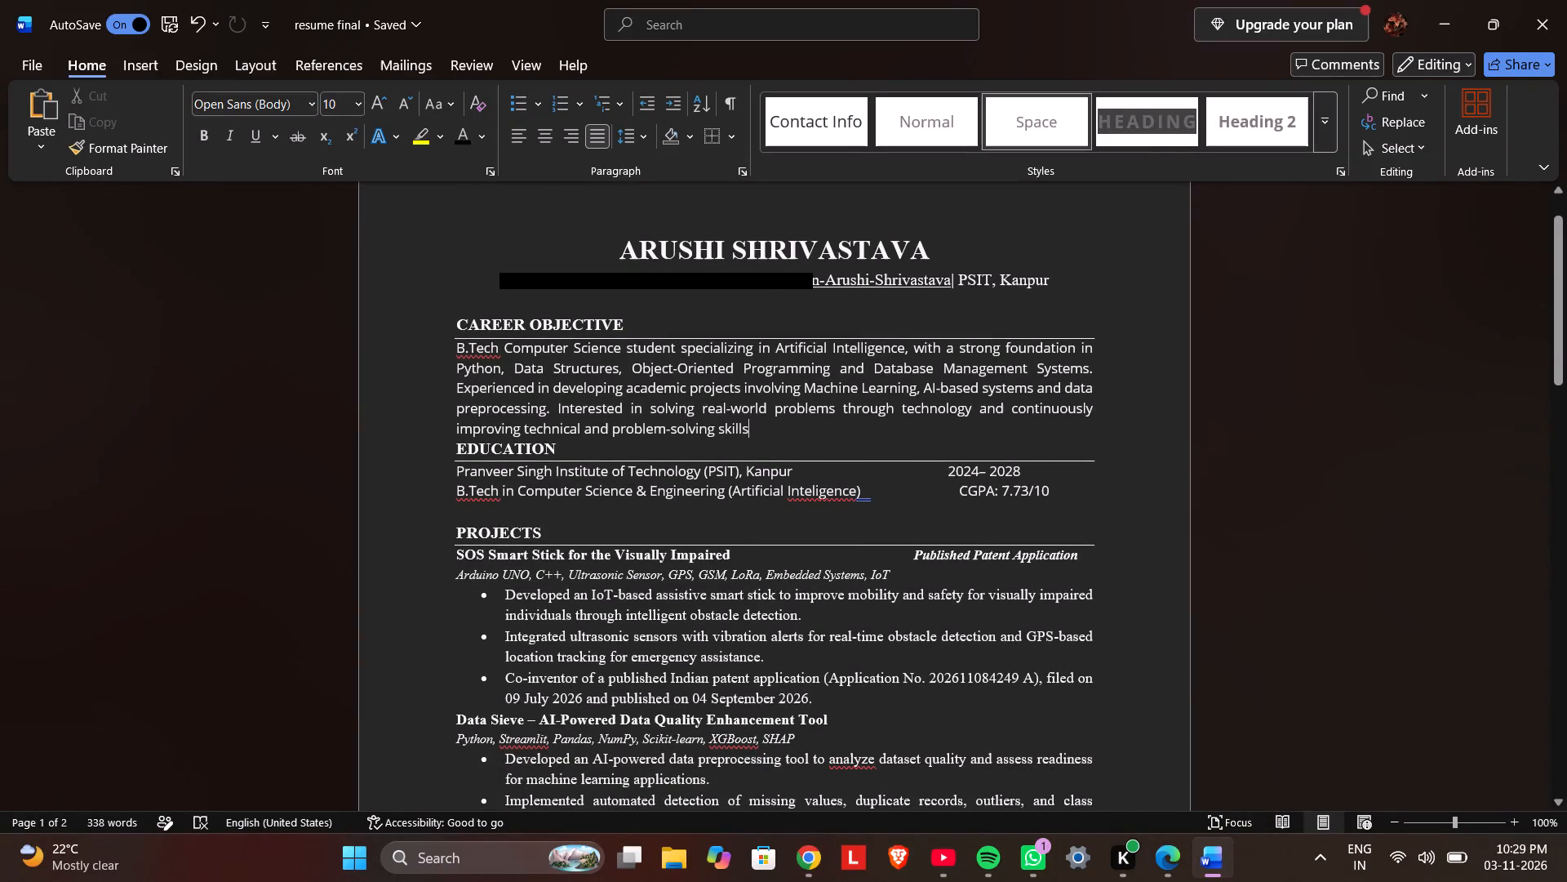
key("period")
key("Return")
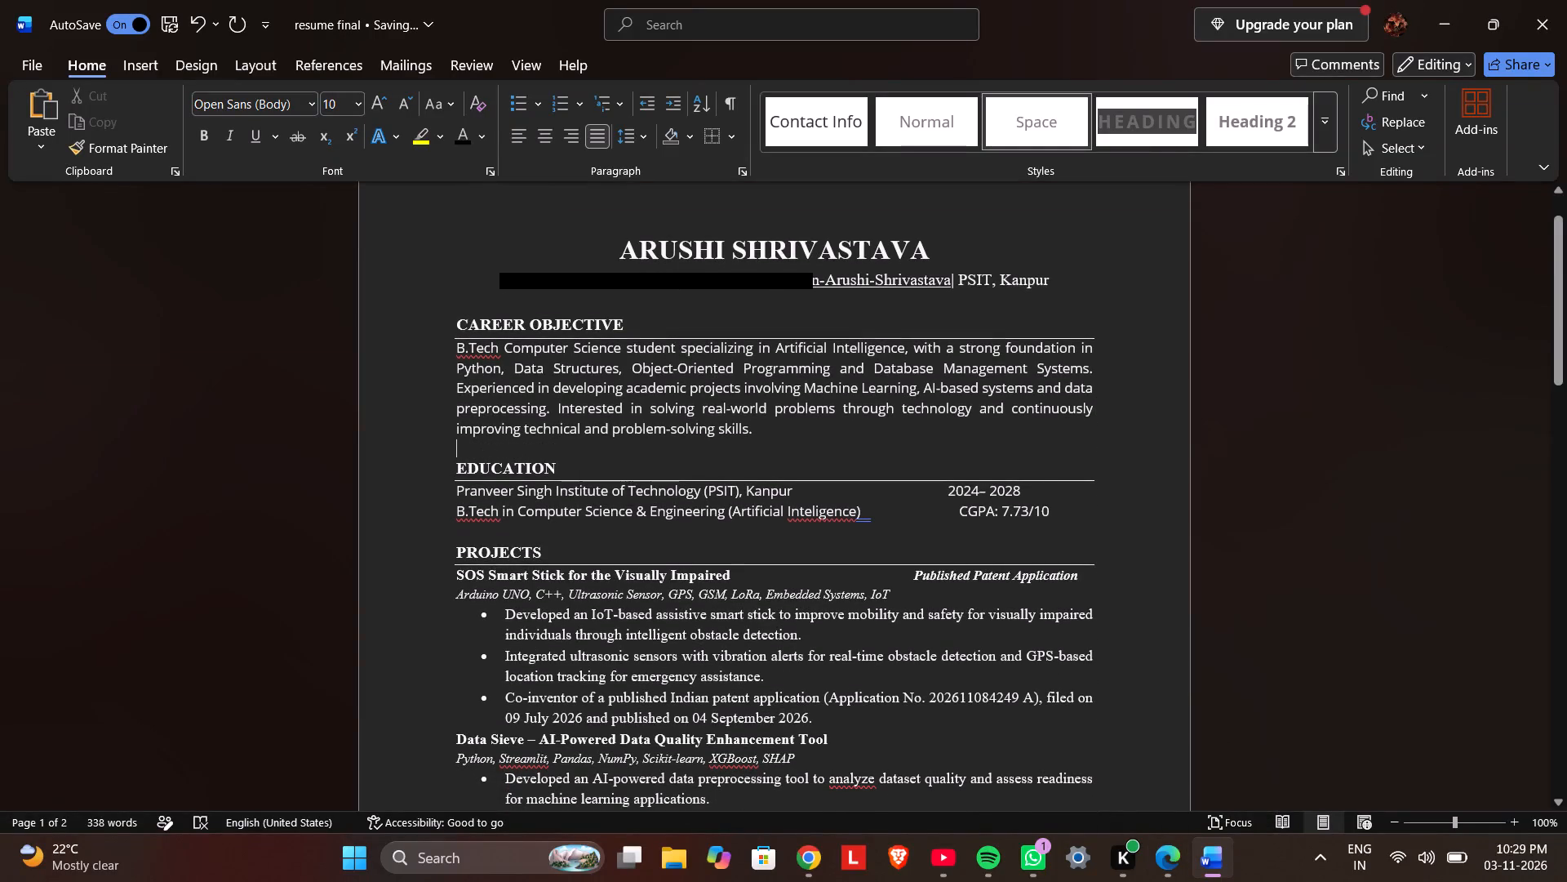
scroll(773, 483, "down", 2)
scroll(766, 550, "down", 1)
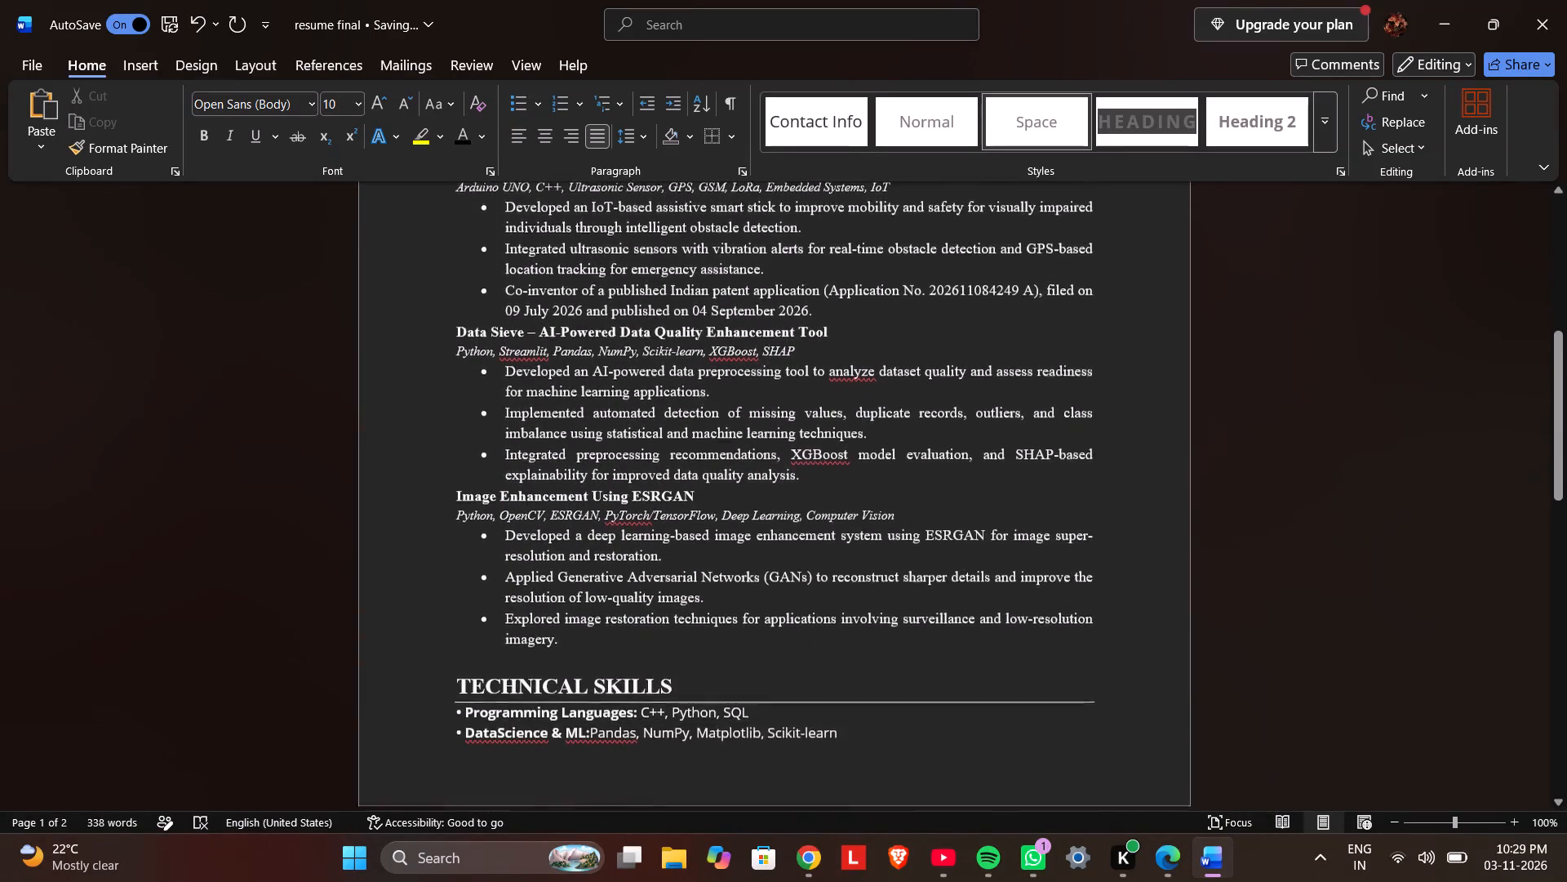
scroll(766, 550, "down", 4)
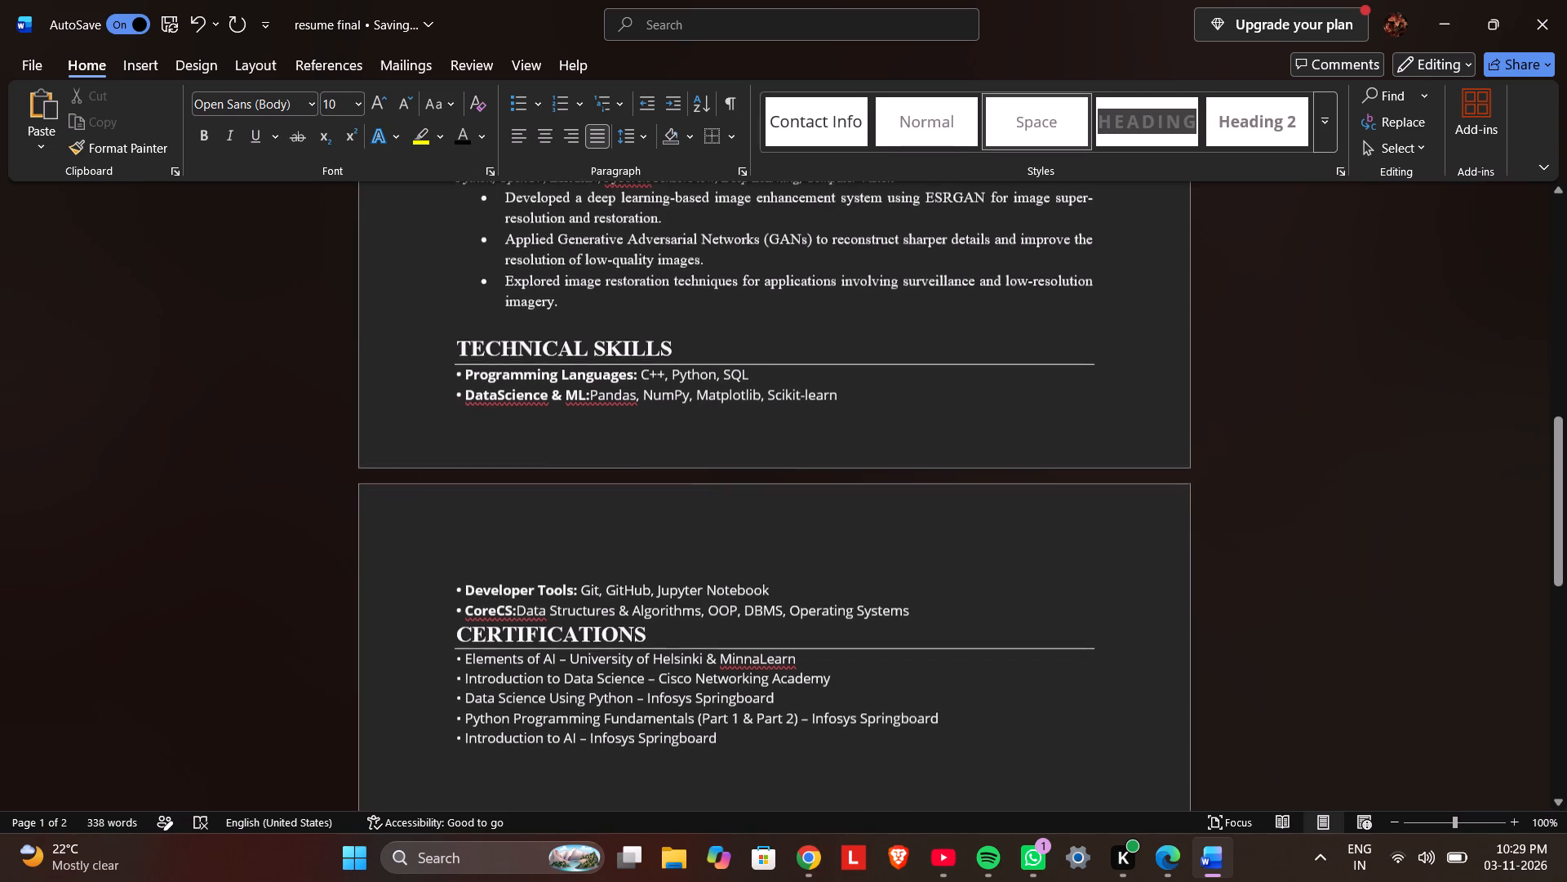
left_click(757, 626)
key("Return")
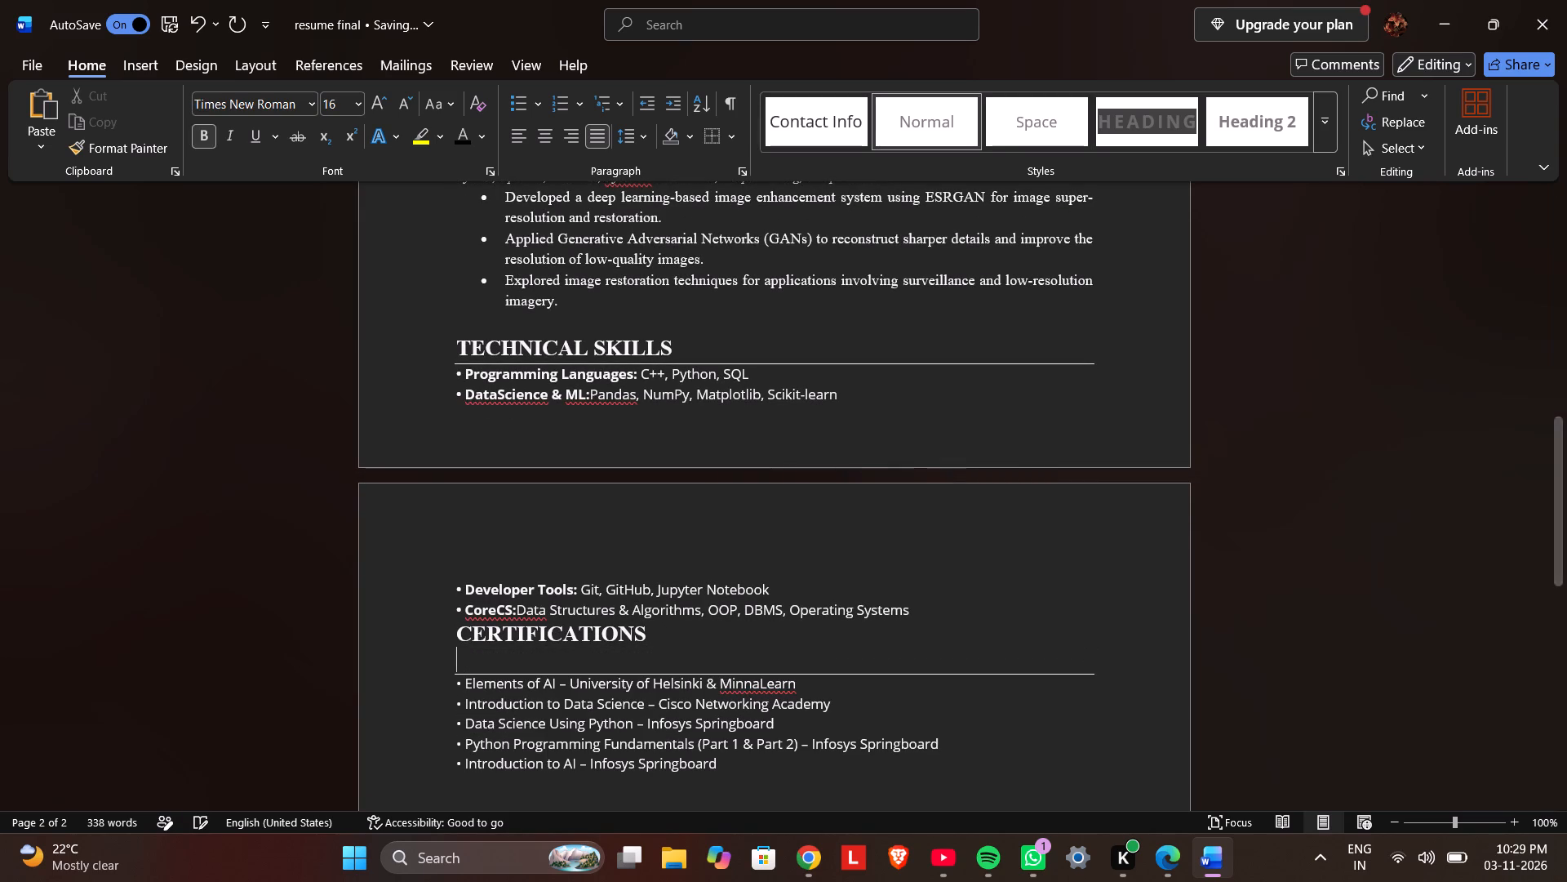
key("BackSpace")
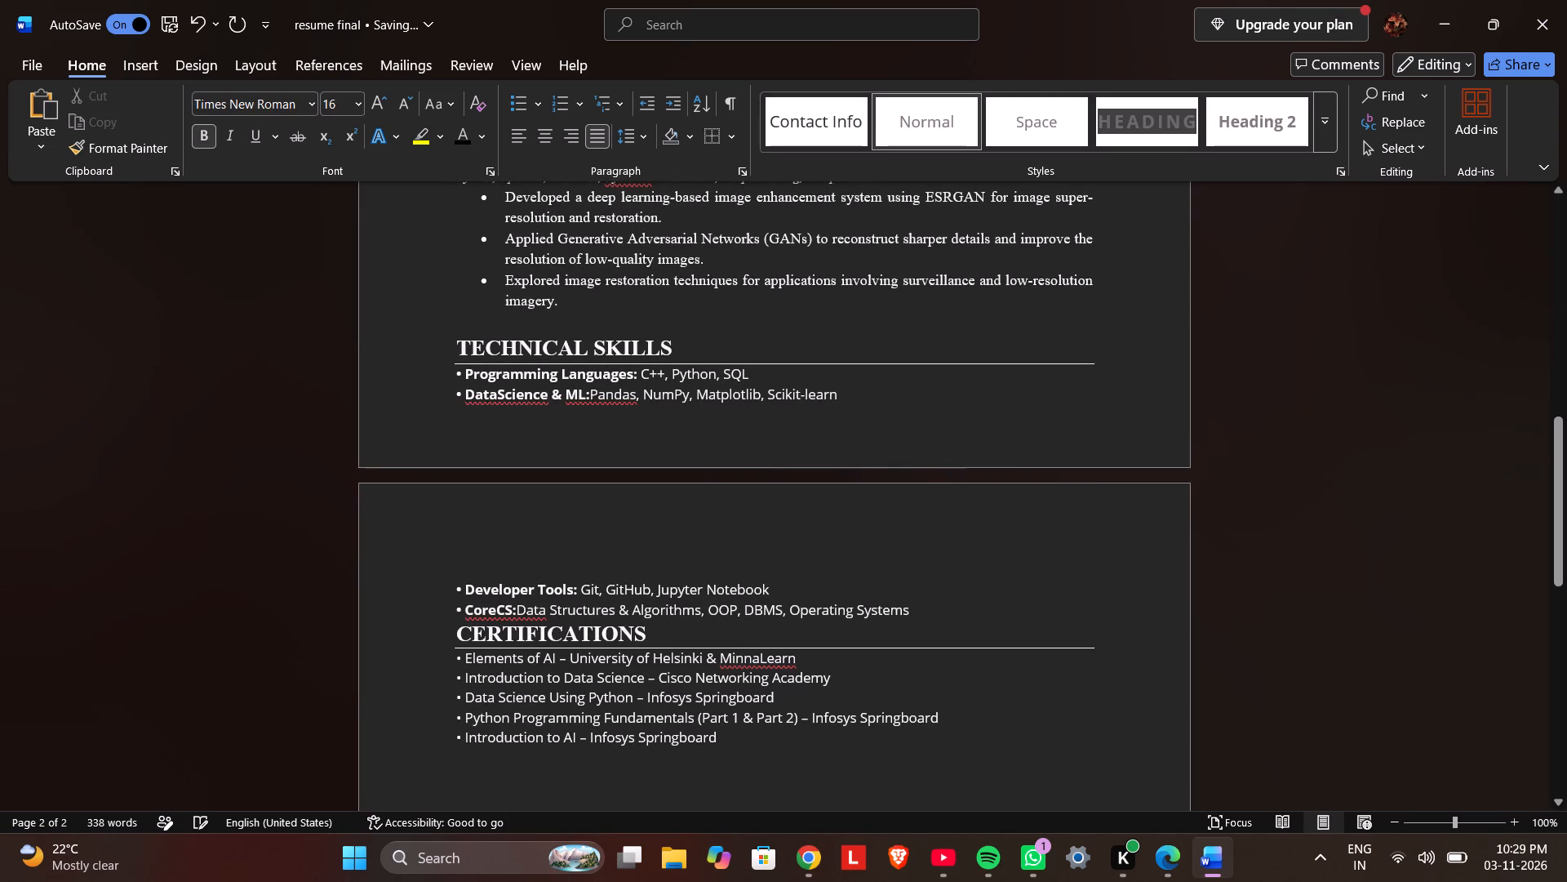
Insert a blank line between the CoreCS entry and the CERTIFICATIONS heading.
left_click(920, 615)
key("Return")
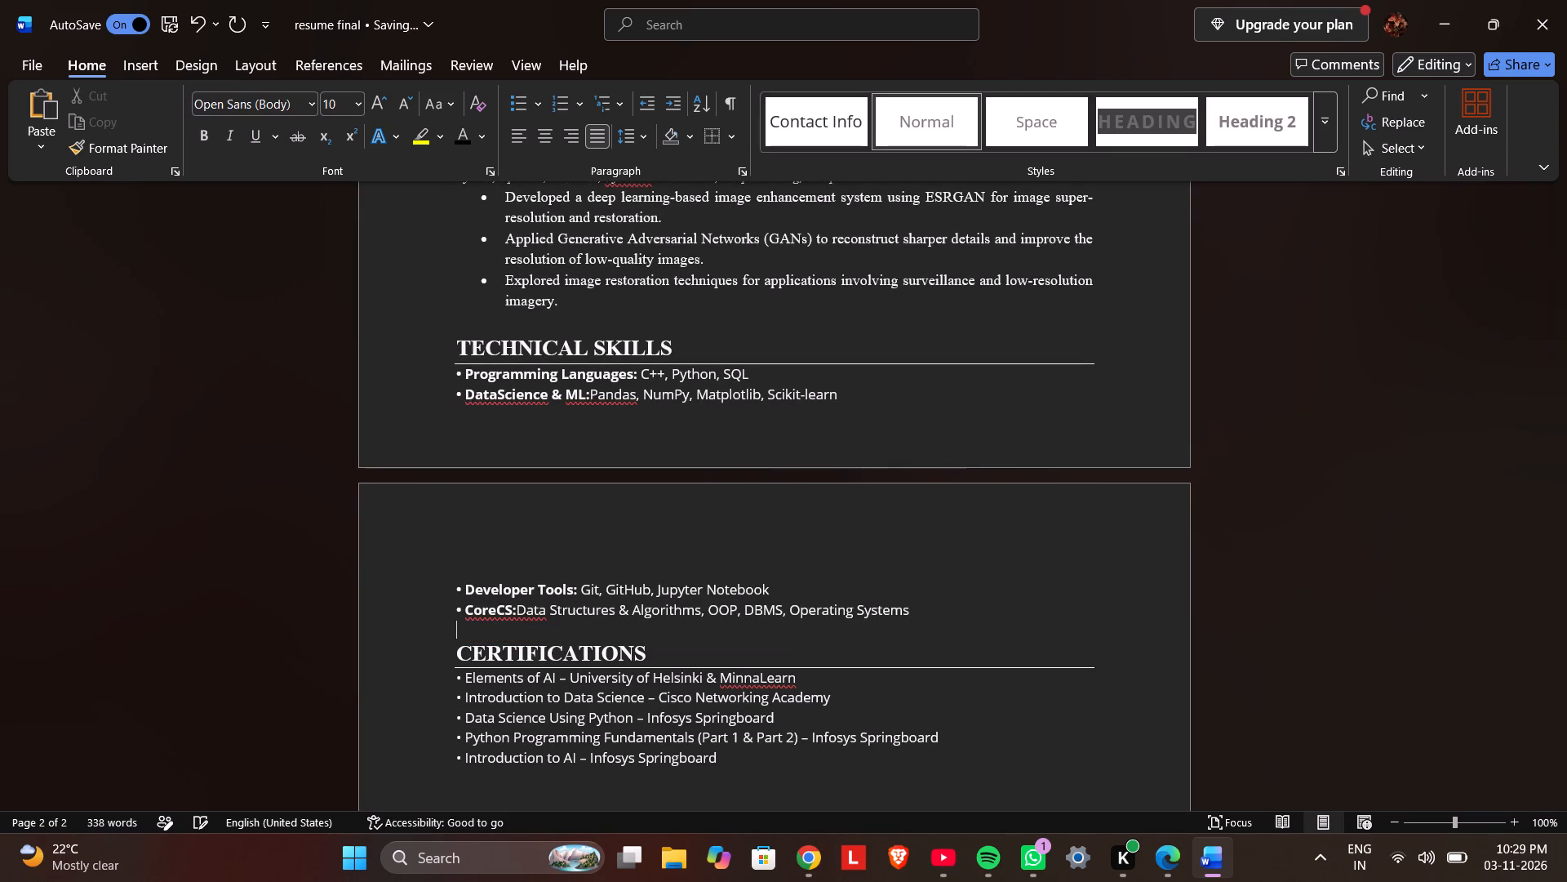
Set the TECHNICAL SKILLS and CERTIFICATIONS headings to 12 pt.
left_click_drag(683, 348, 468, 331)
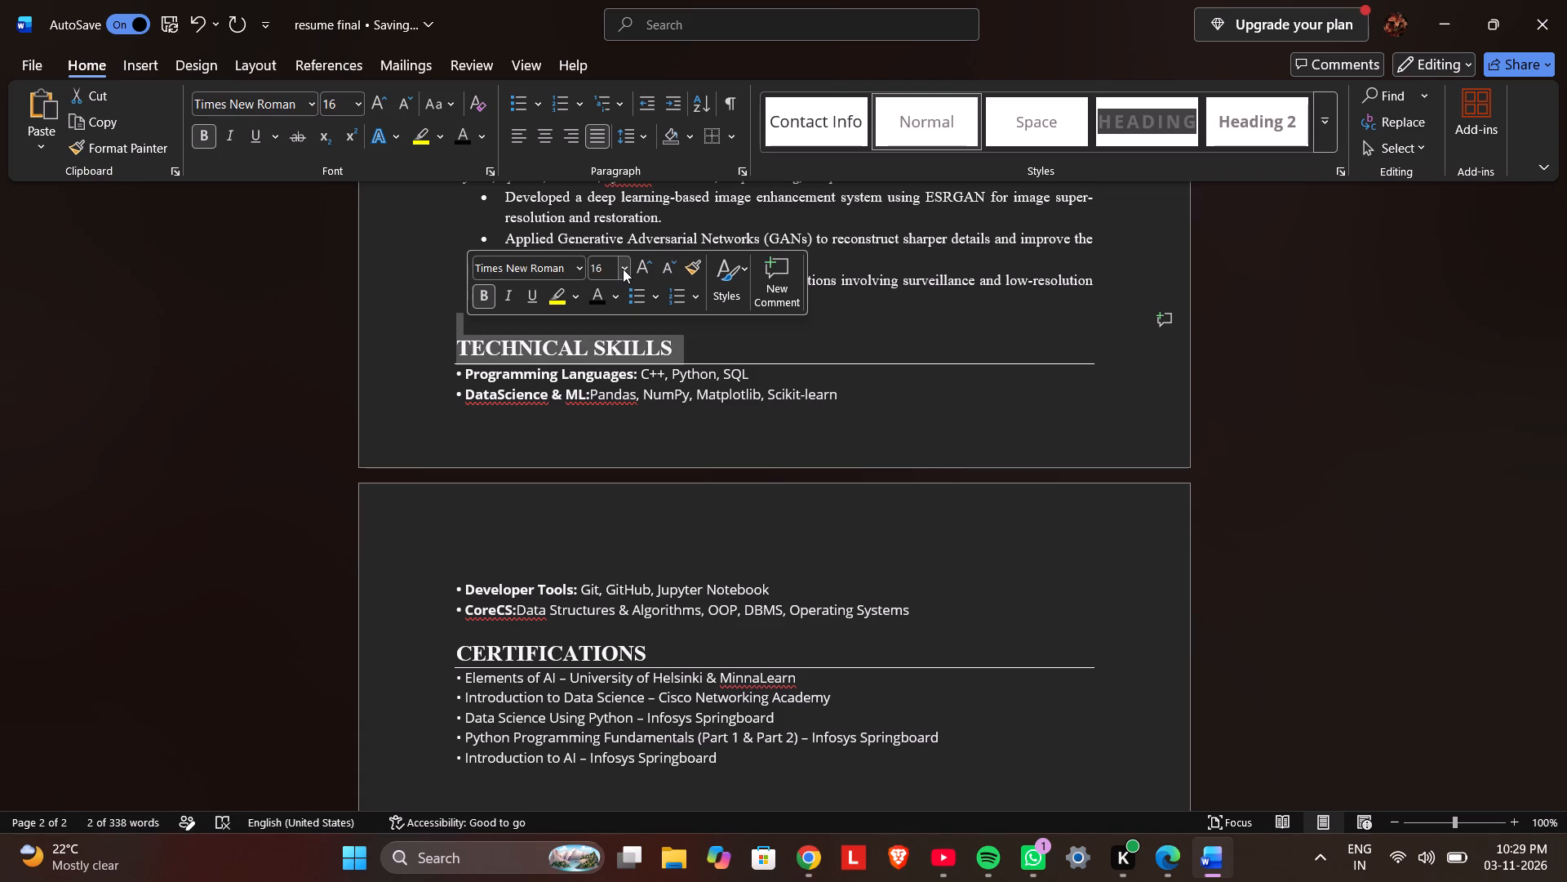
left_click(623, 269)
left_click(608, 381)
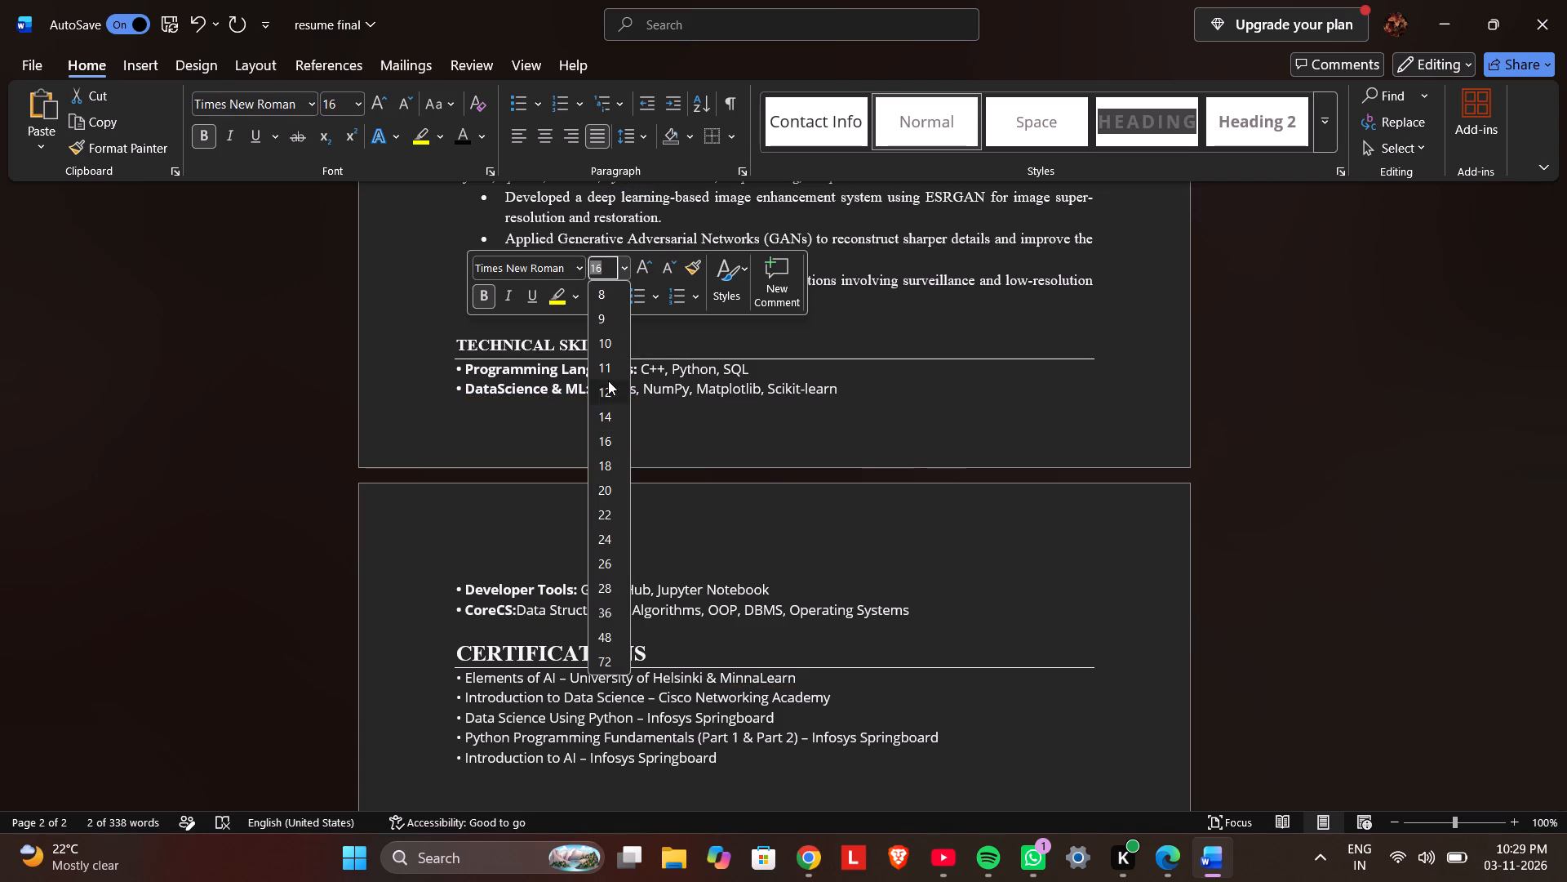
left_click_drag(659, 650, 495, 647)
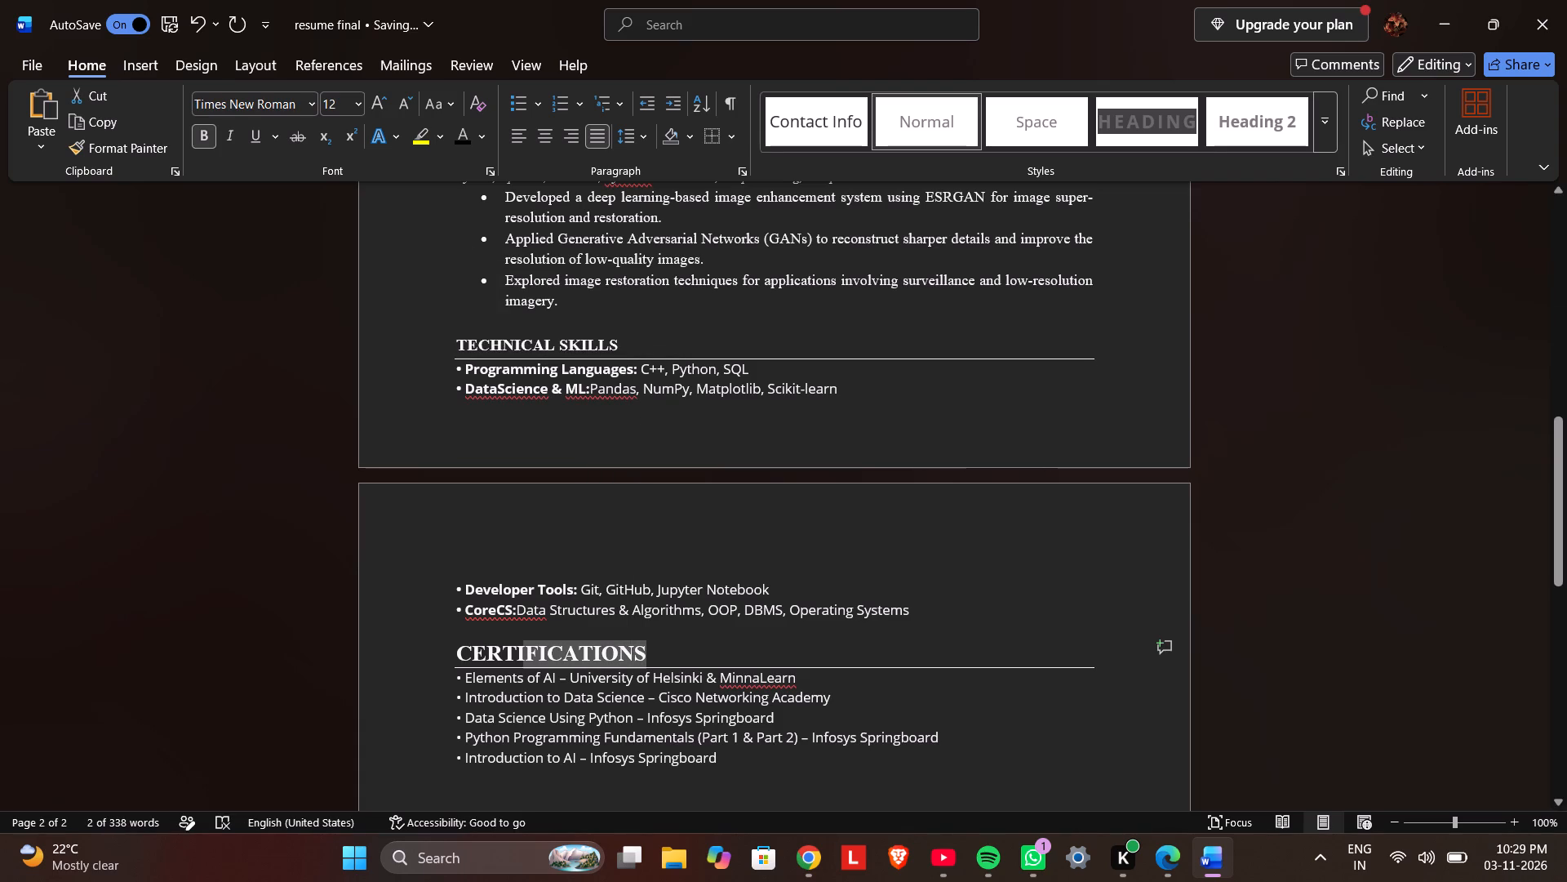
left_click_drag(495, 647, 429, 648)
left_click(584, 581)
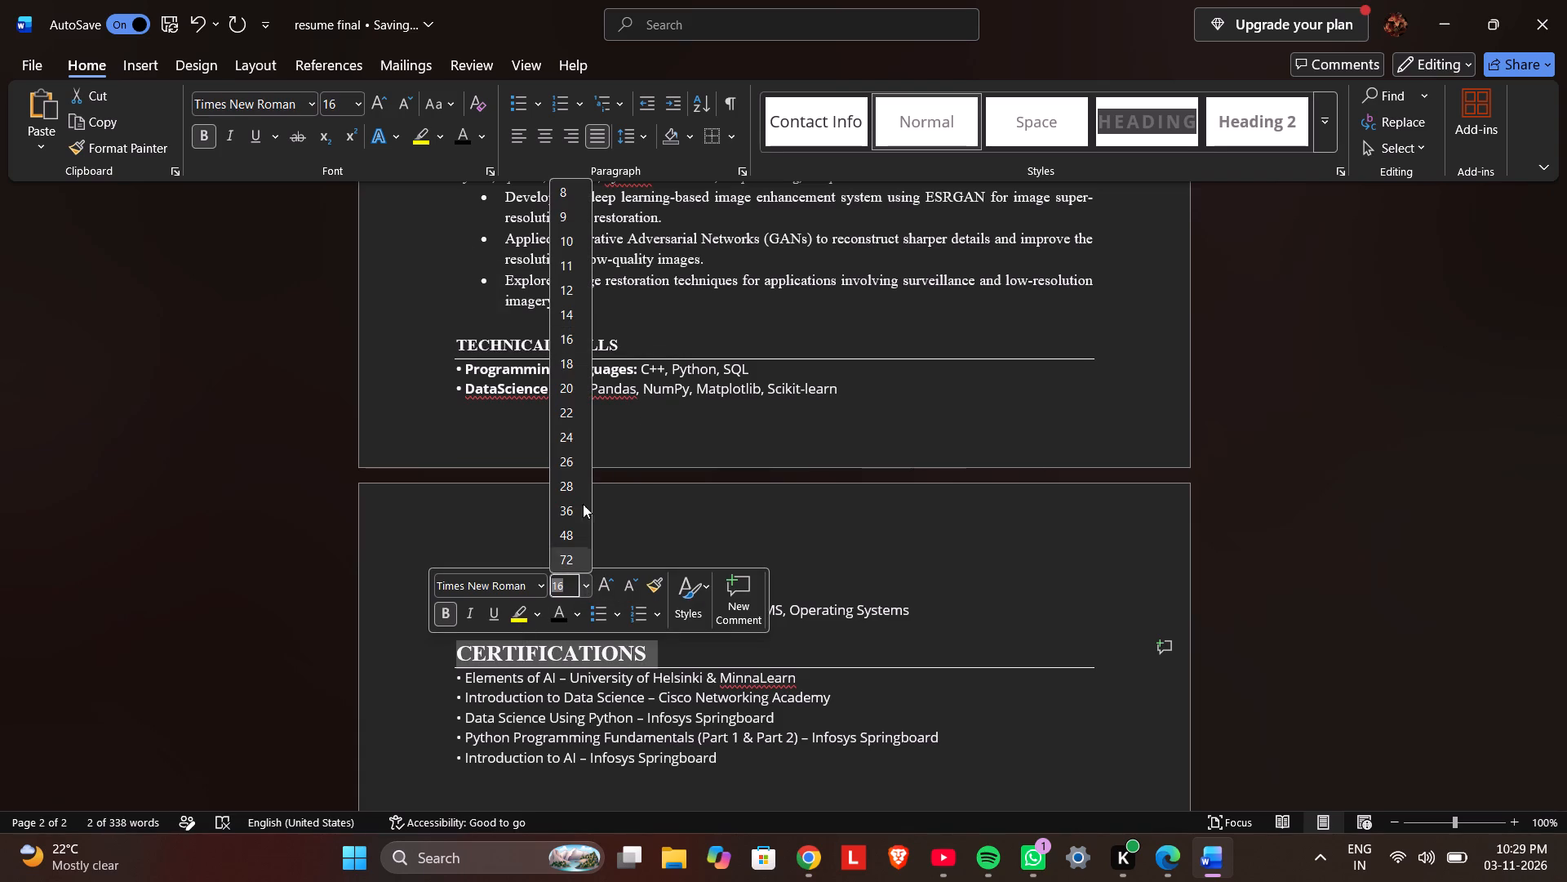
left_click(574, 283)
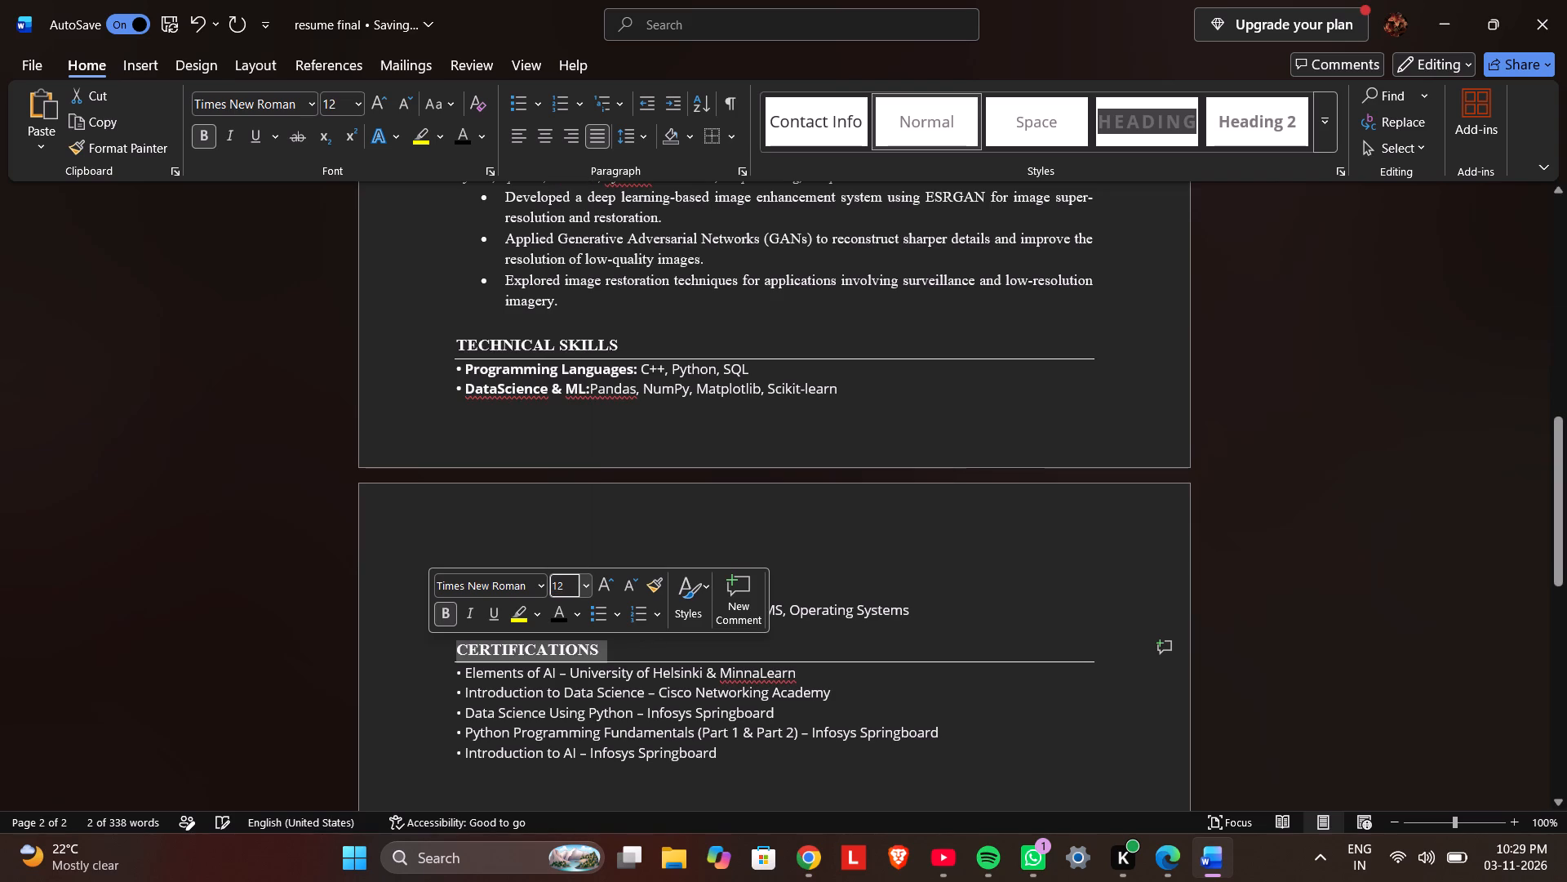
Change the five entries under CERTIFICATIONS to Times New Roman.
left_click_drag(727, 755, 460, 675)
left_click(571, 617)
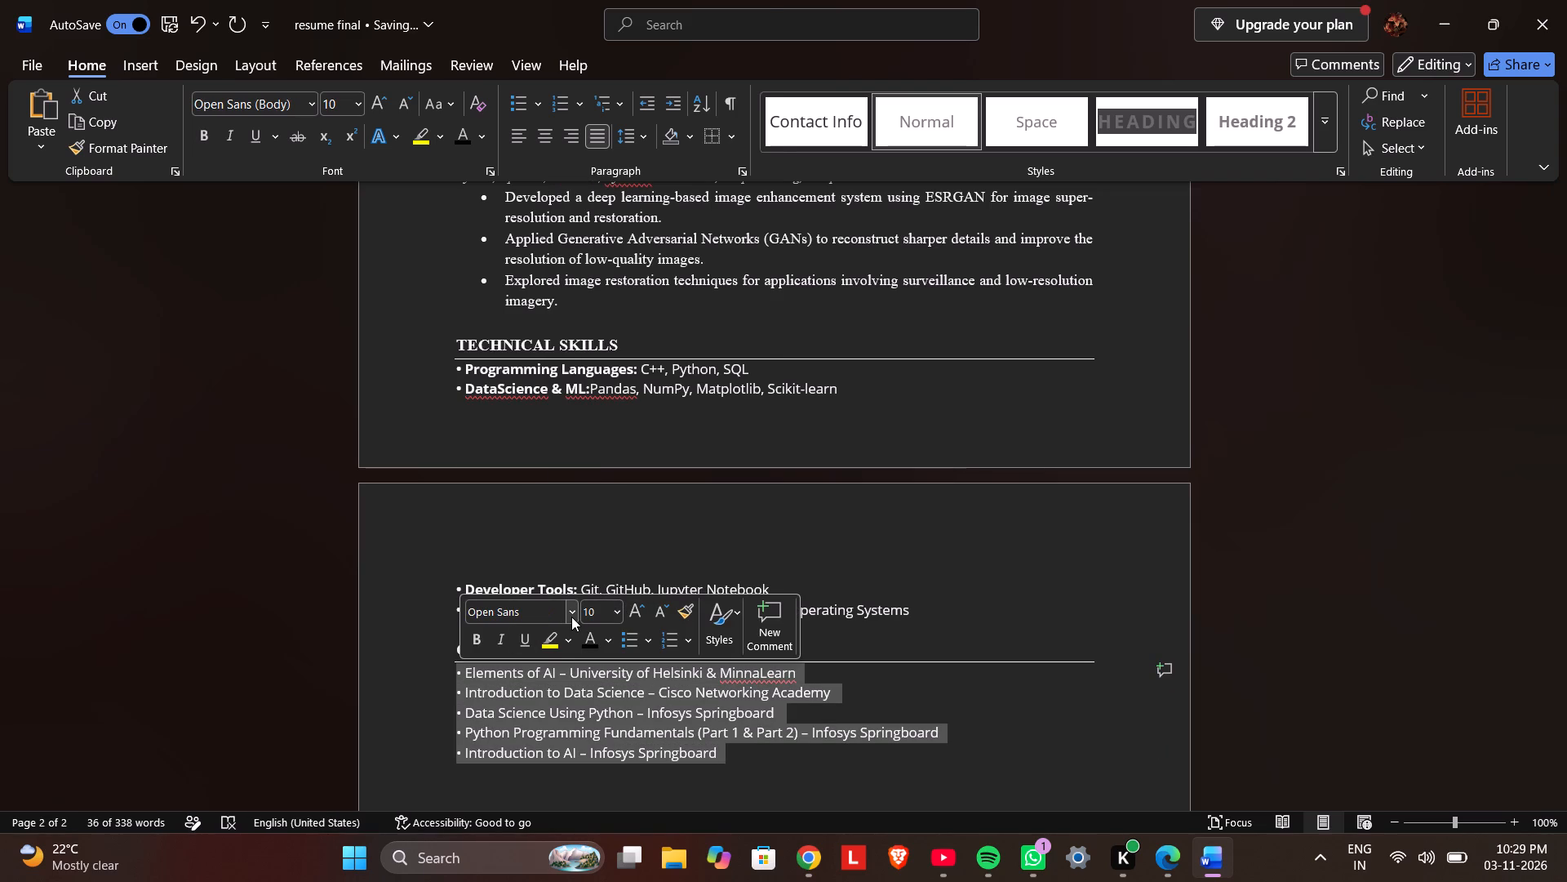
left_click(578, 131)
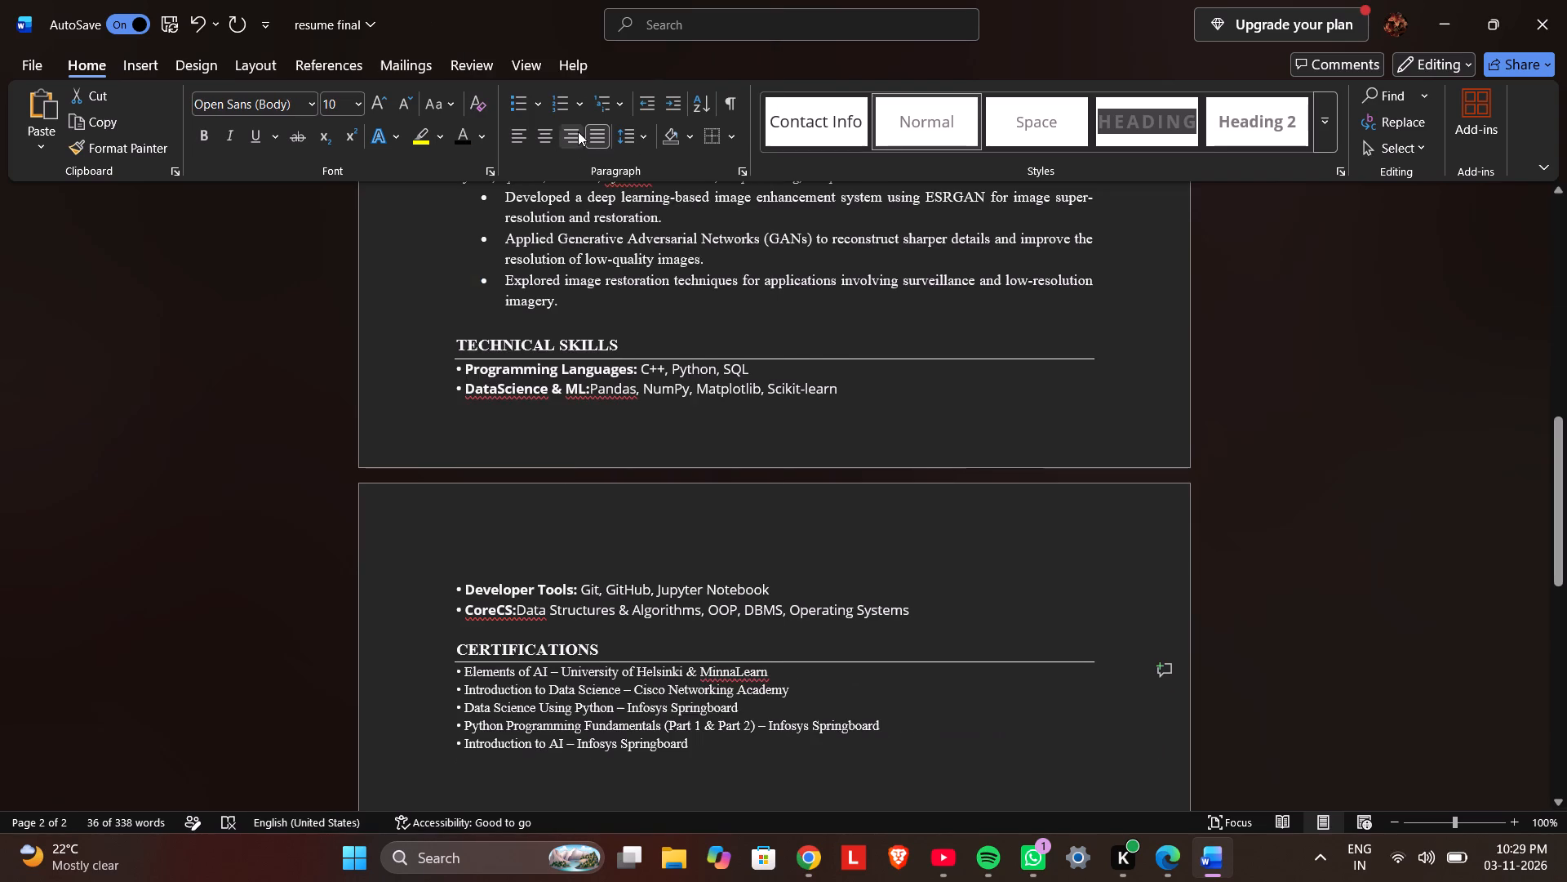
left_click(160, 467)
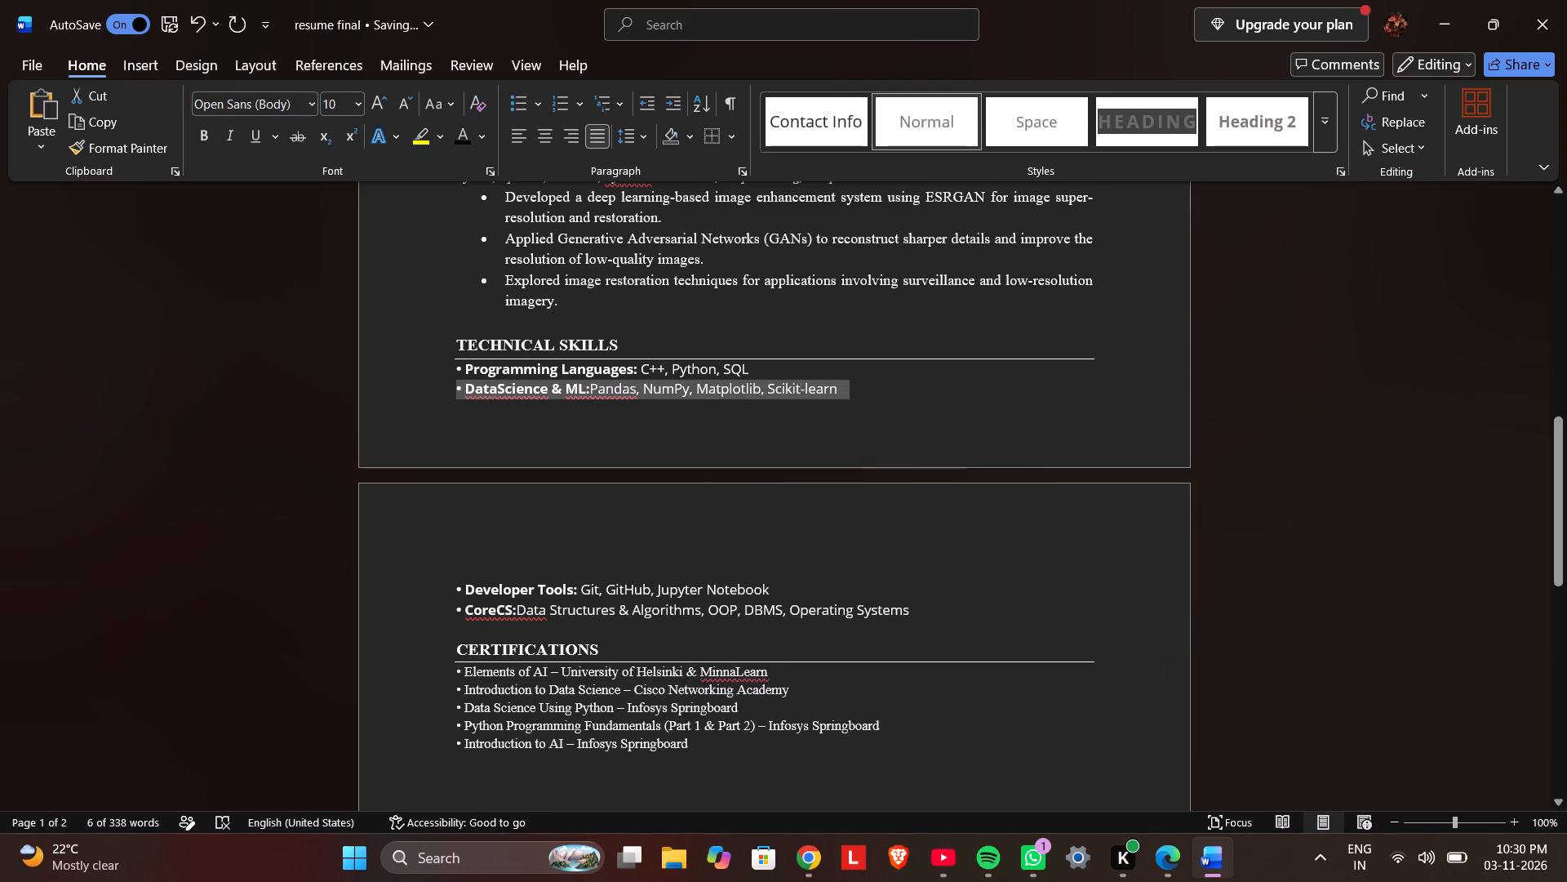
Set the four entries under TECHNICAL SKILLS to Times New Roman, 11 pt.
left_click_drag(922, 611, 463, 381)
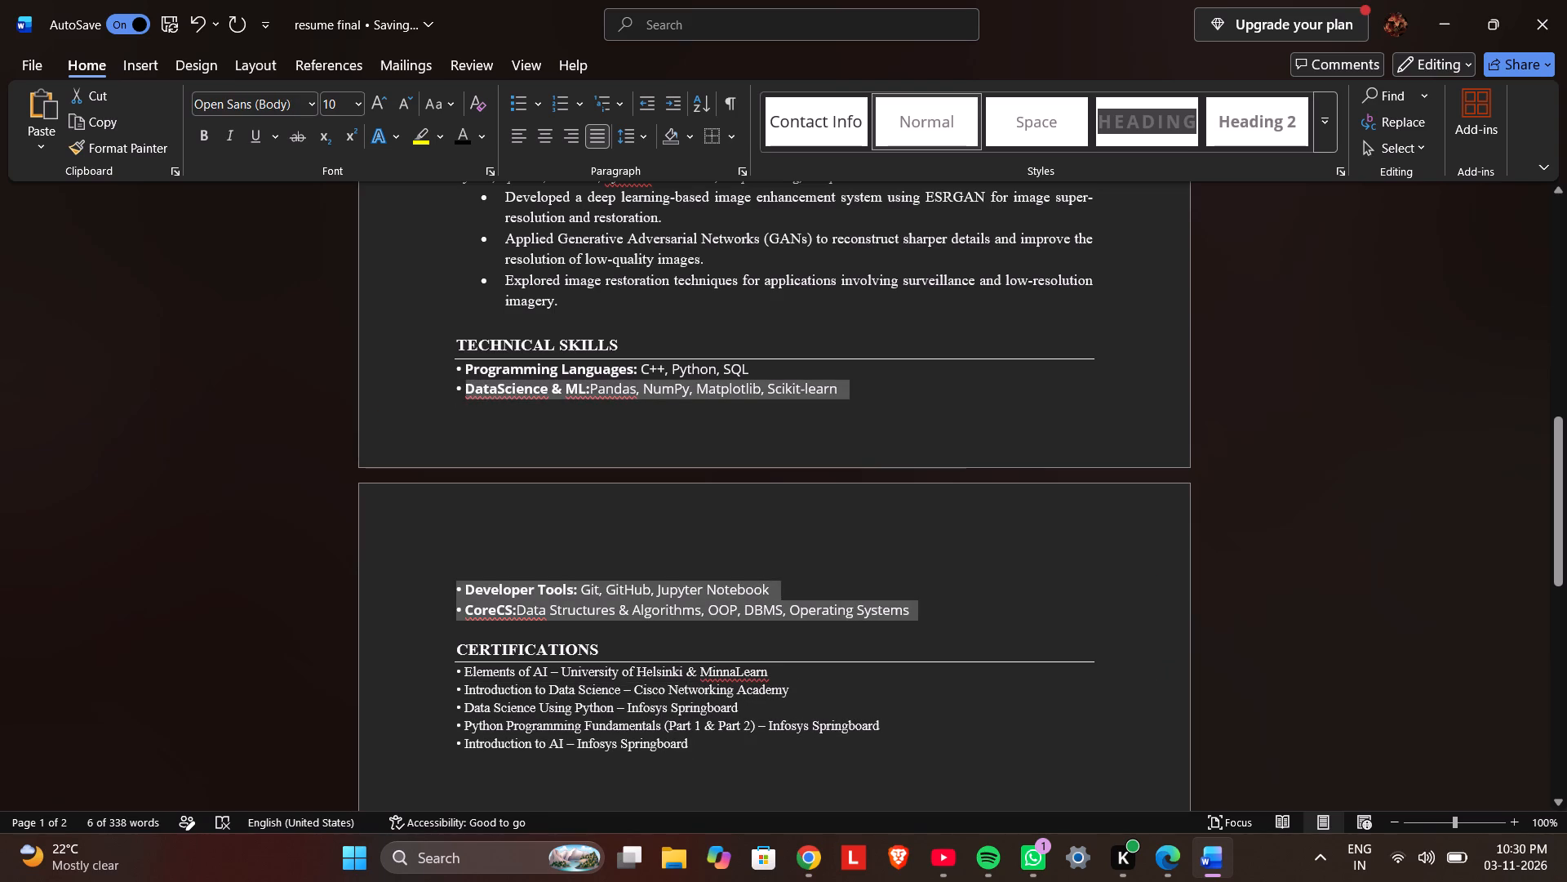
left_click_drag(463, 381, 459, 374)
left_click(566, 306)
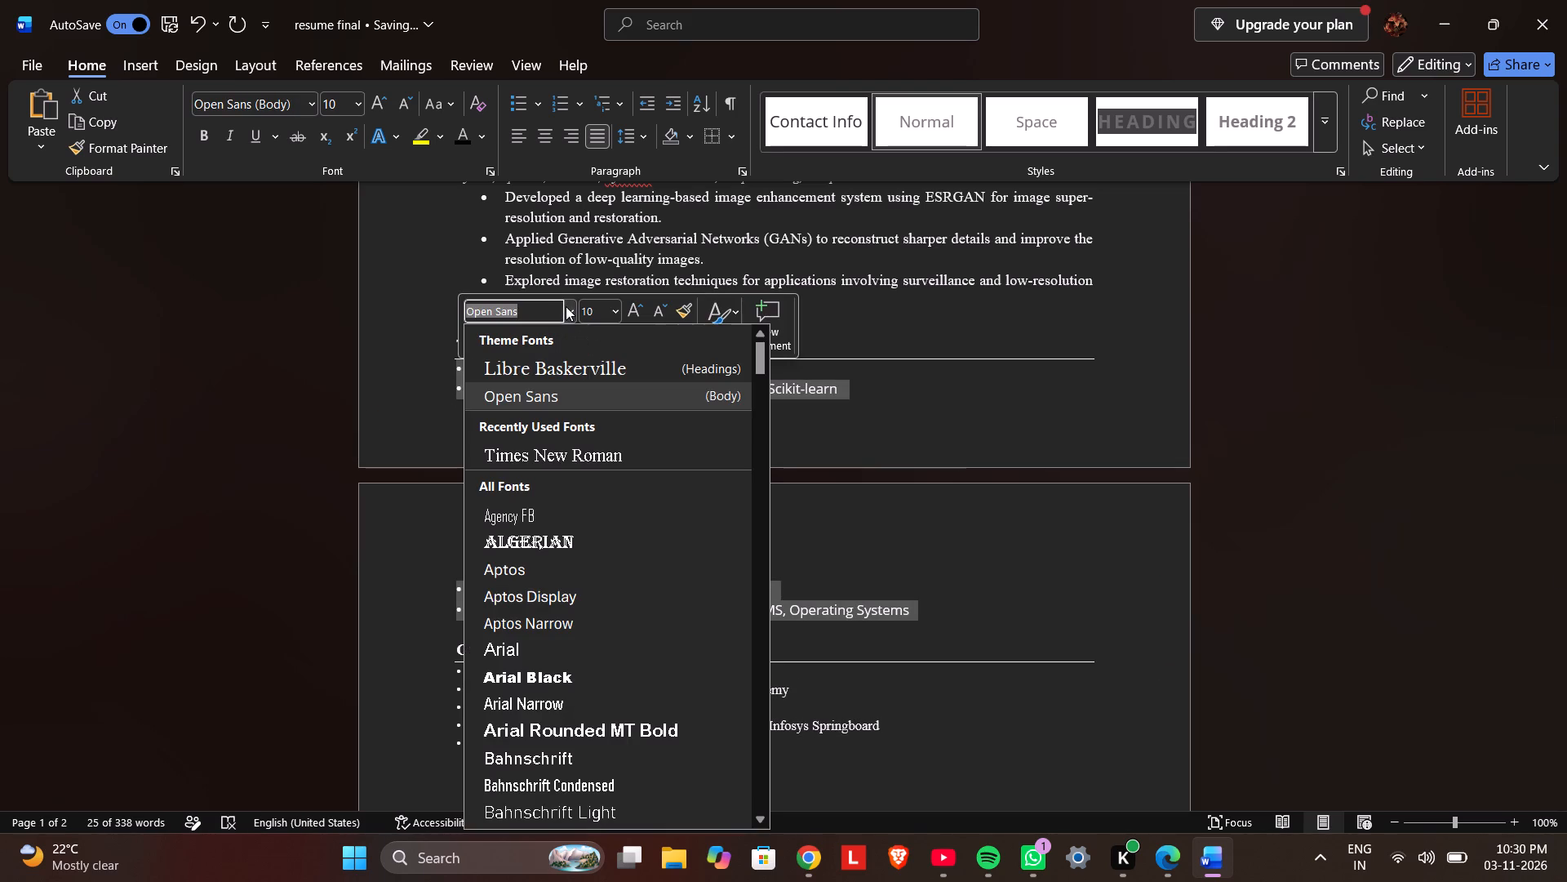
left_click(557, 460)
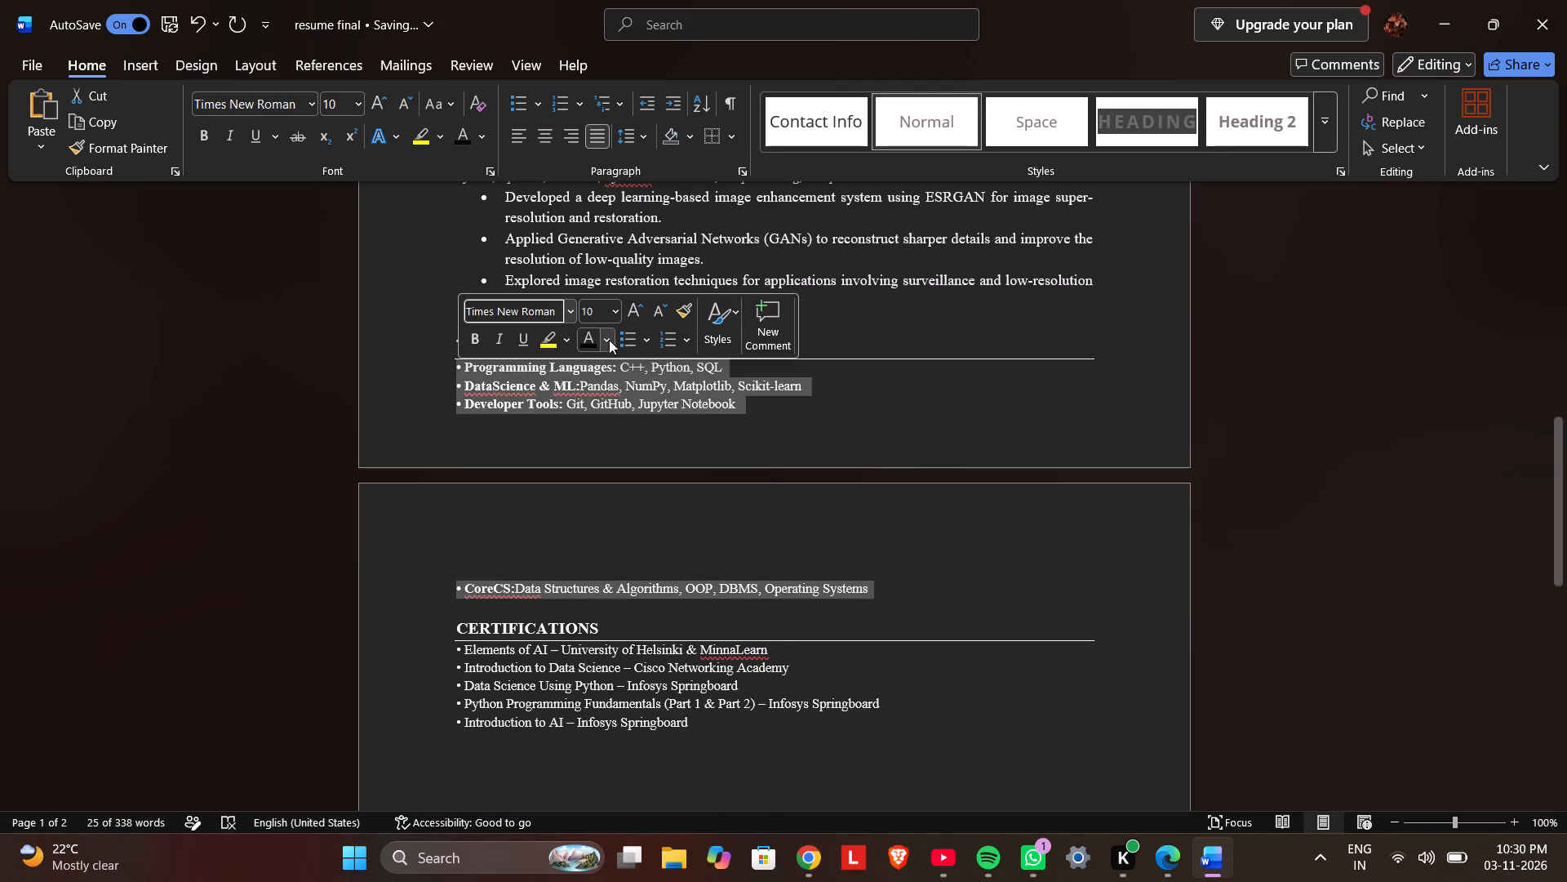
left_click(614, 318)
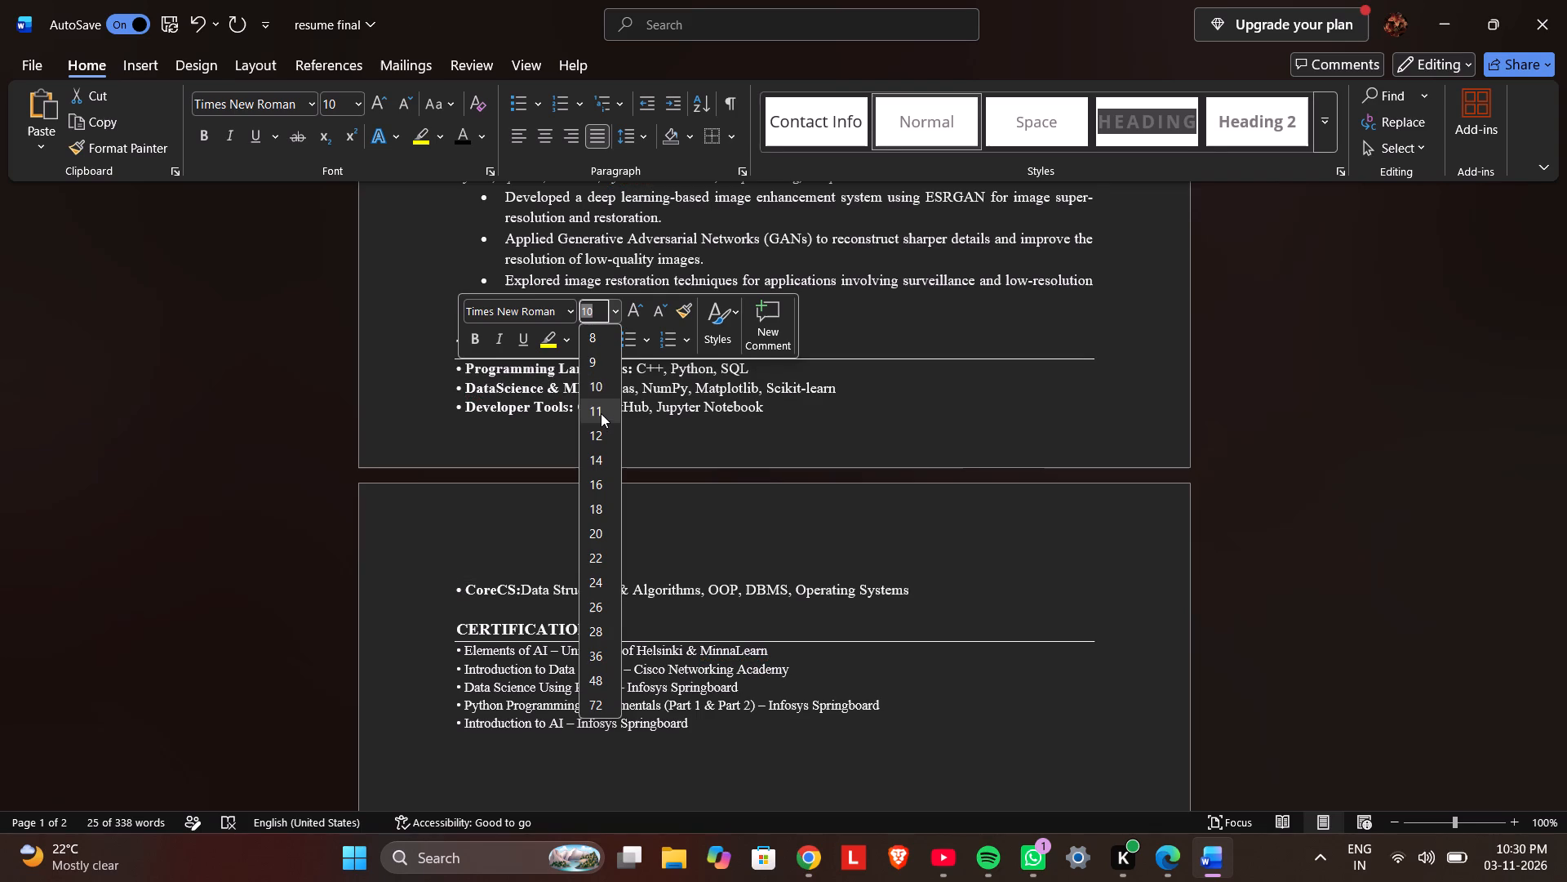
left_click(601, 413)
left_click(291, 523)
Switch to the reference résumé PDF in Edge and examine its section layout, from the contact line to the certifications.
scroll(291, 523, "up", 1)
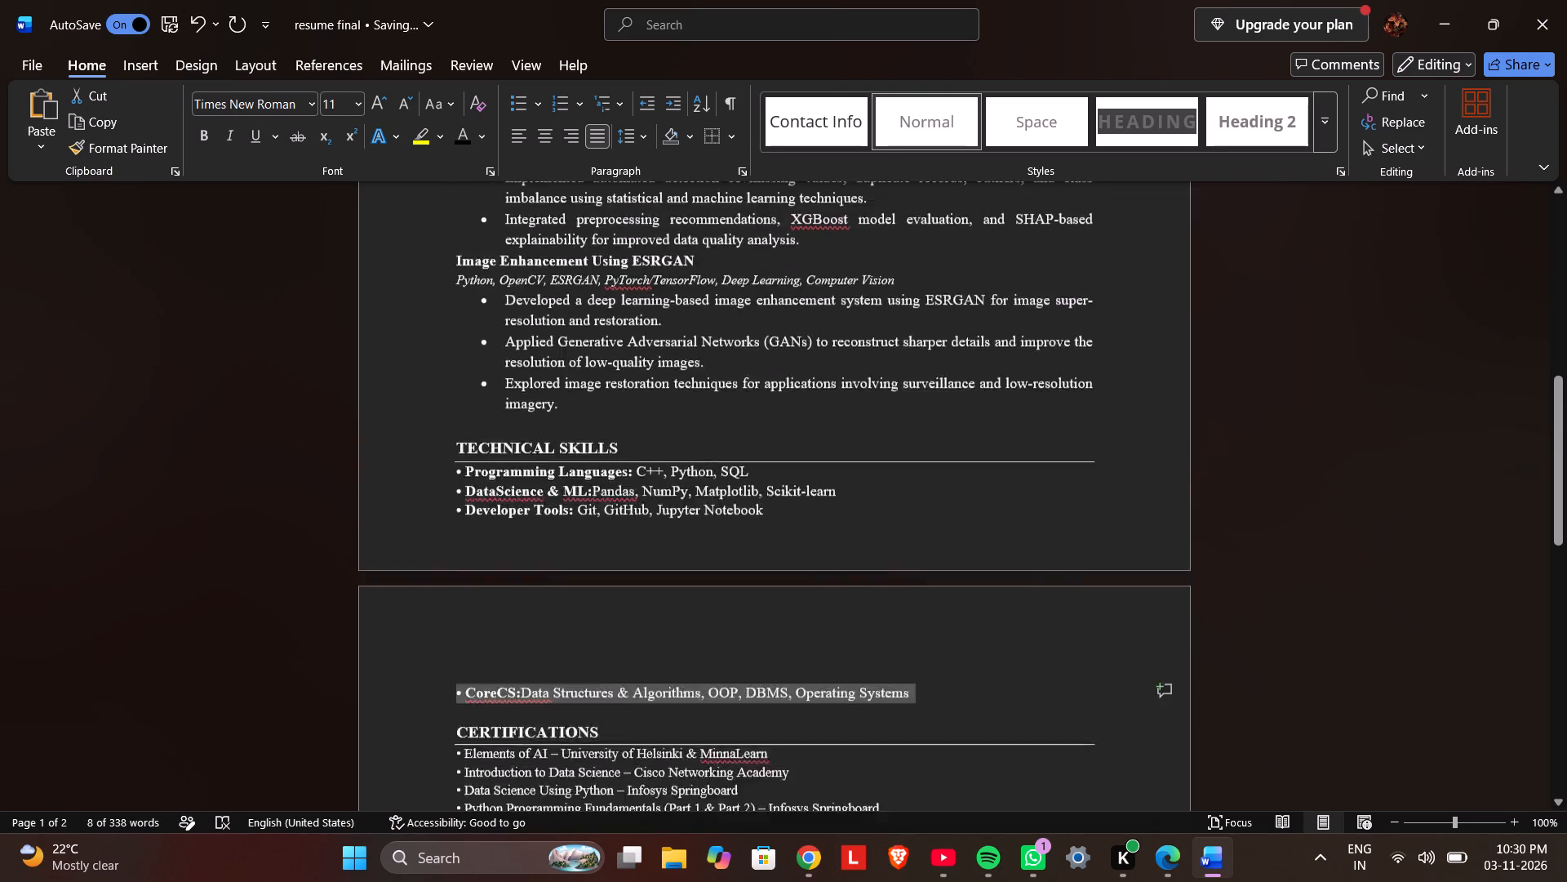
scroll(291, 523, "up", 2)
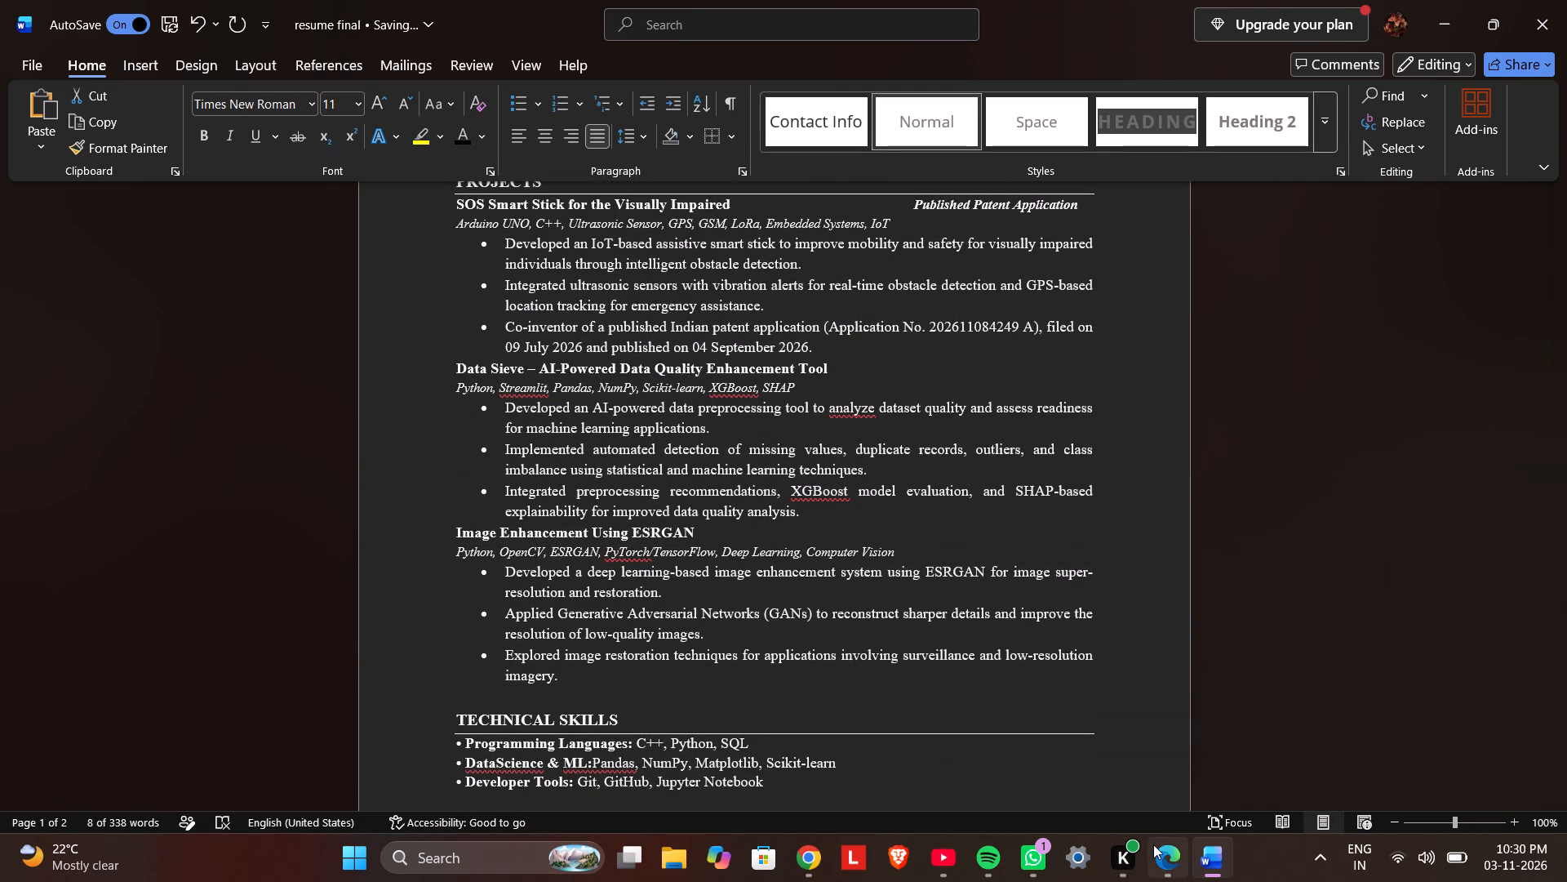
left_click(1156, 846)
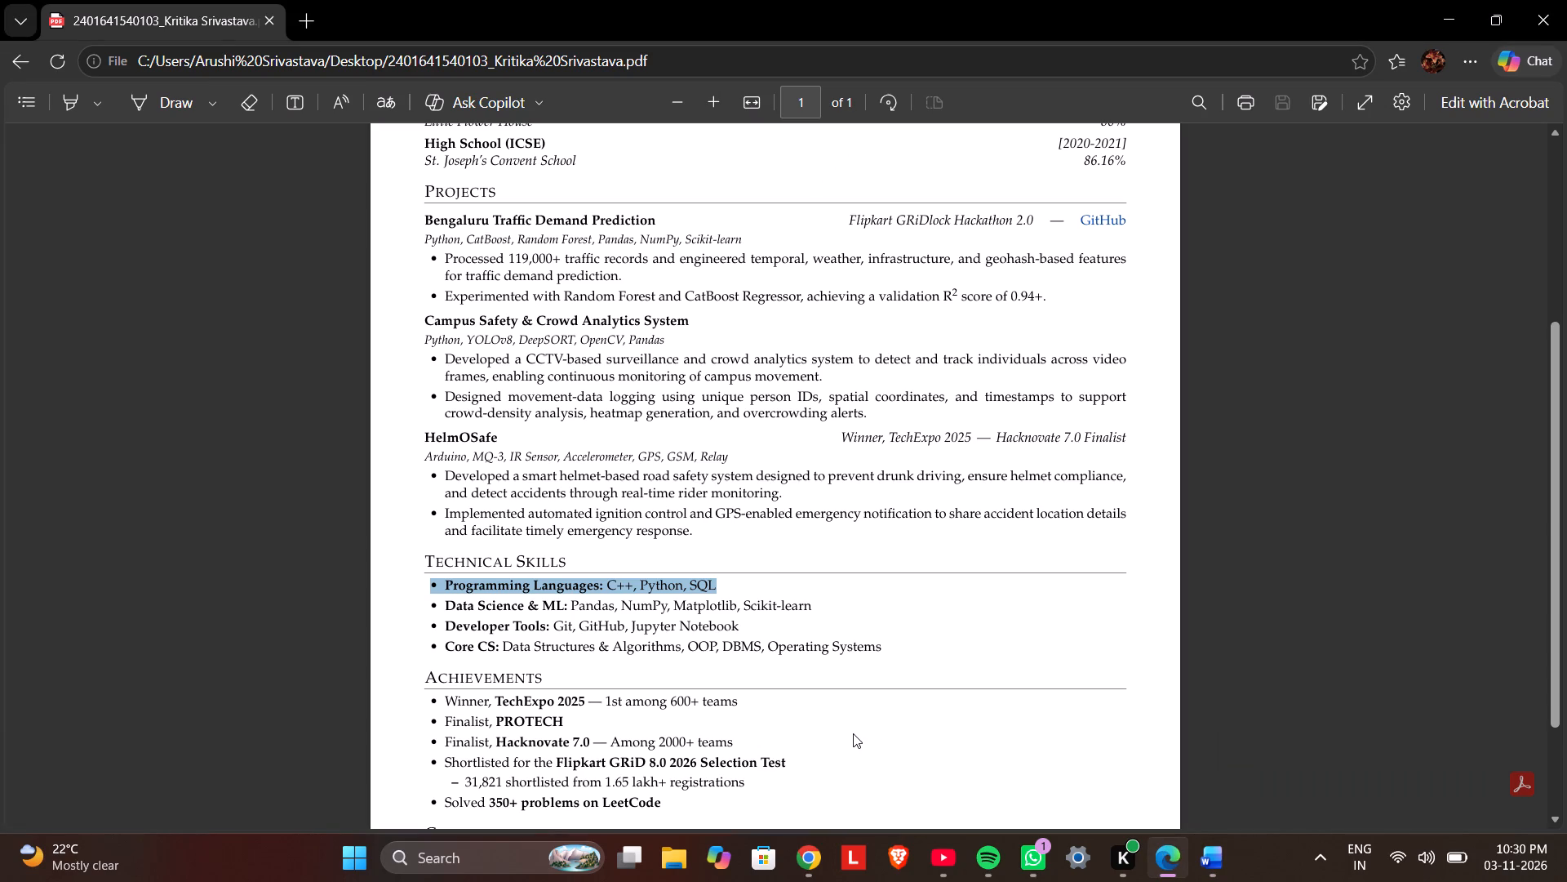
scroll(853, 733, "down", 3)
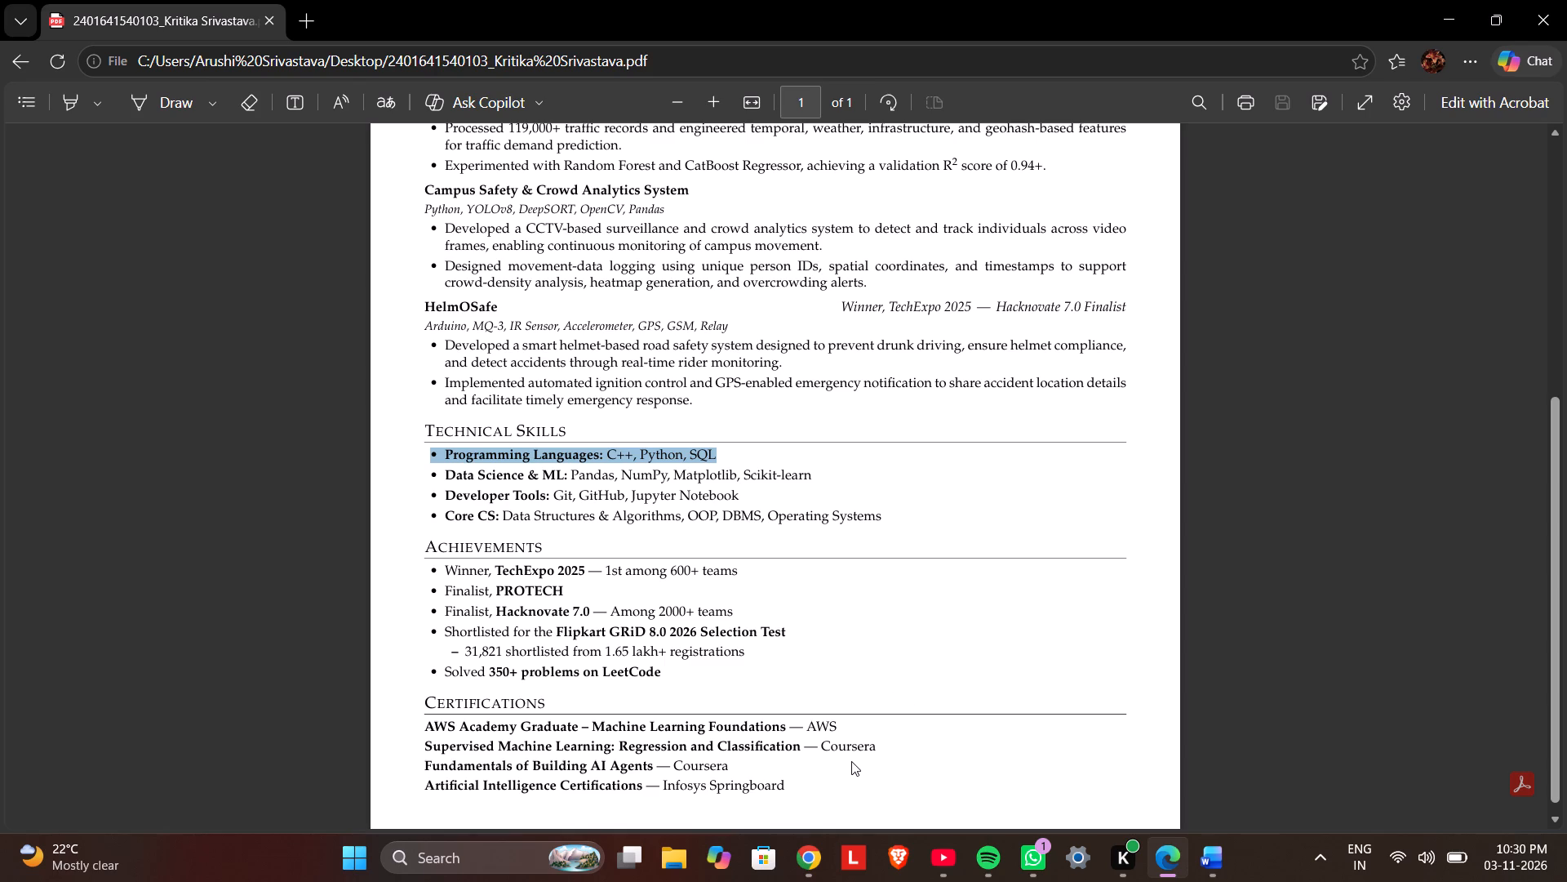
scroll(851, 761, "down", 2)
scroll(851, 761, "up", 1)
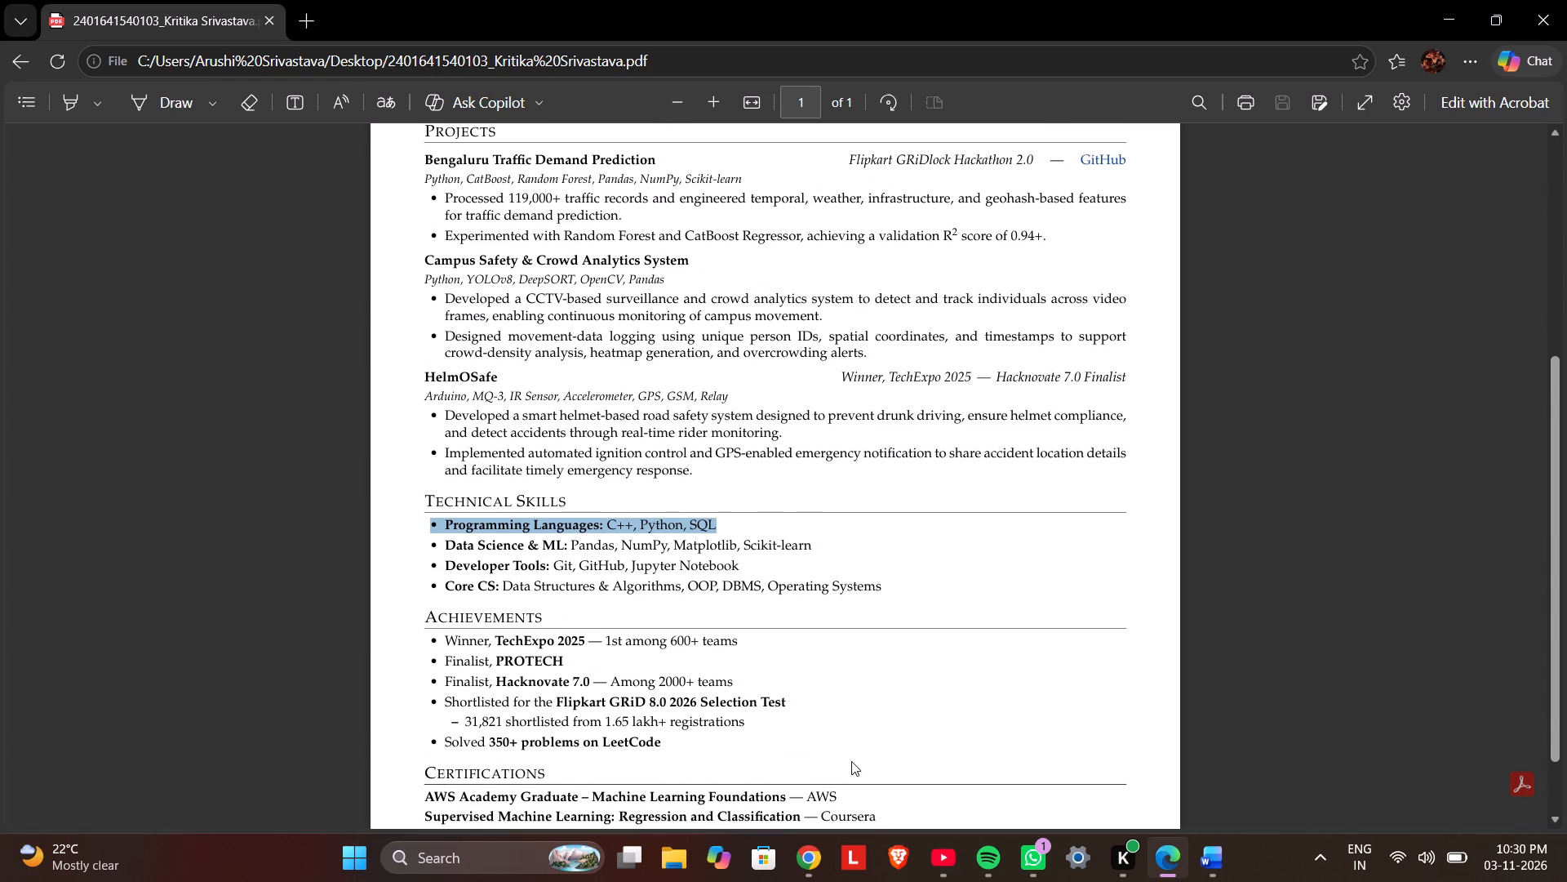
scroll(851, 761, "up", 2)
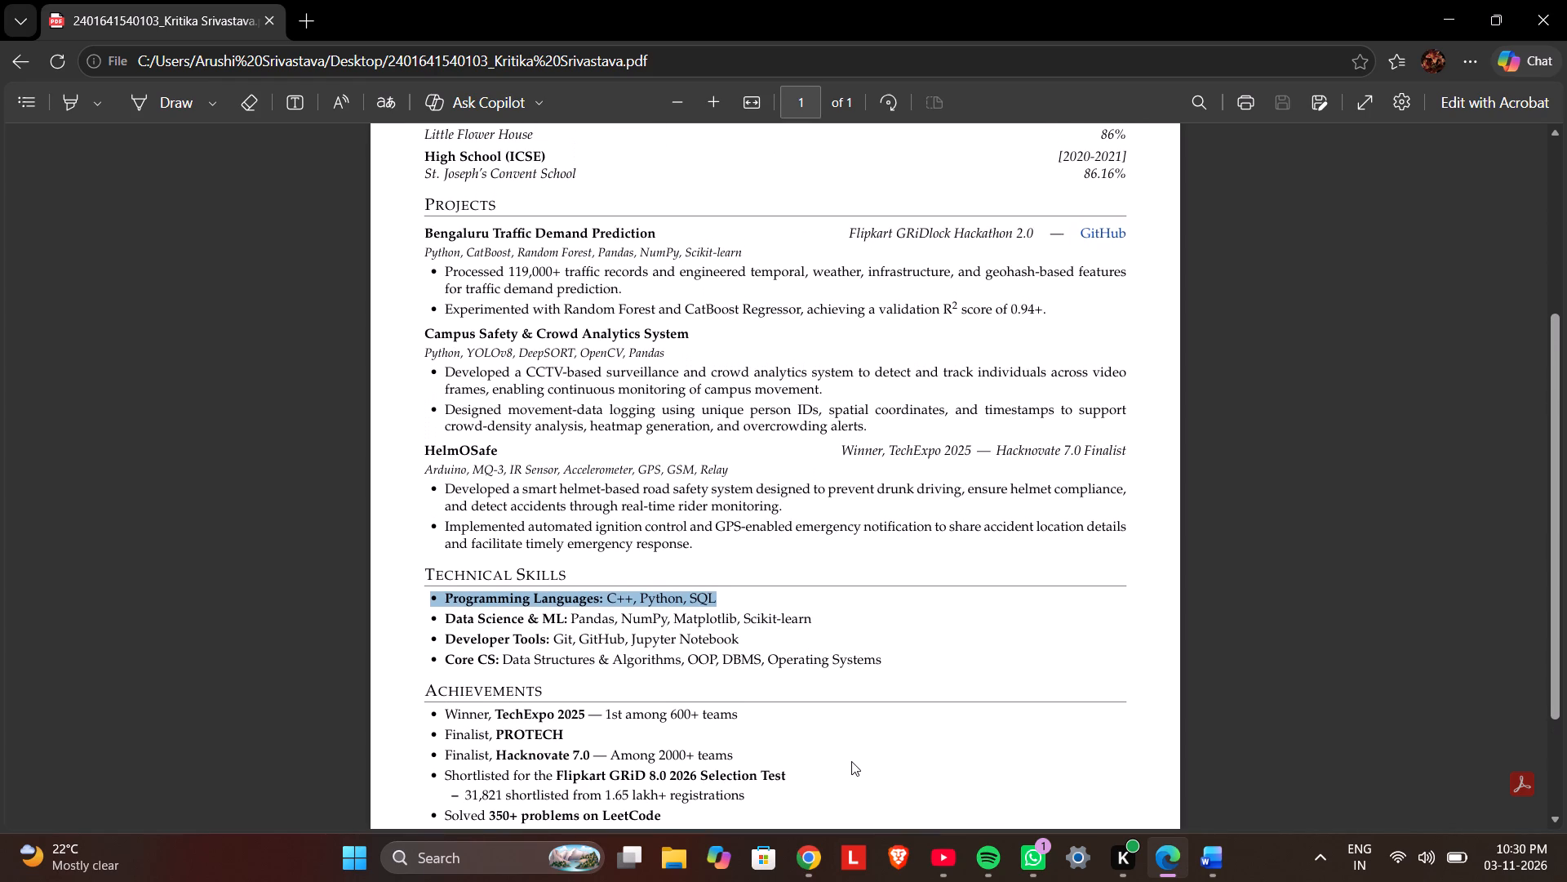
scroll(851, 761, "up", 5)
scroll(851, 761, "down", 7)
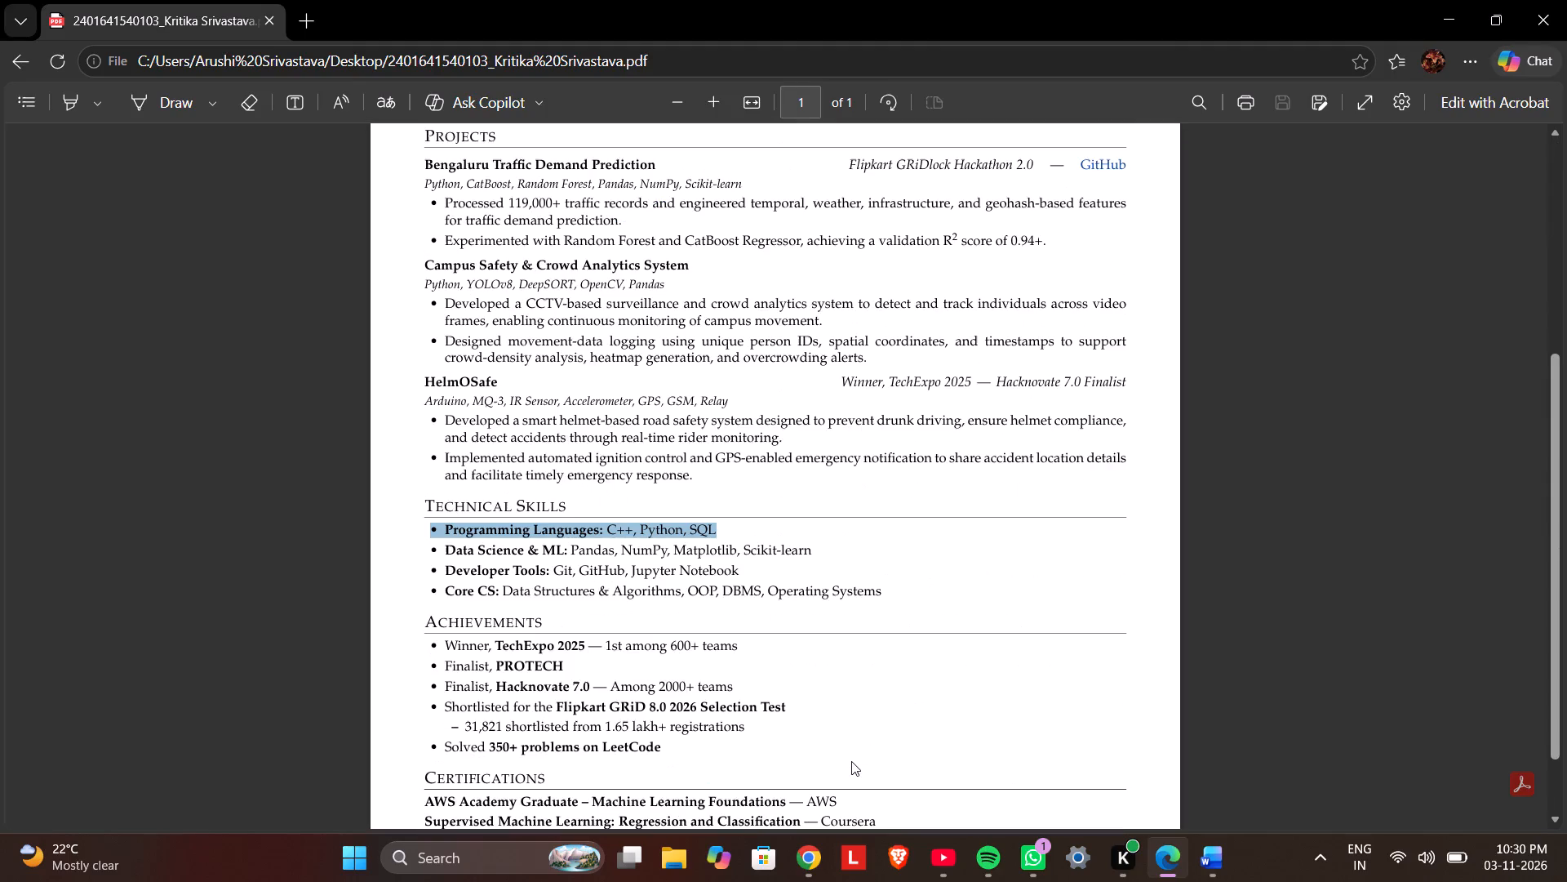
scroll(851, 761, "up", 9)
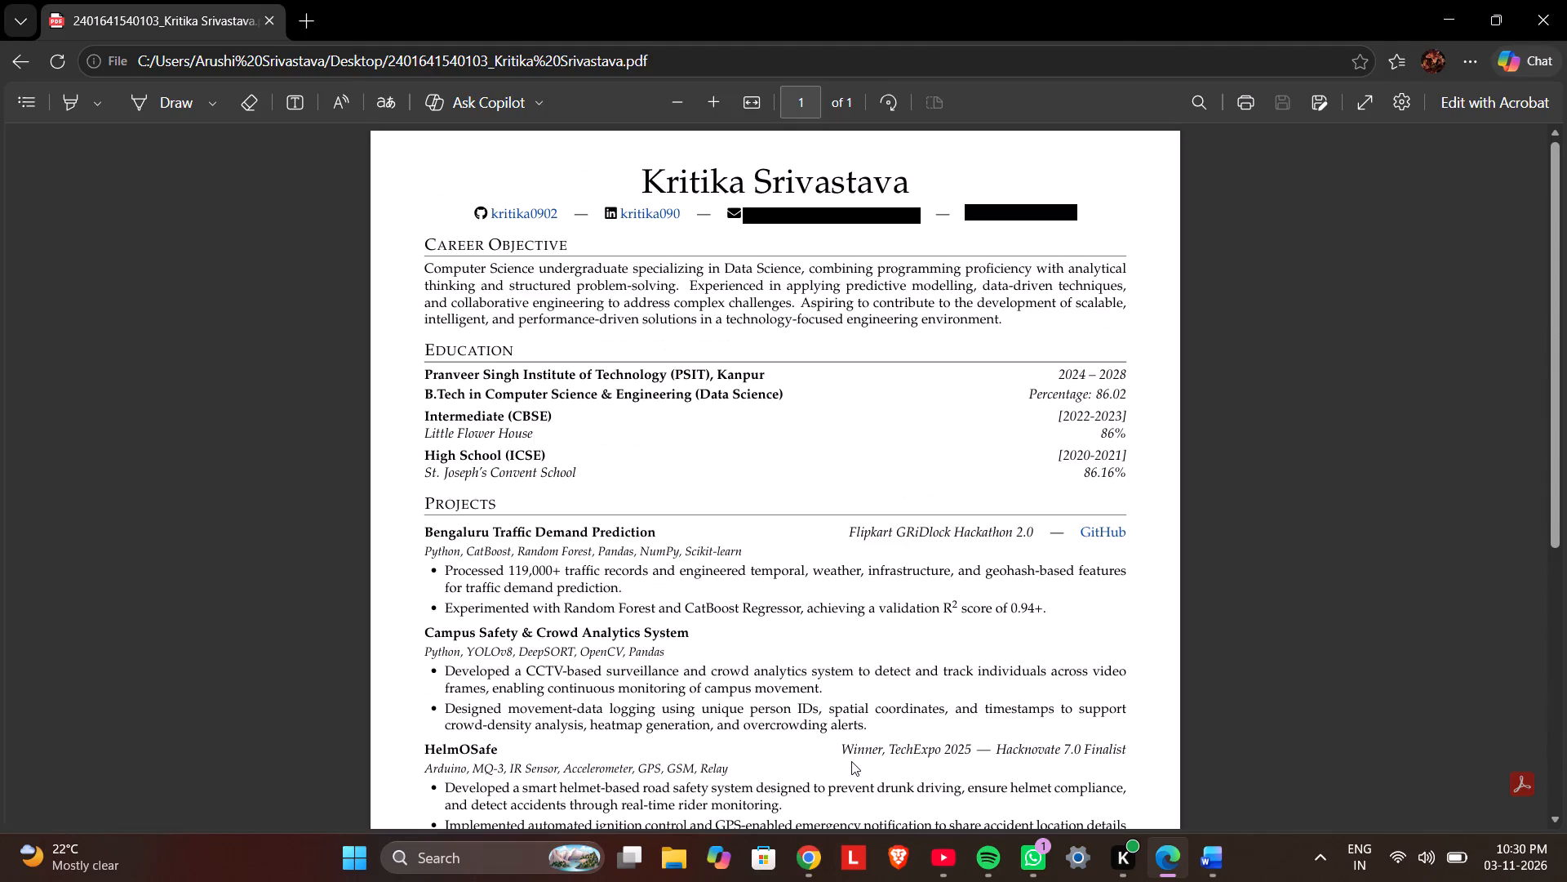
scroll(851, 761, "down", 1)
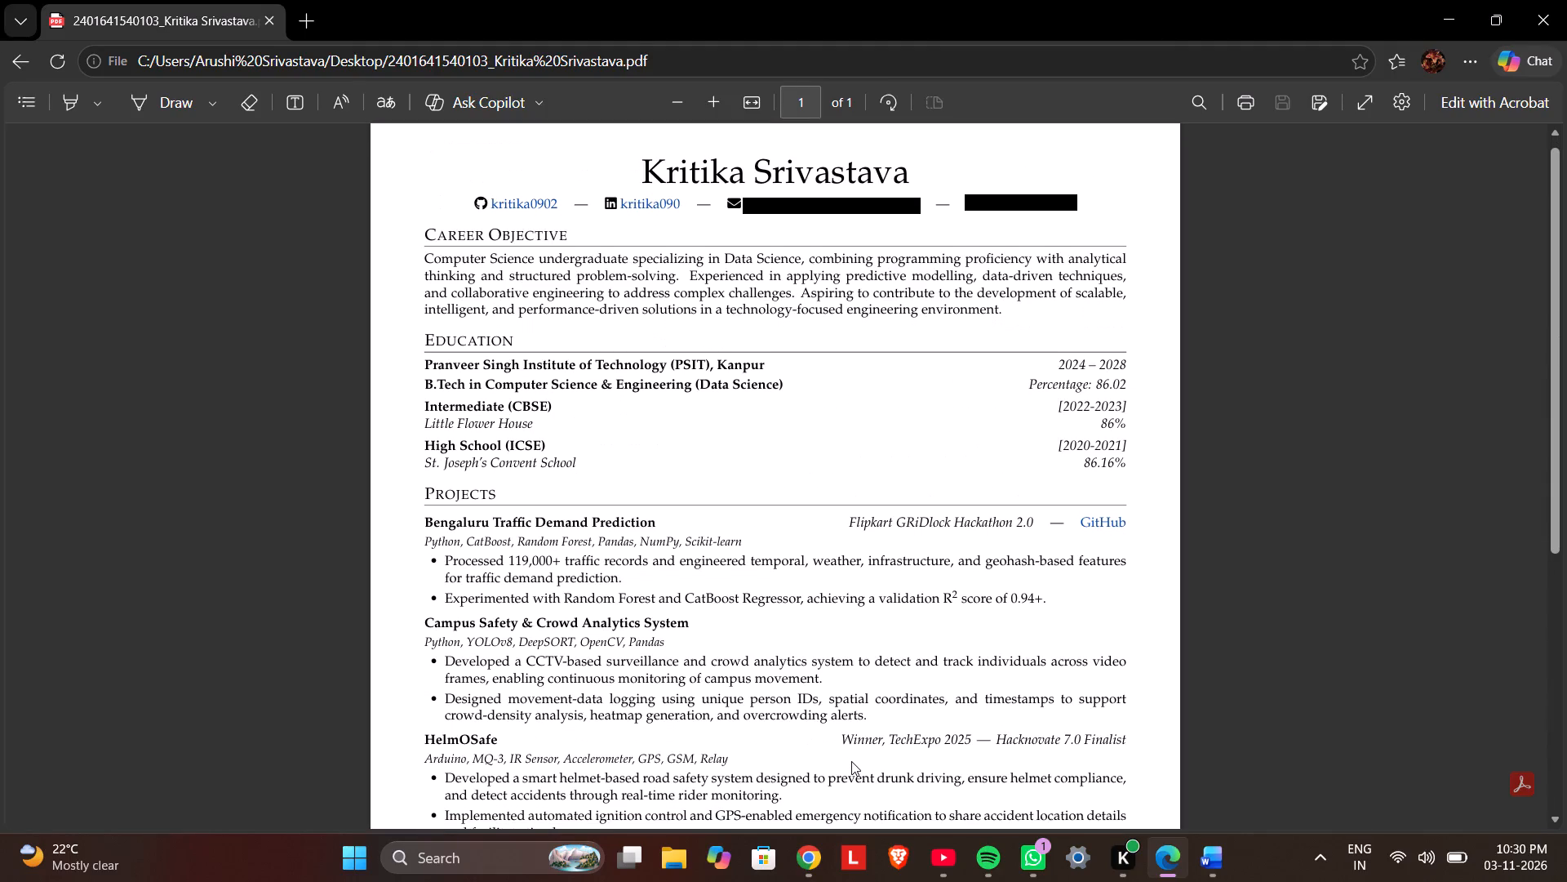
scroll(851, 761, "down", 1)
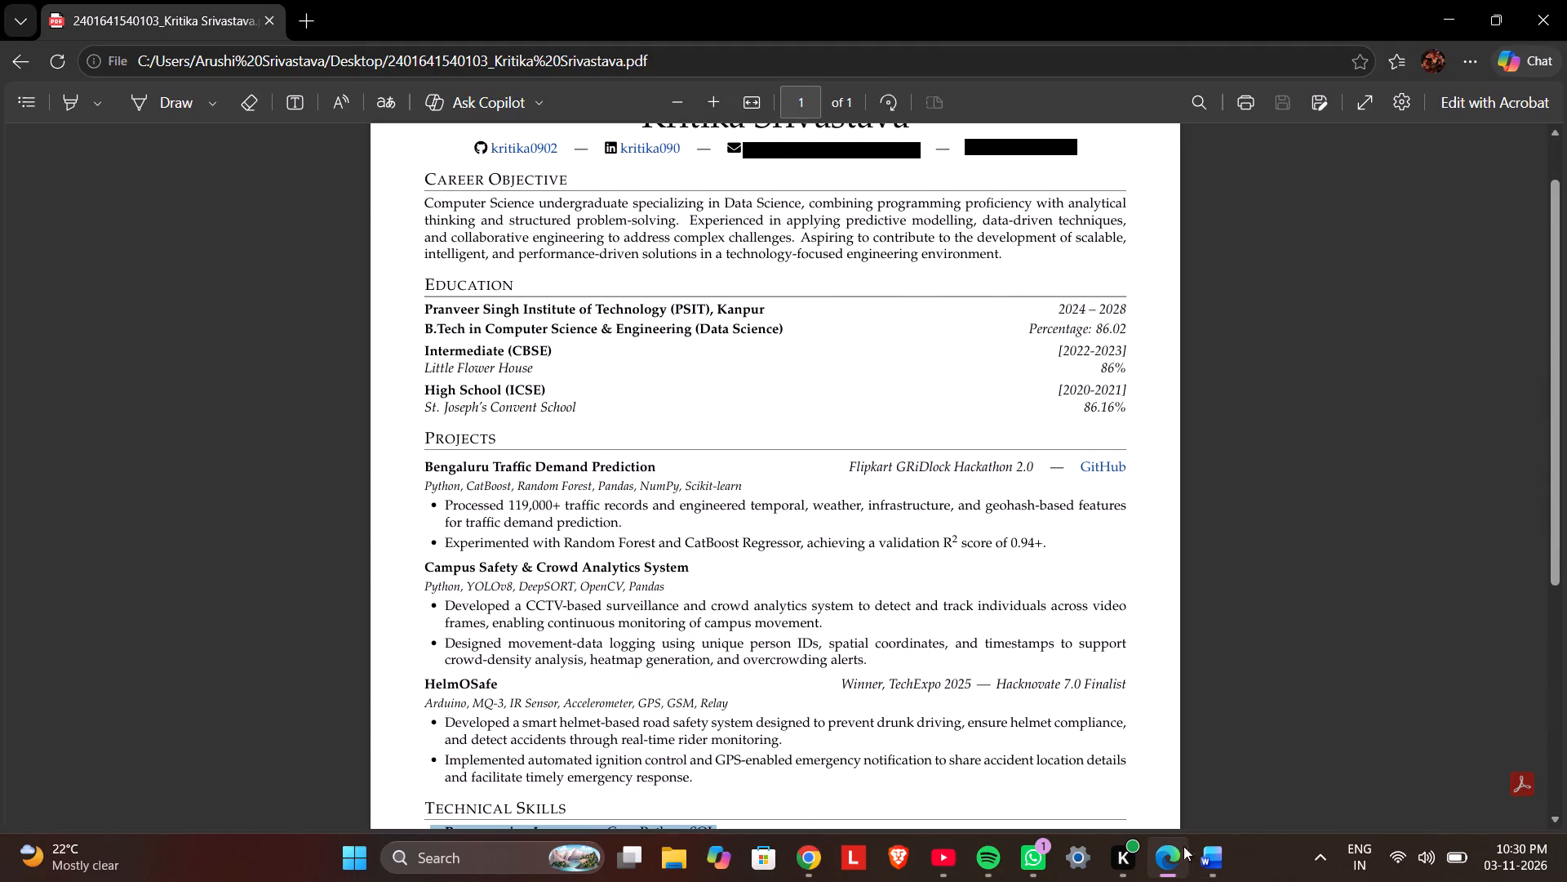
Return to the résumé in Word and set the CAREER OBJECTIVE paragraph to Times New Roman, 11 pt.
left_click(1214, 862)
scroll(871, 410, "up", 11)
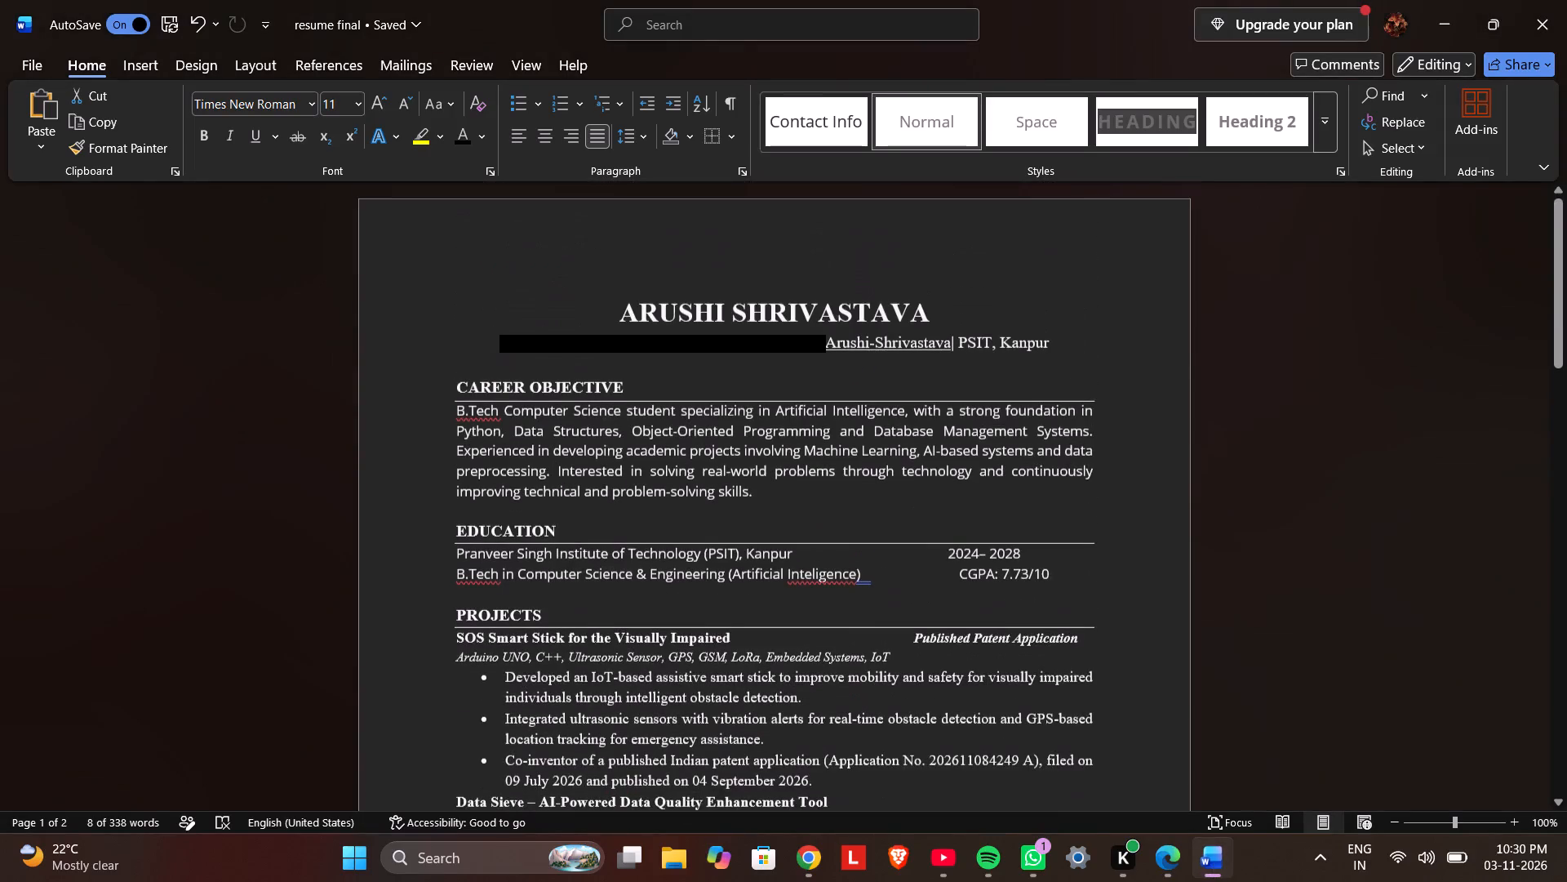
left_click_drag(770, 496, 482, 399)
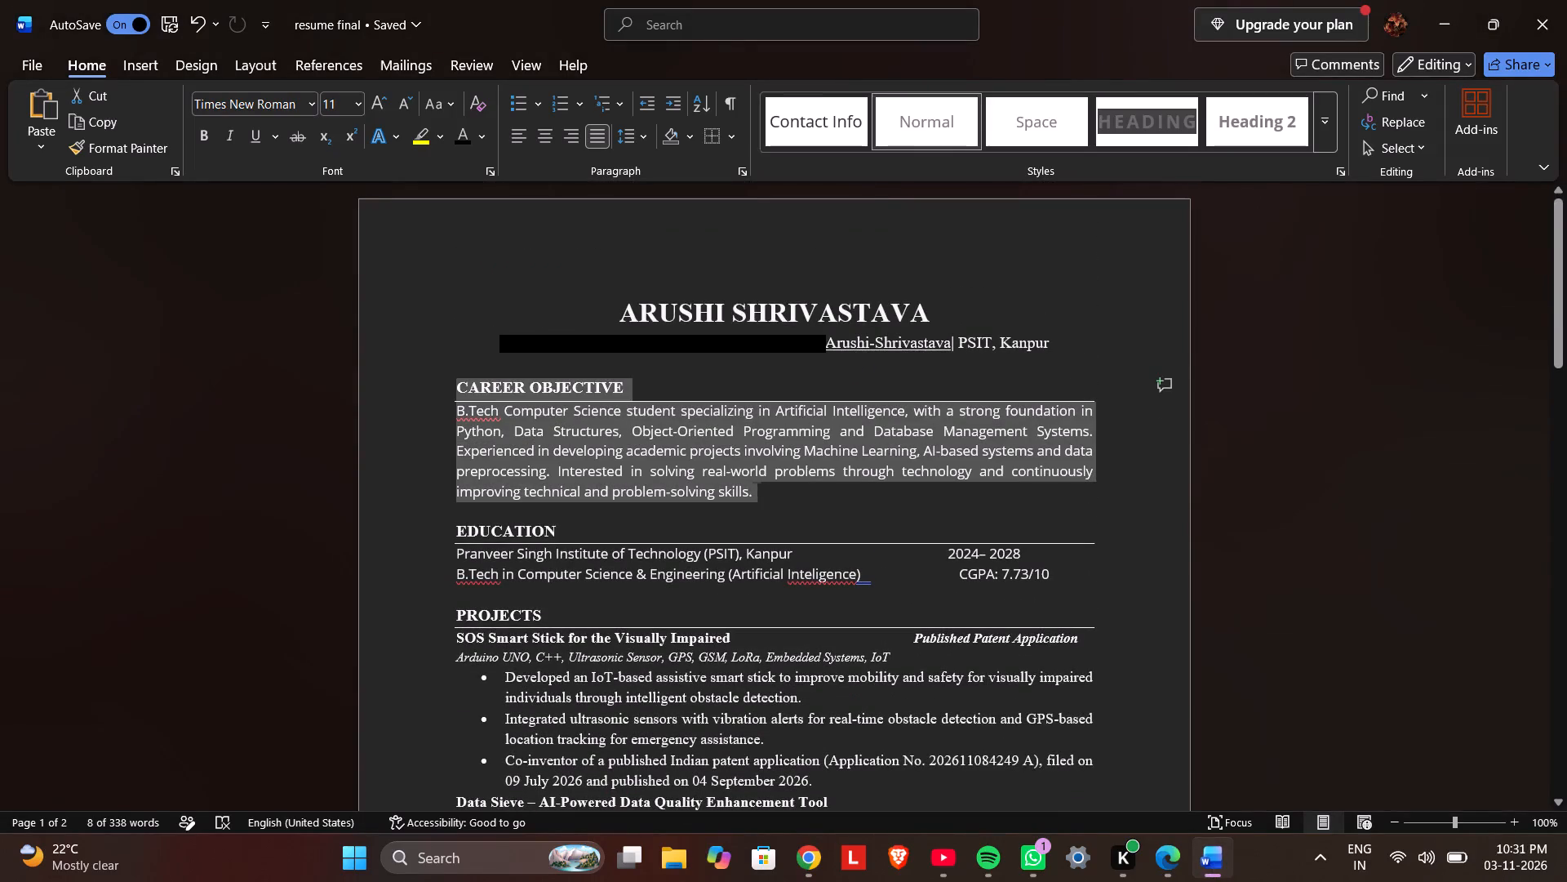
left_click_drag(482, 399, 452, 409)
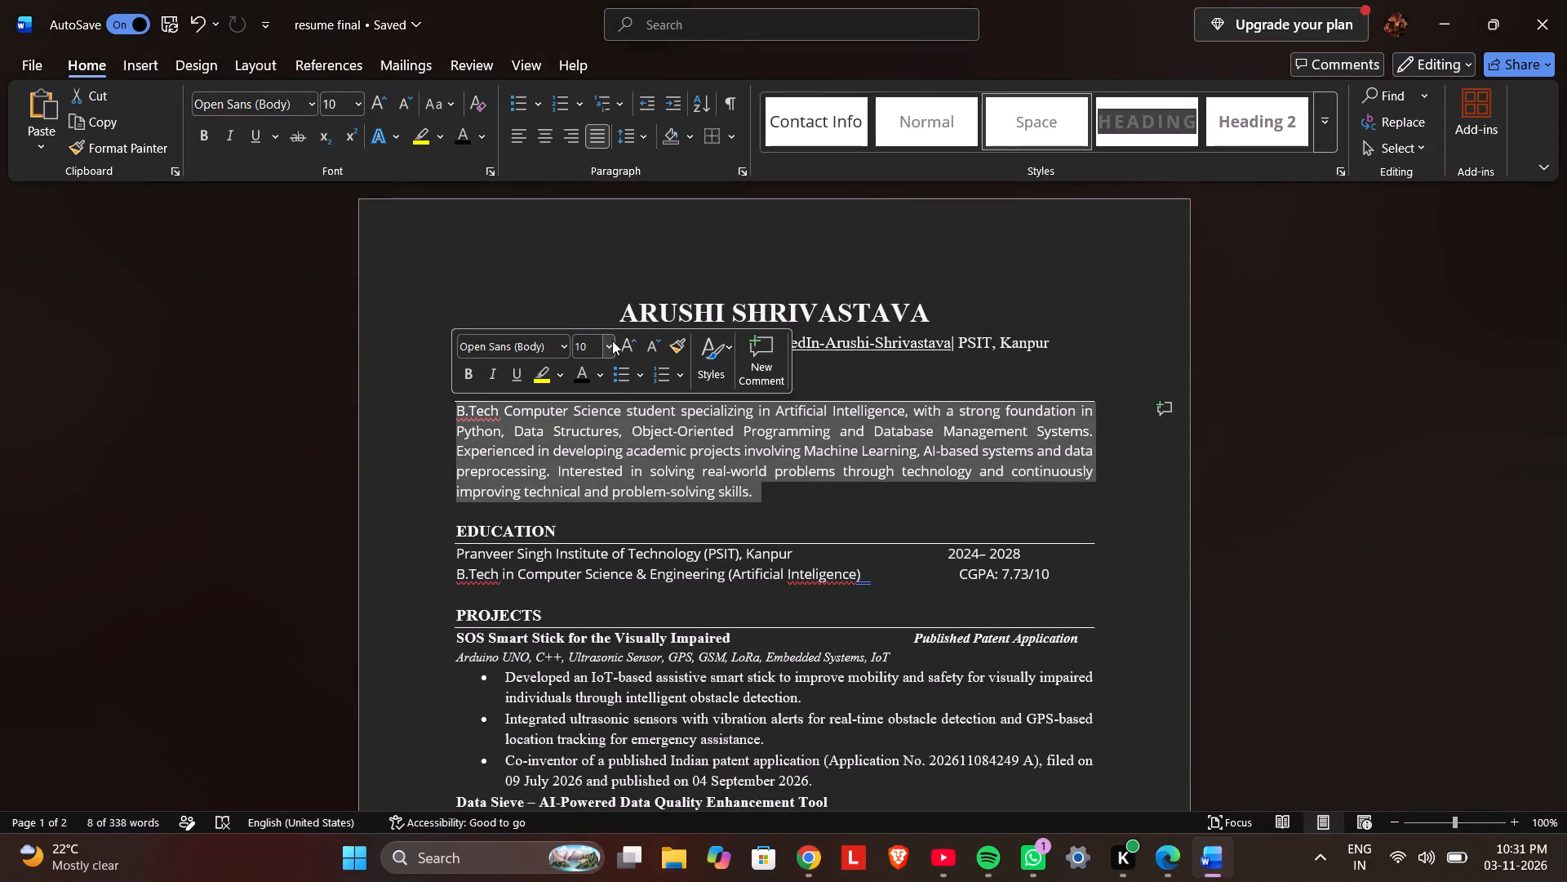
left_click(612, 341)
left_click(601, 438)
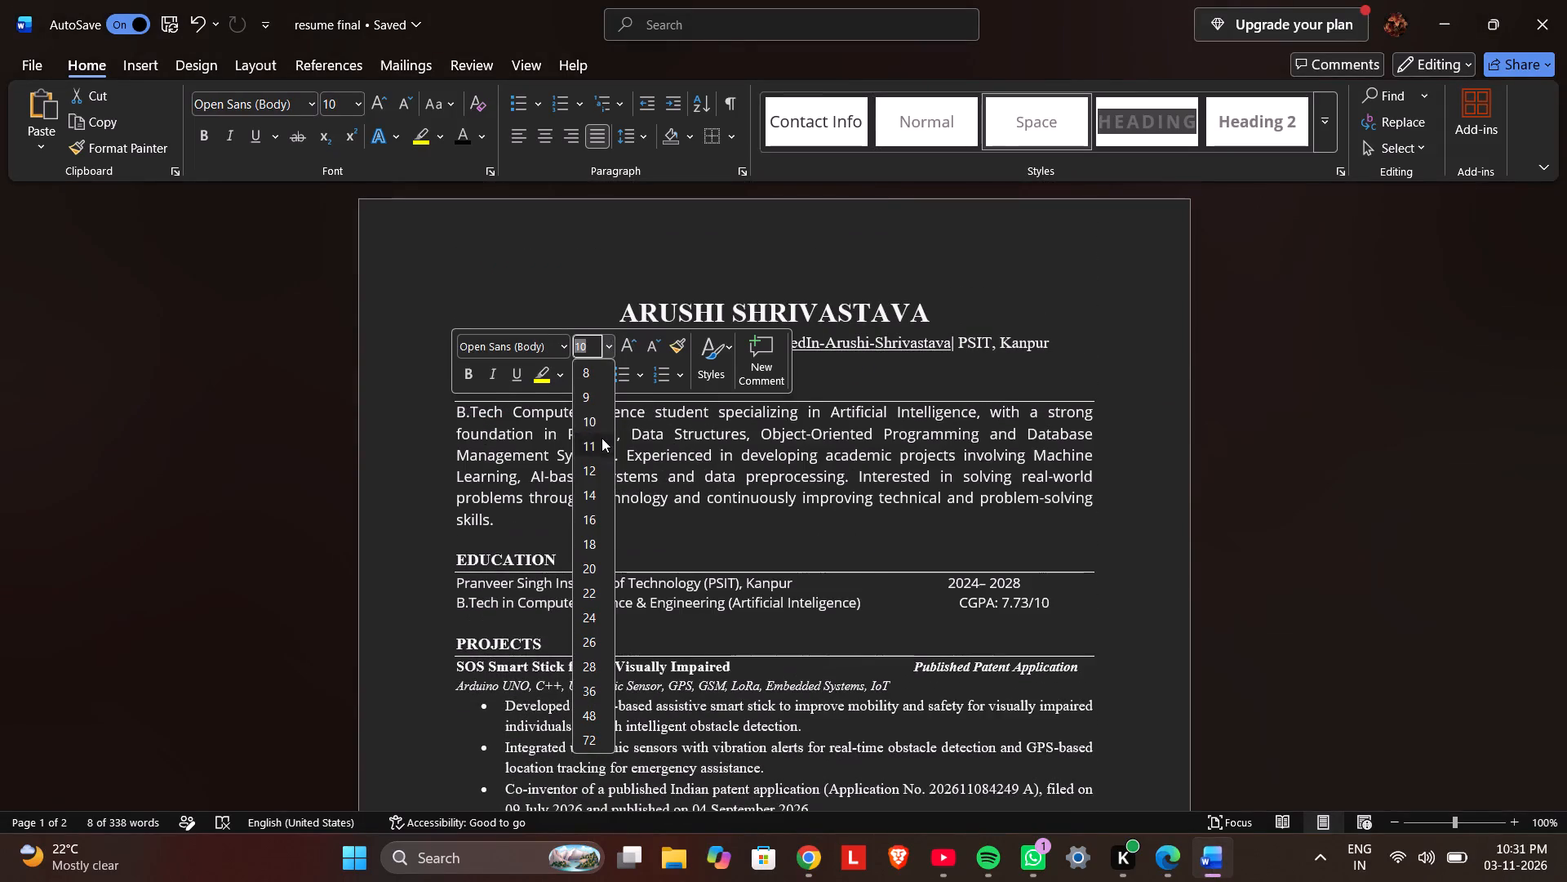
left_click(567, 347)
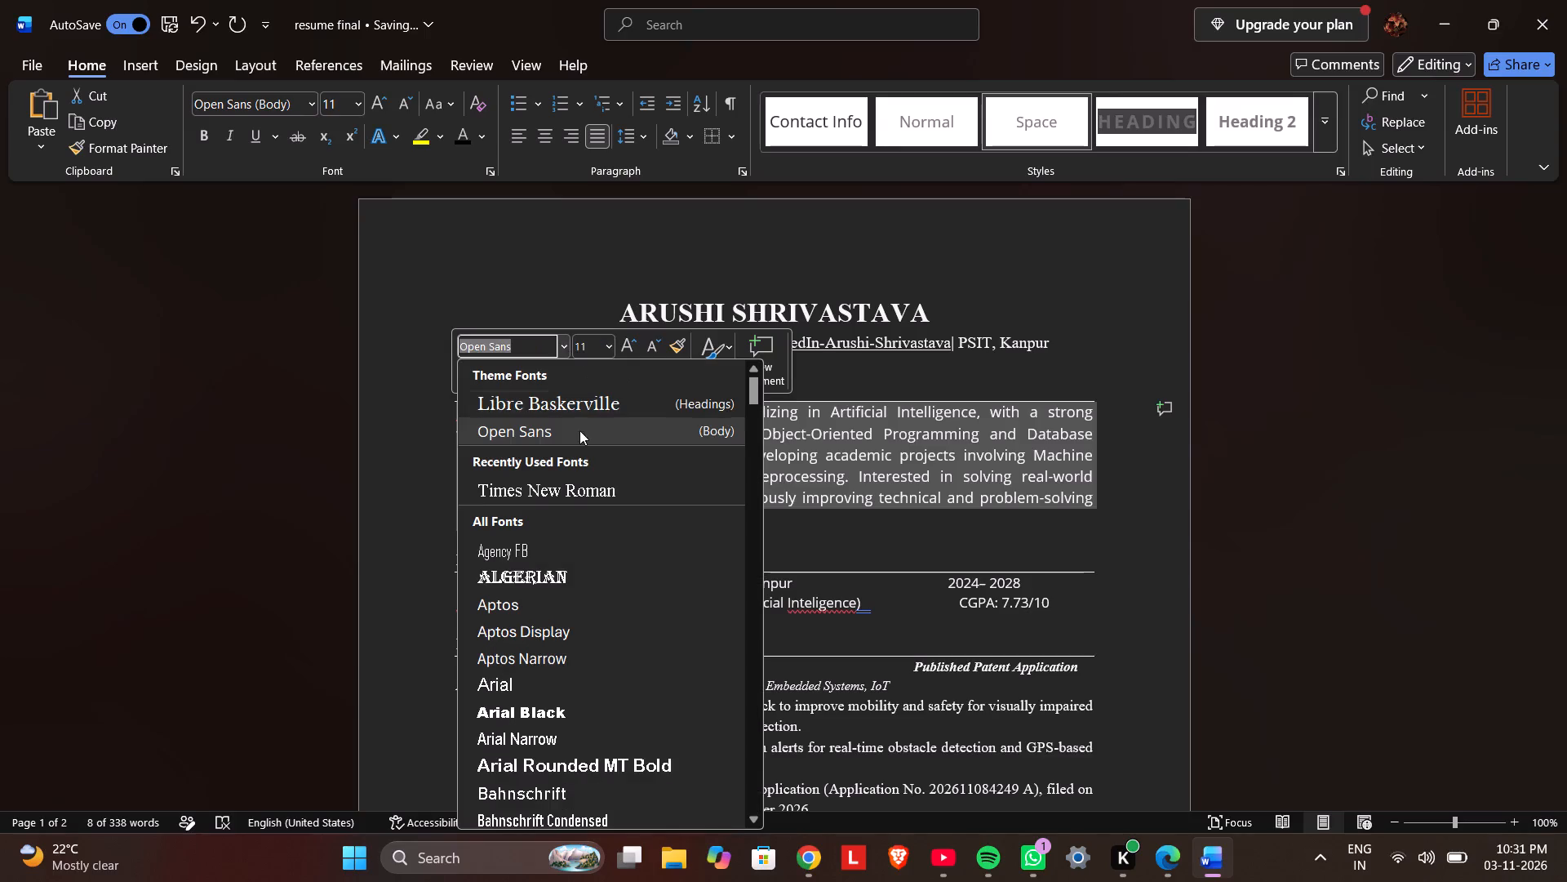
left_click(583, 486)
left_click(247, 554)
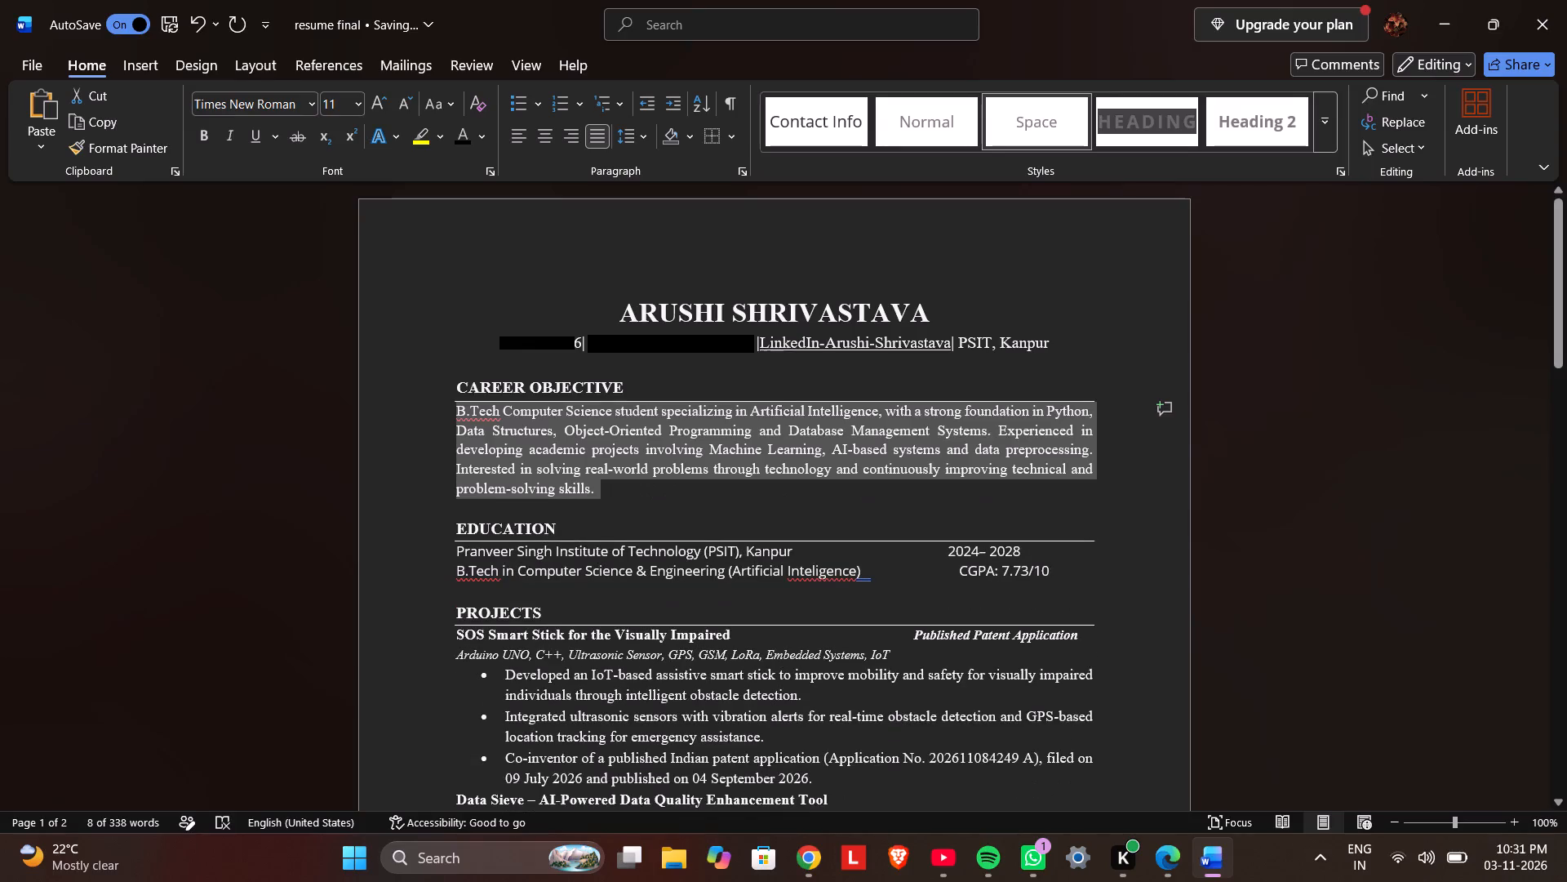
Review the résumé's formatting from the projects to the certifications, including the name and contact lines.
left_click(268, 656)
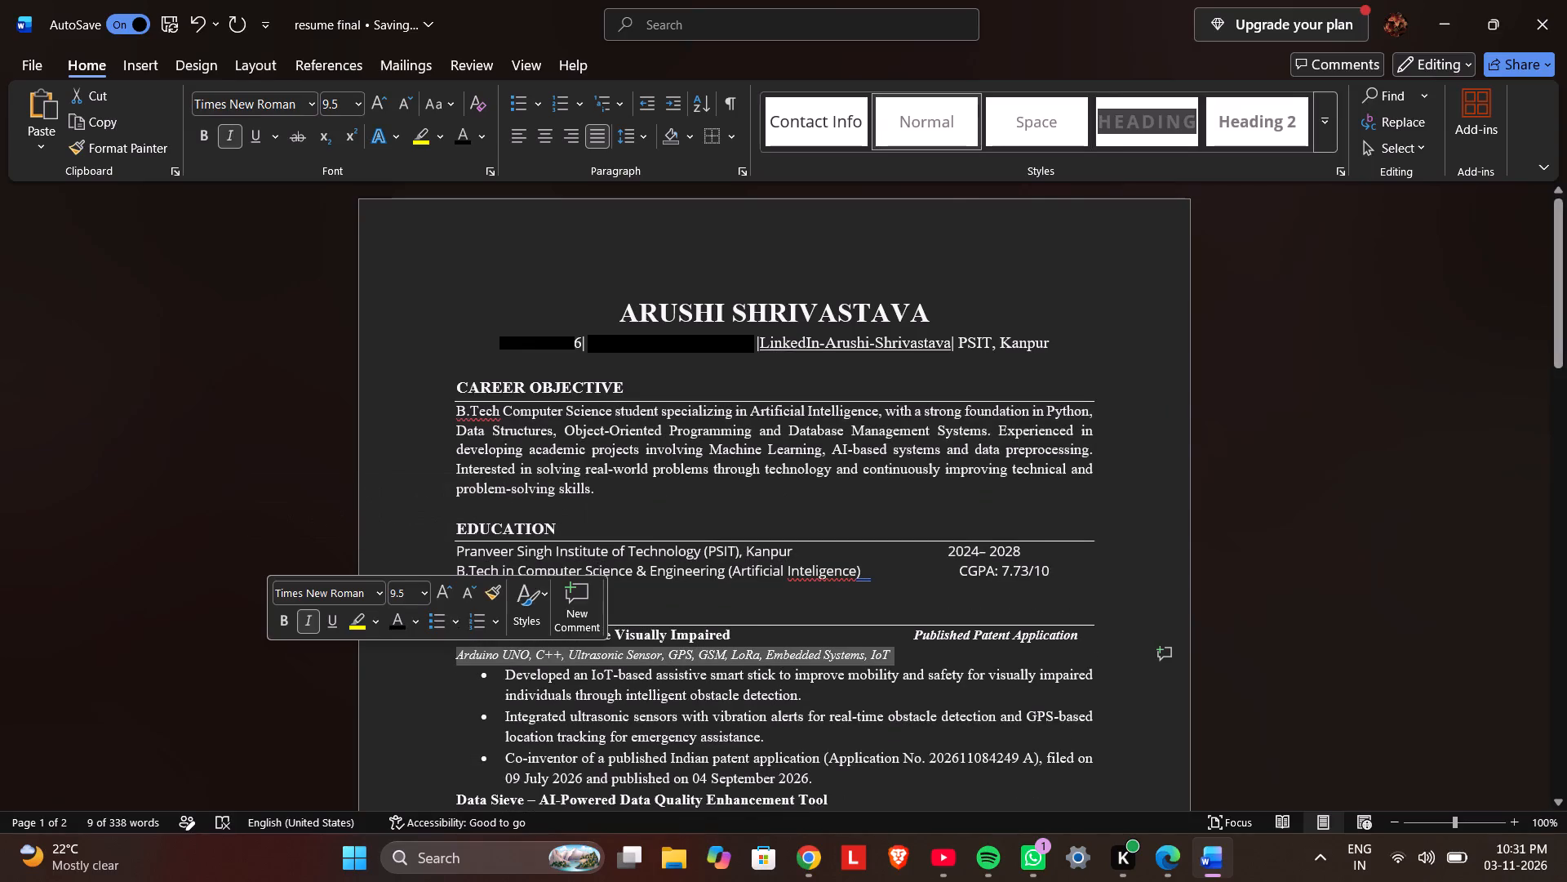
scroll(669, 640, "down", 8)
scroll(669, 640, "up", 4)
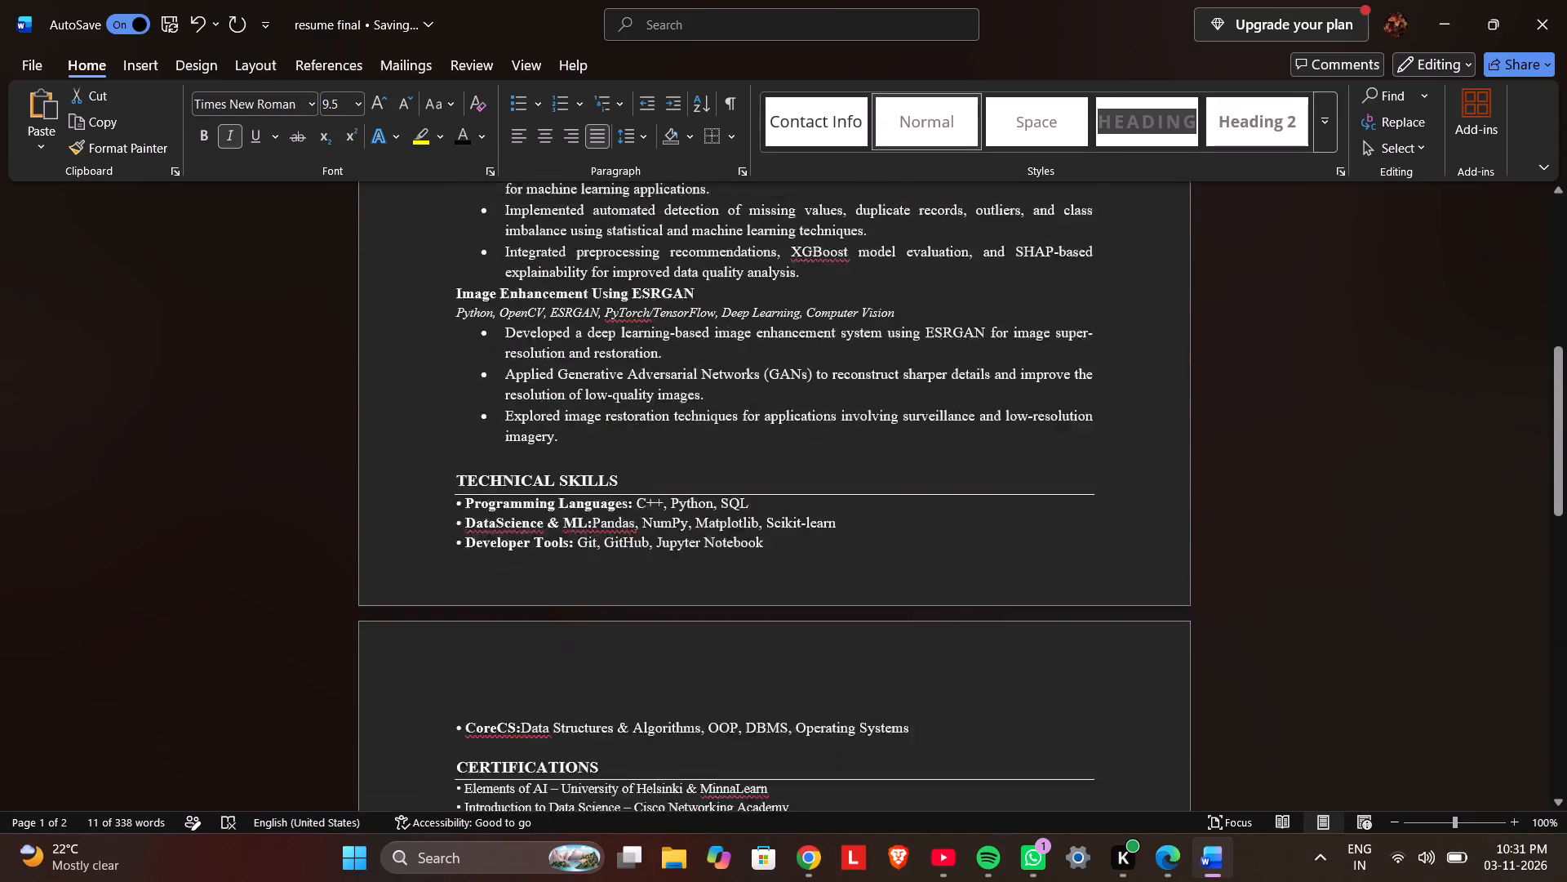
scroll(669, 640, "up", 3)
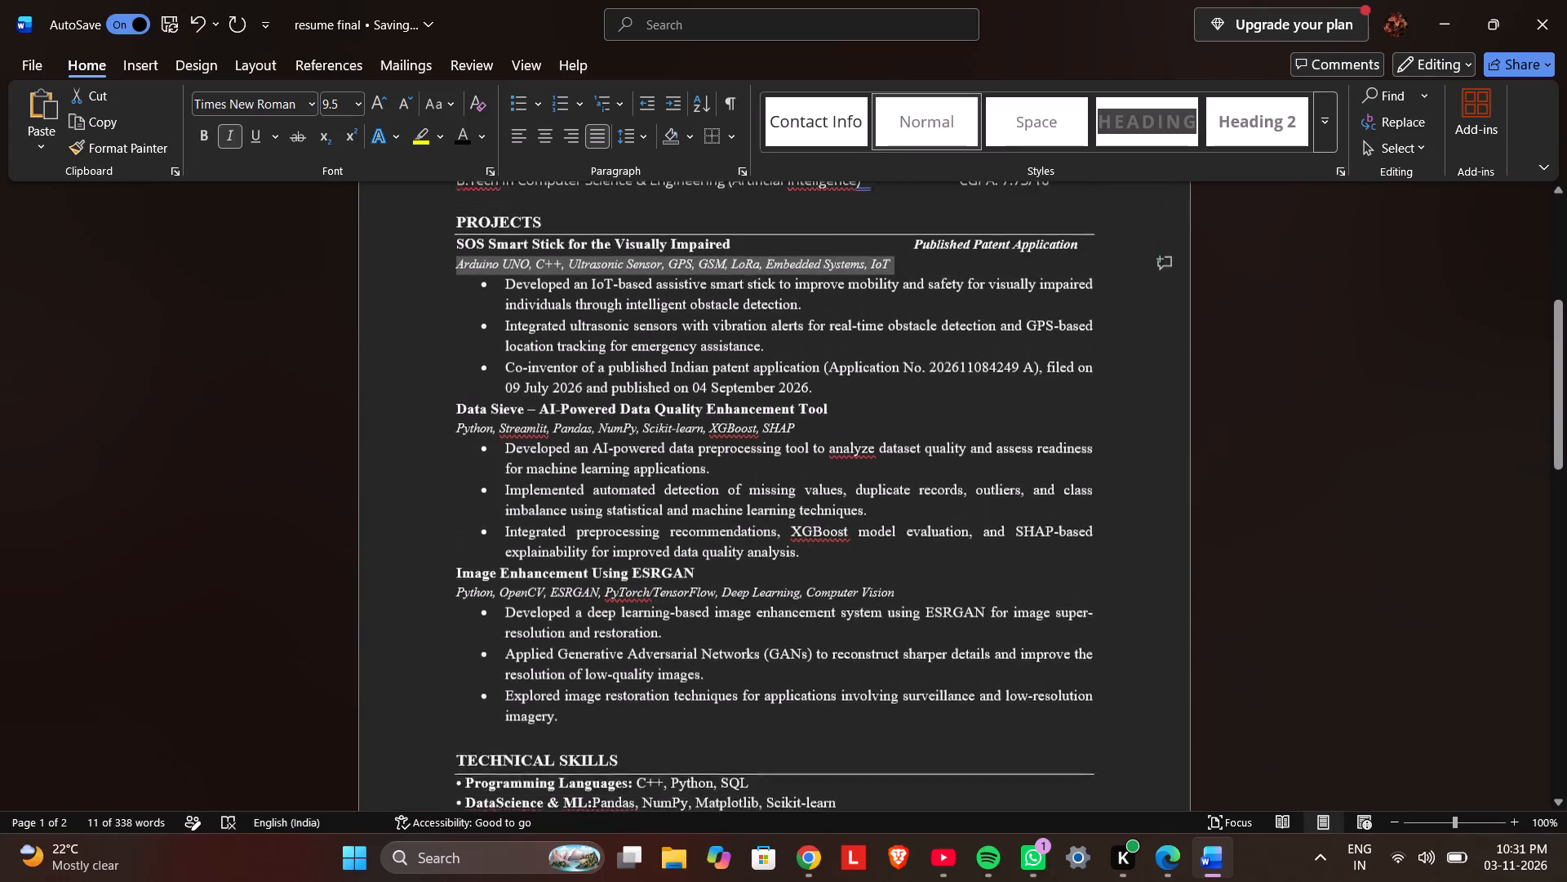
scroll(669, 640, "up", 1)
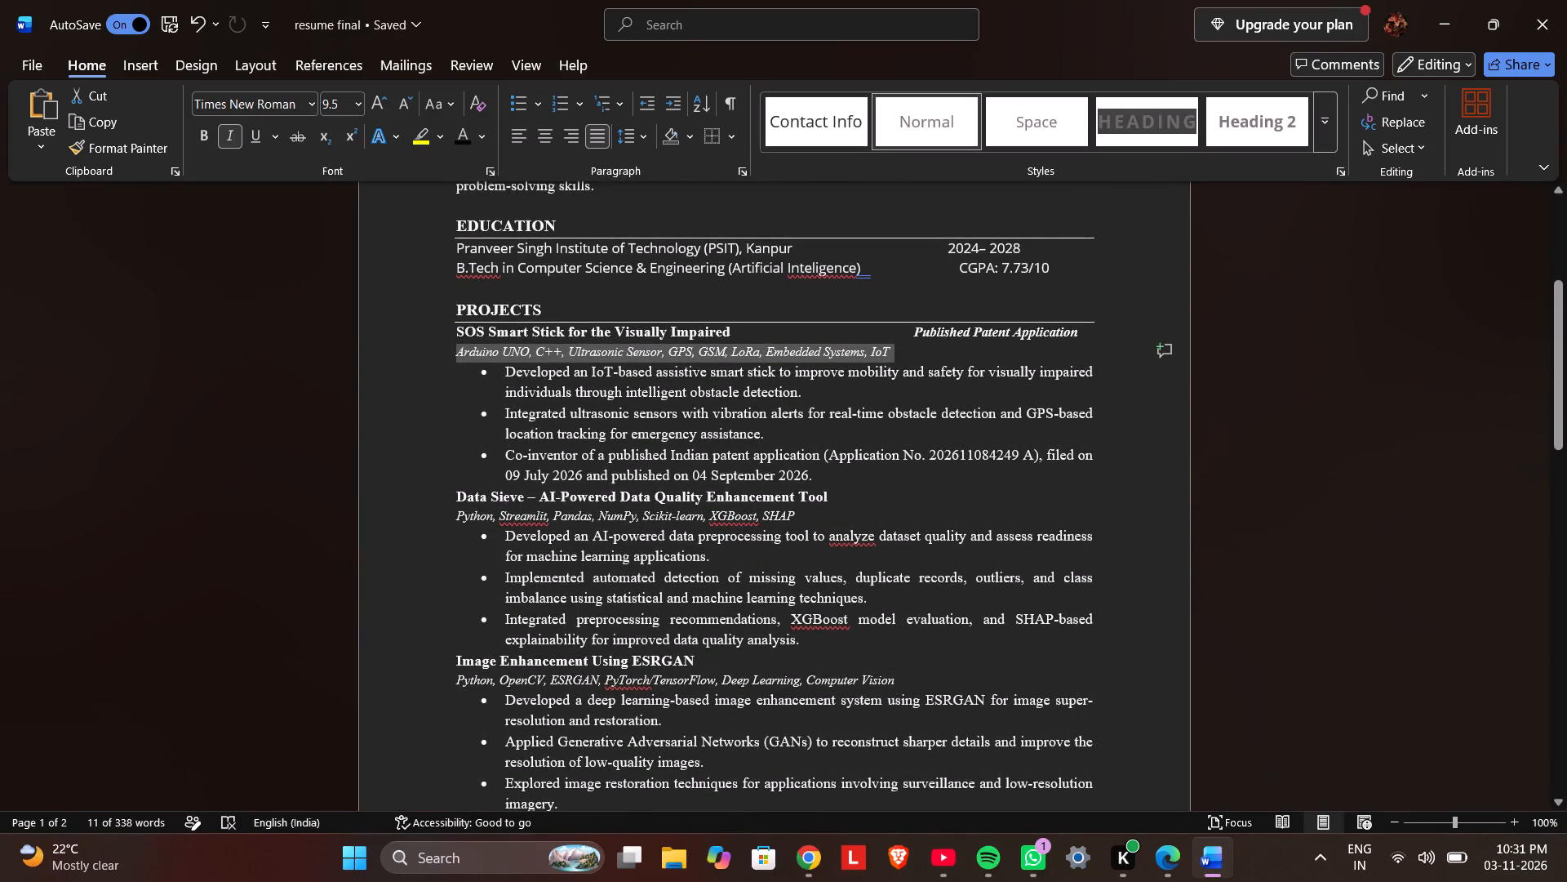
scroll(669, 640, "up", 3)
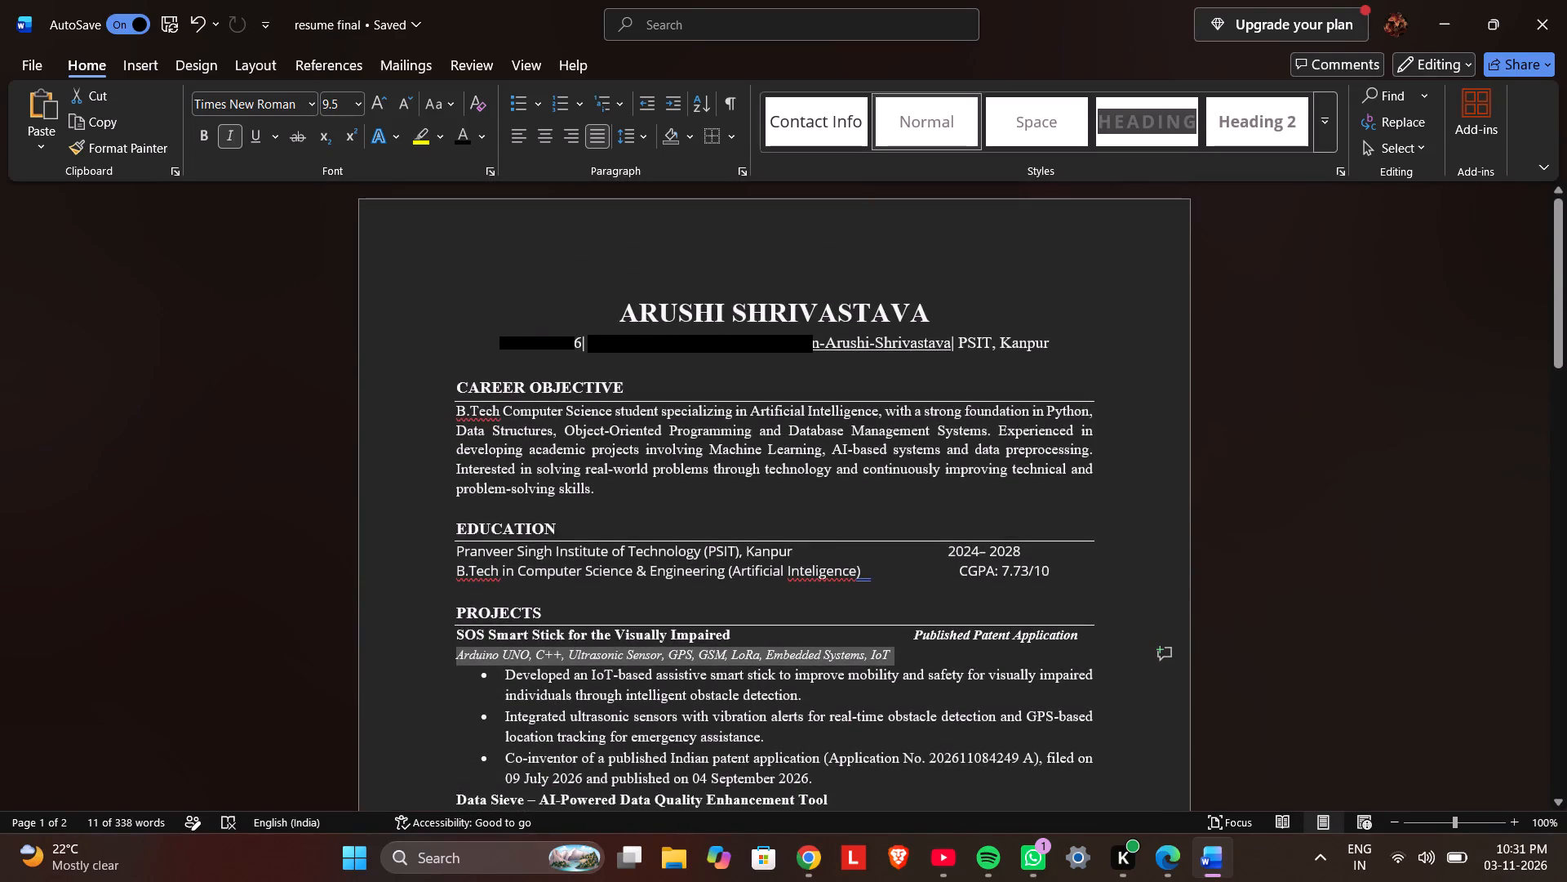
left_click(551, 298)
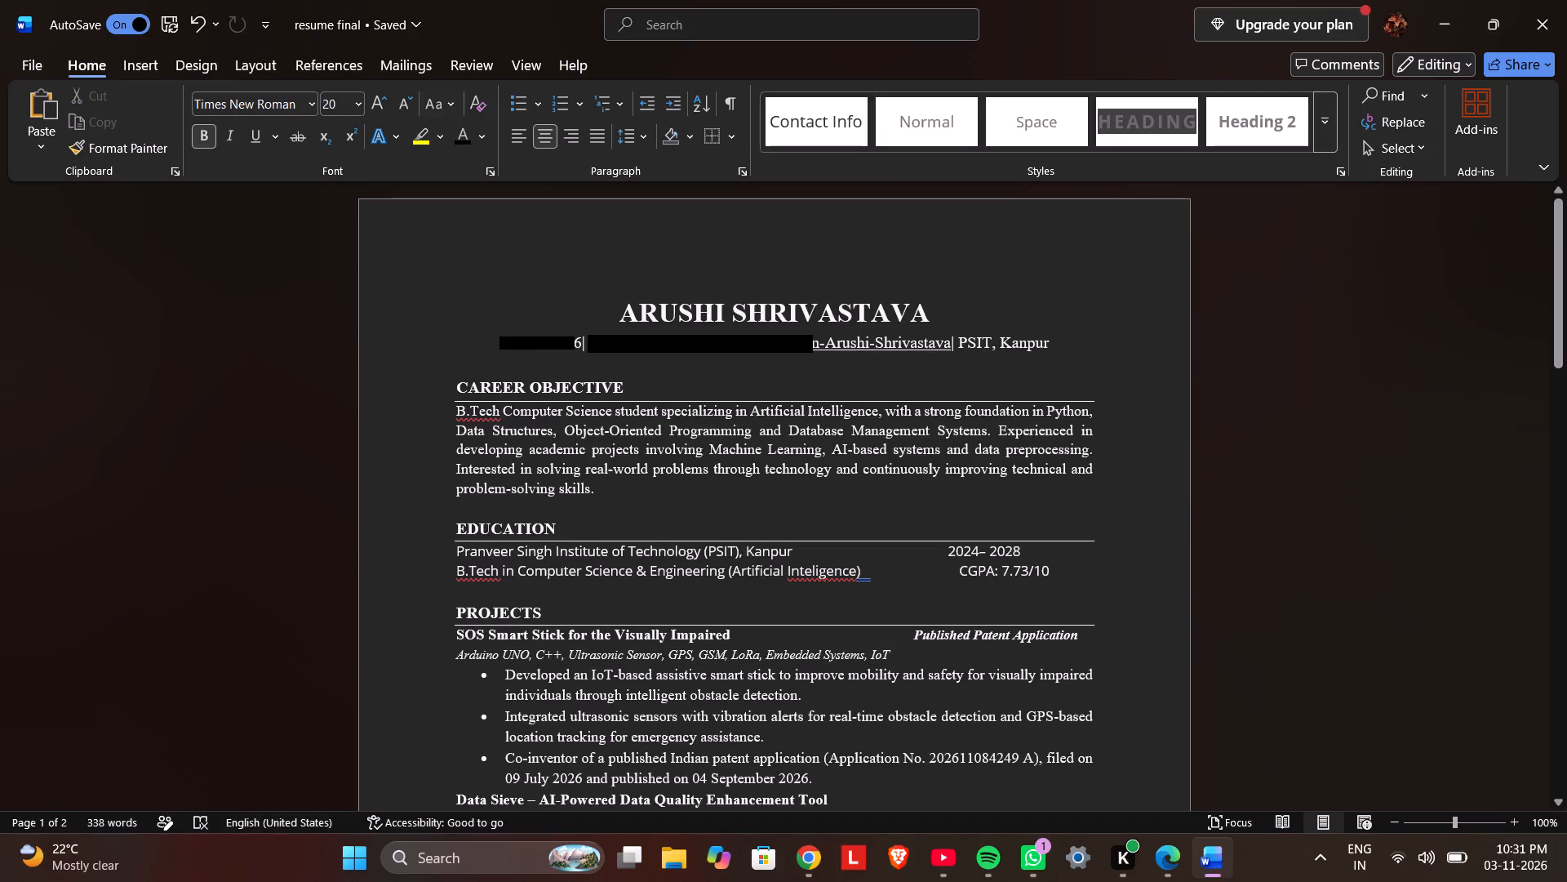
left_click(628, 341)
left_click(808, 865)
left_click(749, 781)
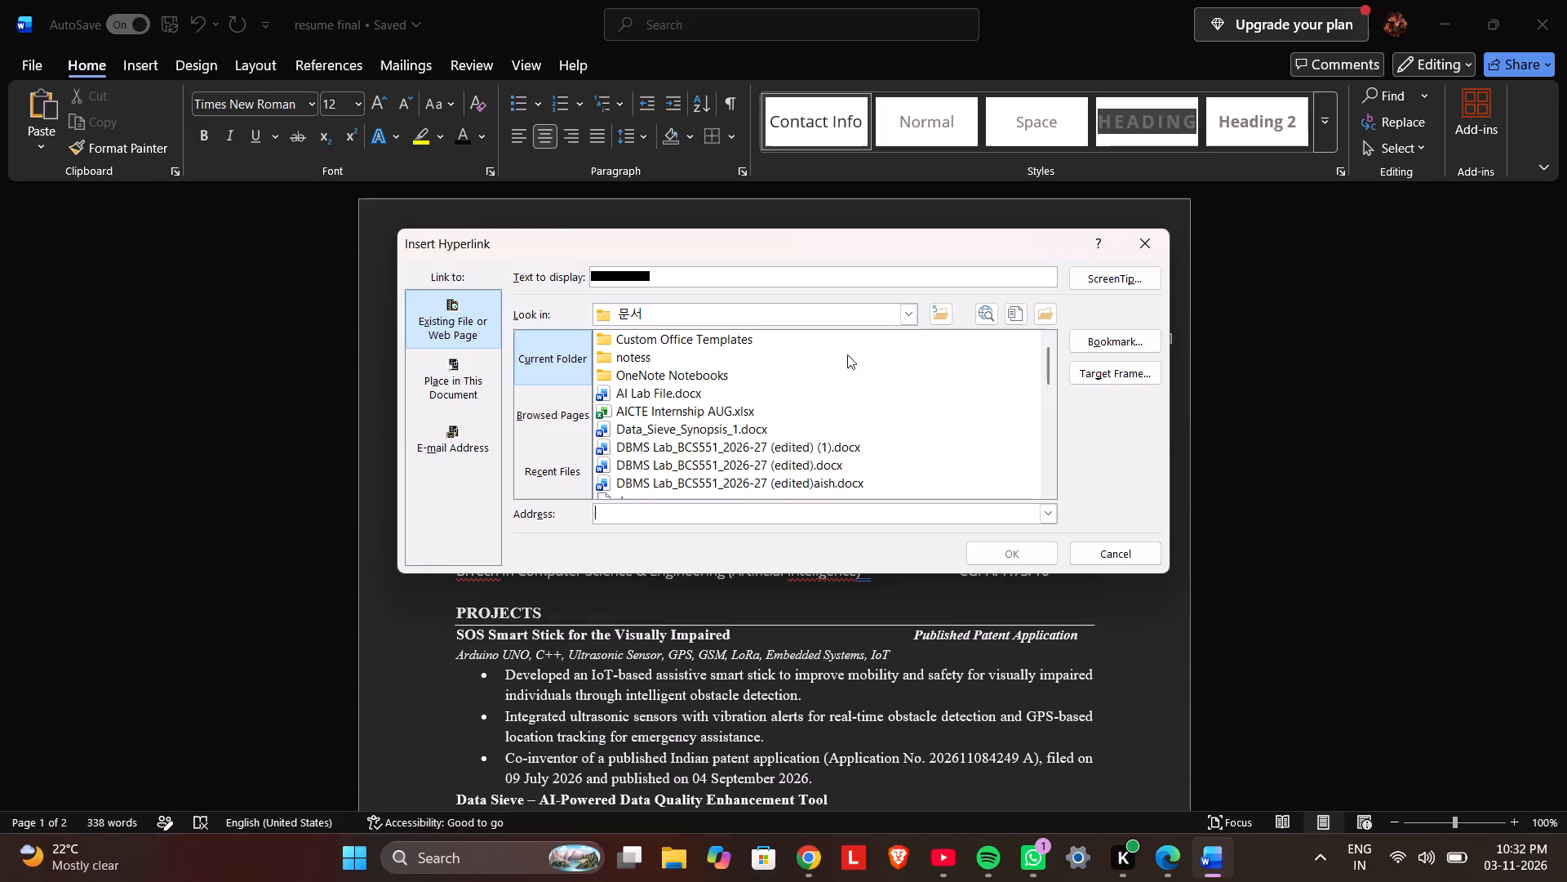
scroll(805, 432, "down", 2)
scroll(805, 432, "up", 3)
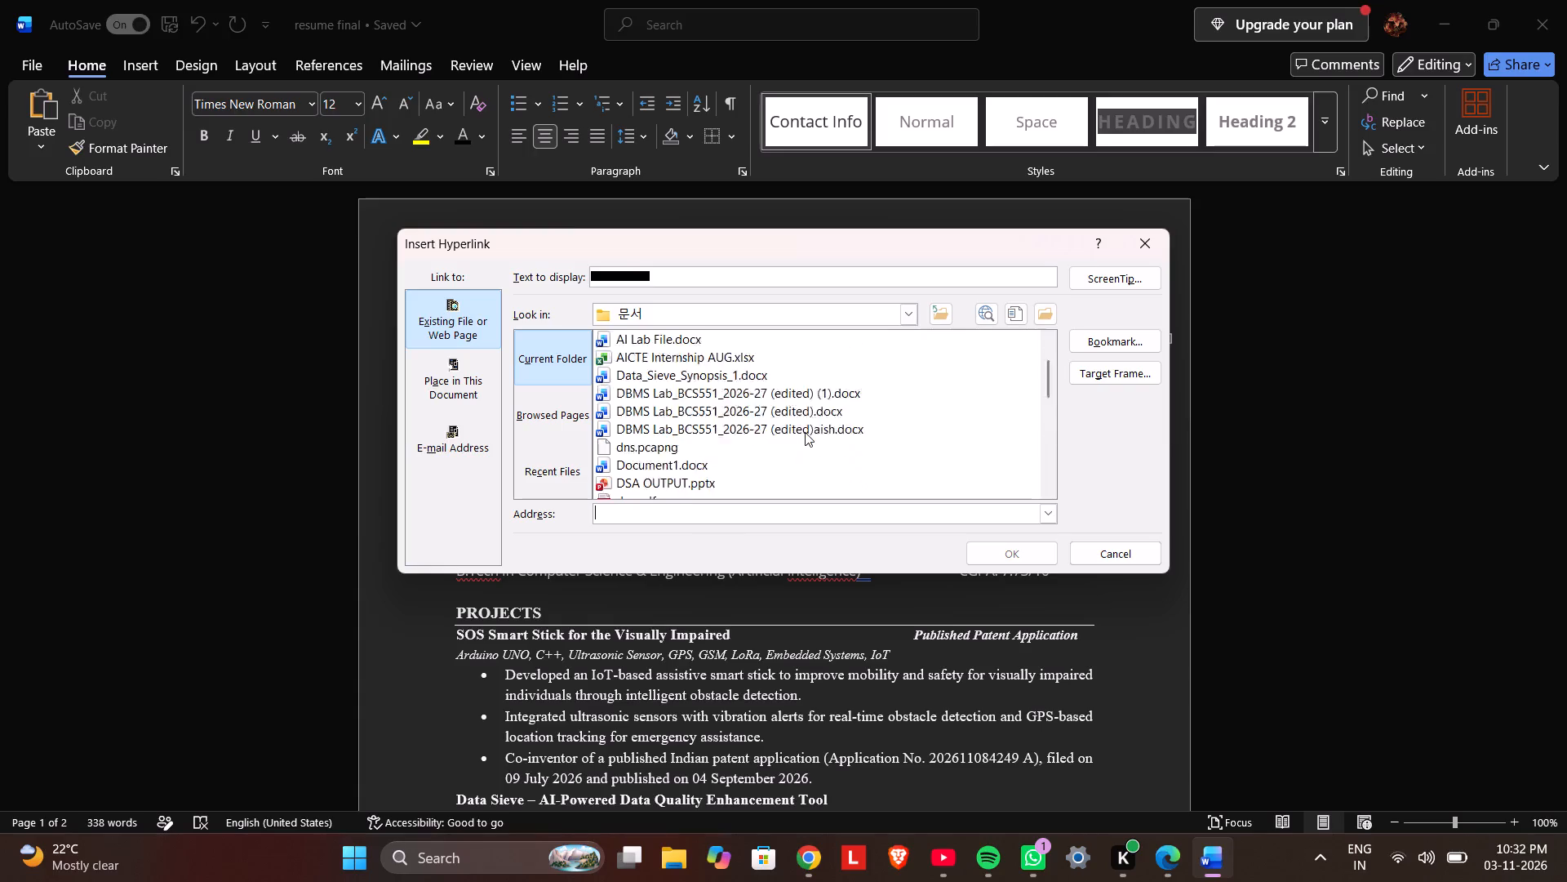
scroll(805, 432, "up", 1)
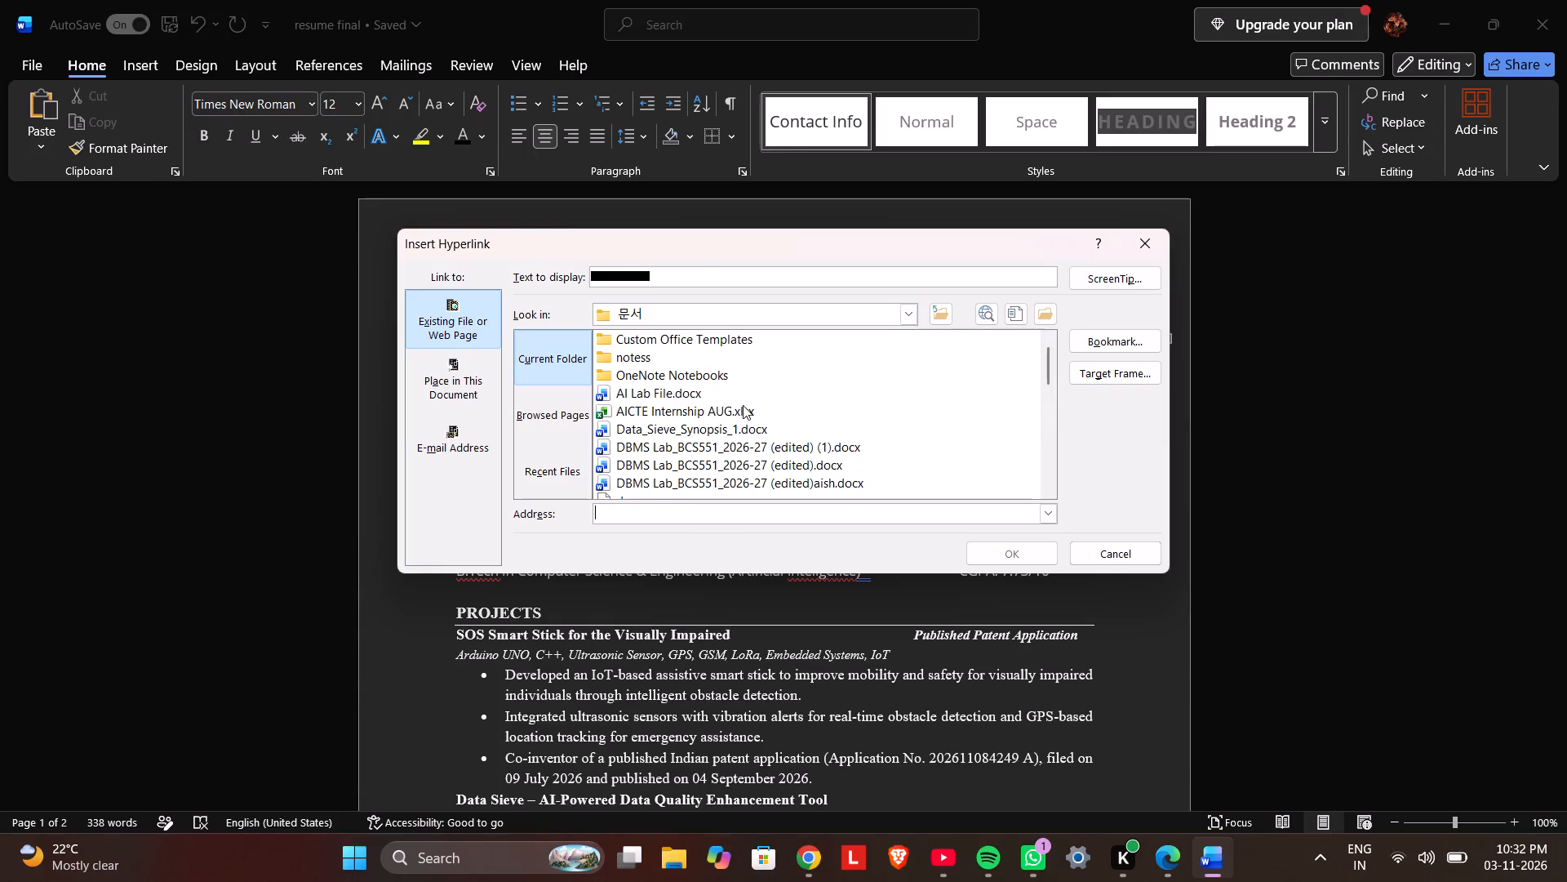
left_click(735, 278)
key("shift+at")
type("GMAI")
key("BackSpace")
key("BackSpace")
key("BackSpace")
key("BackSpace")
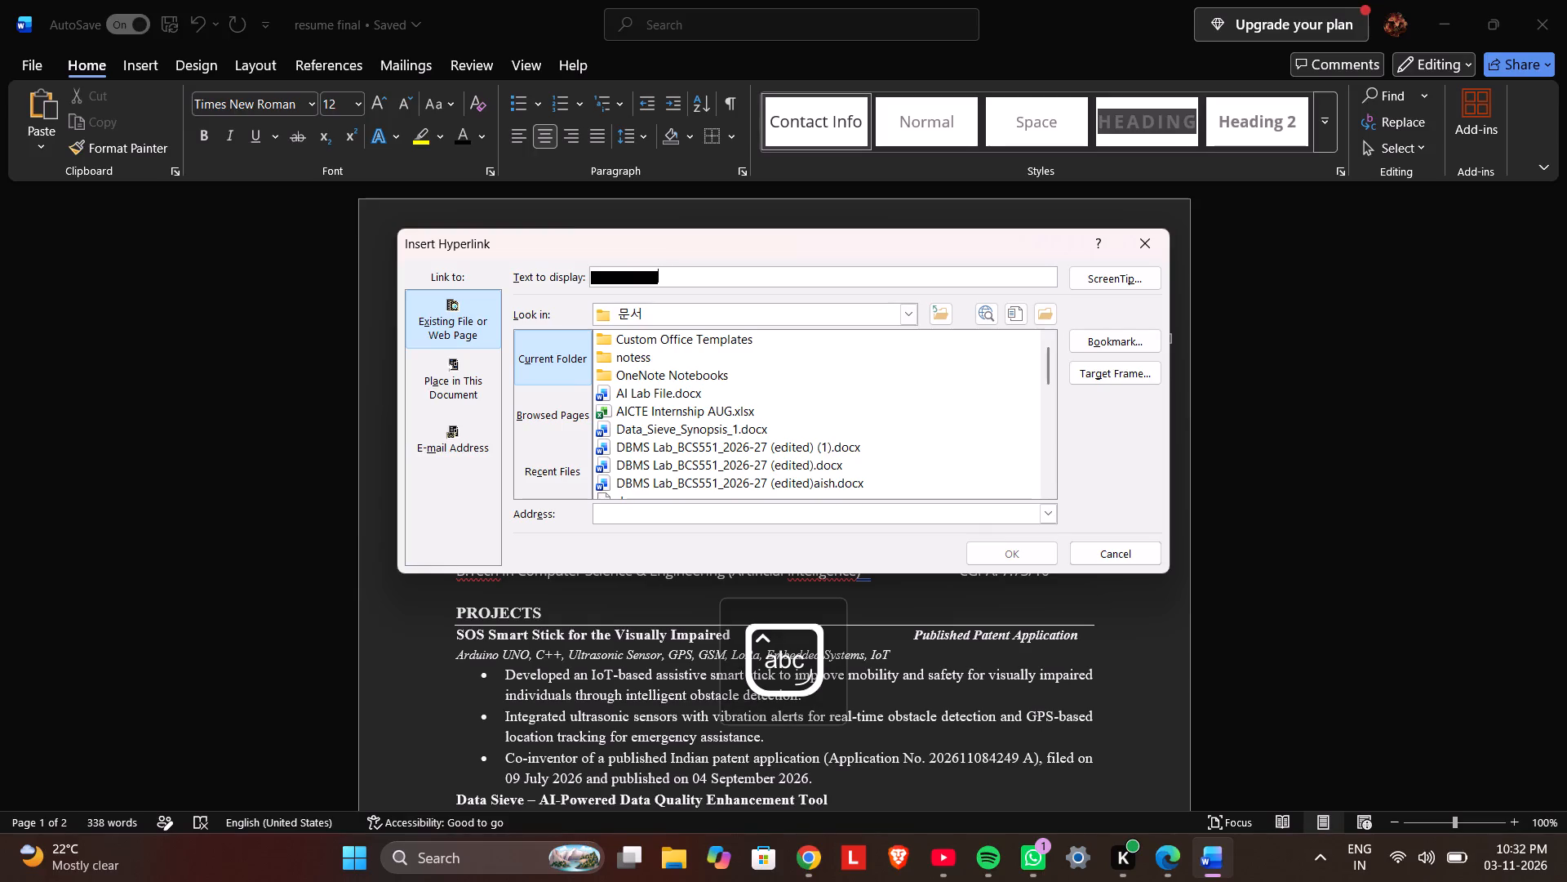
type("gmail.cok")
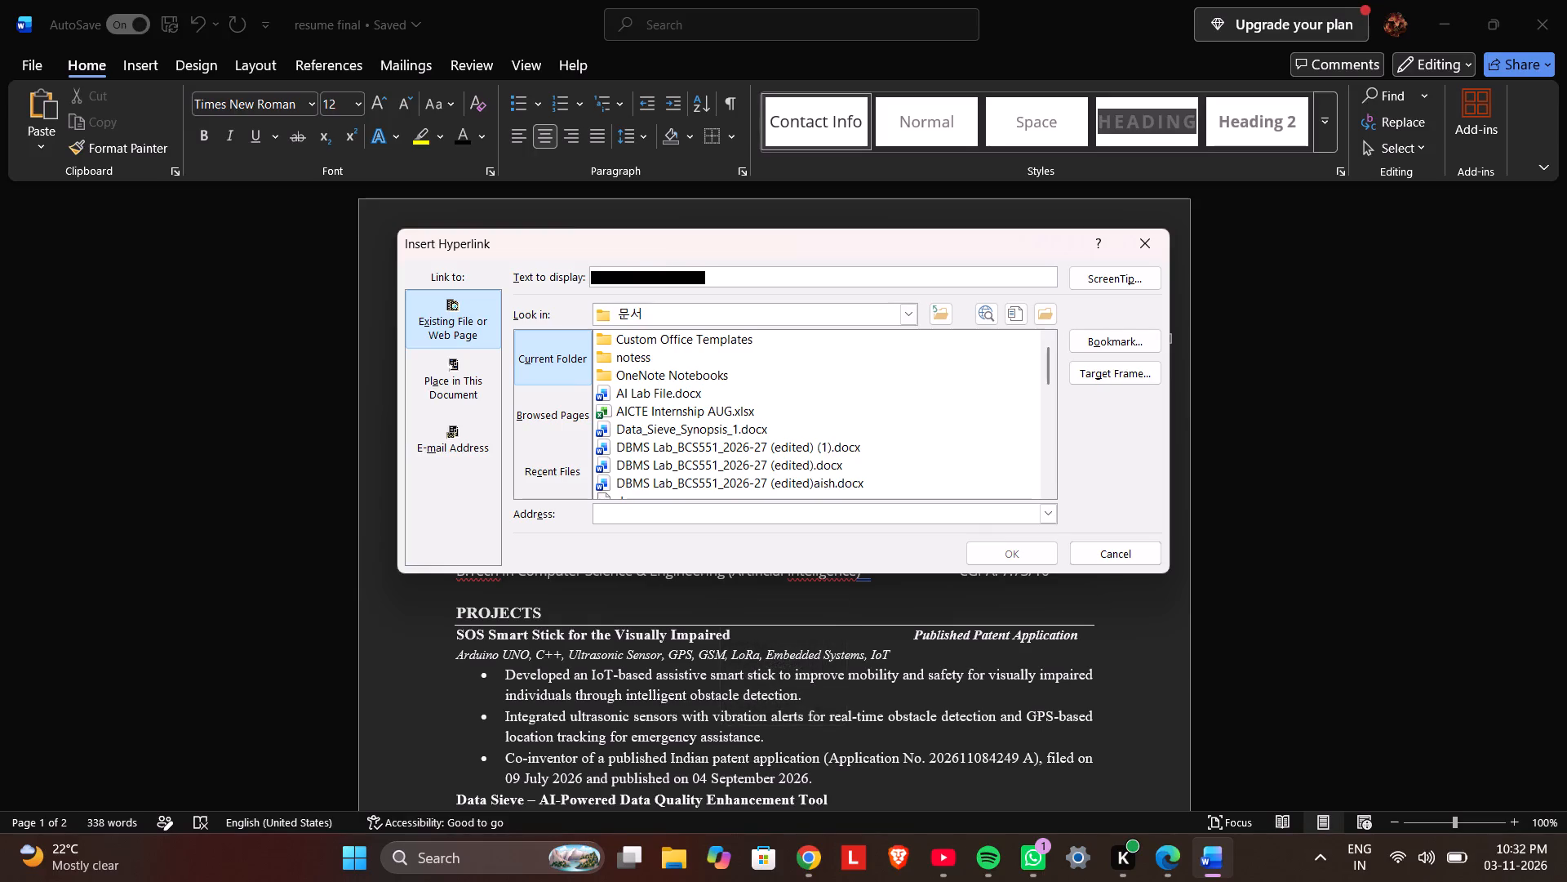
key("BackSpace")
key("m")
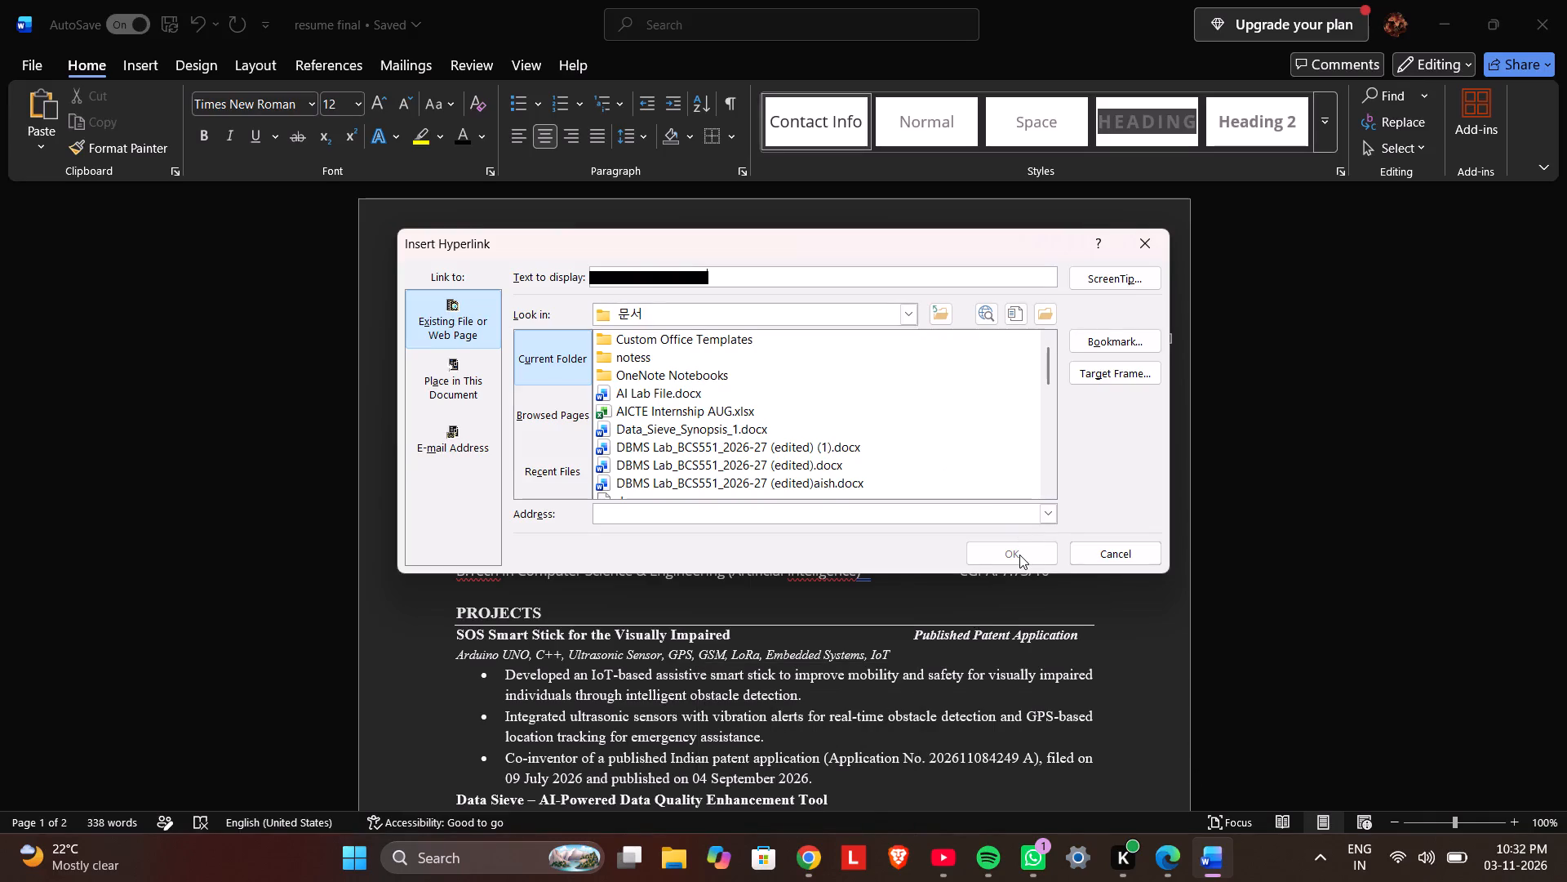
left_click(1019, 555)
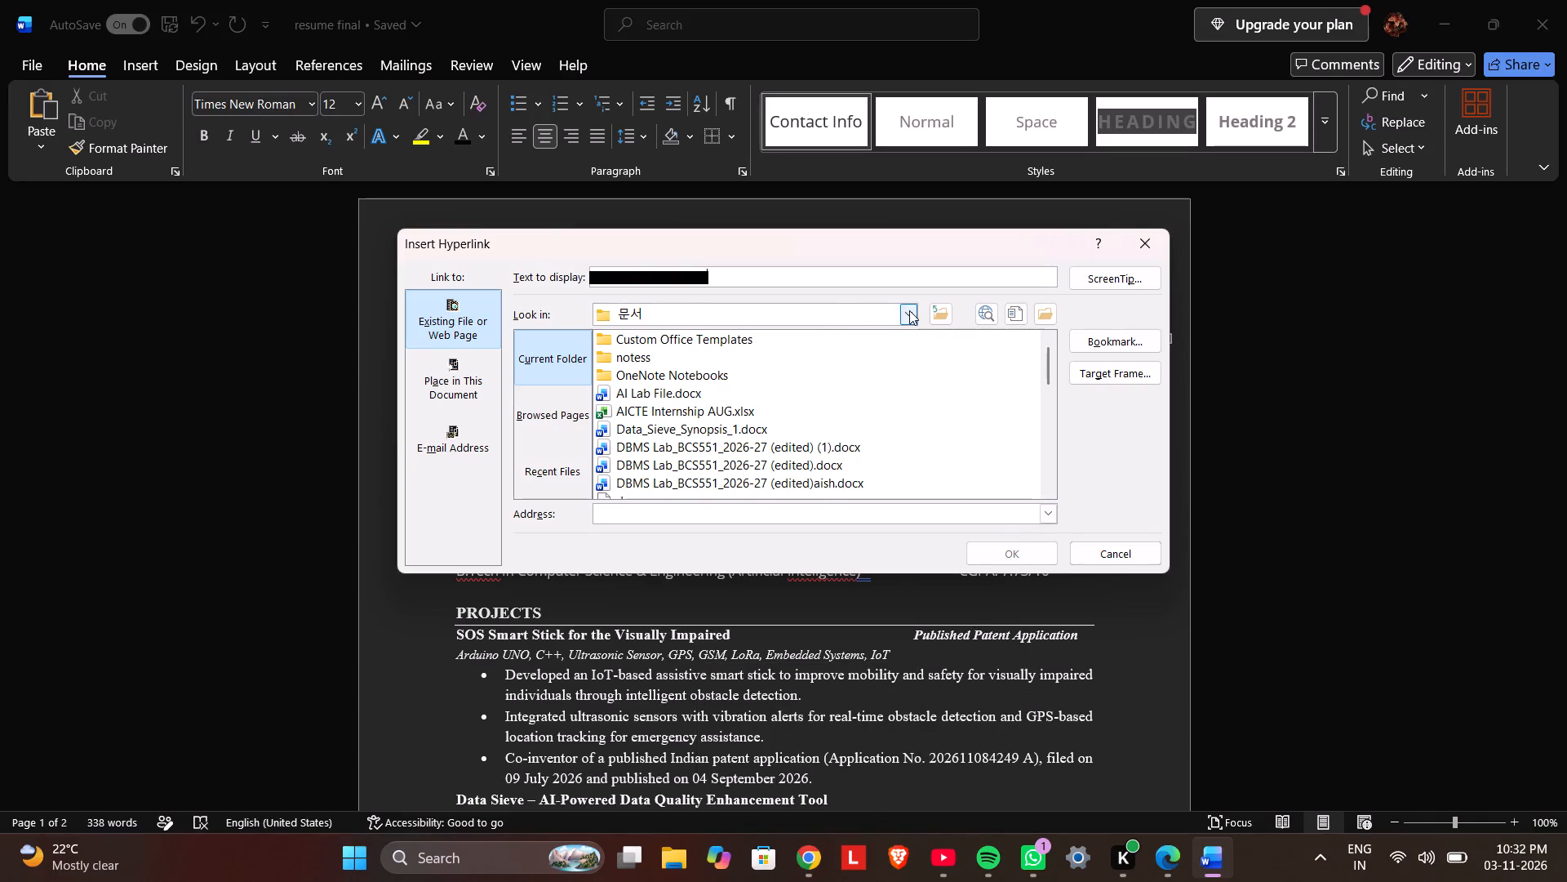
Make the hyperlink an e-mail address link, copying the displayed email address as its mailto target.
left_click(909, 310)
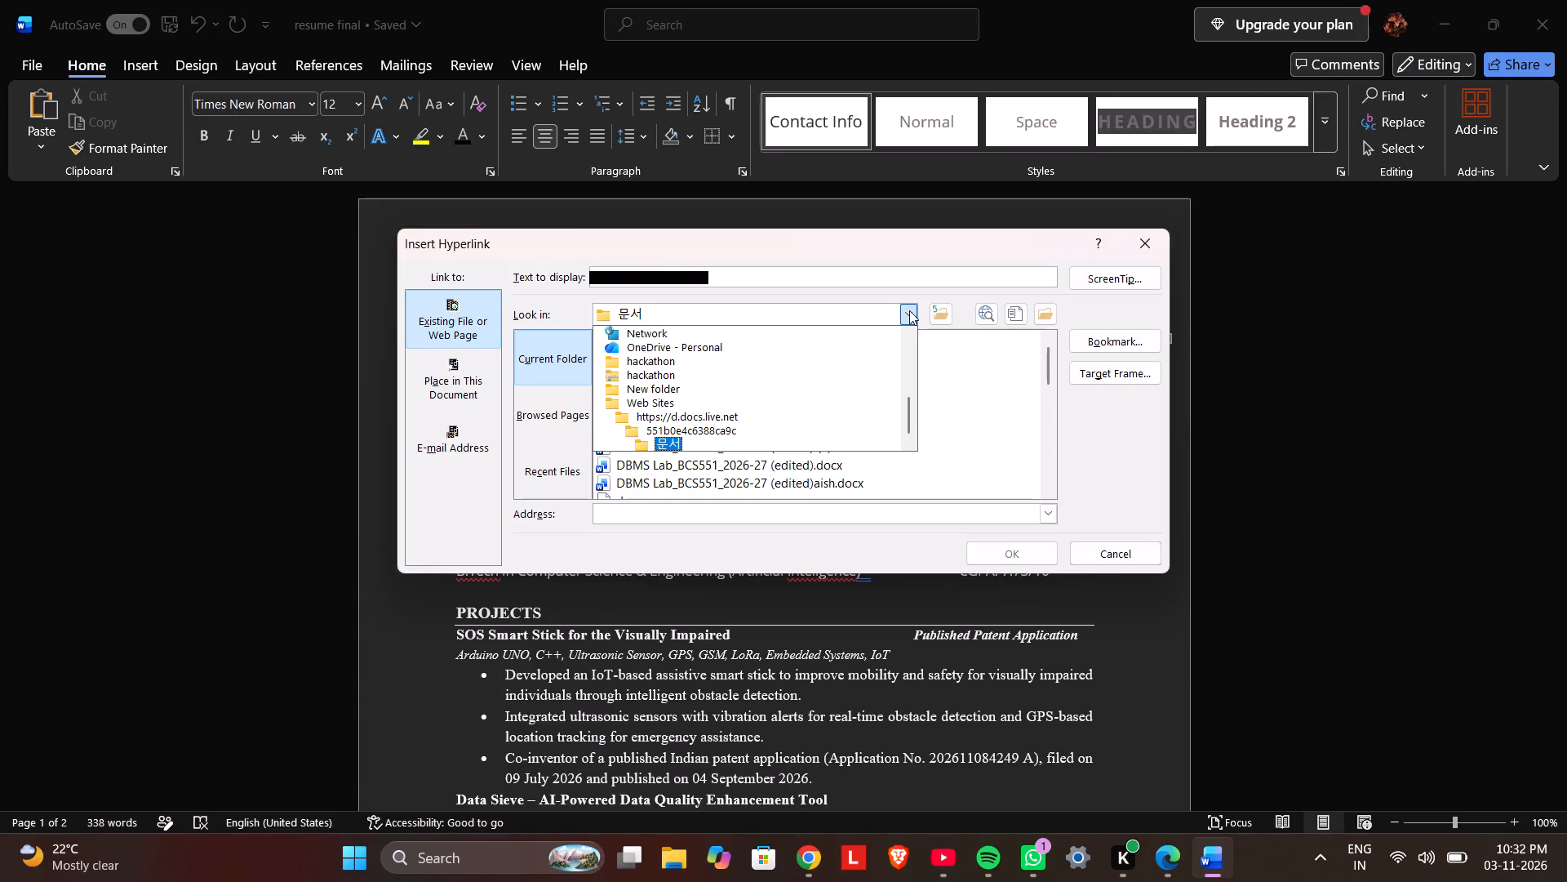
left_click(472, 440)
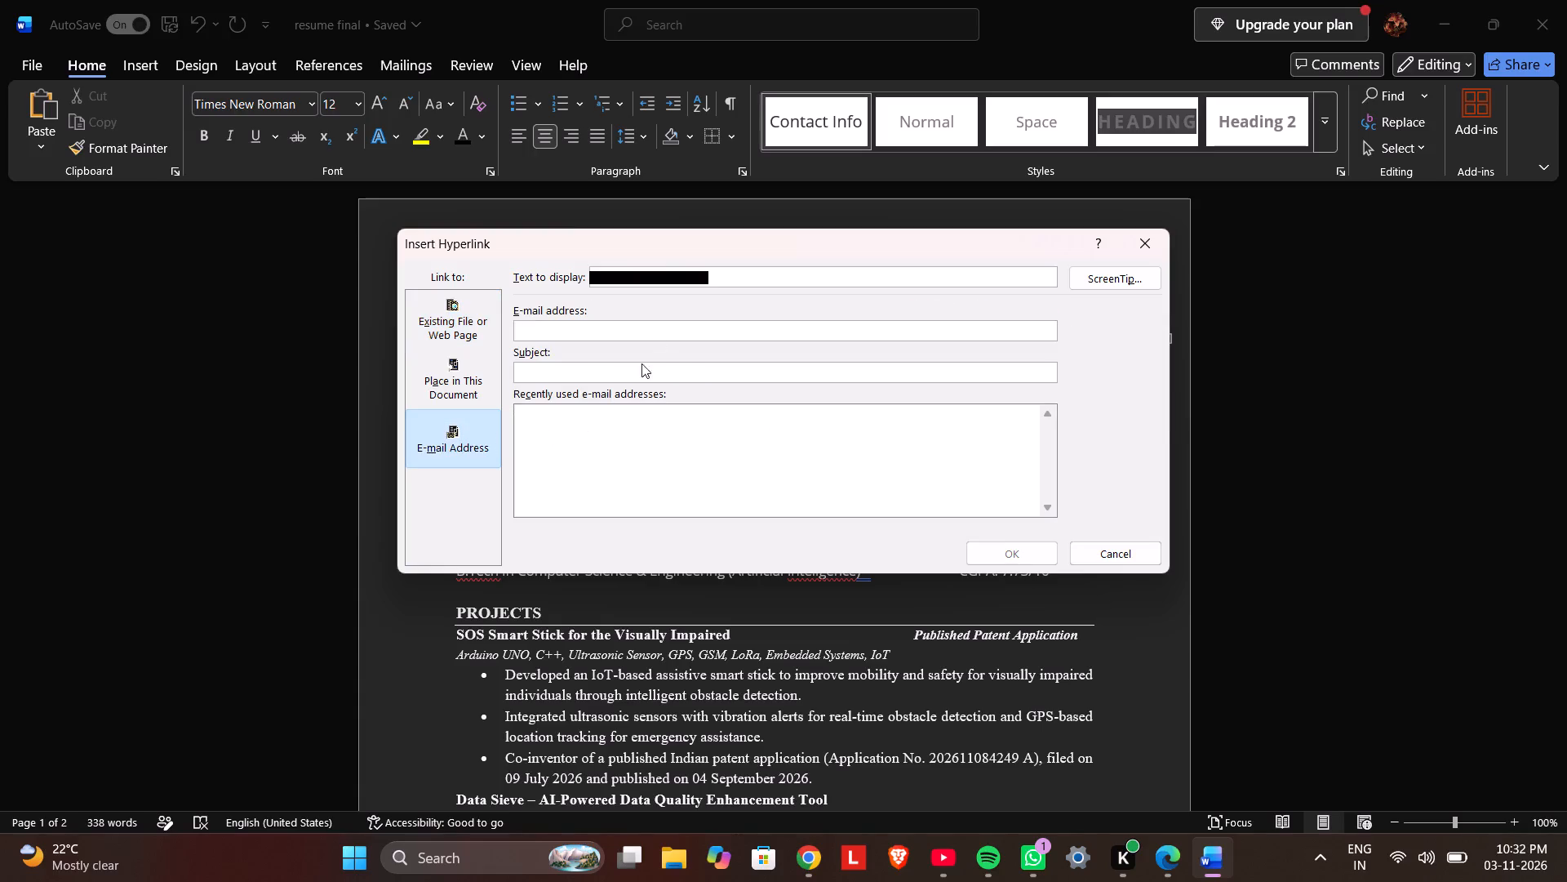
left_click_drag(719, 274, 563, 278)
key("ctrl+c")
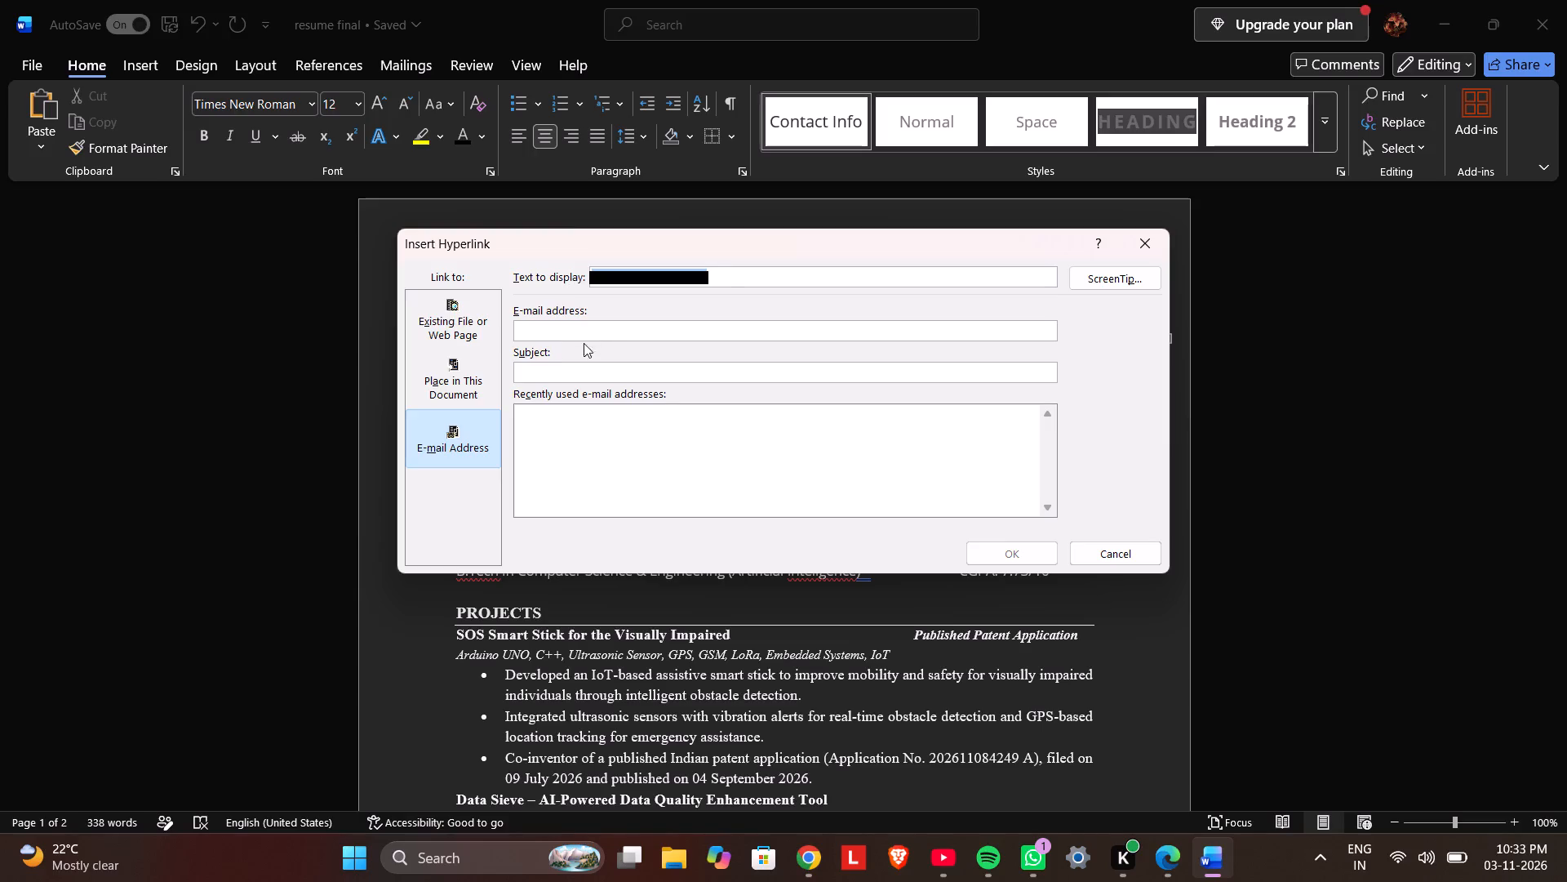
left_click(584, 327)
key("ctrl+v")
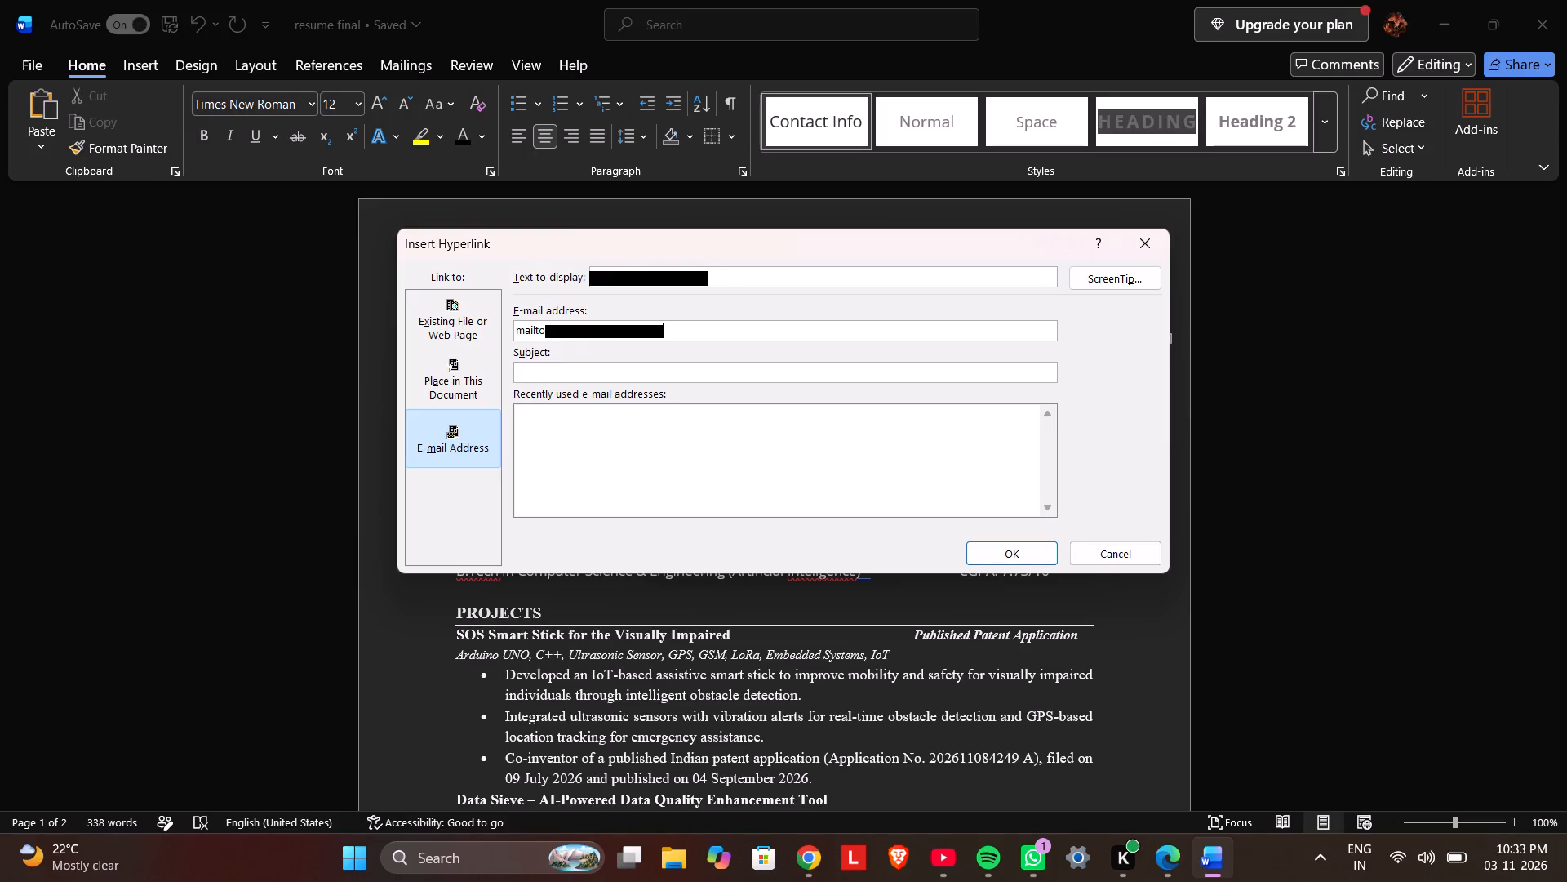
left_click(1037, 554)
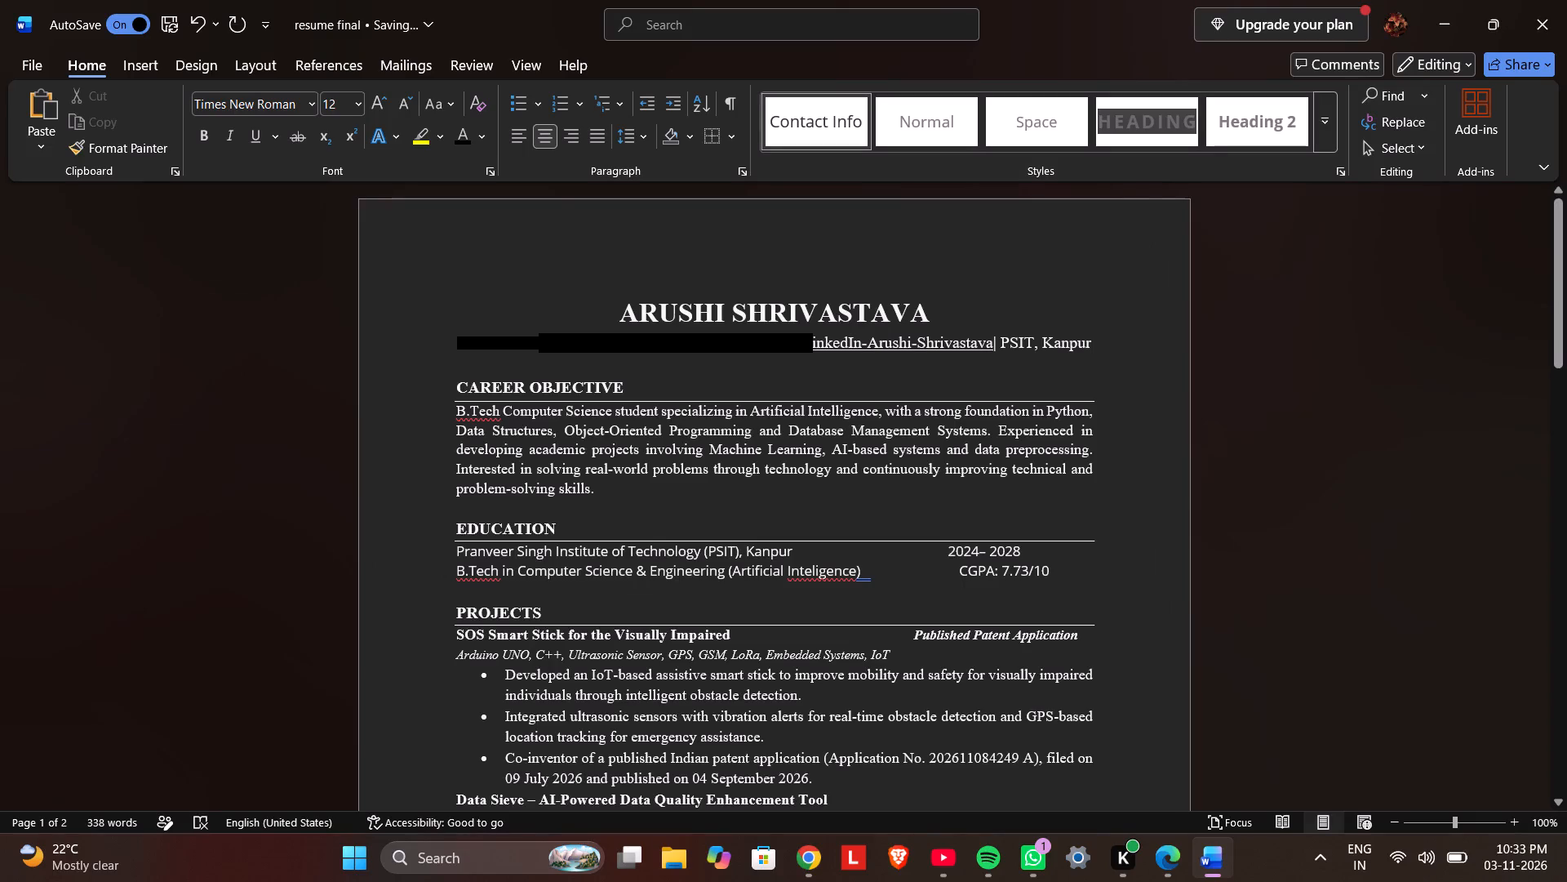
Delete the duplicate email domain left between the new email link and the LinkedIn entry in the contact line.
left_click(868, 336)
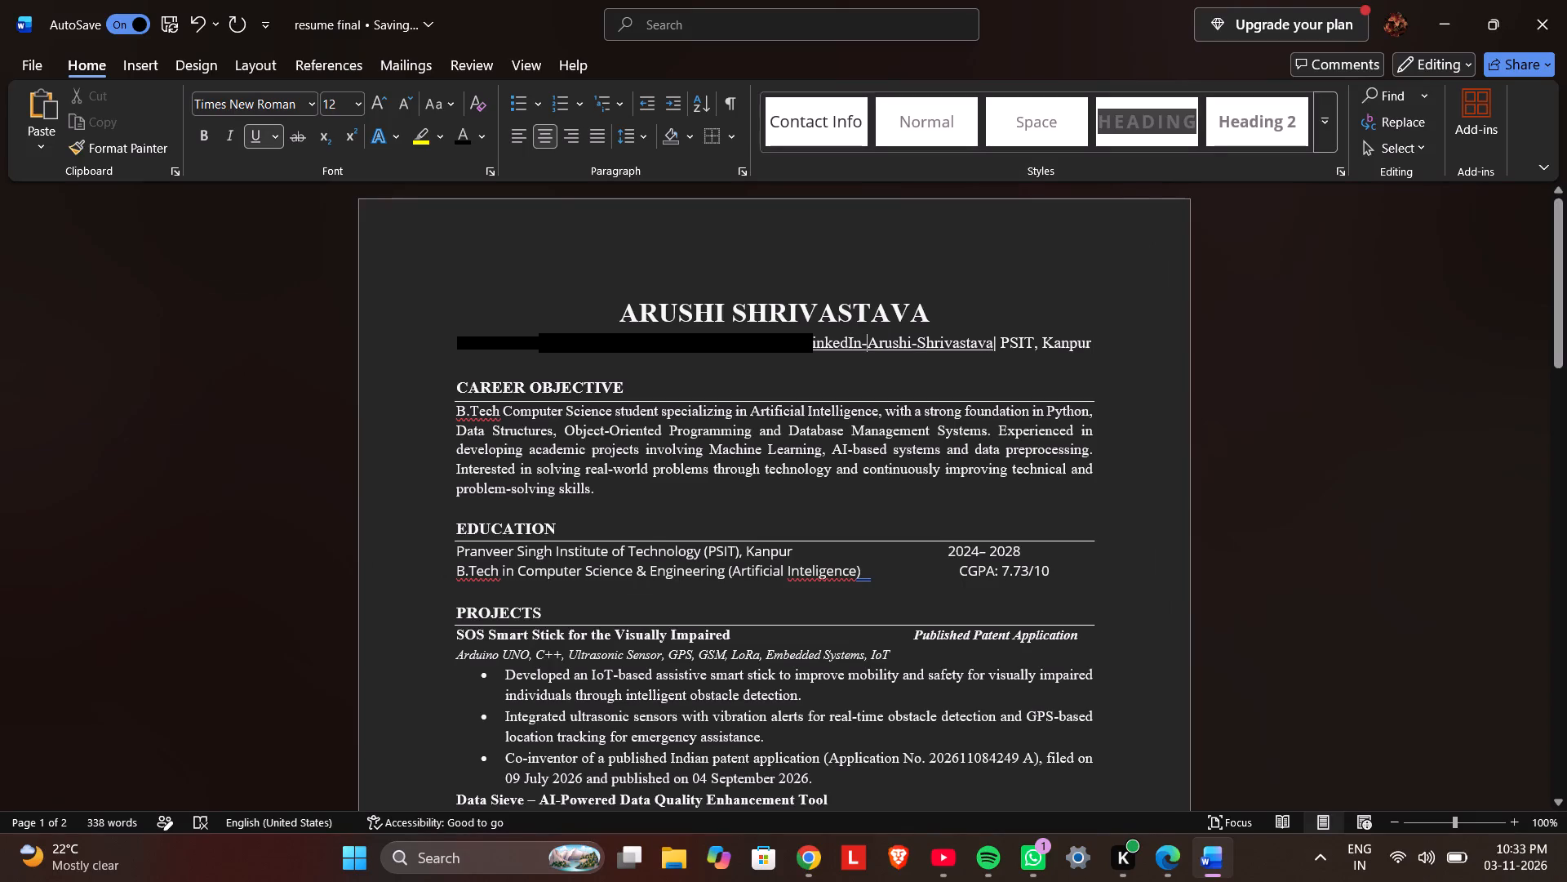
left_click(836, 344)
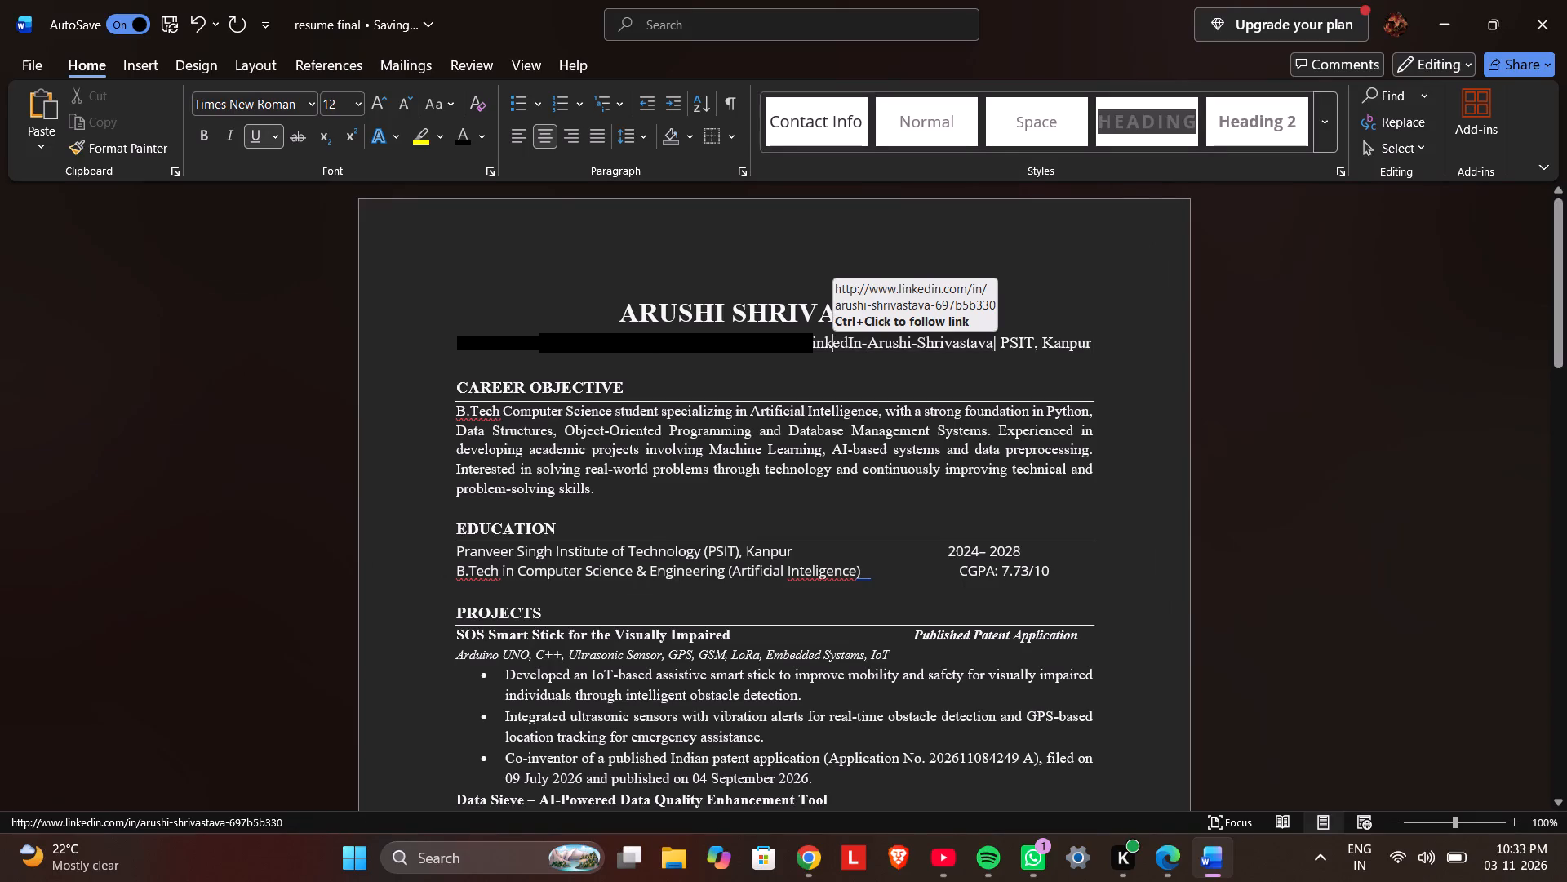
left_click(796, 344)
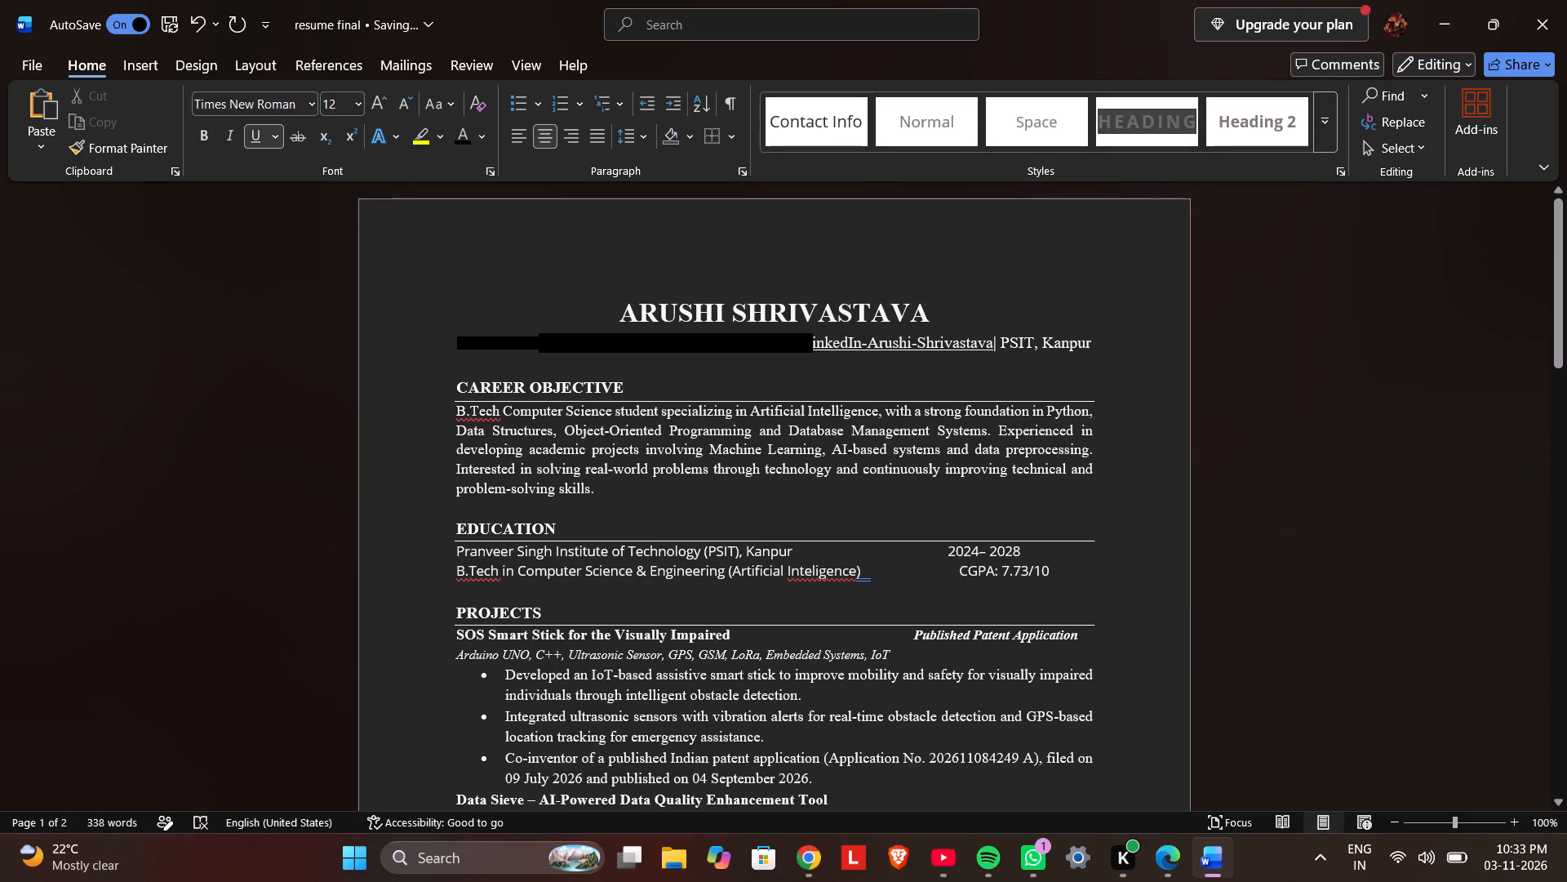
key("BackSpace")
key("BackSpace")
key("BackSpace")
key("BackSpace")
key("BackSpace")
key("BackSpace")
key("BackSpace")
key("BackSpace")
key("BackSpace")
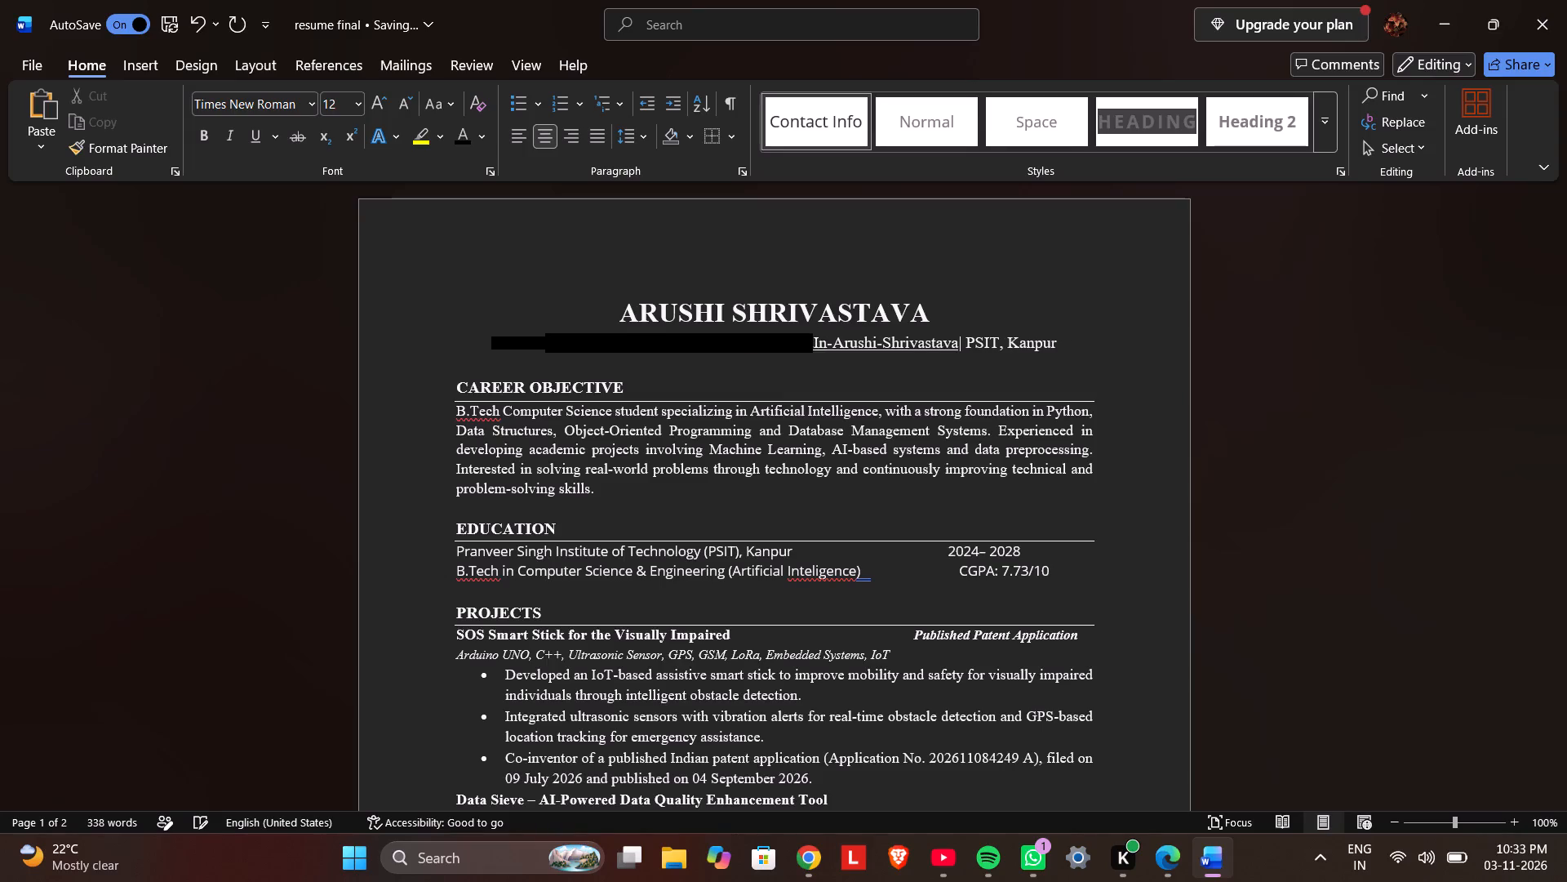
key("BackSpace")
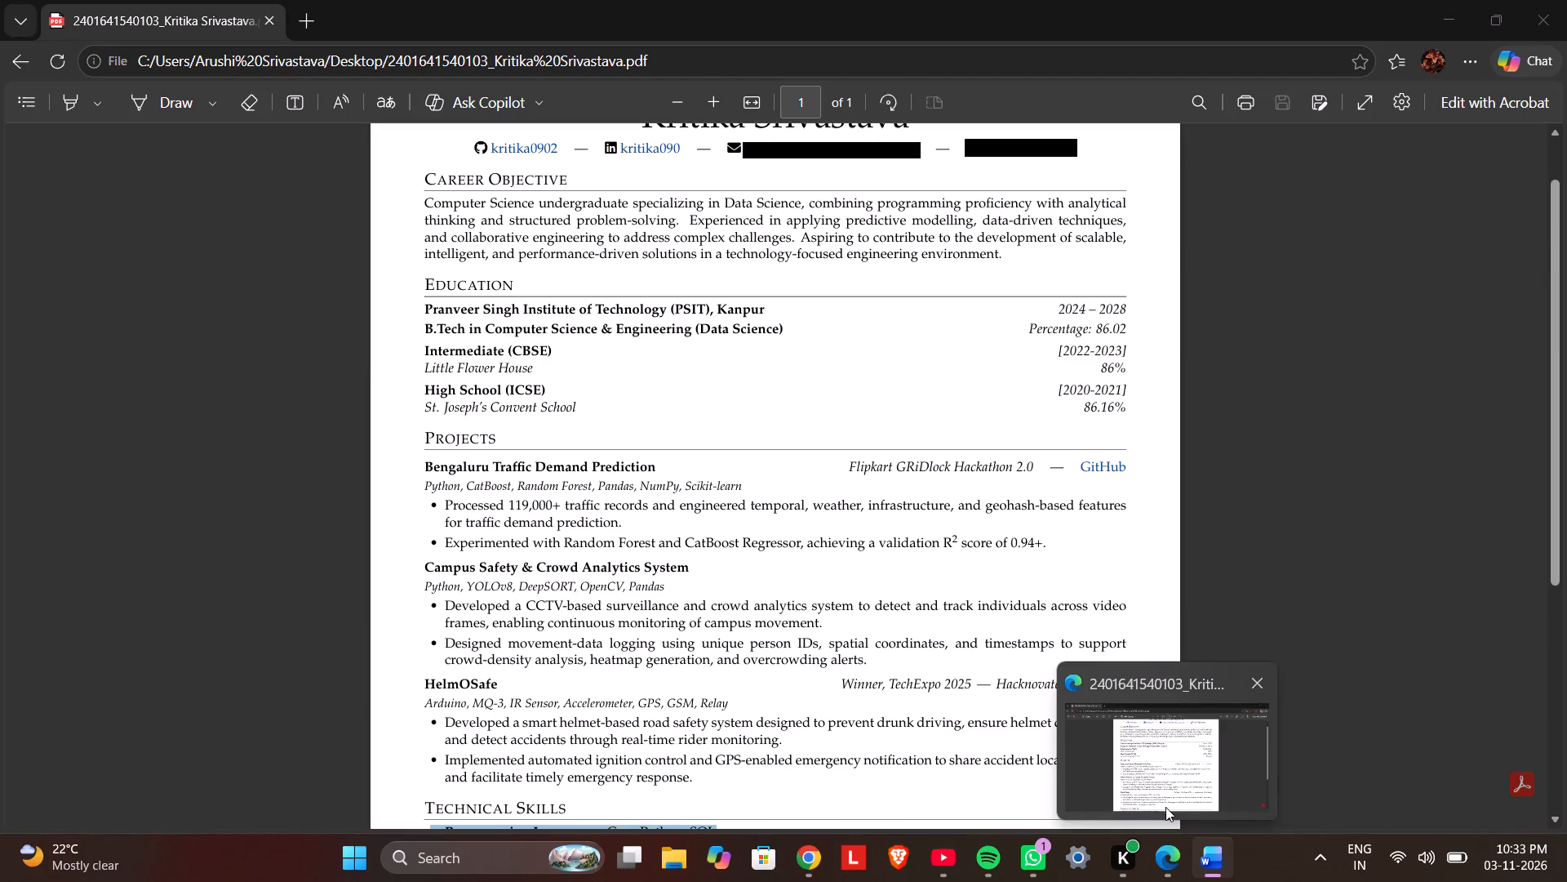
Copy the contact details from the reference résumé PDF in Edge and paste them on a new line below the Word résumé's contact line.
left_click(1167, 808)
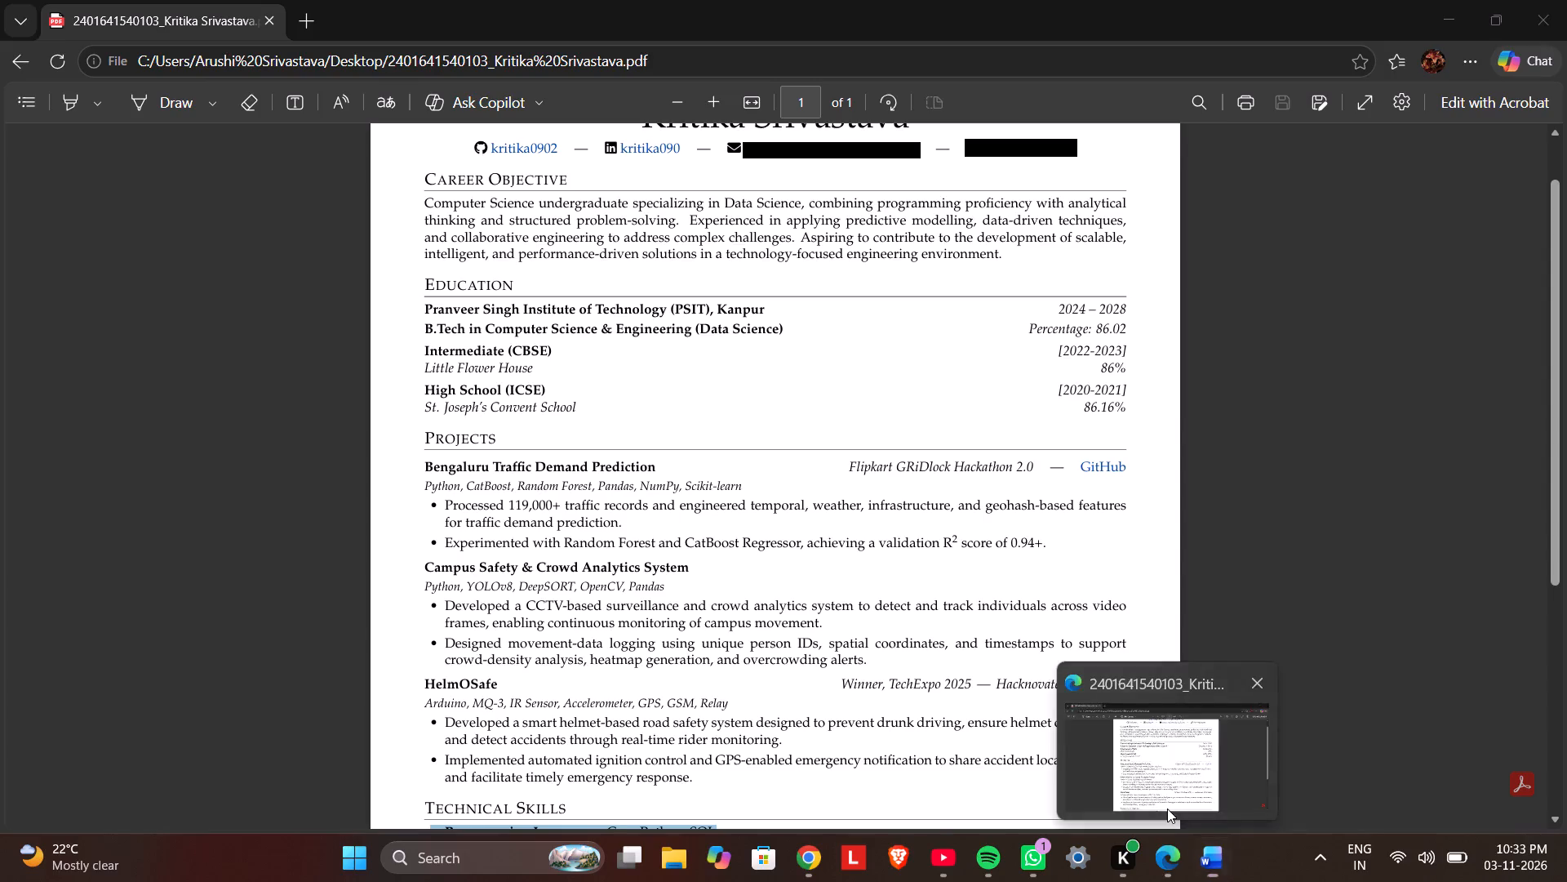
left_click(1167, 808)
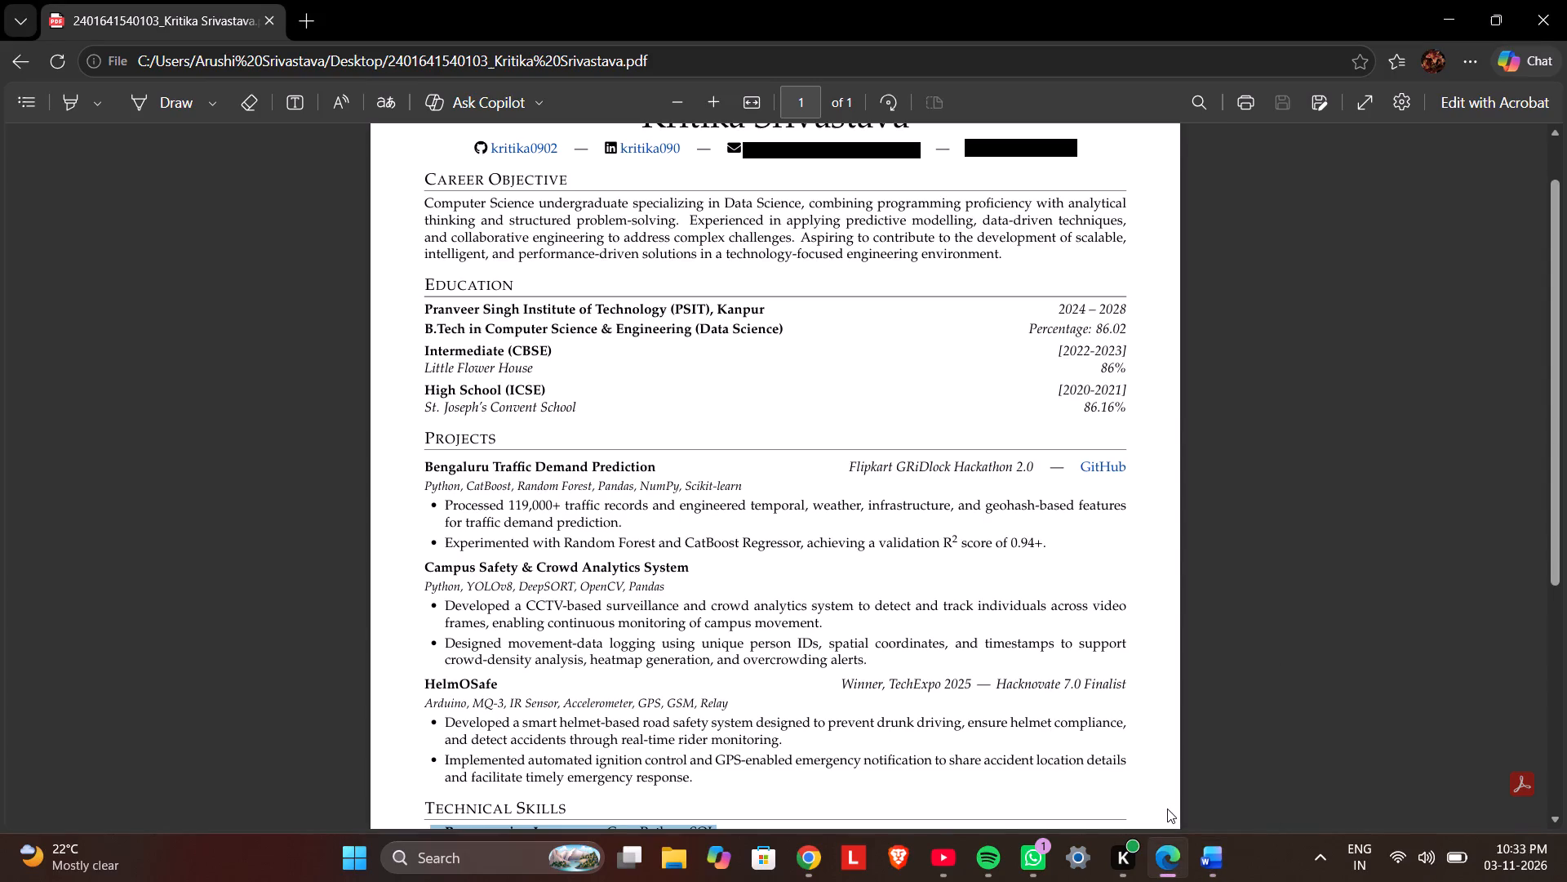
left_click(1167, 808)
scroll(882, 370, "up", 2)
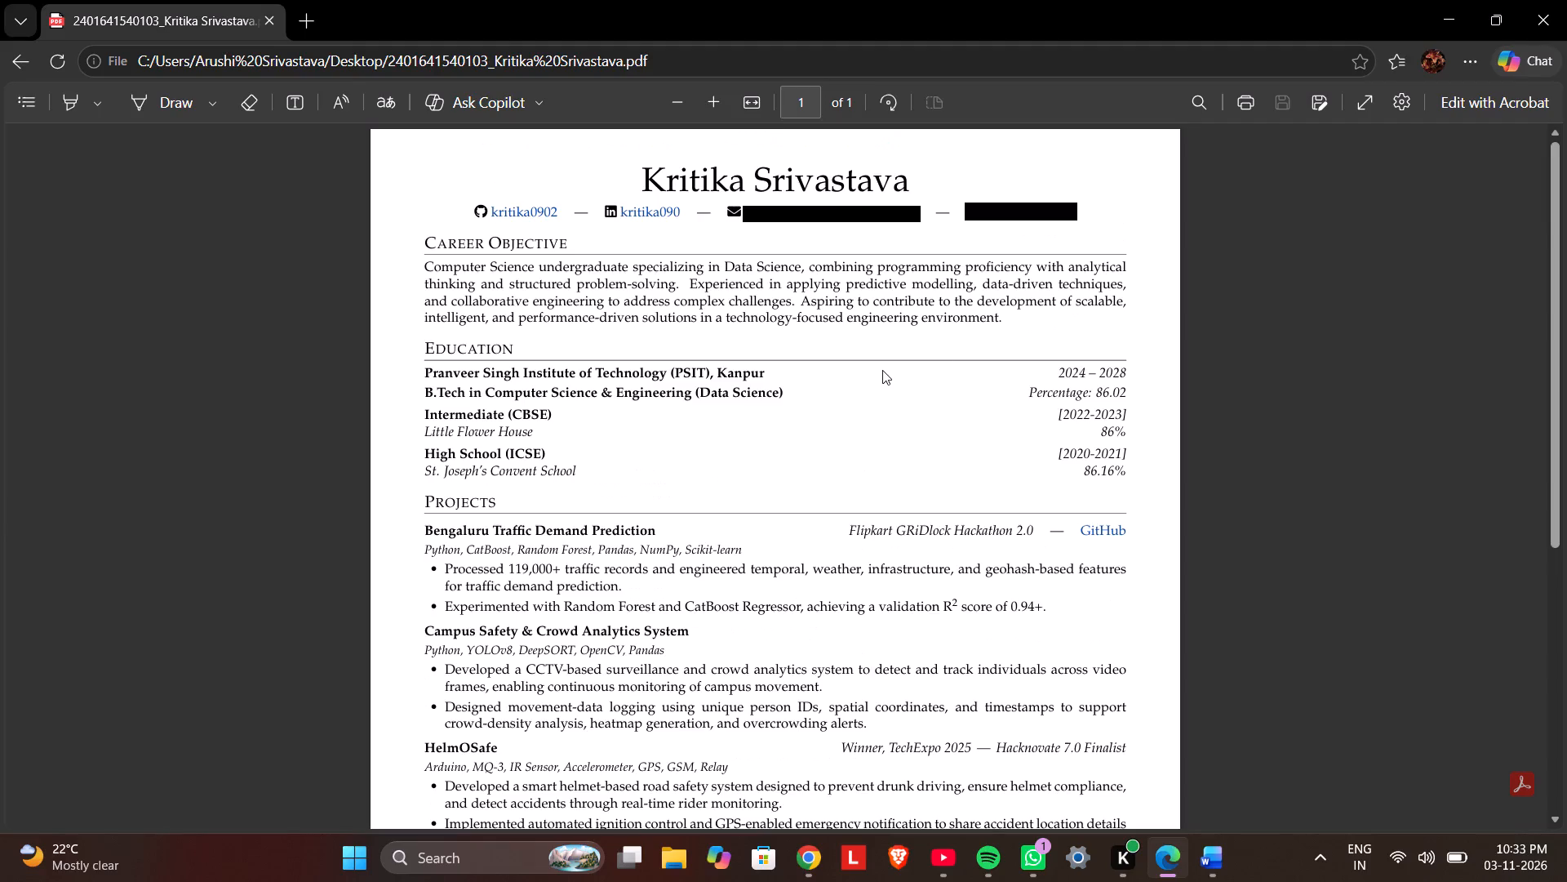
left_click_drag(1082, 218, 976, 203)
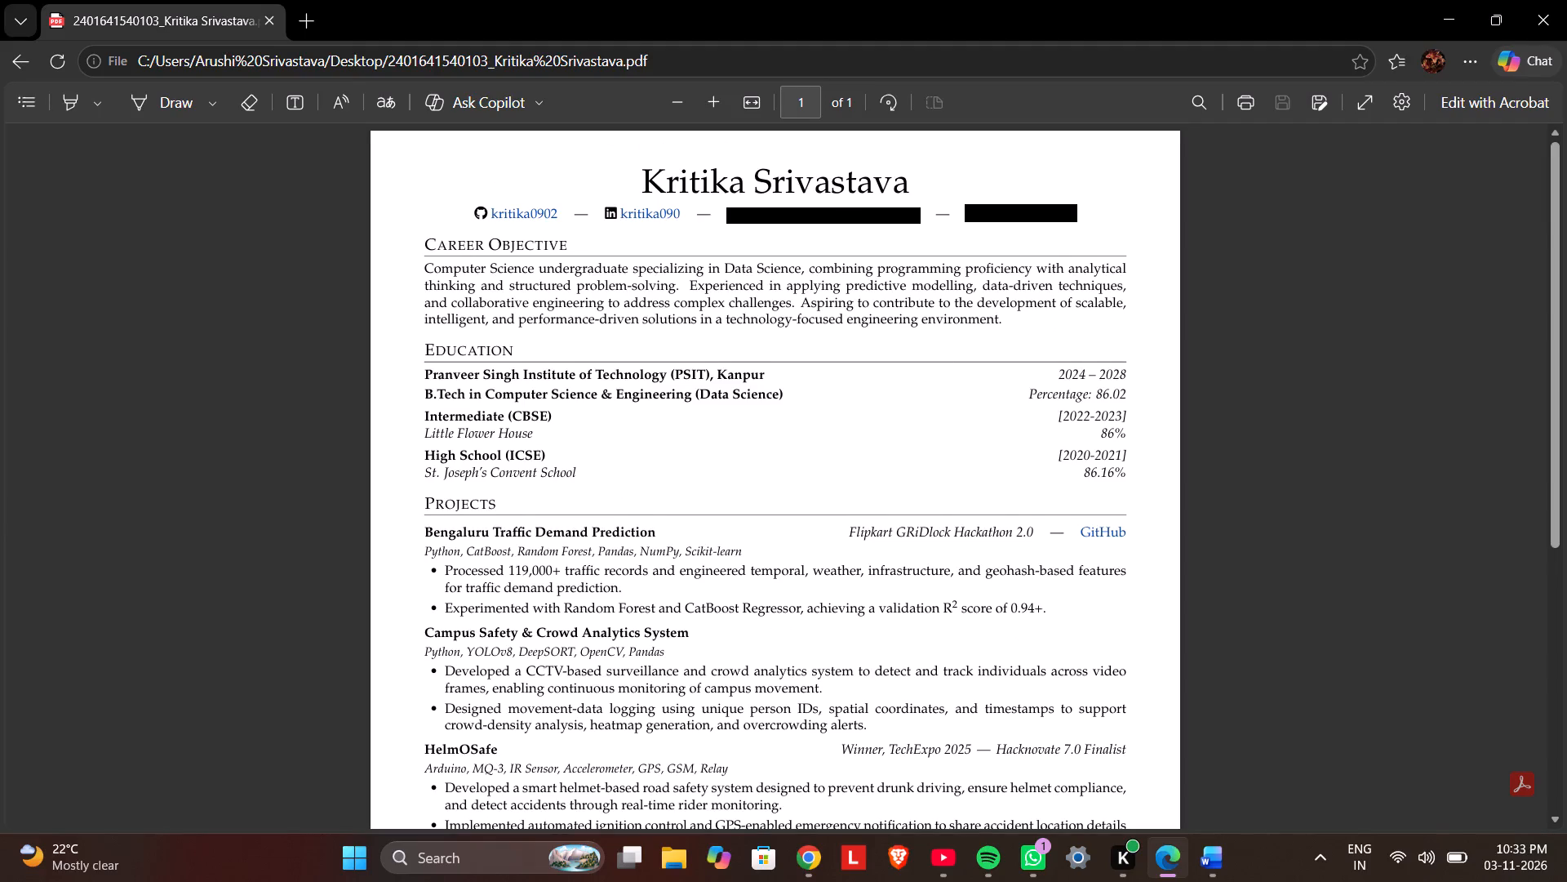
left_click_drag(976, 203, 562, 184)
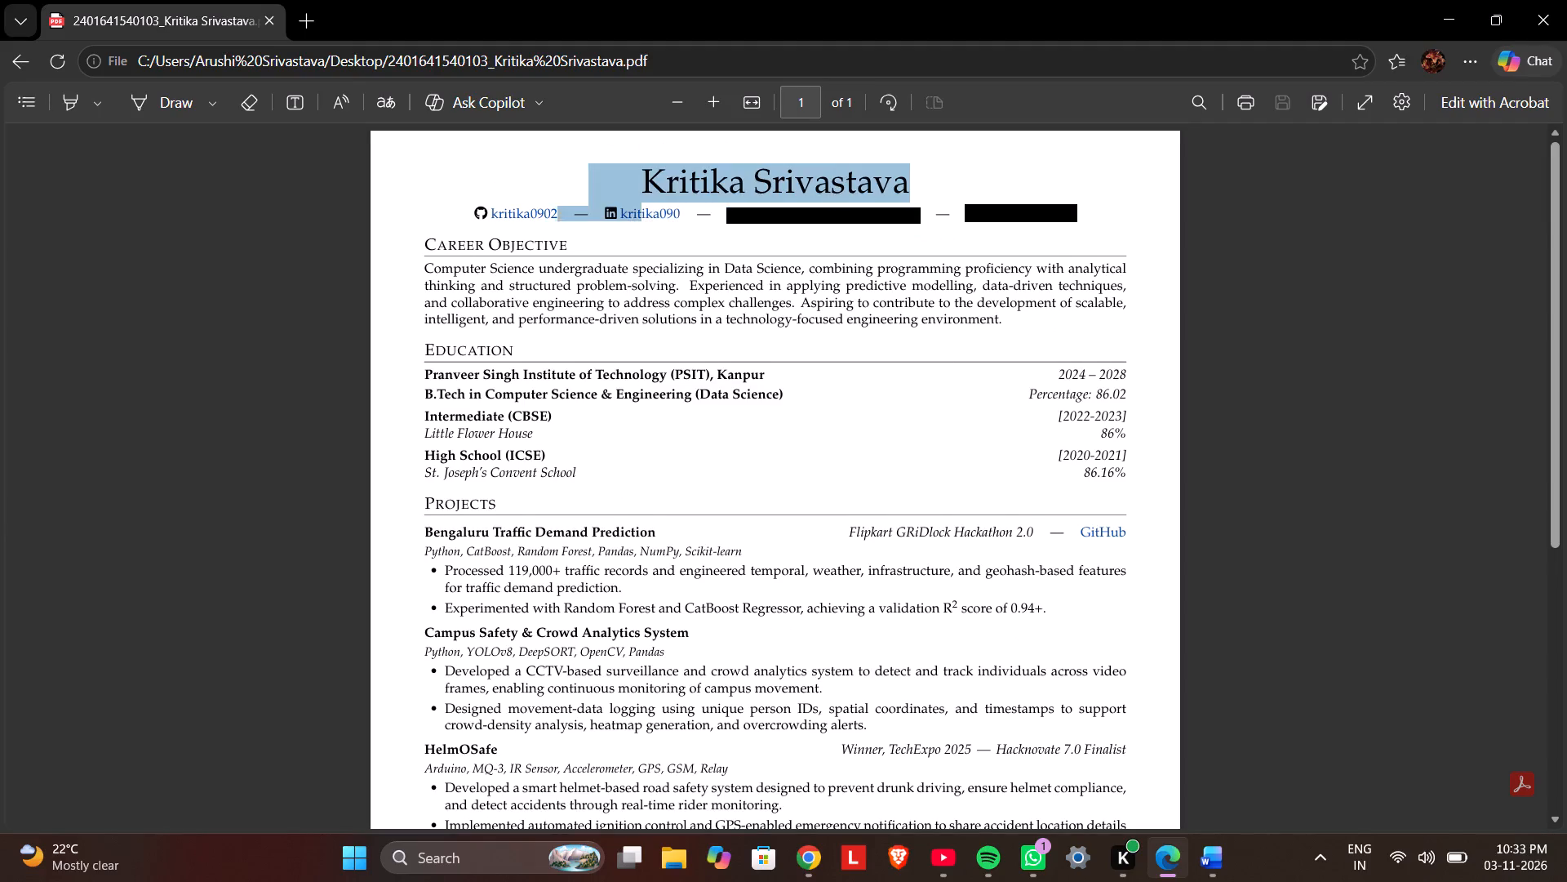
left_click_drag(562, 184, 452, 201)
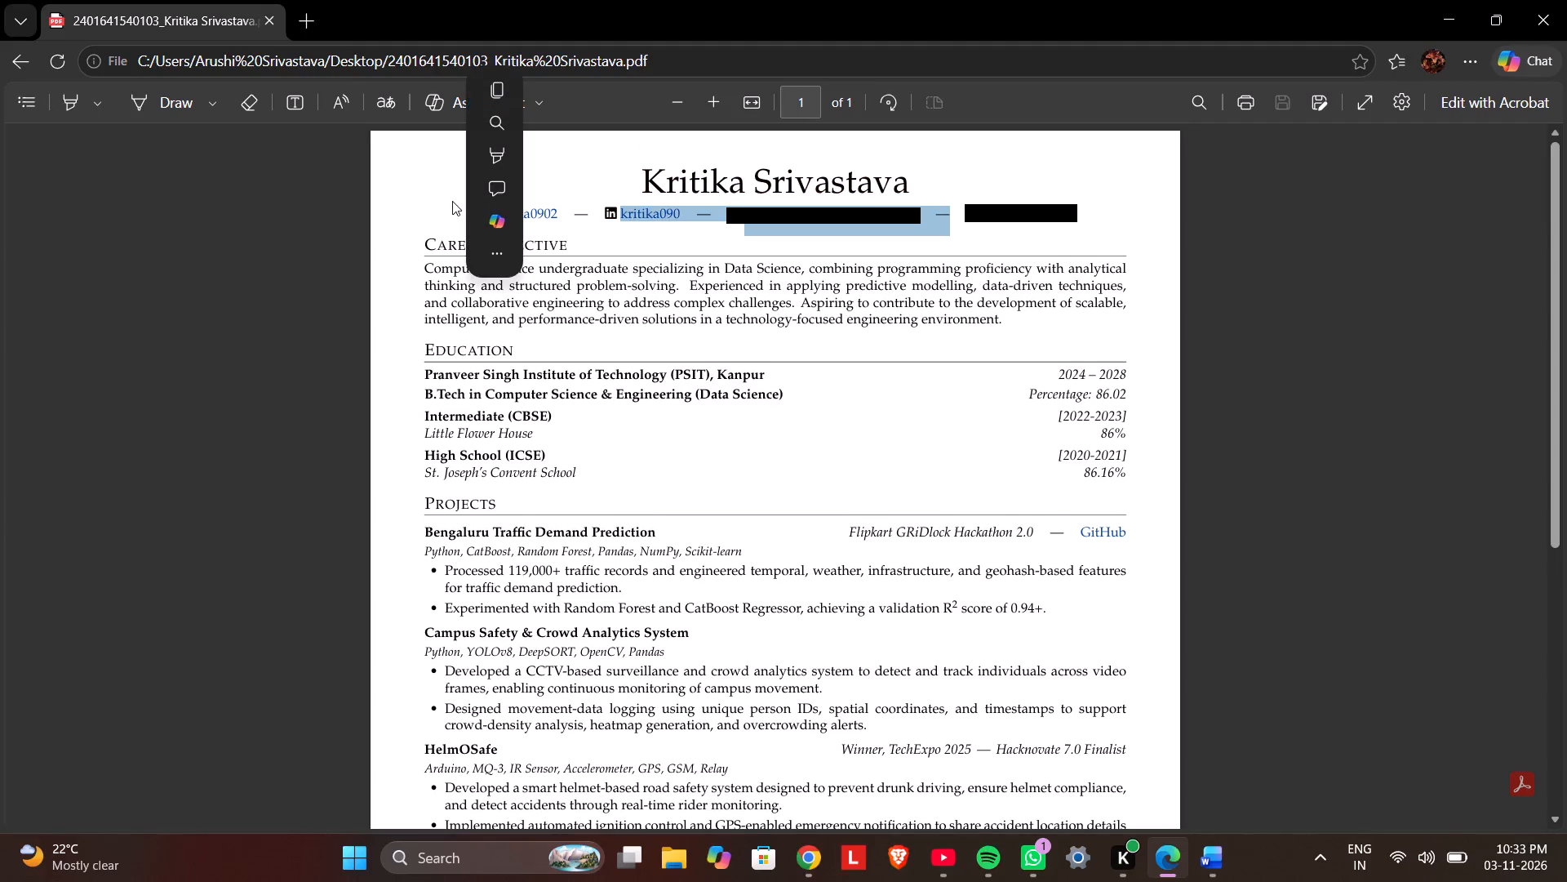
left_click(494, 92)
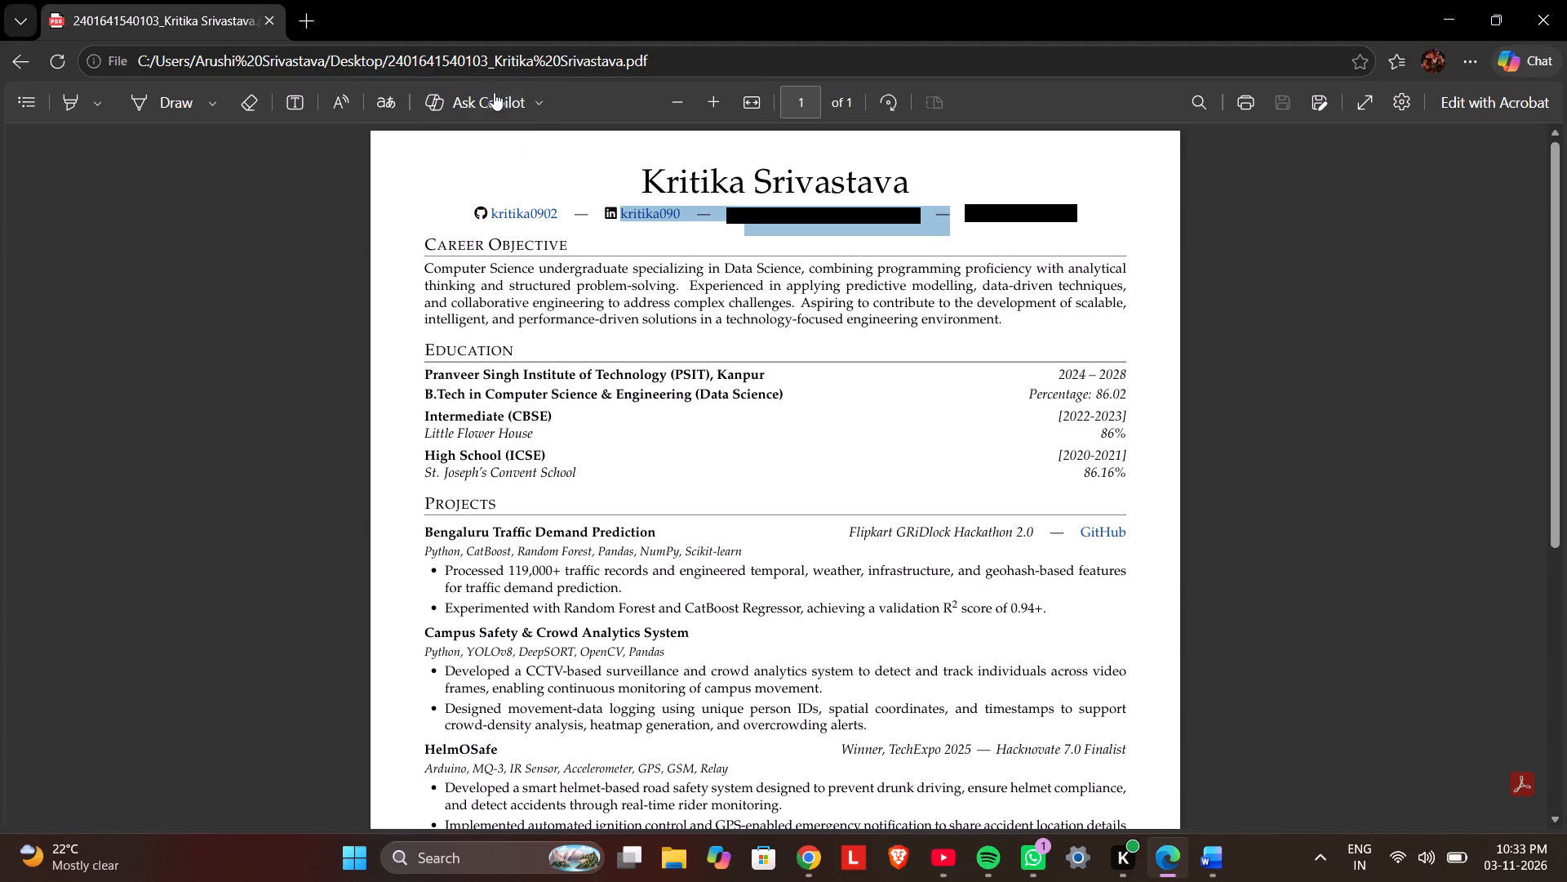
left_click(1205, 855)
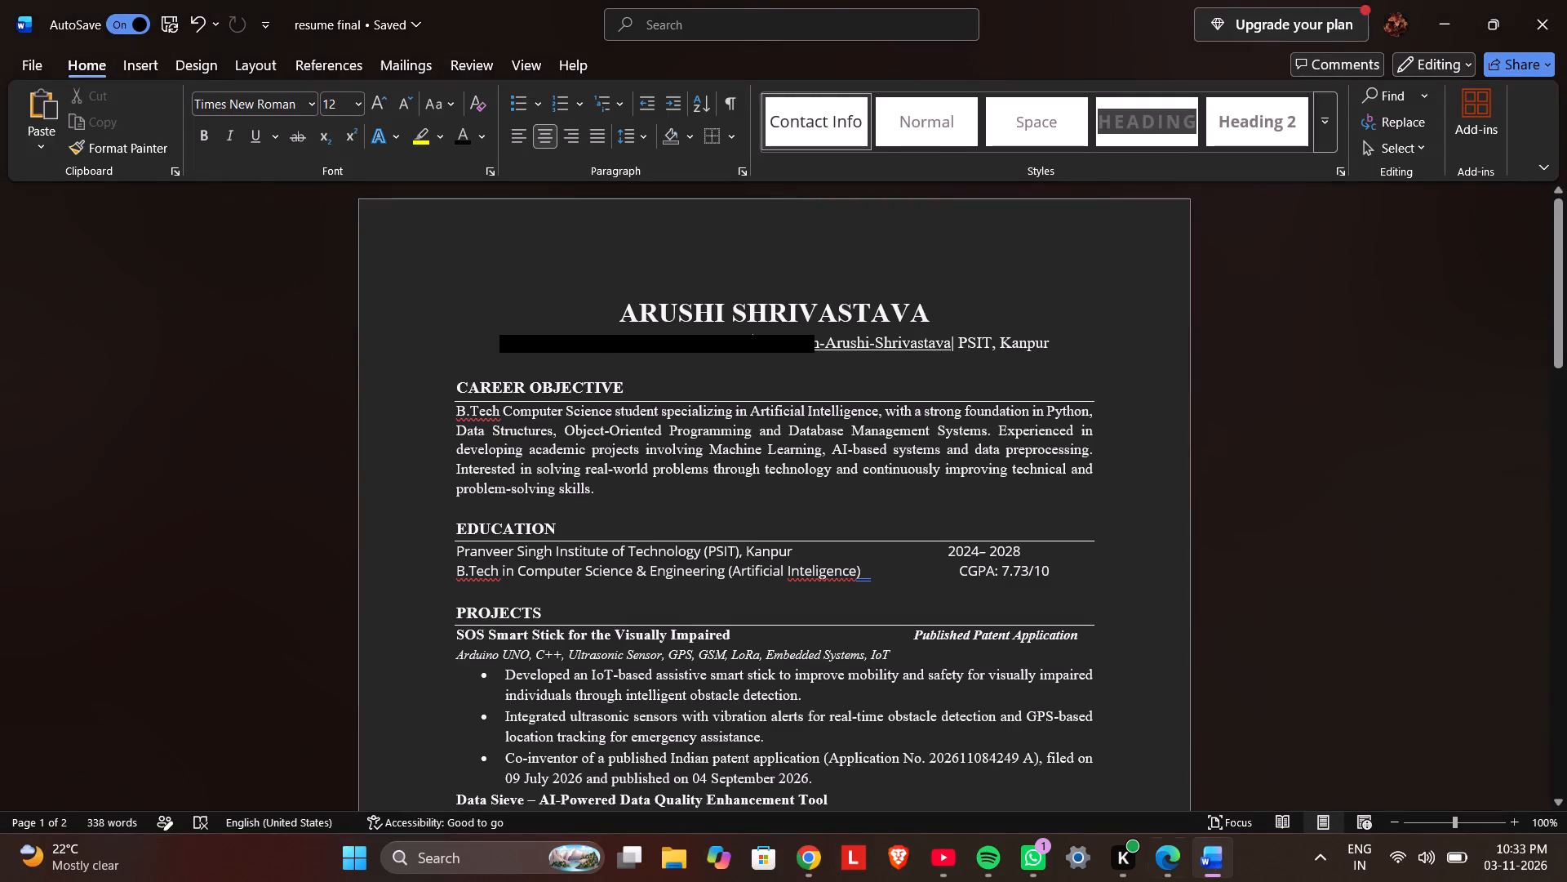
left_click(1100, 340)
key("Return")
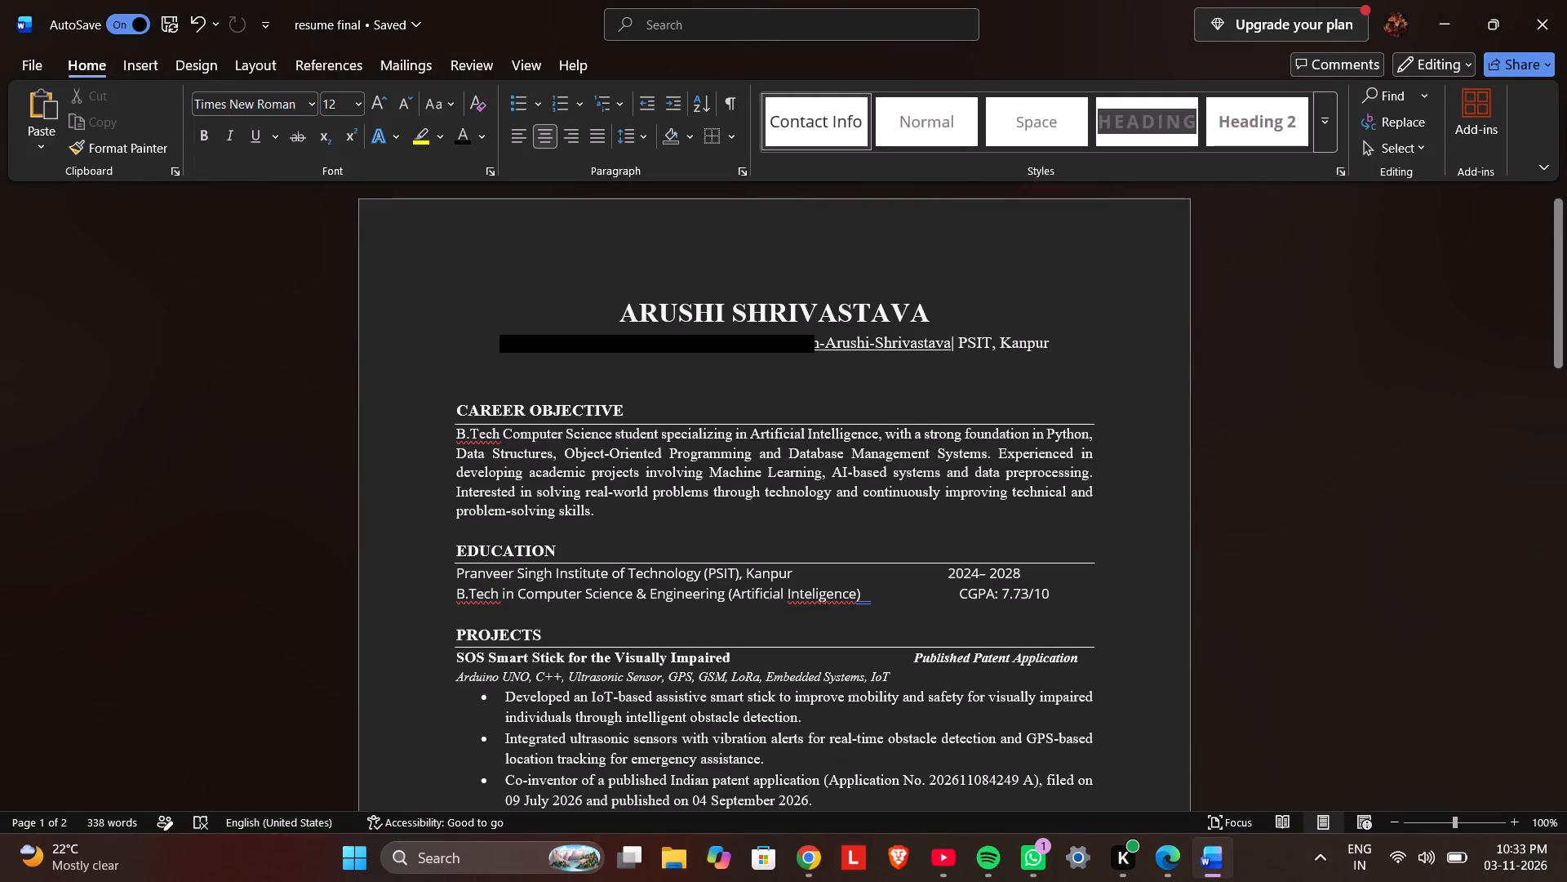
key("ctrl+v")
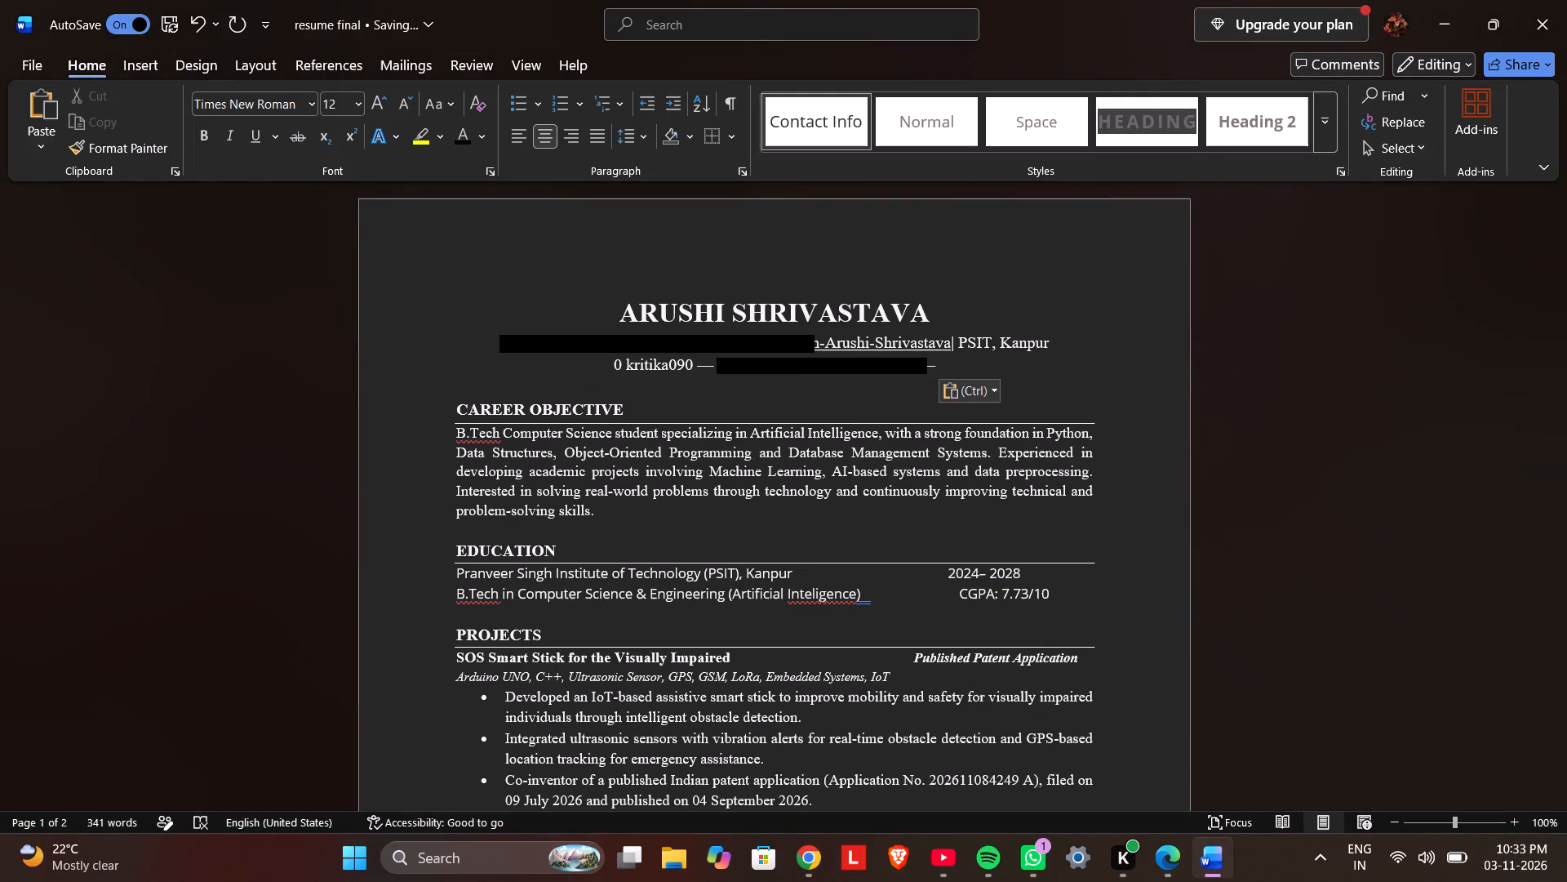
Delete all the pasted reference contact details and their extra line below the résumé's contact line.
key("BackSpace")
key("BackSpace")
key("BackSpace")
key("BackSpace")
key("BackSpace")
key("BackSpace")
key("BackSpace")
key("BackSpace")
key("BackSpace")
key("BackSpace")
key("BackSpace")
key("BackSpace")
key("BackSpace")
key("BackSpace")
key("BackSpace")
key("BackSpace")
key("BackSpace")
key("BackSpace")
key("BackSpace")
key("BackSpace")
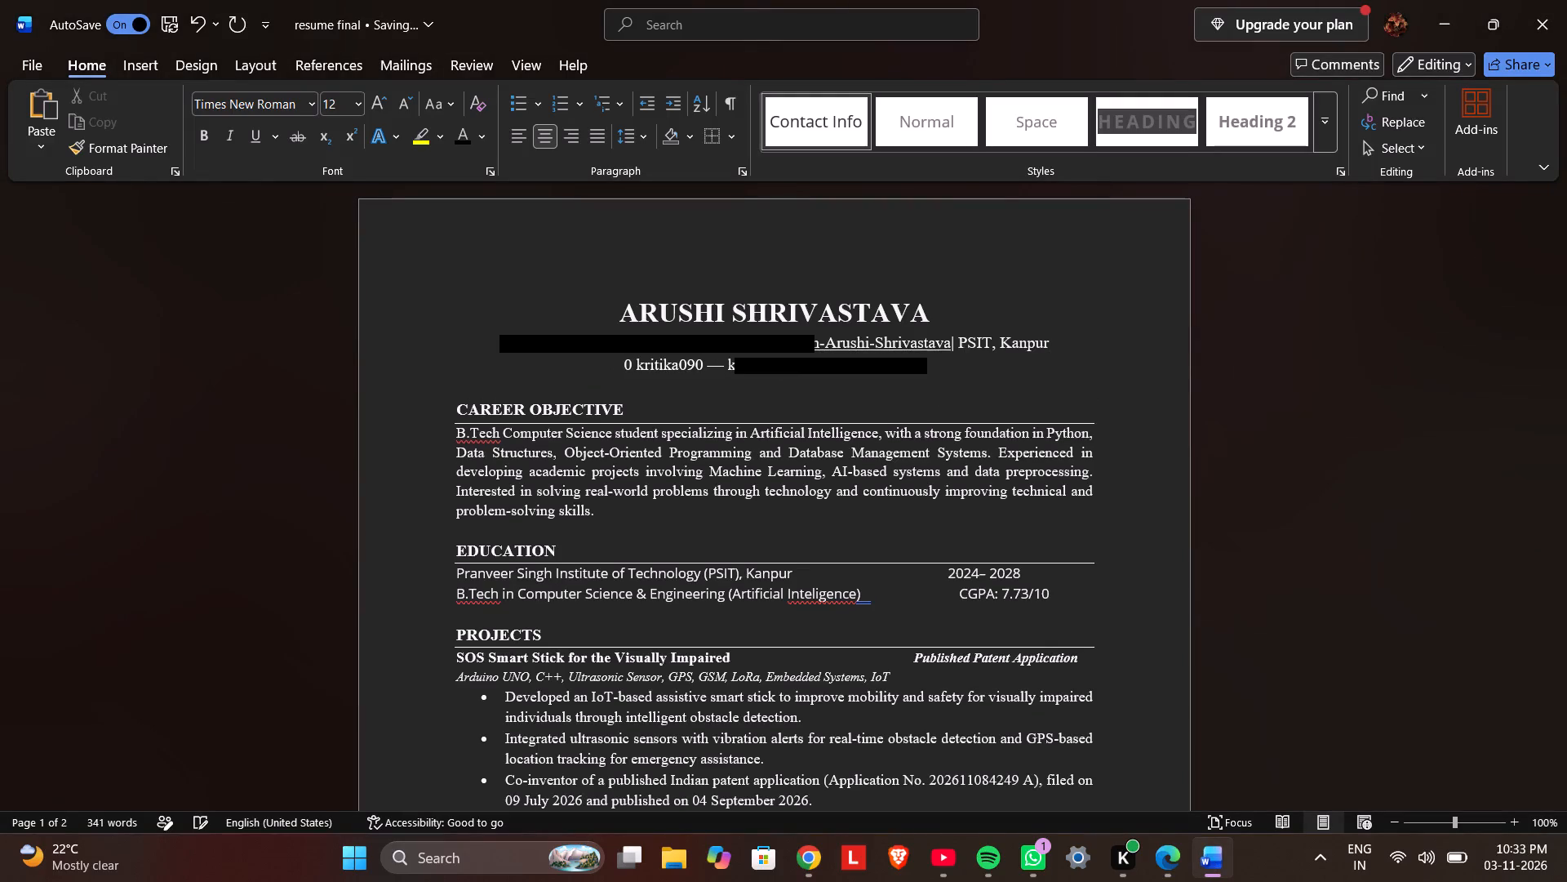
key("BackSpace")
key("BackSpace")
key("BackSpace")
key("BackSpace")
key("BackSpace")
key("BackSpace")
key("BackSpace")
key("BackSpace")
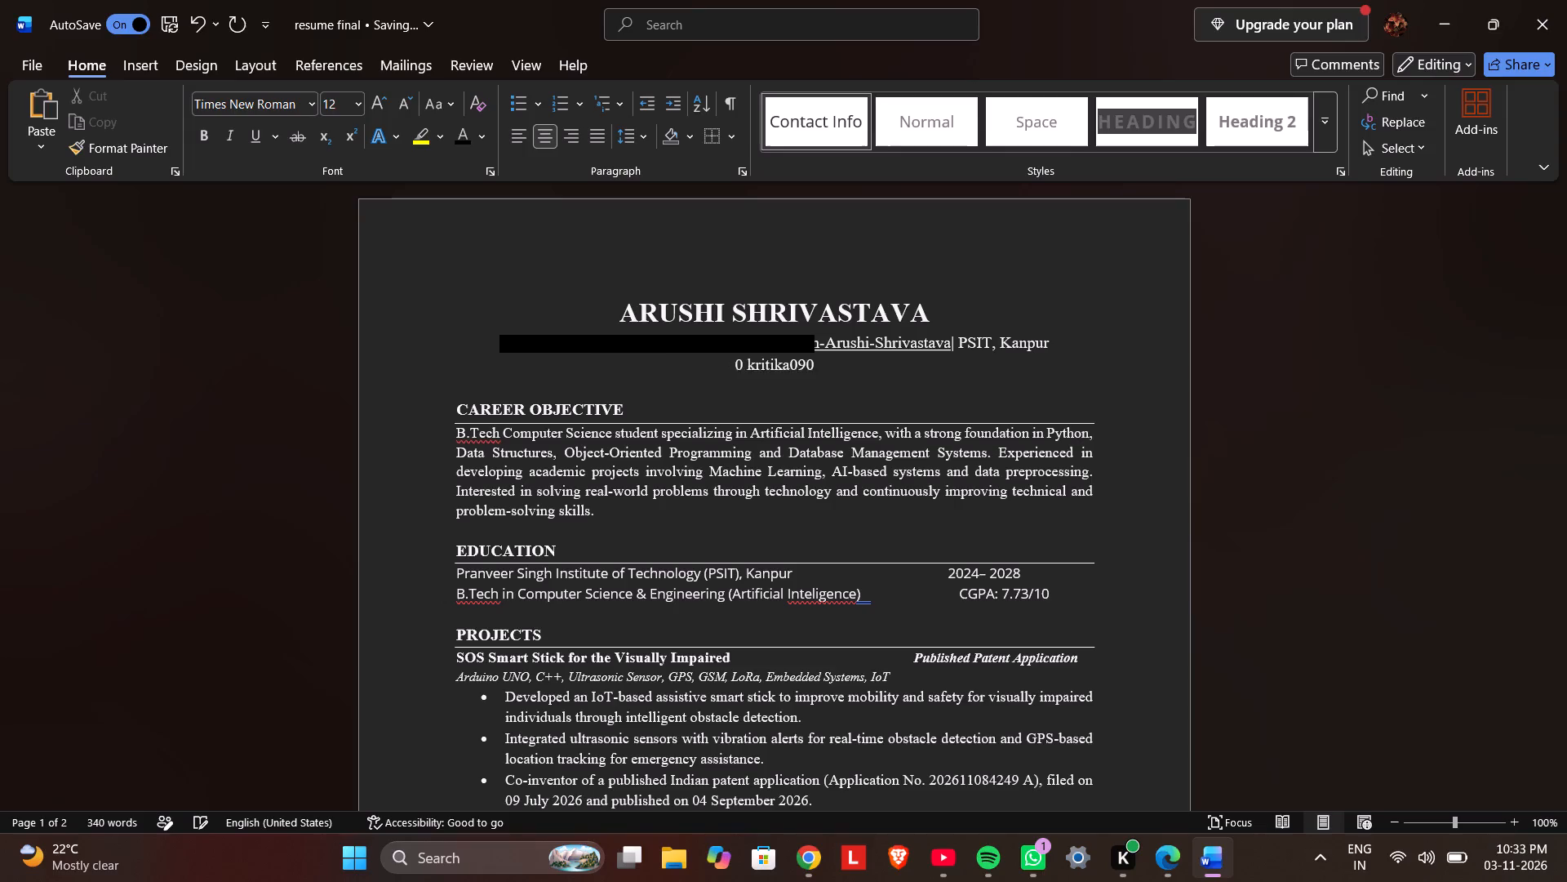
key("BackSpace")
key("BackSpace")
key("BackSpace")
key("BackSpace")
key("BackSpace")
key("BackSpace")
key("BackSpace")
key("BackSpace")
key("BackSpace")
key("BackSpace")
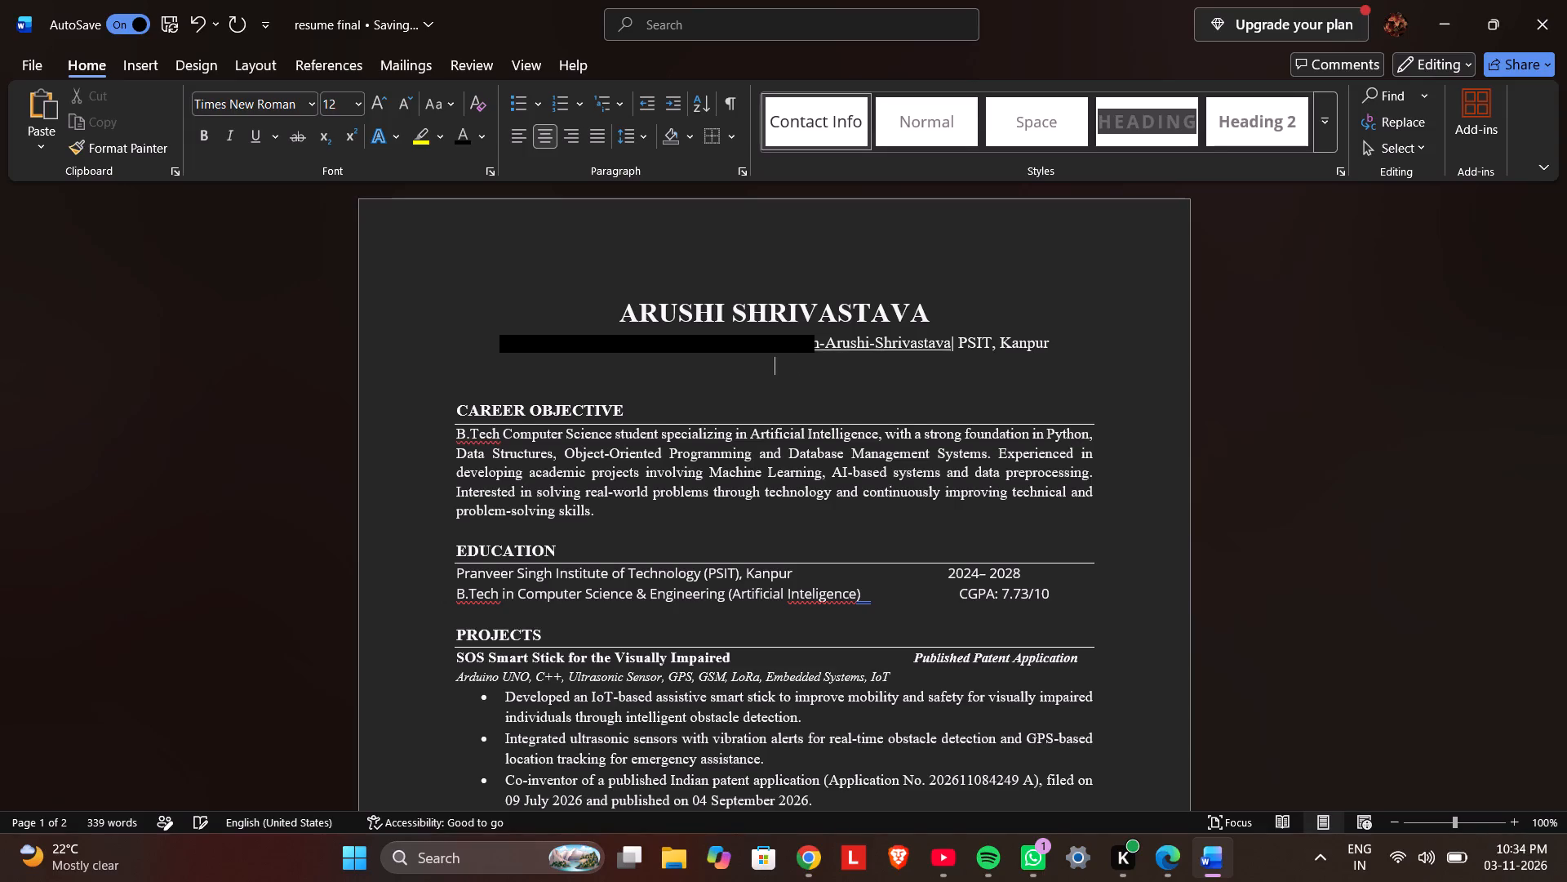
key("BackSpace")
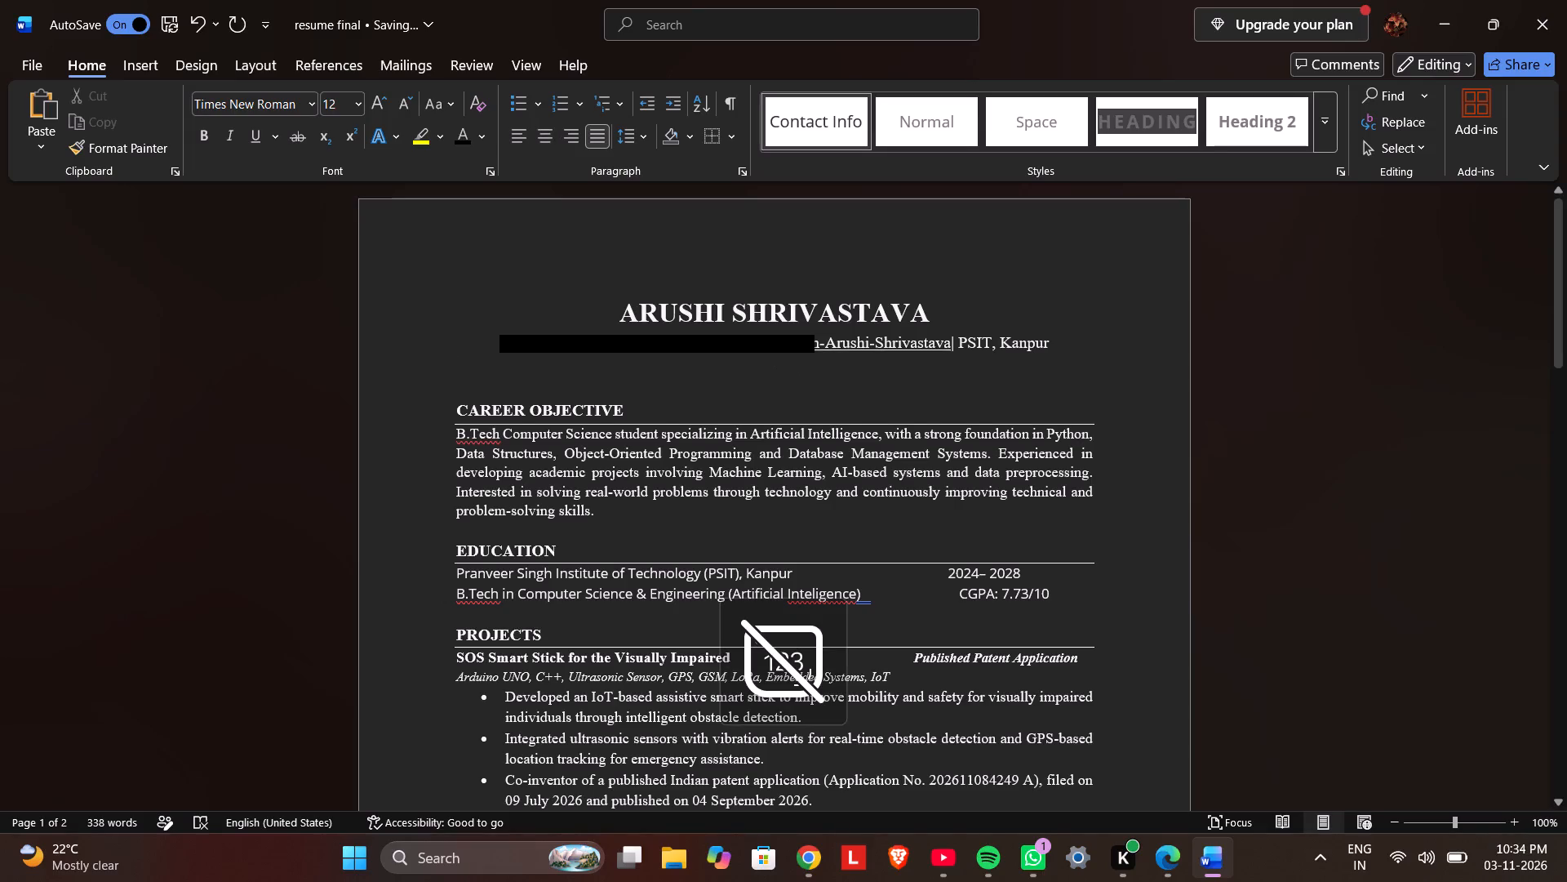
Delete the leading entry in front of the email address in the contact line.
left_click(586, 340)
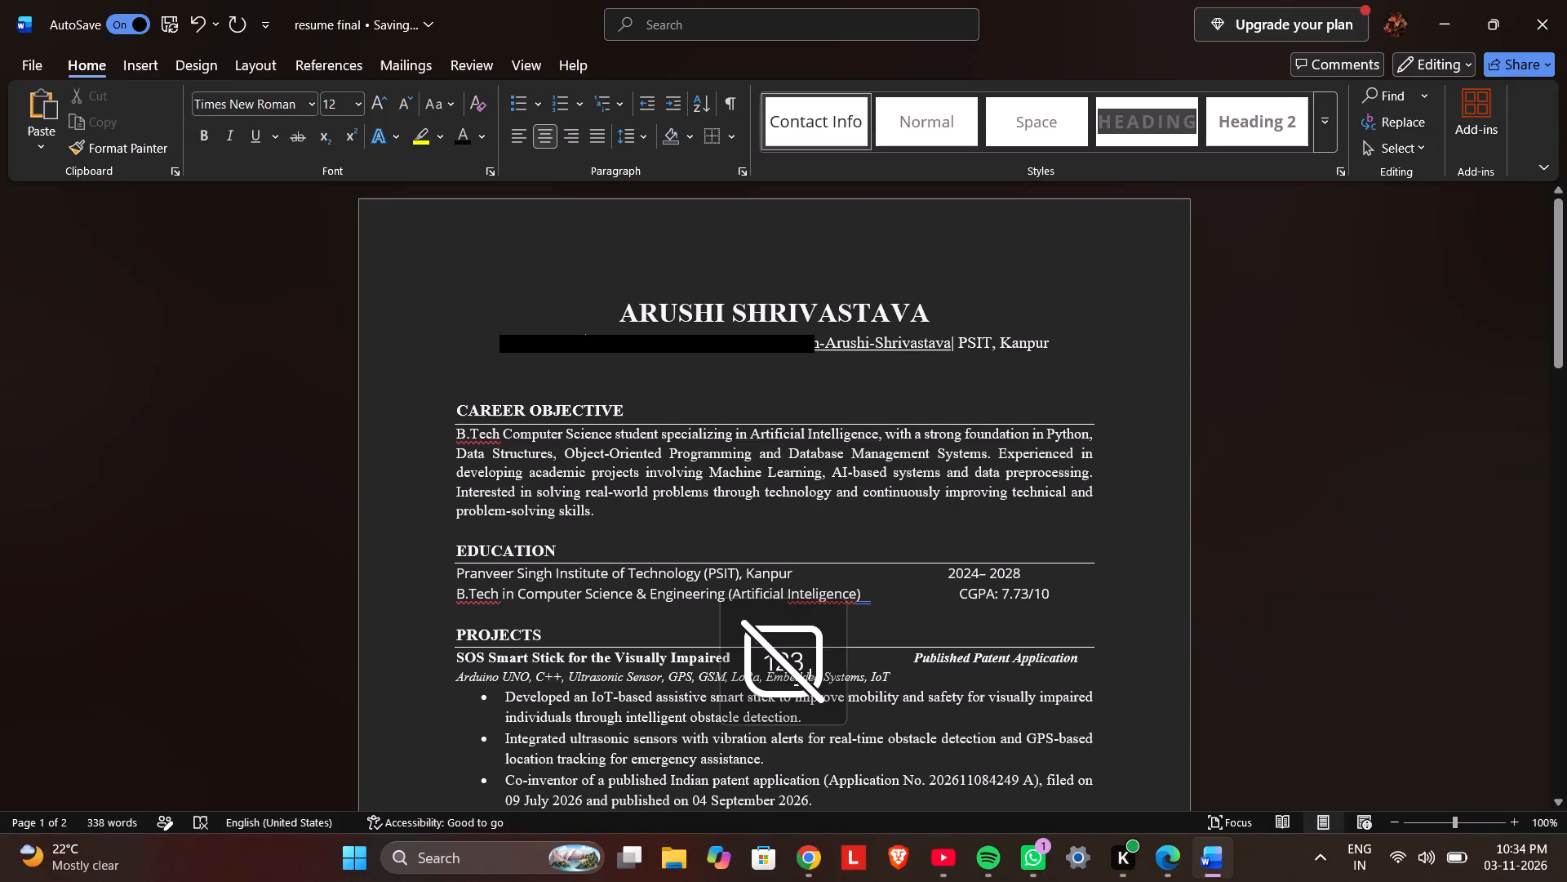
key("BackSpace")
key("BackSpace")
key("BackSpace")
key("BackSpace")
key("BackSpace")
key("BackSpace")
key("BackSpace")
key("BackSpace")
key("BackSpace")
key("BackSpace")
key("BackSpace")
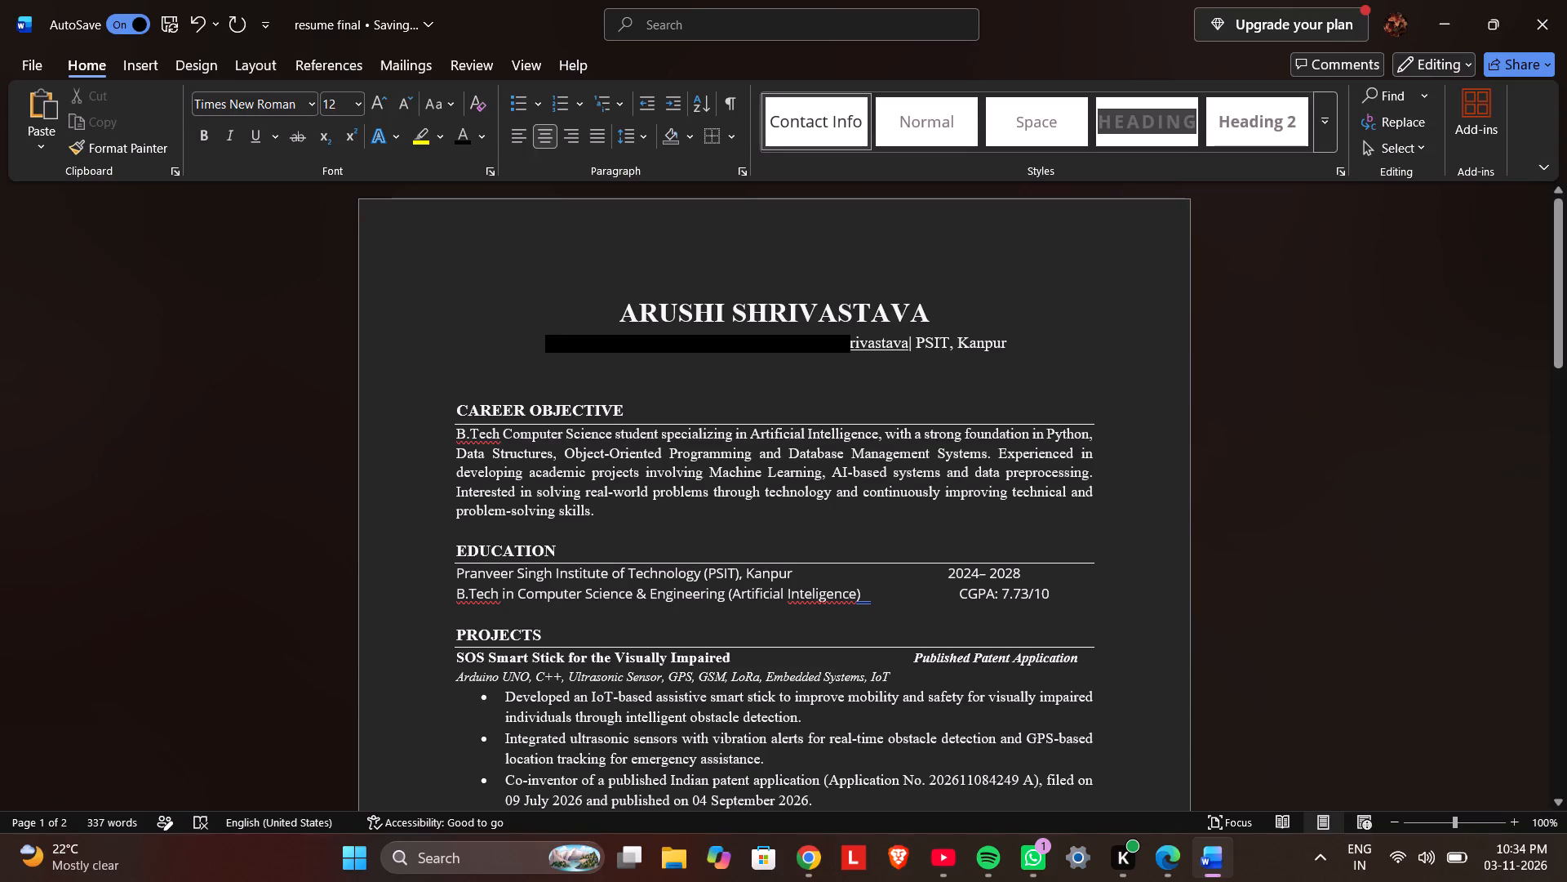
Delete the contact line backward from "PSIT, Kanpur" through the LinkedIn entry and email link into the name heading's last letters.
left_click(1014, 342)
key("BackSpace")
key("BackSpace")
key("BackSpace")
key("BackSpace")
key("BackSpace")
key("BackSpace")
key("BackSpace")
key("BackSpace")
key("BackSpace")
key("BackSpace")
key("BackSpace")
key("BackSpace")
key("BackSpace")
key("BackSpace")
key("BackSpace")
key("BackSpace")
key("BackSpace")
key("BackSpace")
key("BackSpace")
key("BackSpace")
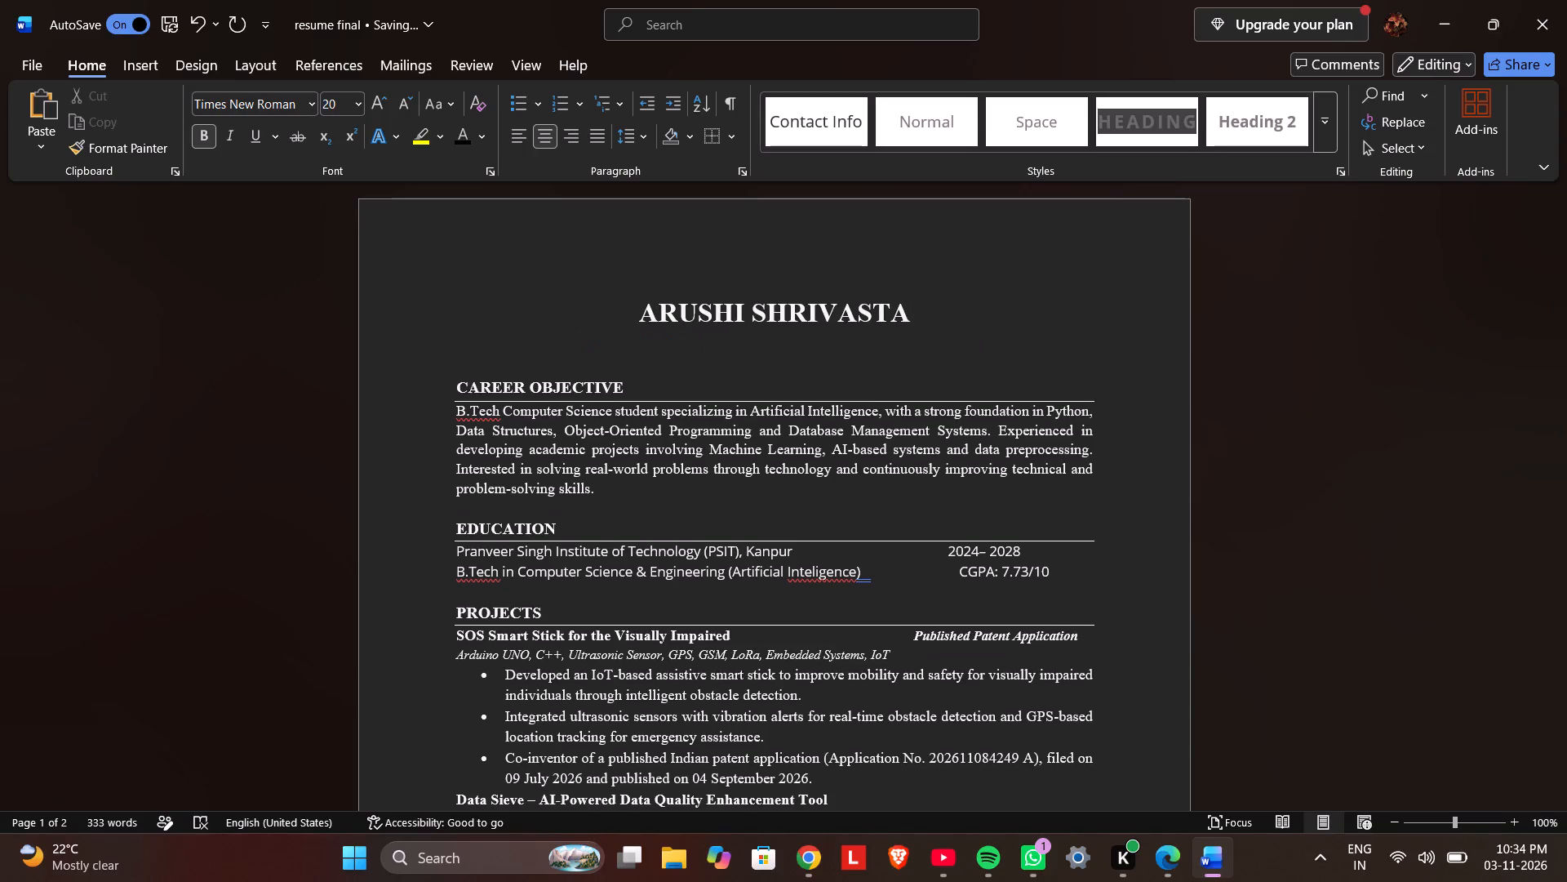
Undo the excess deletions until the complete name heading and the email link are back, and place the cursor after the email.
key("ctrl+z")
key("z")
key("ctrl+z")
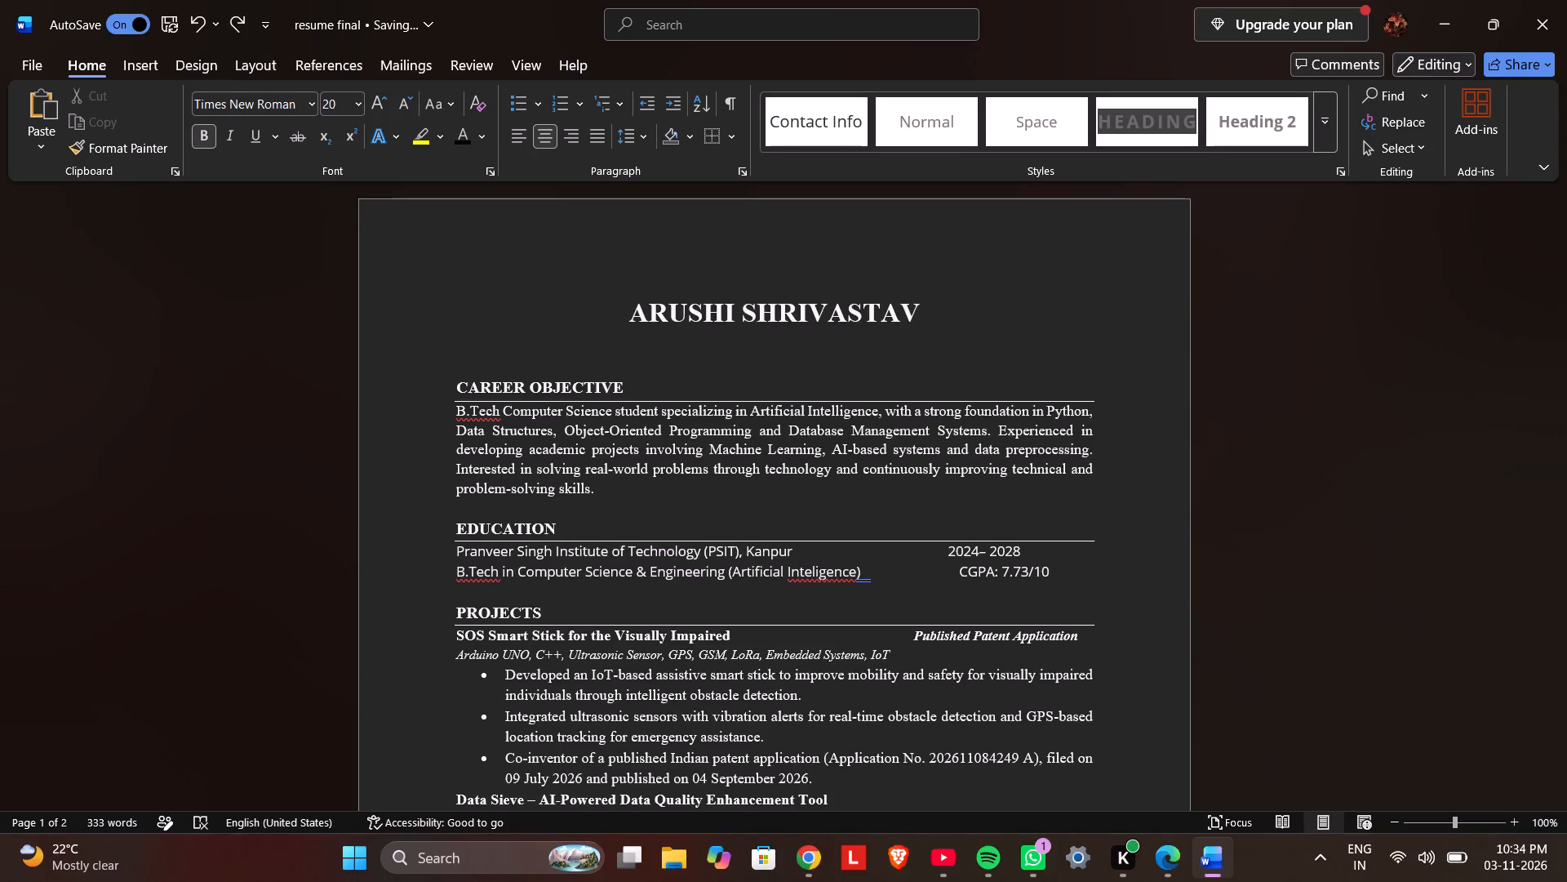
key("ctrl+z")
key("ctrl+z")
key("ctrl+z")
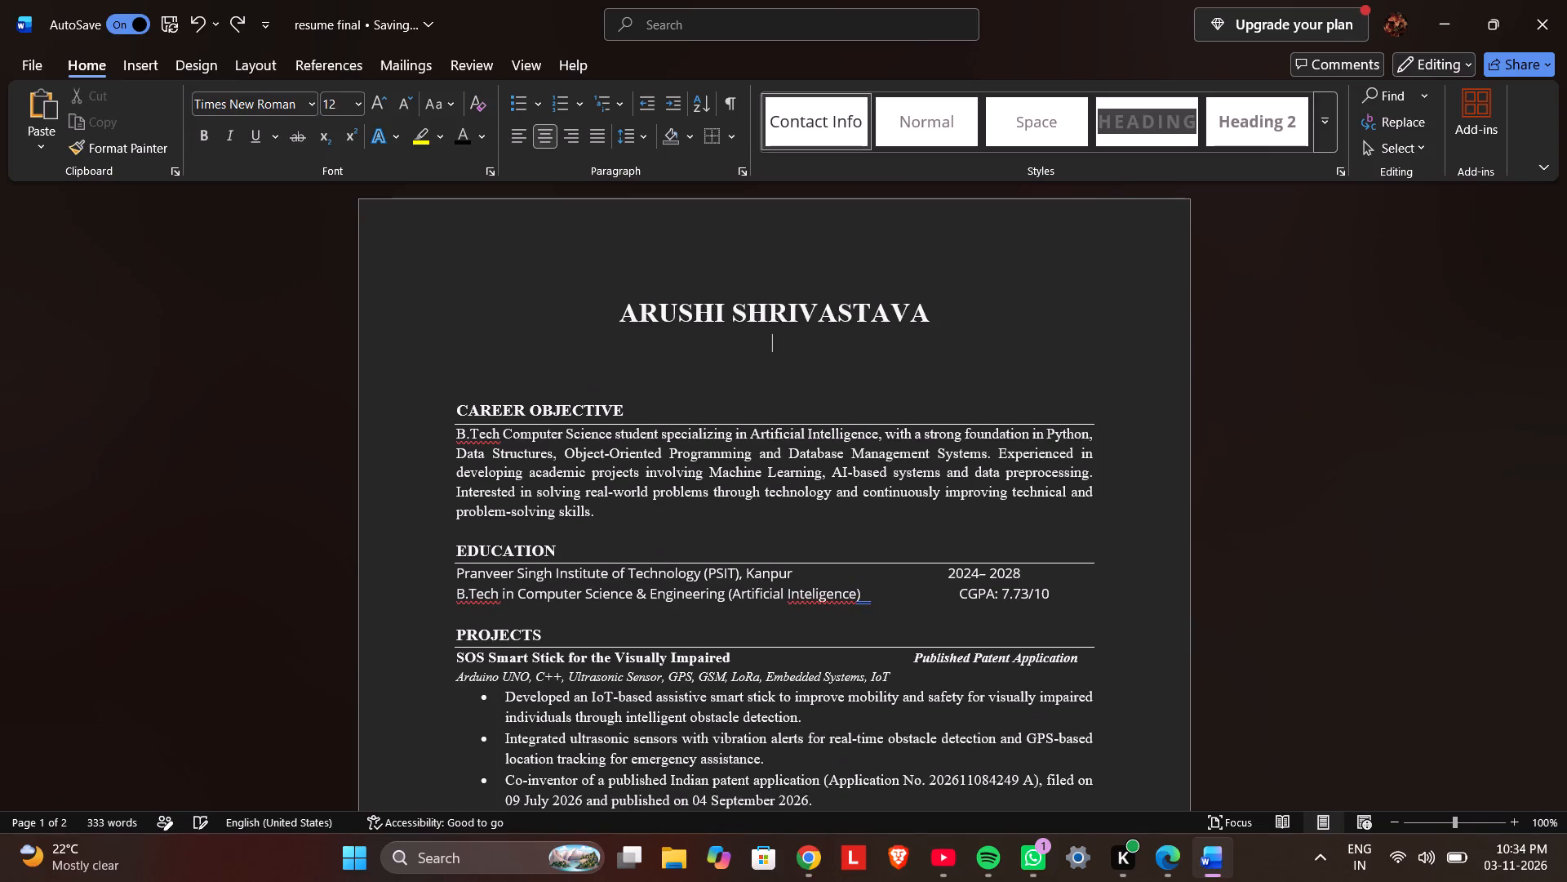
key("ctrl+z")
key("ctrl+z")
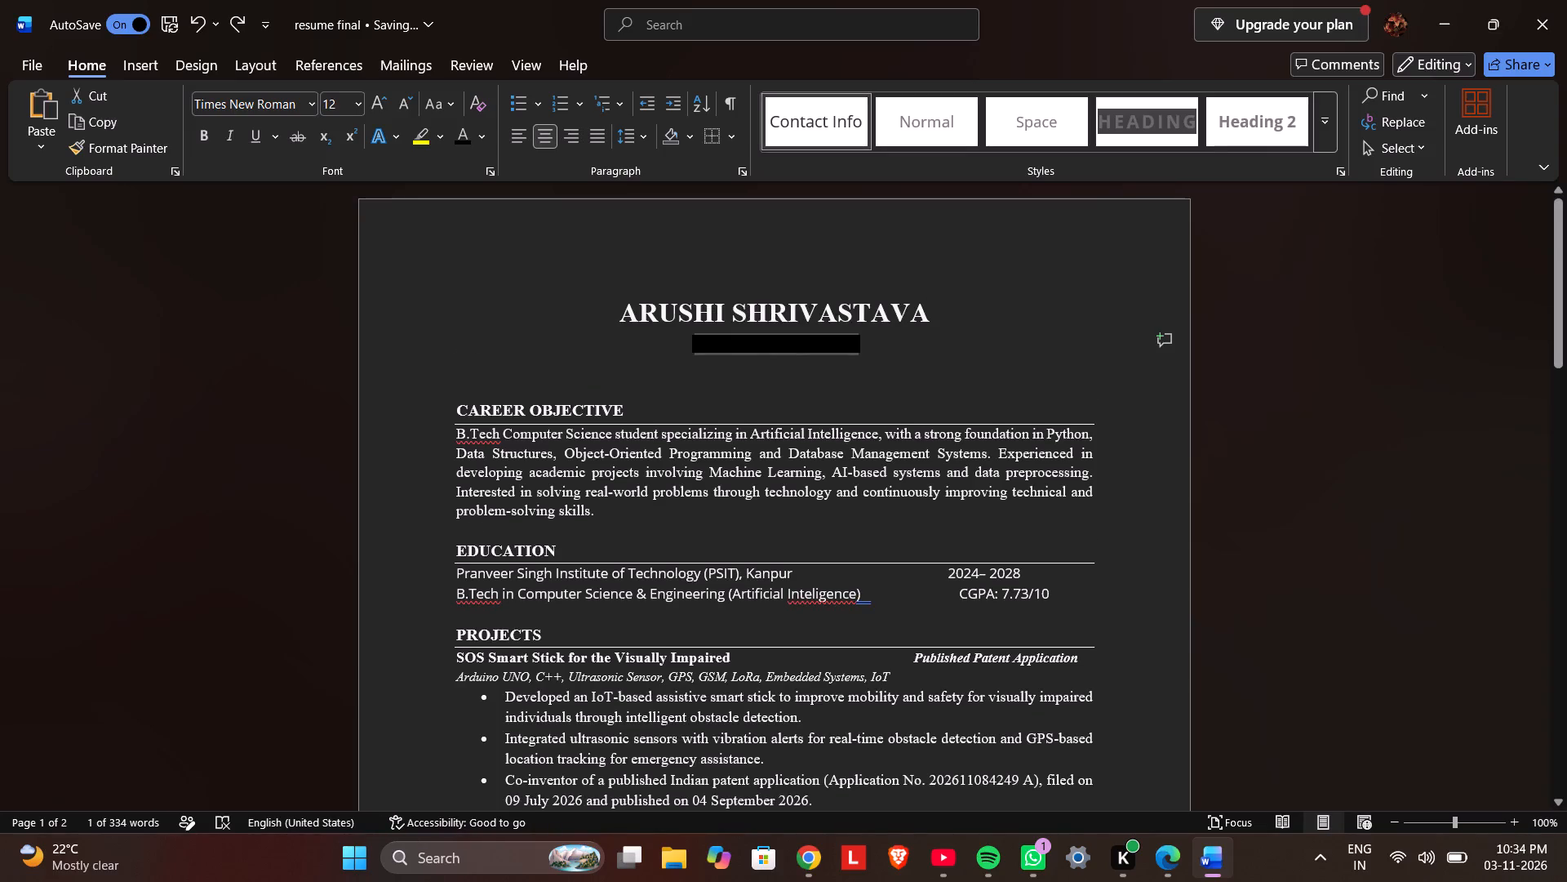
left_click(1021, 345)
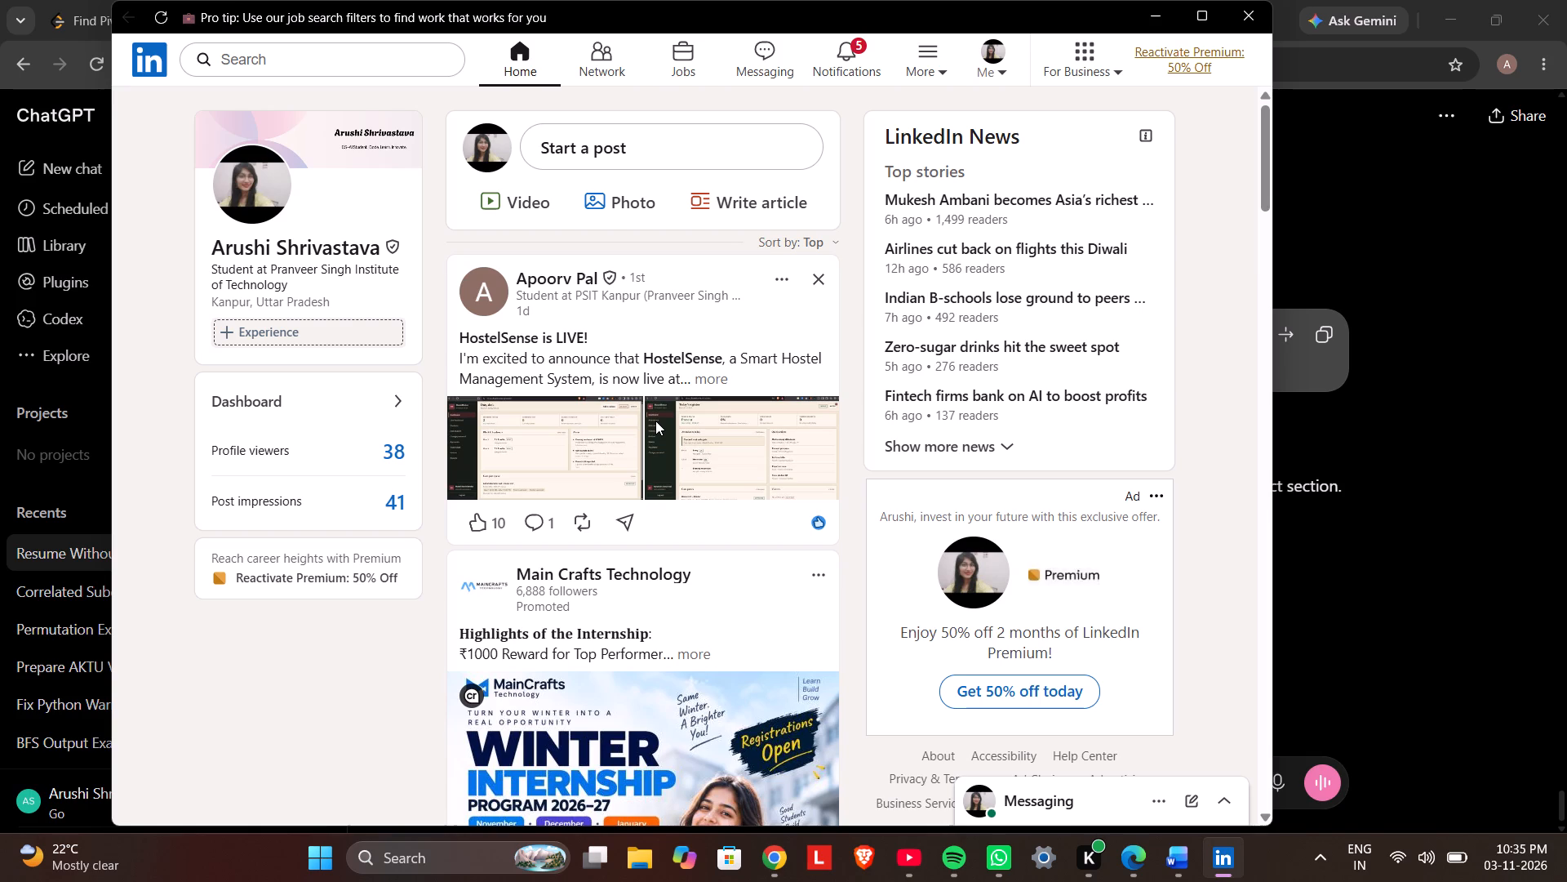
left_click(256, 247)
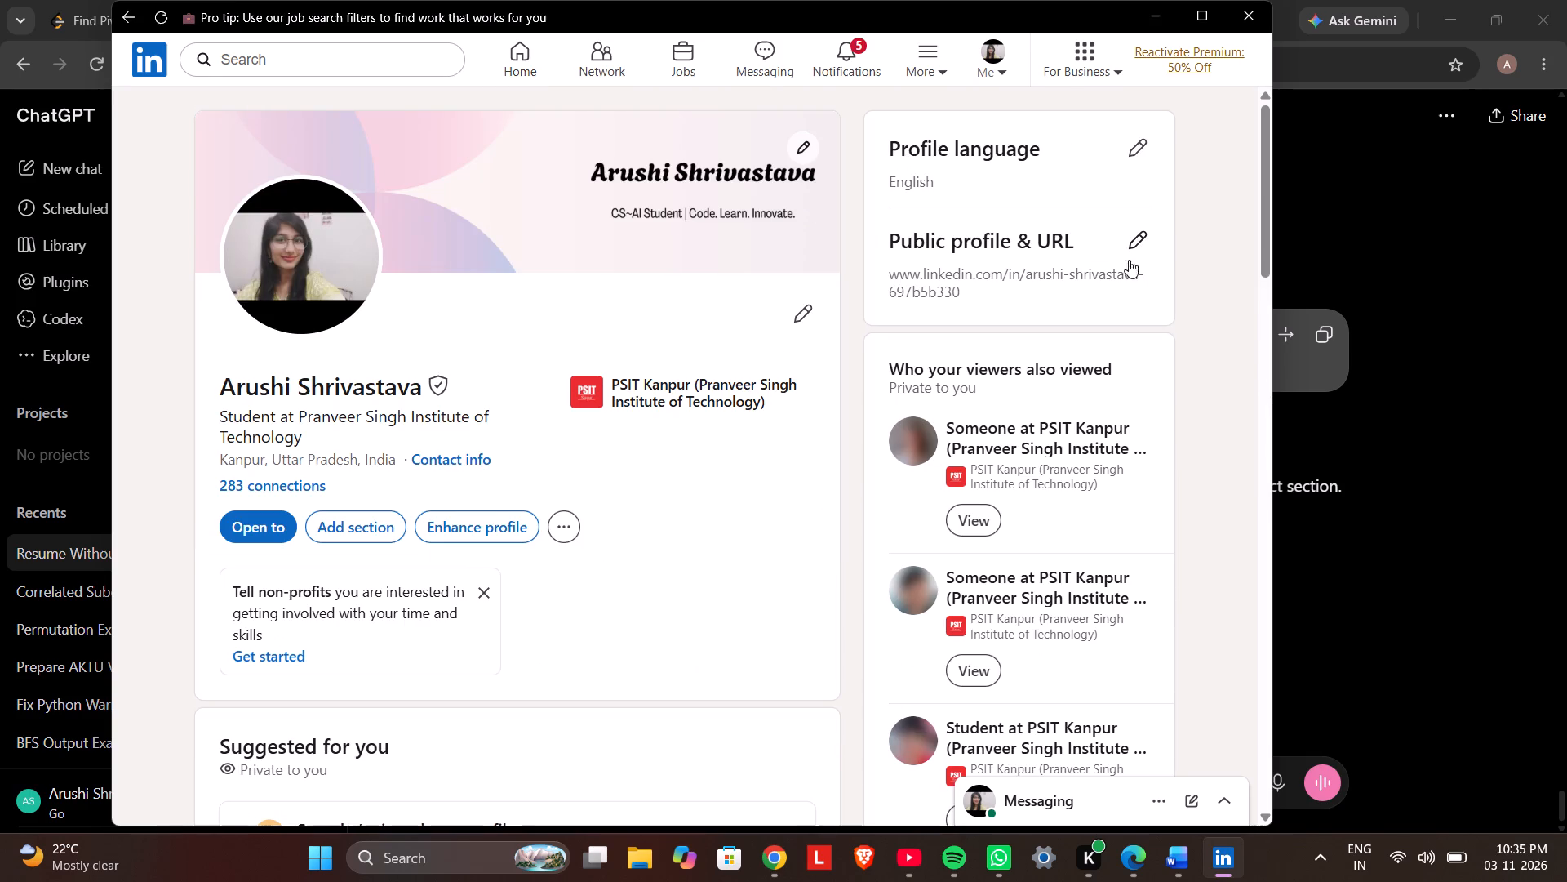
left_click(961, 298)
left_click_drag(966, 293, 881, 266)
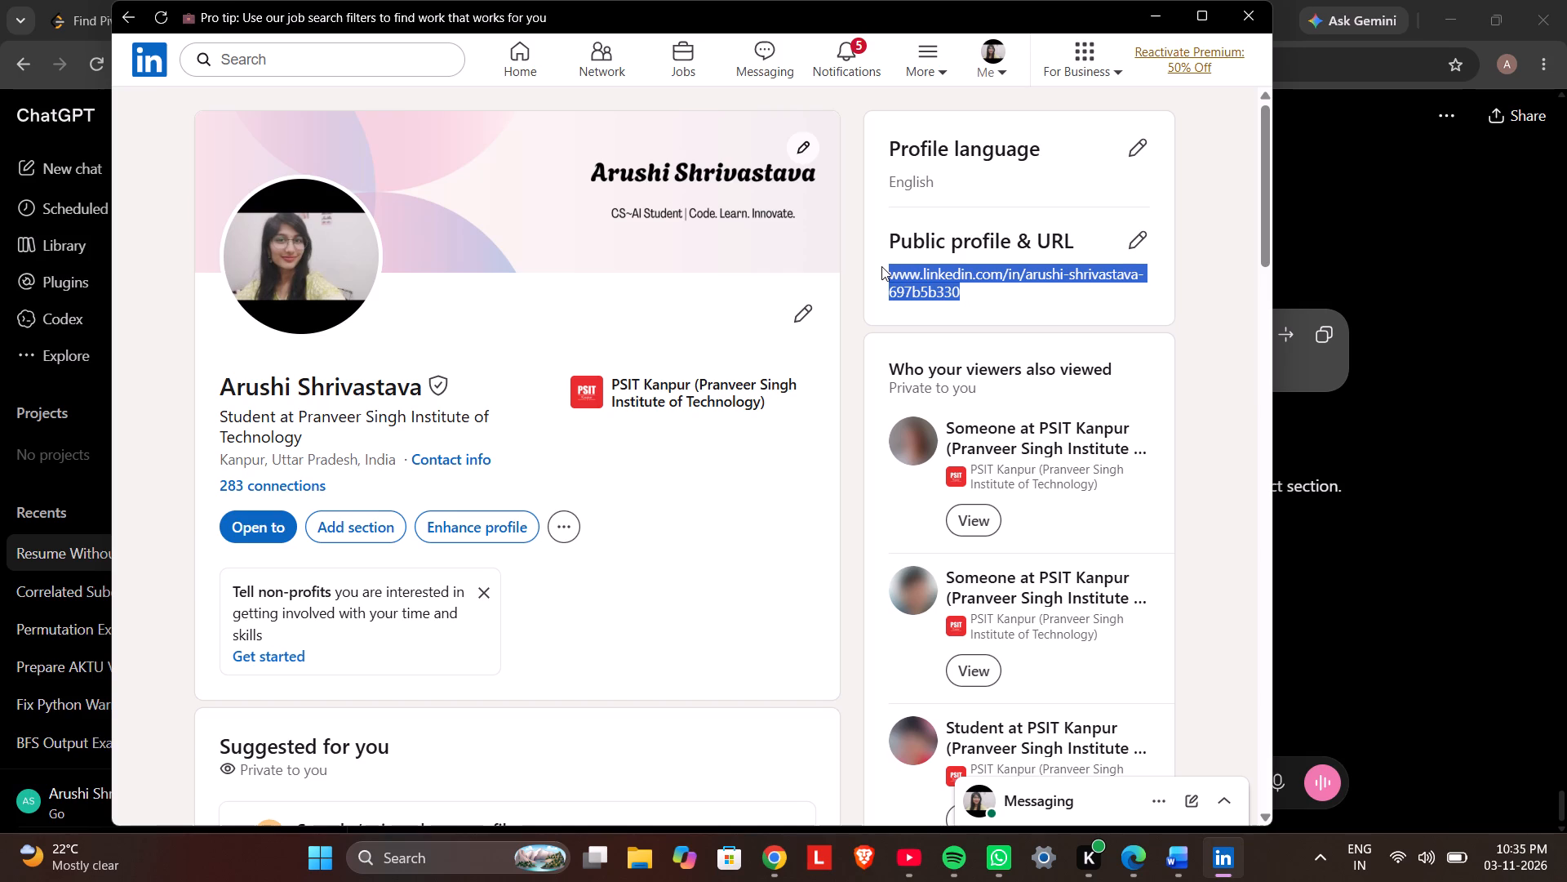
key("ctrl+c")
Search LinkedIn for "kri", look through the reference résumé owner's profile, and close LinkedIn.
left_click(427, 58)
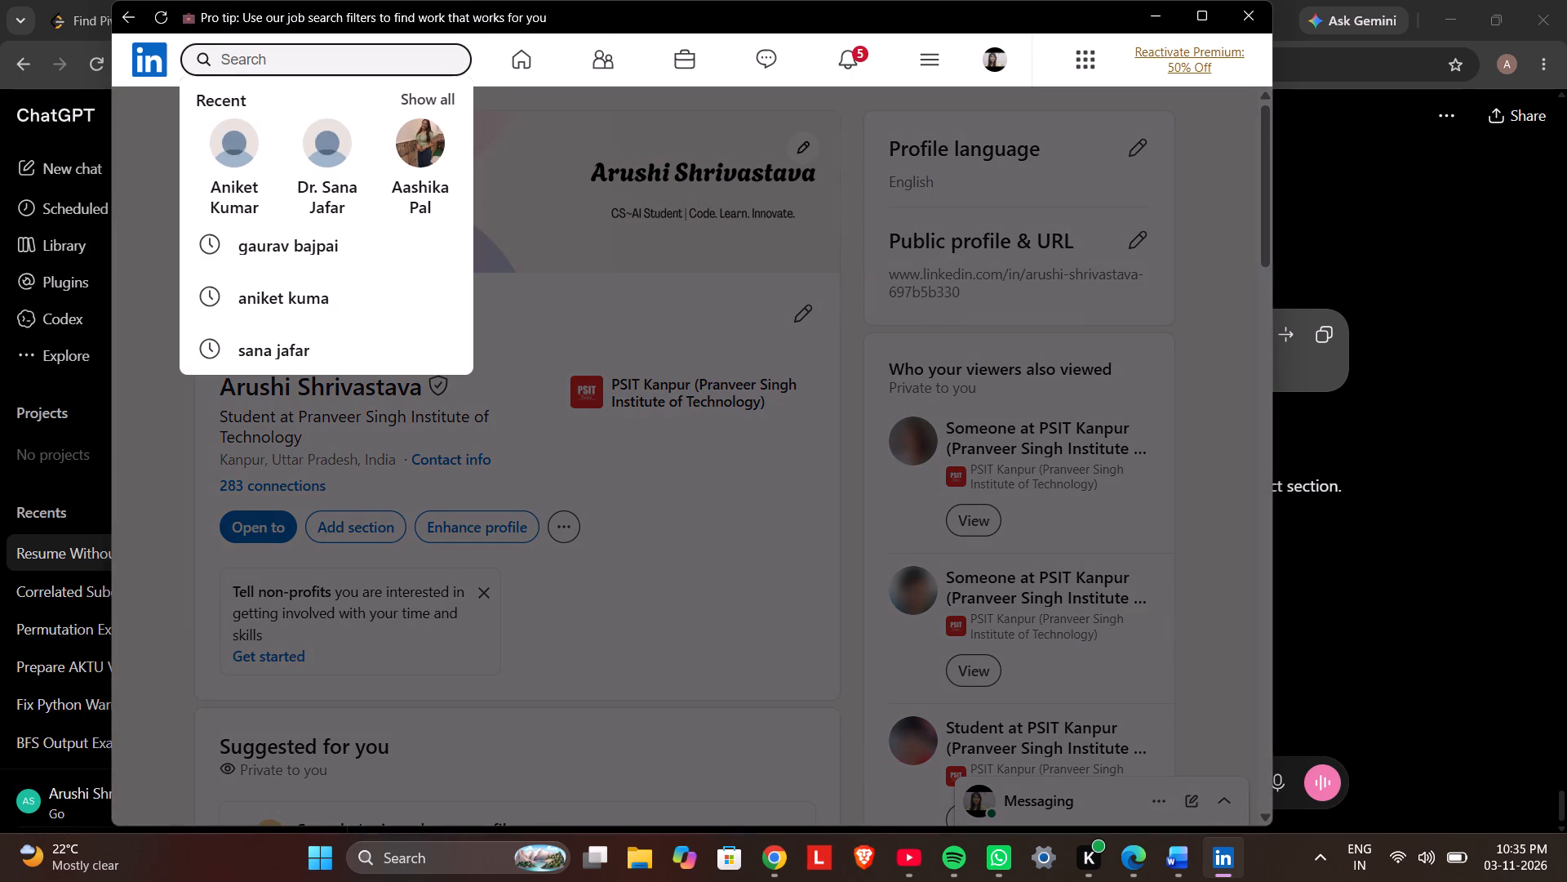
type("kri")
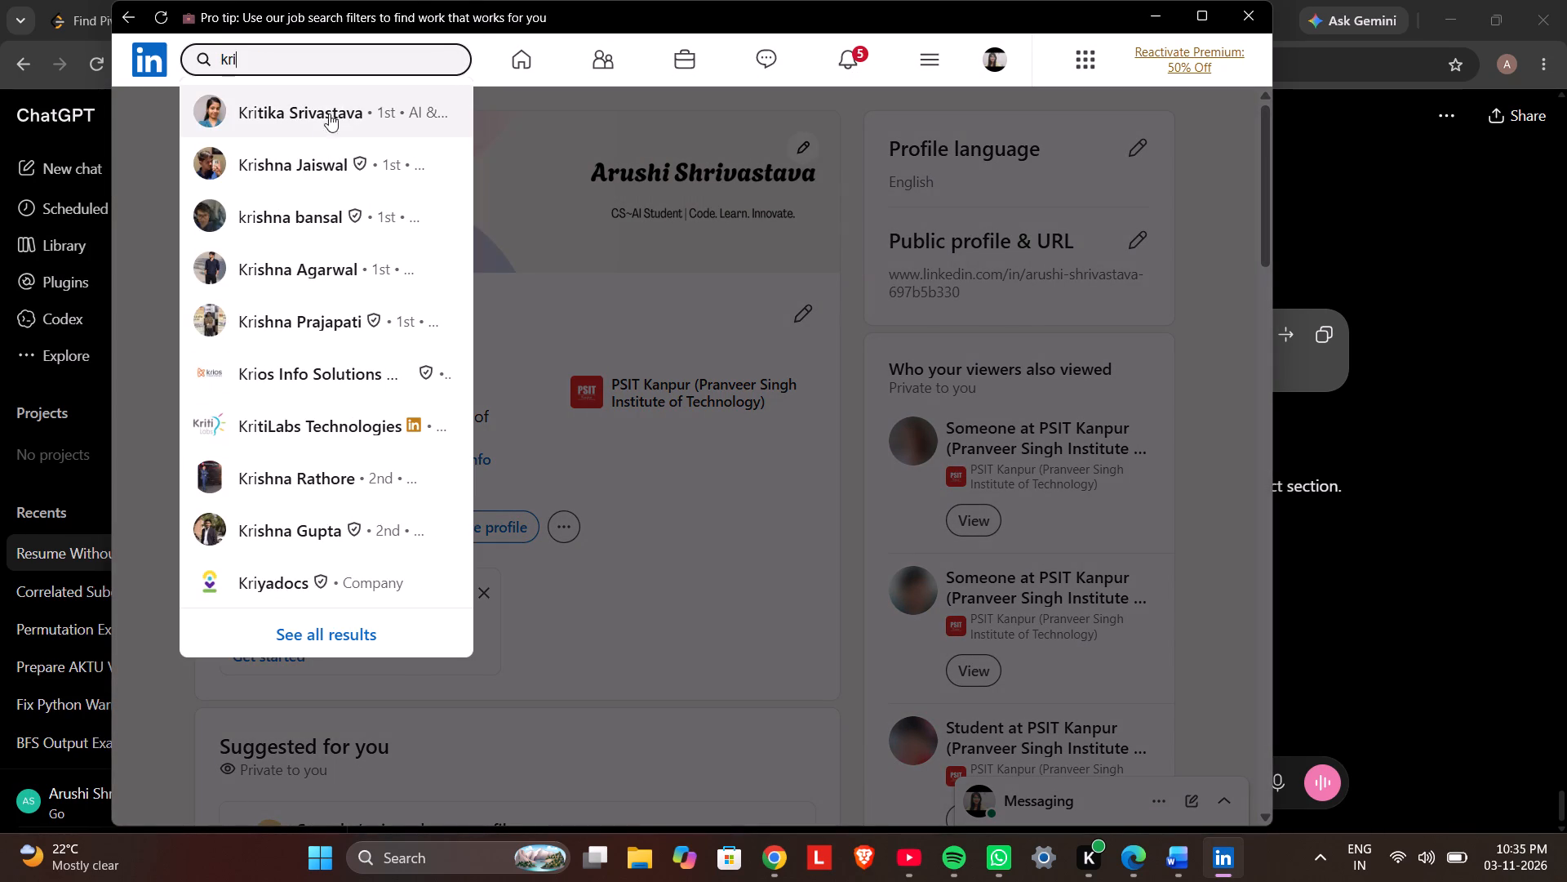
left_click(321, 122)
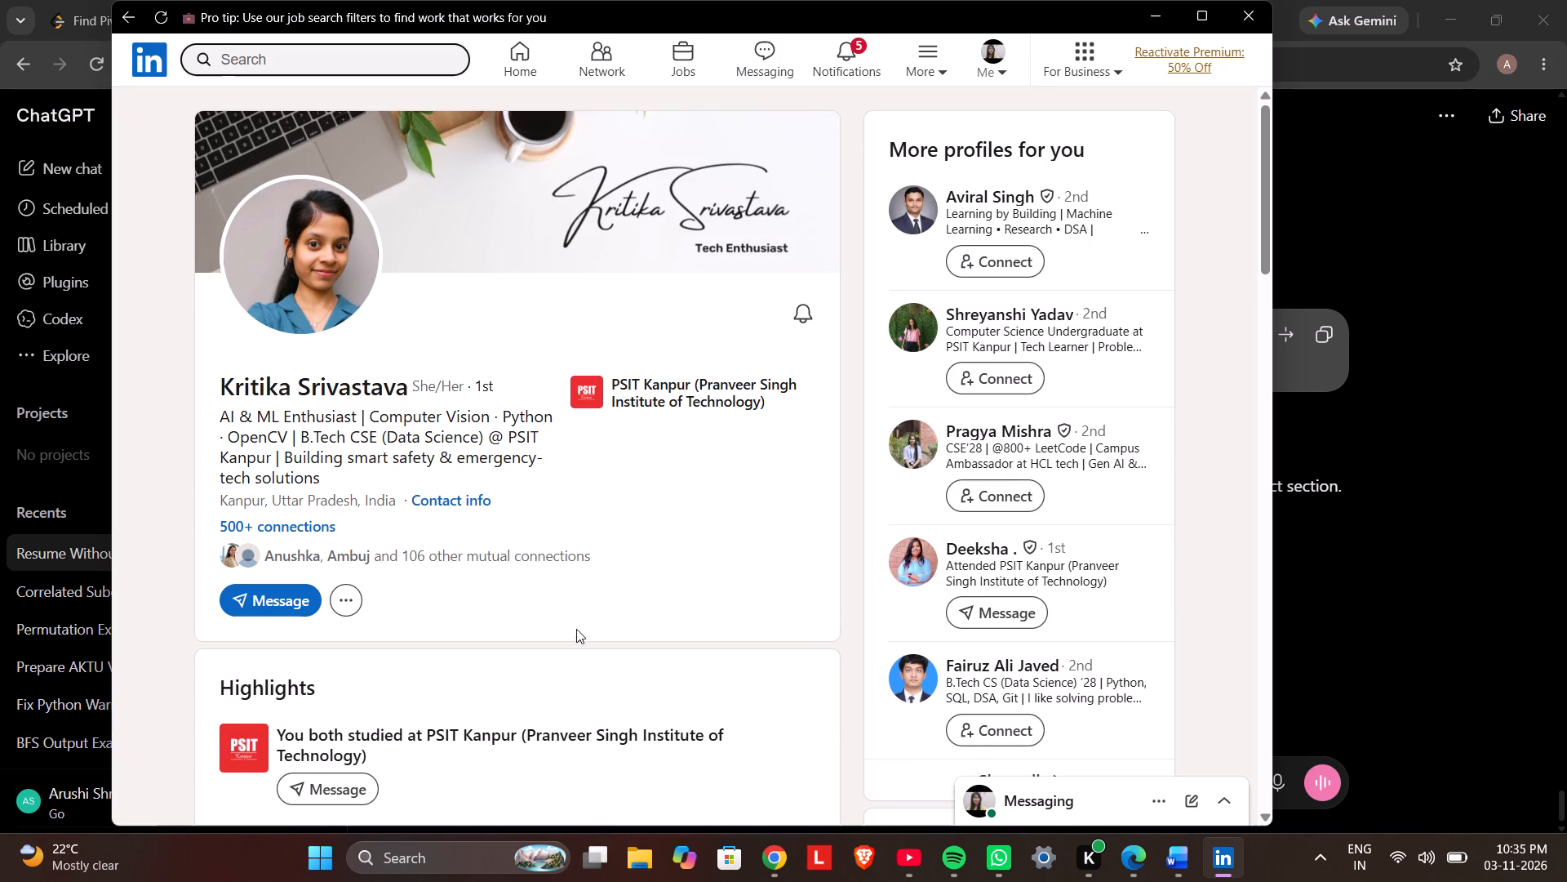
scroll(576, 634, "down", 3)
scroll(576, 634, "up", 1)
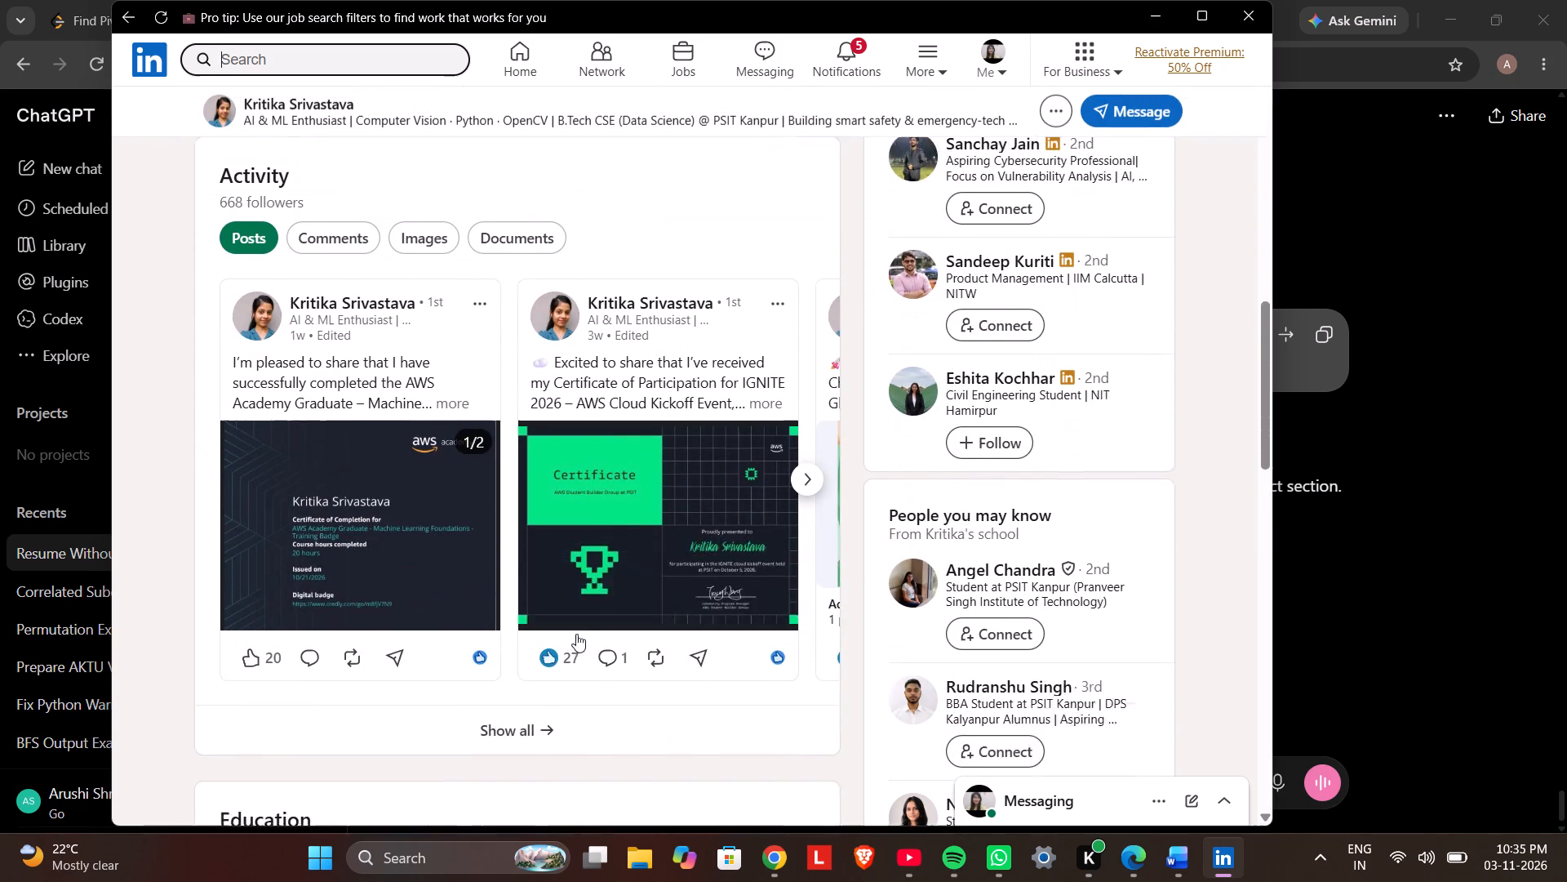
scroll(576, 634, "up", 2)
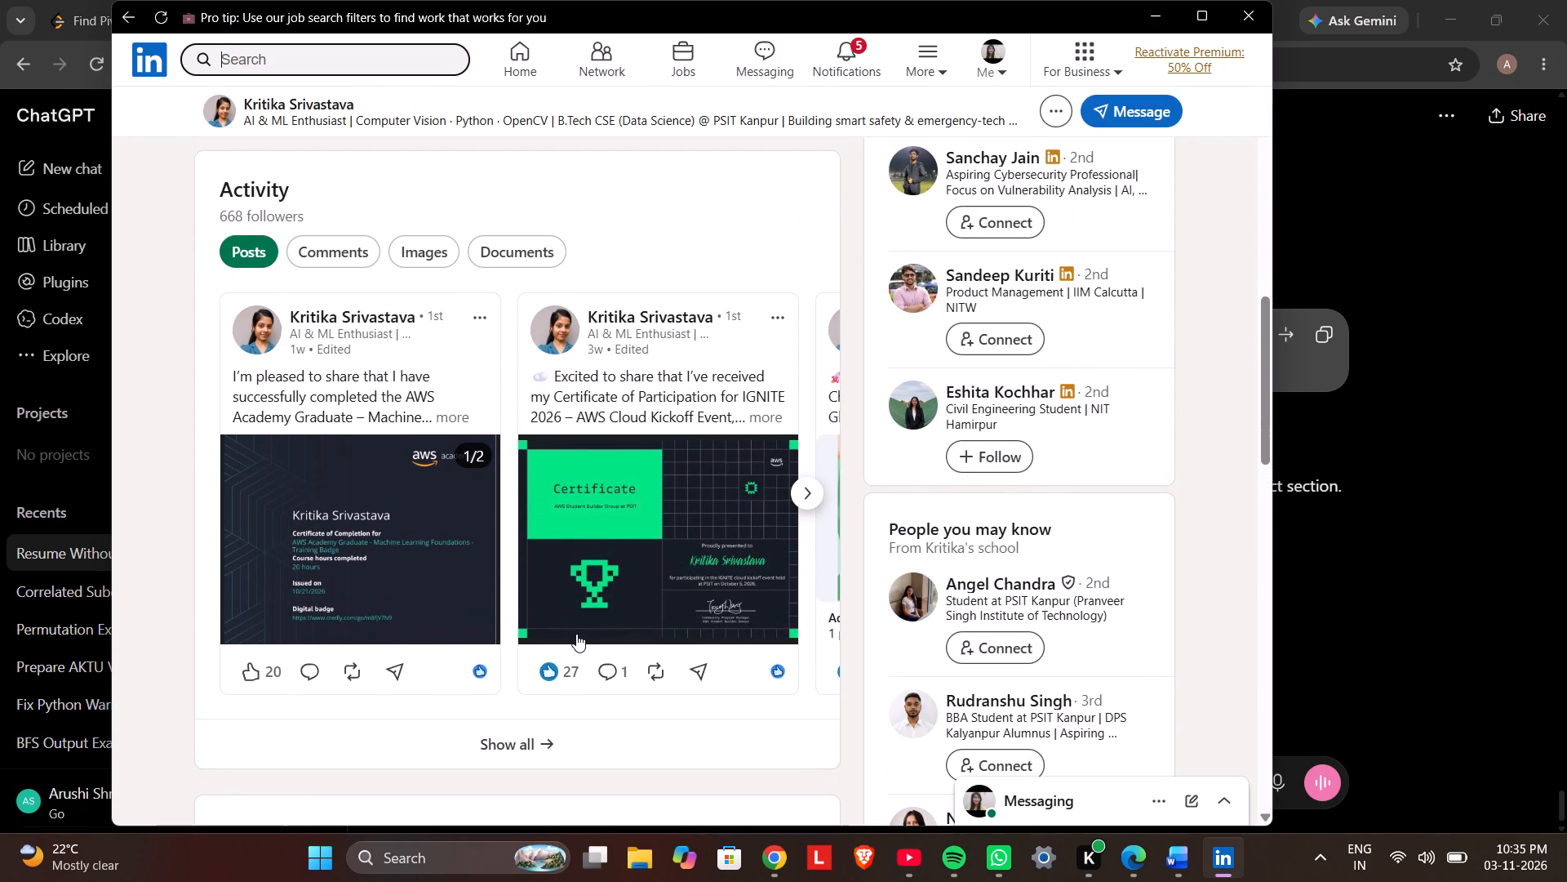
scroll(576, 634, "up", 4)
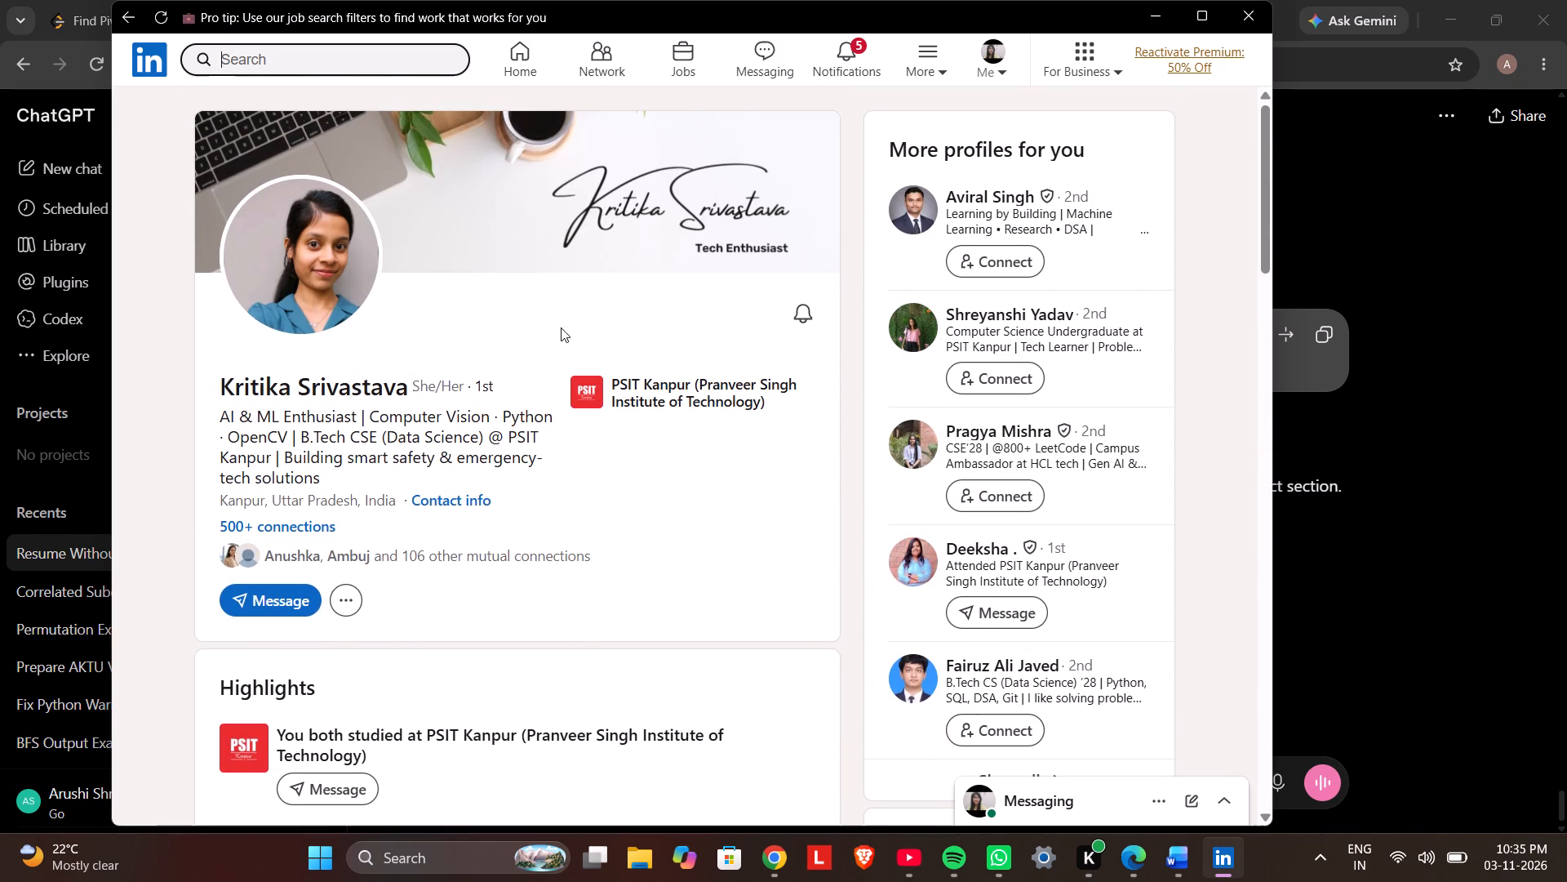
left_click(374, 390)
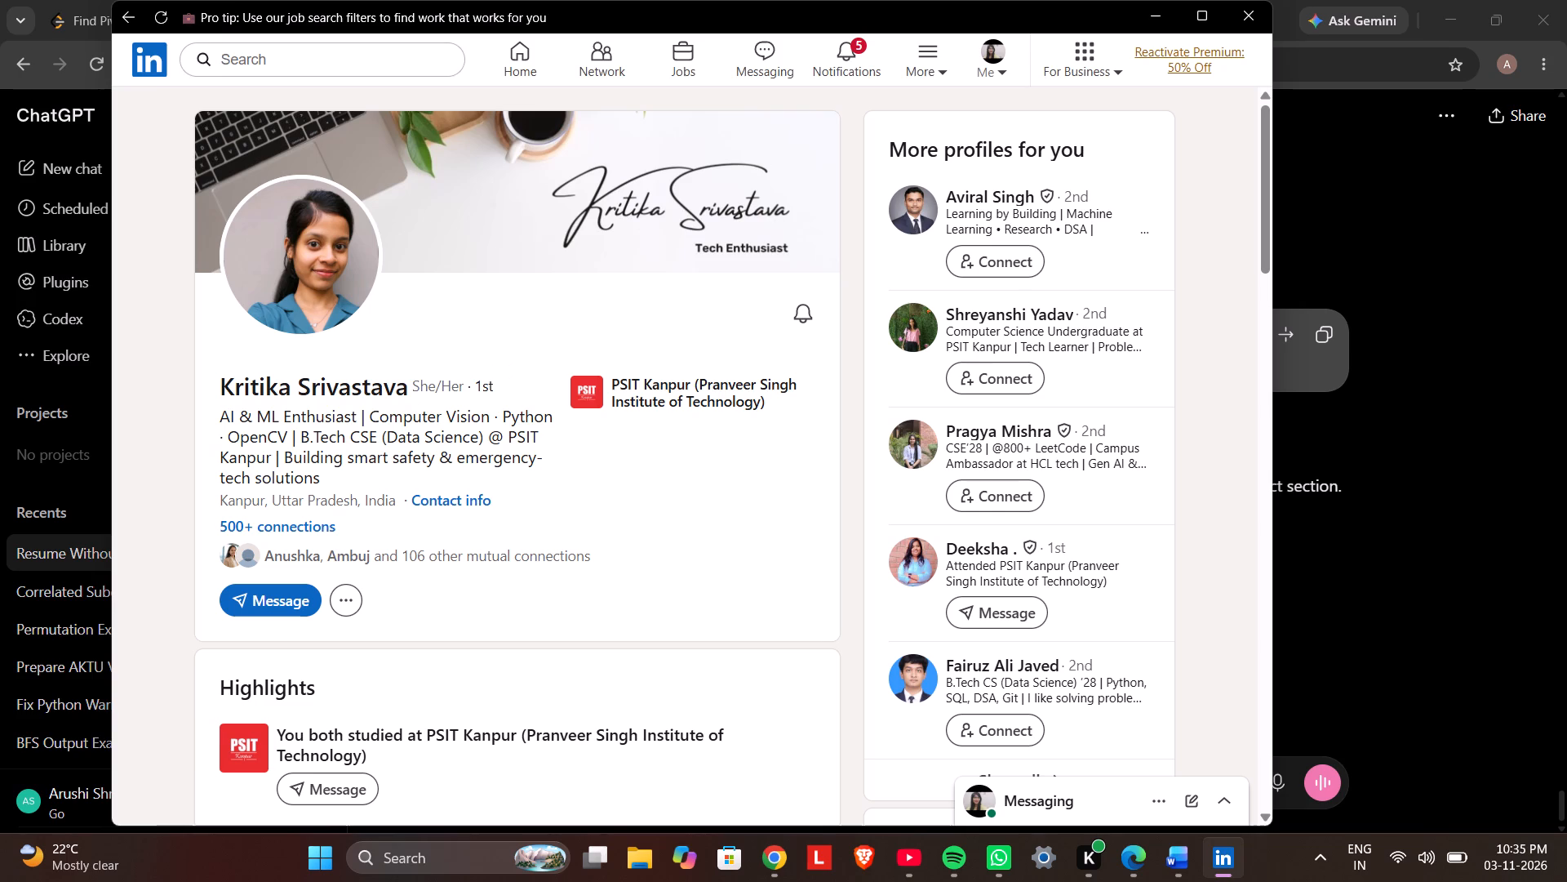
scroll(427, 419, "up", 2)
left_click(1244, 22)
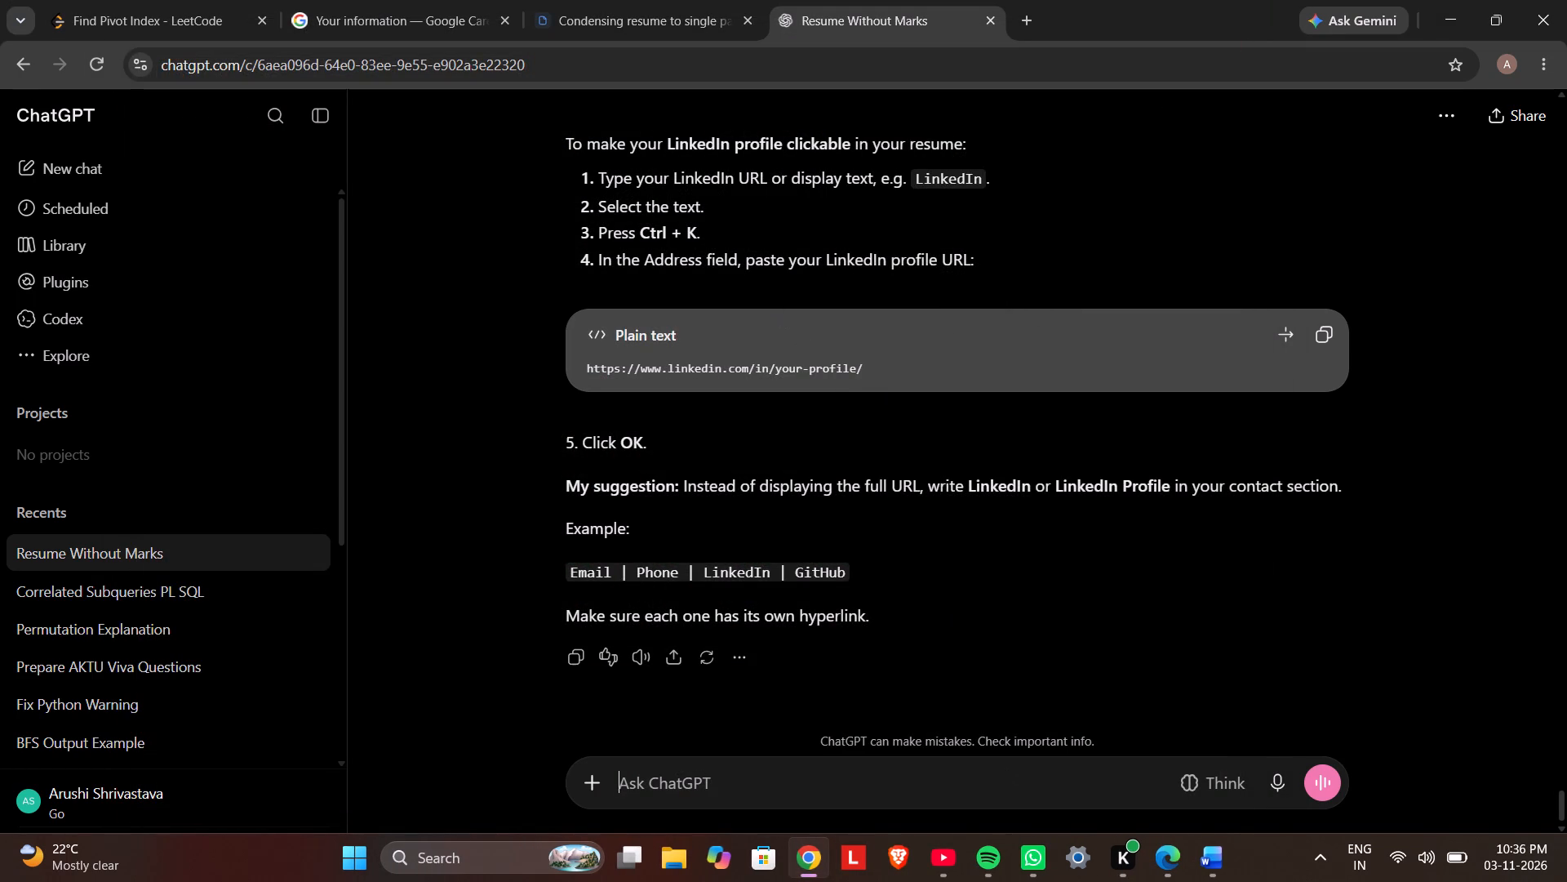
Switch to Word and start inserting a hyperlink after the email, targeting an existing file or web page.
left_click(1209, 868)
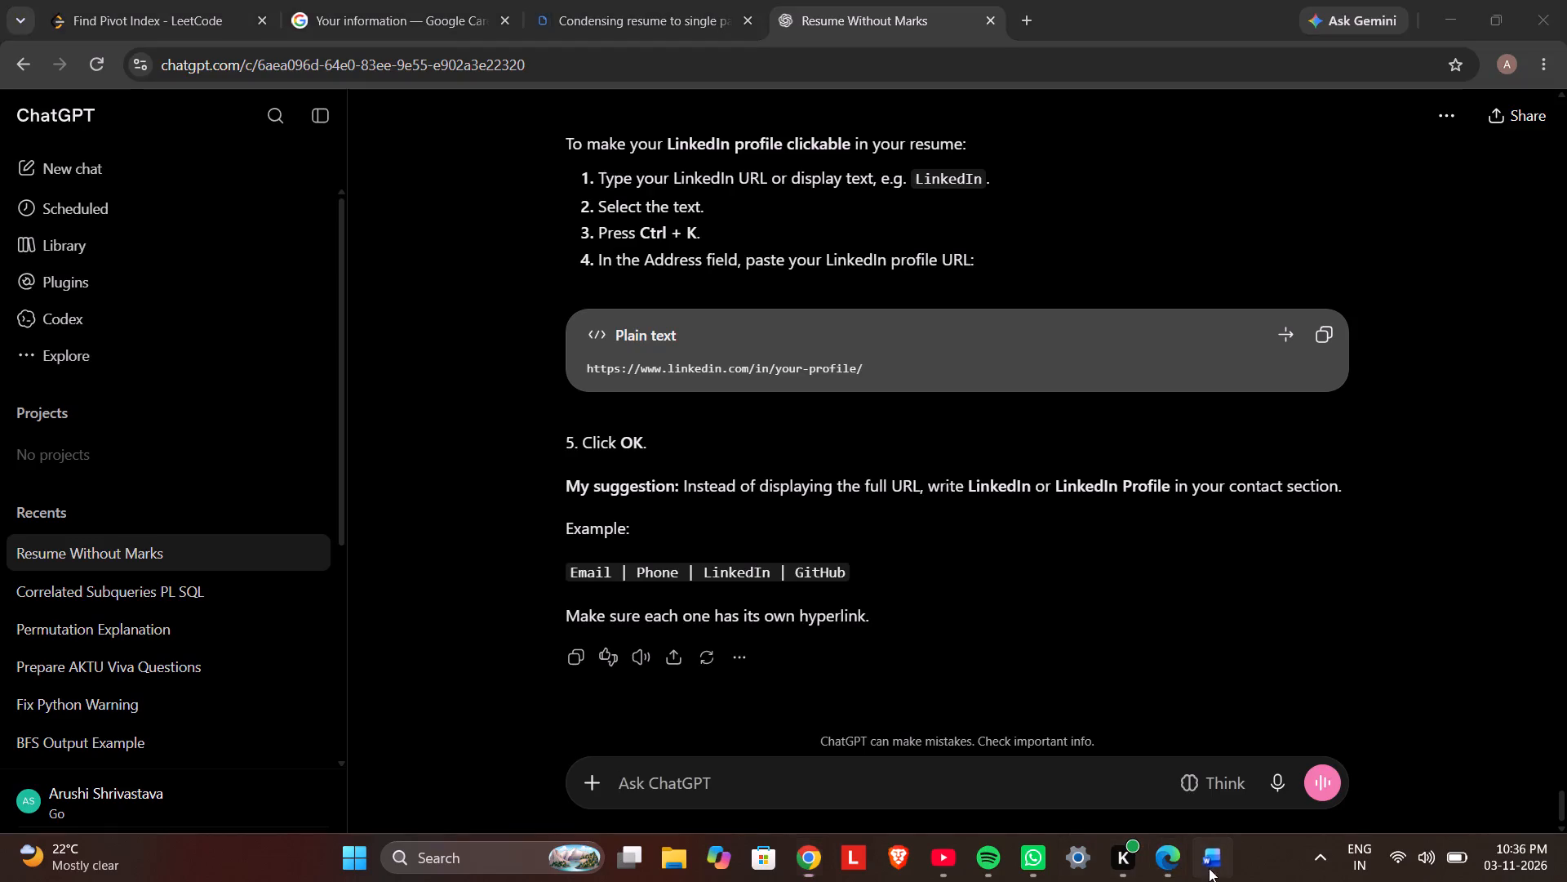
key("ctrl+k")
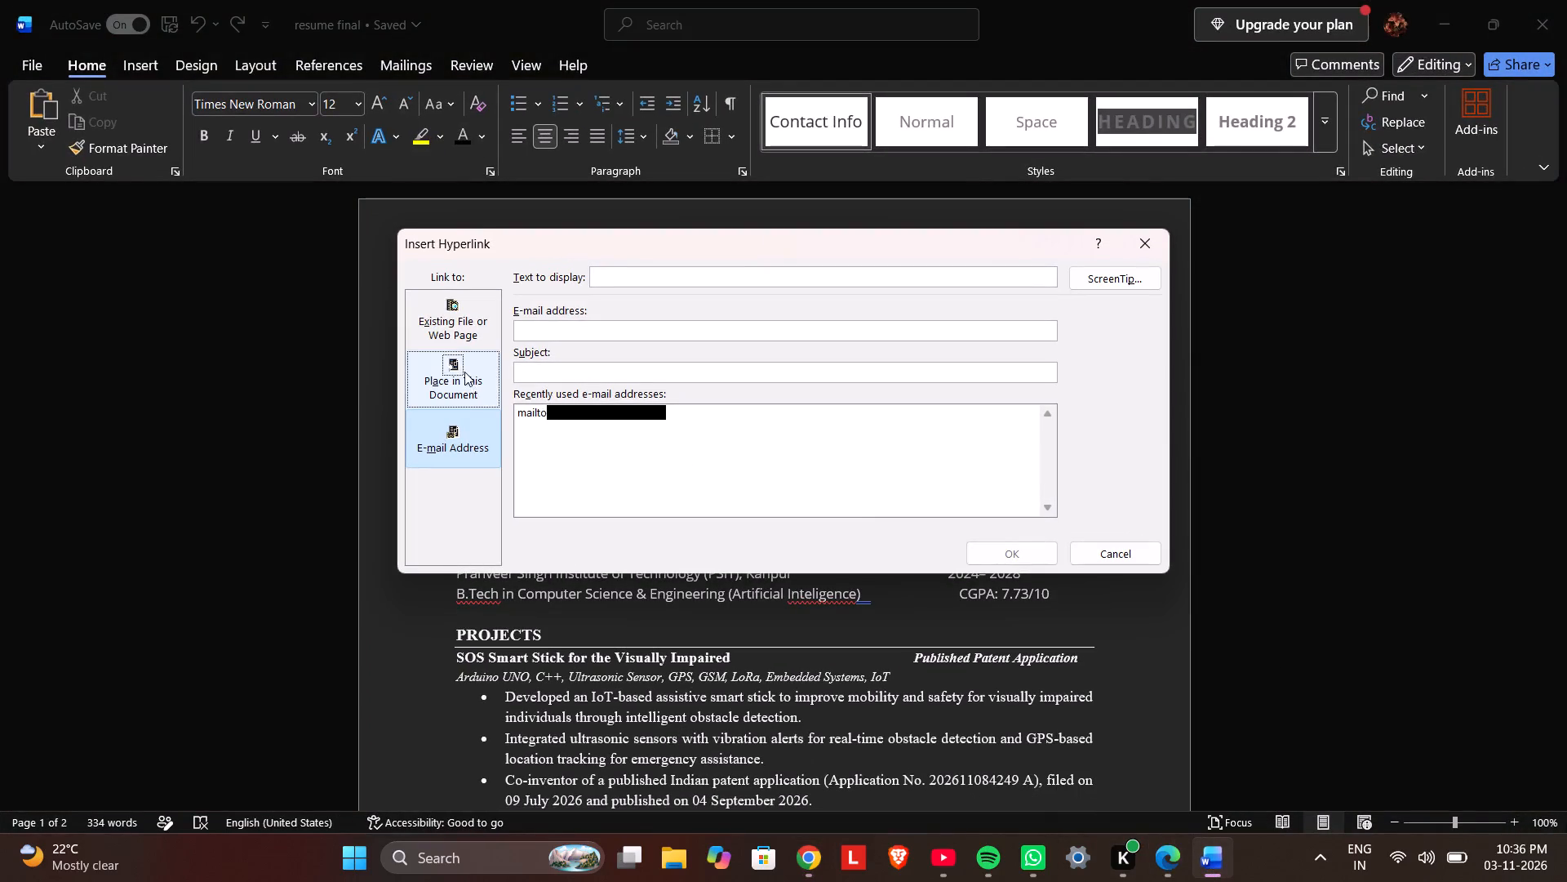
left_click(473, 314)
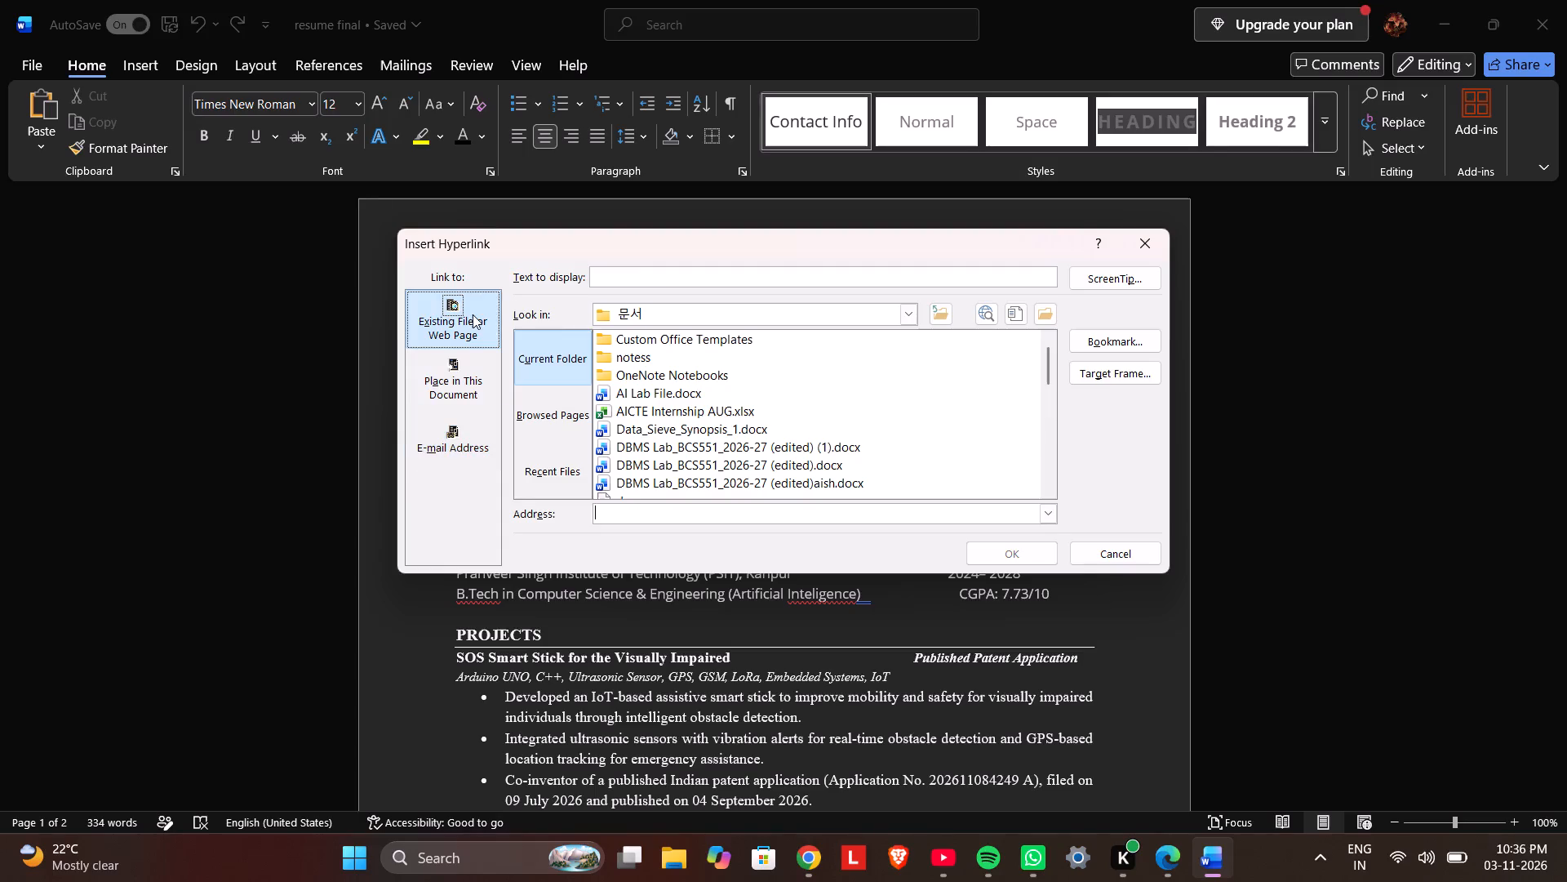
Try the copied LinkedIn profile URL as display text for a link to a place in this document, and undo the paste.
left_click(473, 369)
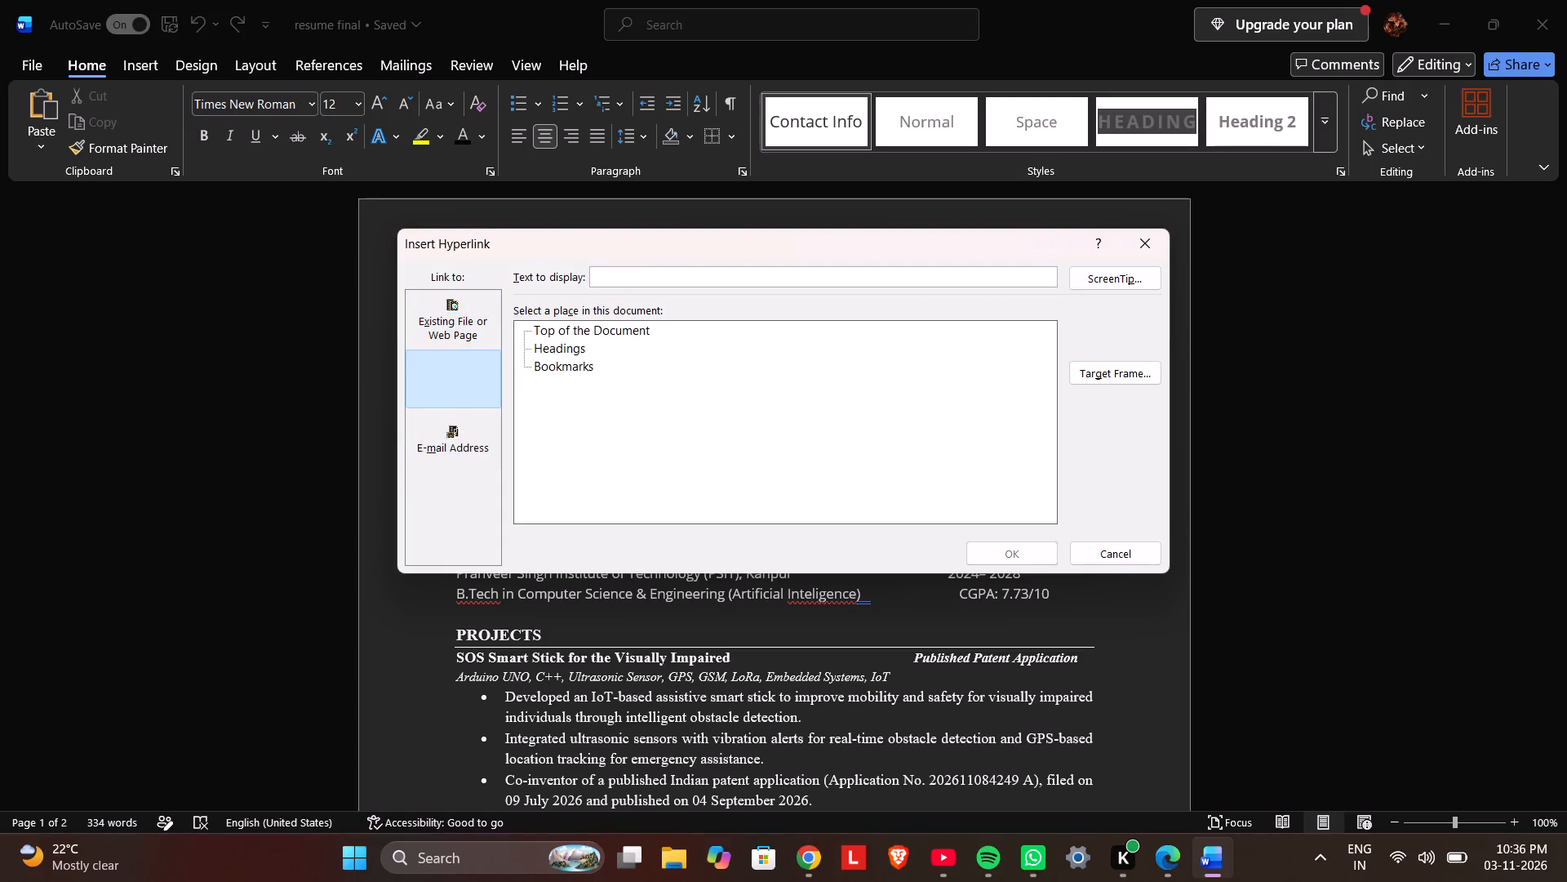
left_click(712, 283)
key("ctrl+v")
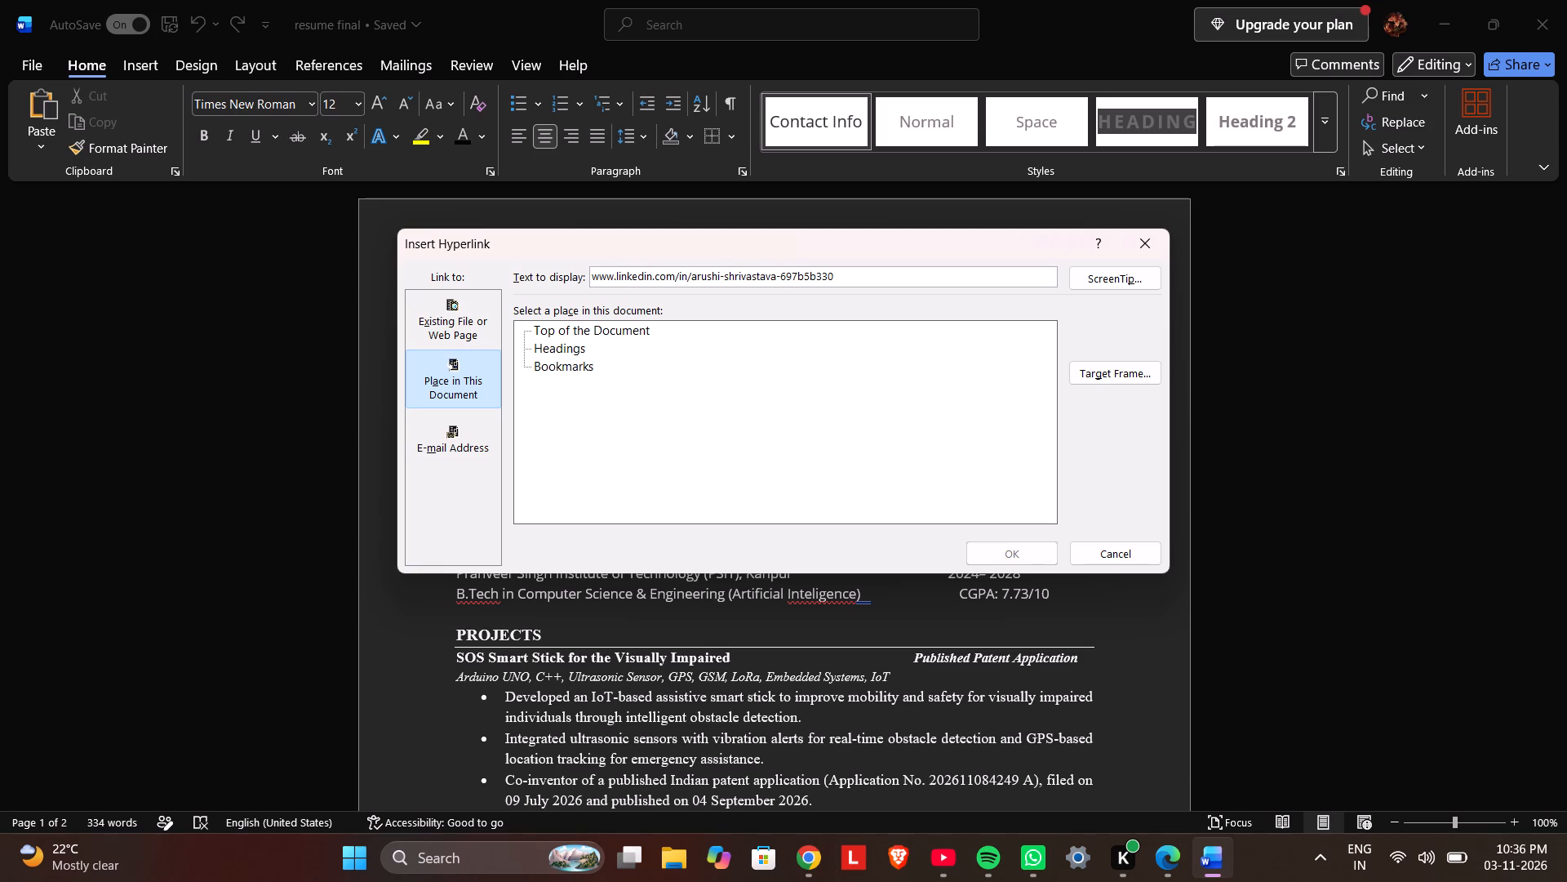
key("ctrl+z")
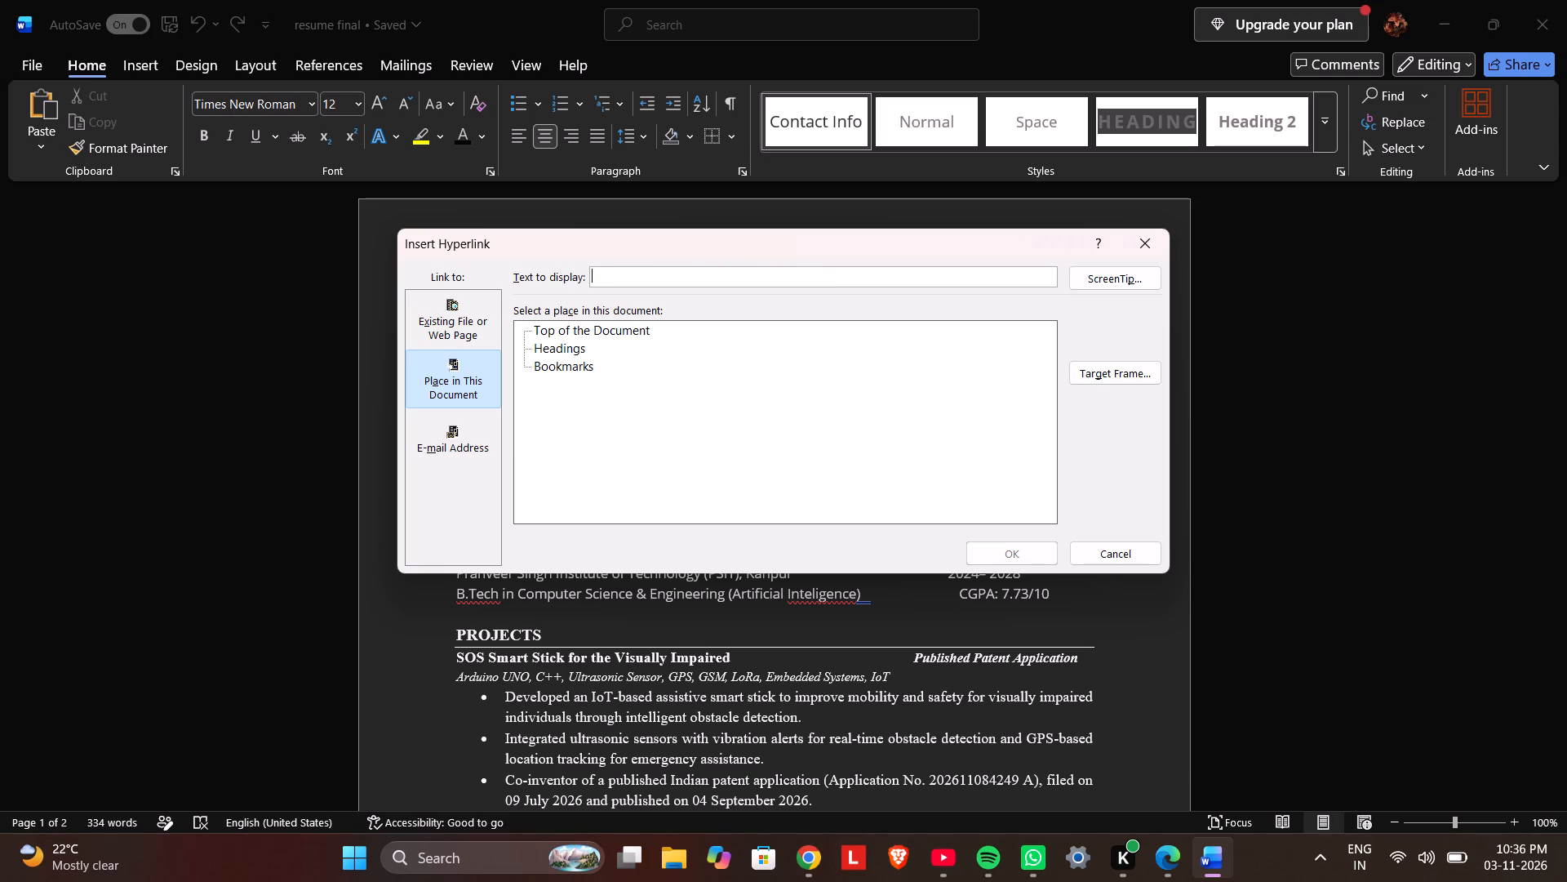
Look through the Existing File or Web Page link locations, including Web Sites and Desktop, for a suitable link target.
left_click(446, 311)
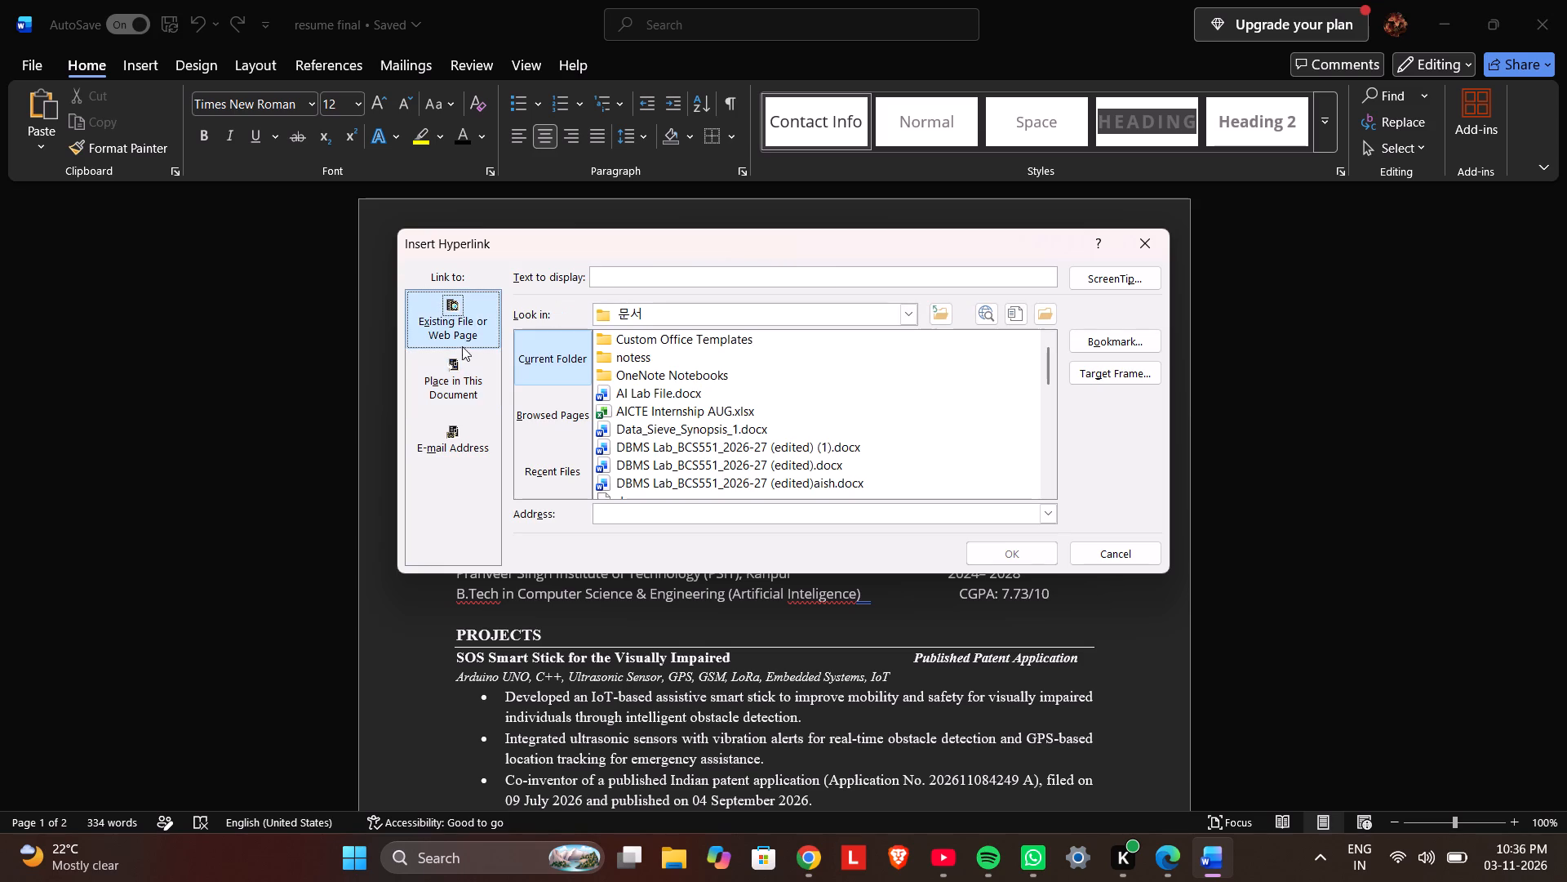
scroll(784, 423, "down", 3)
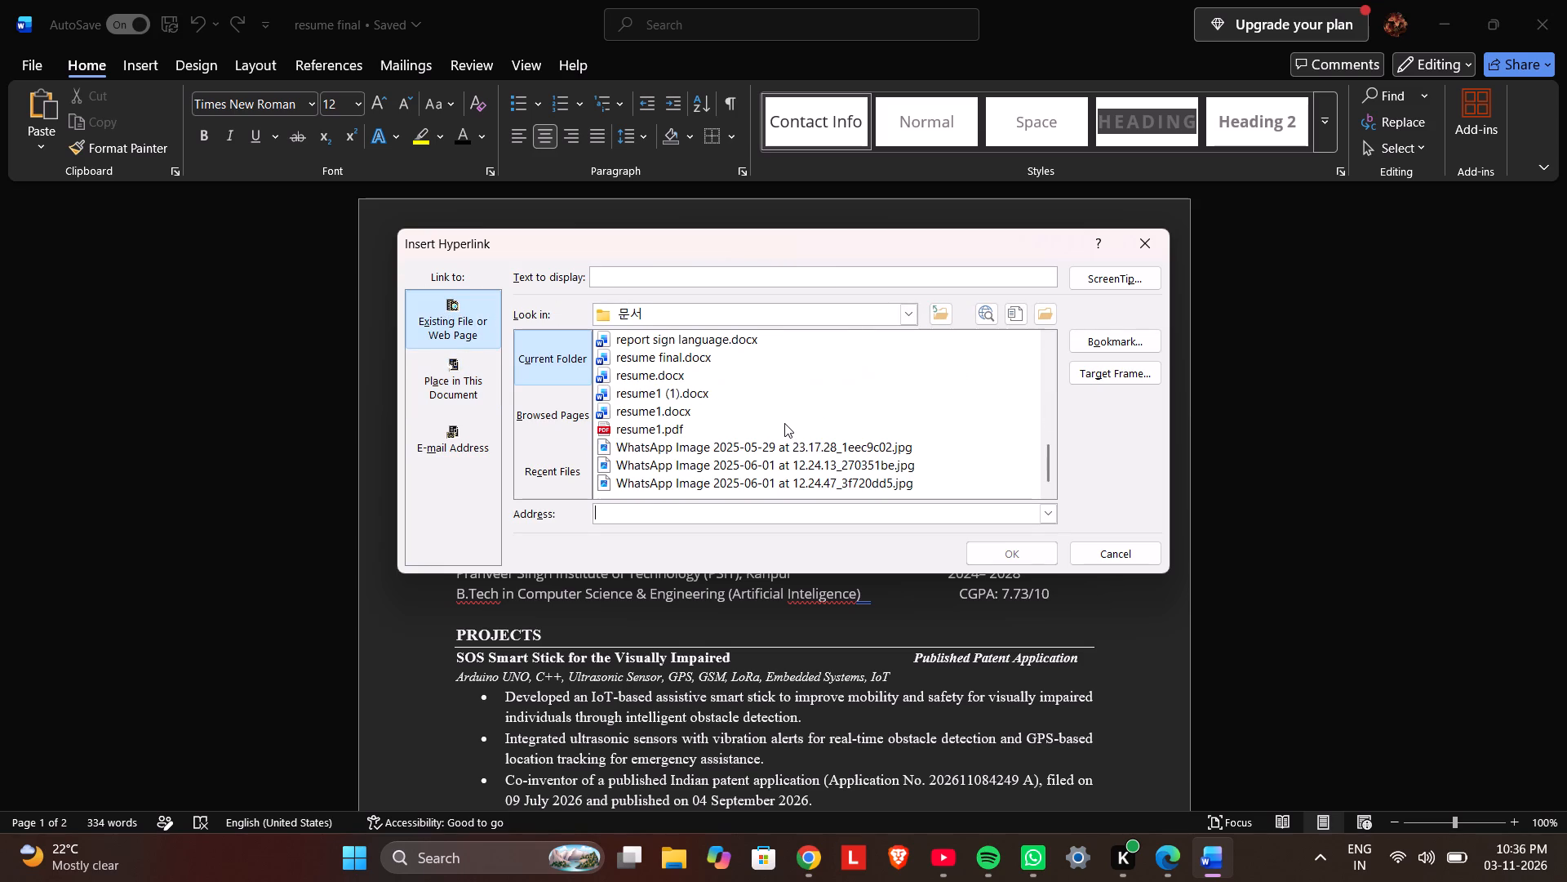
scroll(784, 423, "down", 1)
left_click(912, 313)
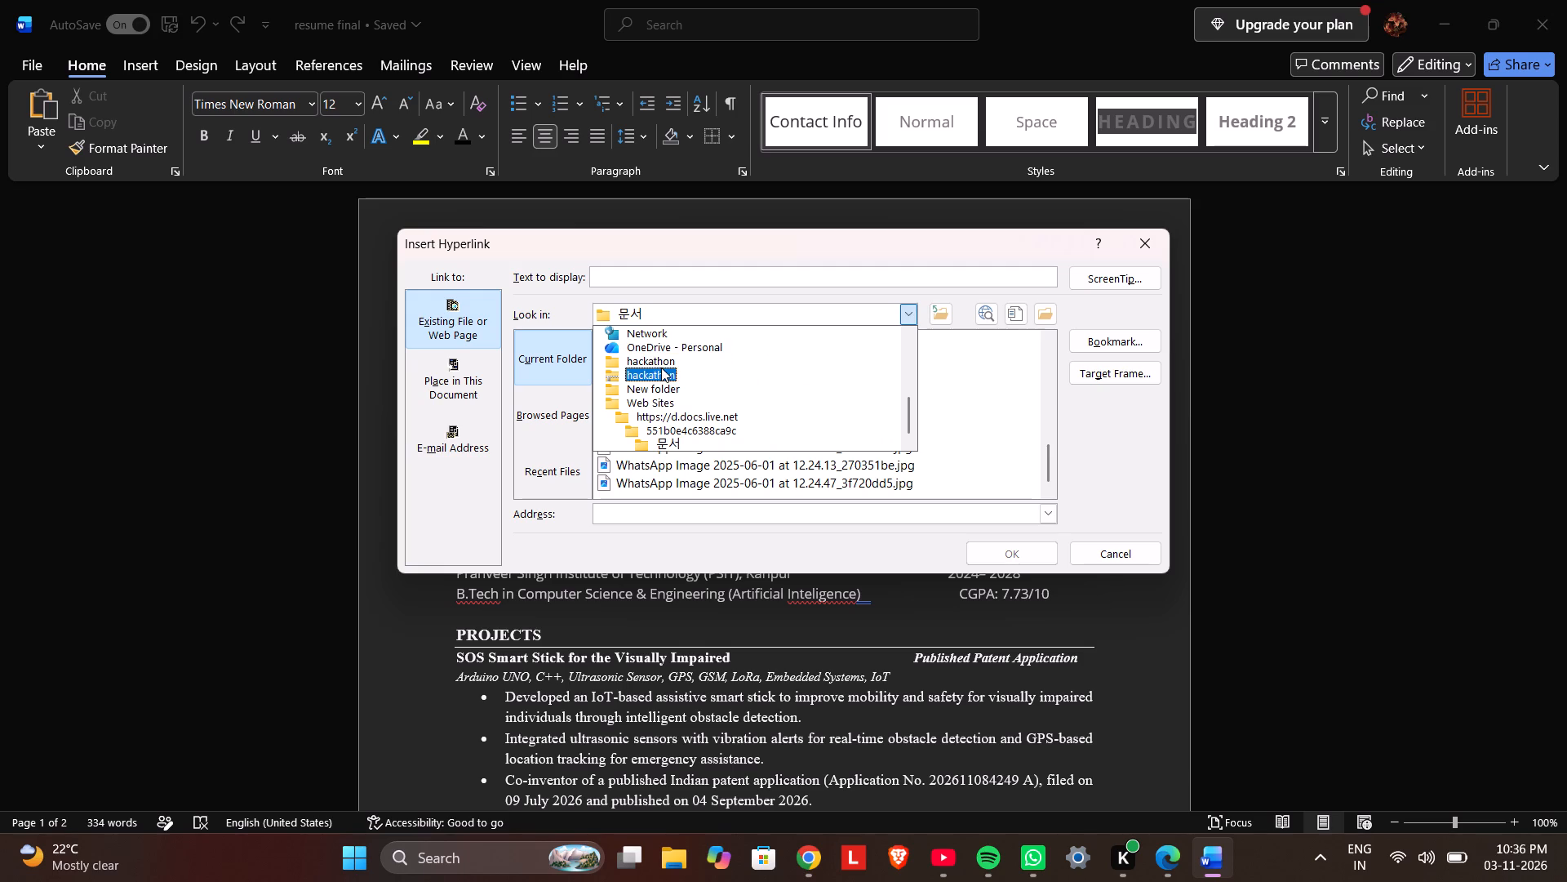
scroll(671, 414, "down", 1)
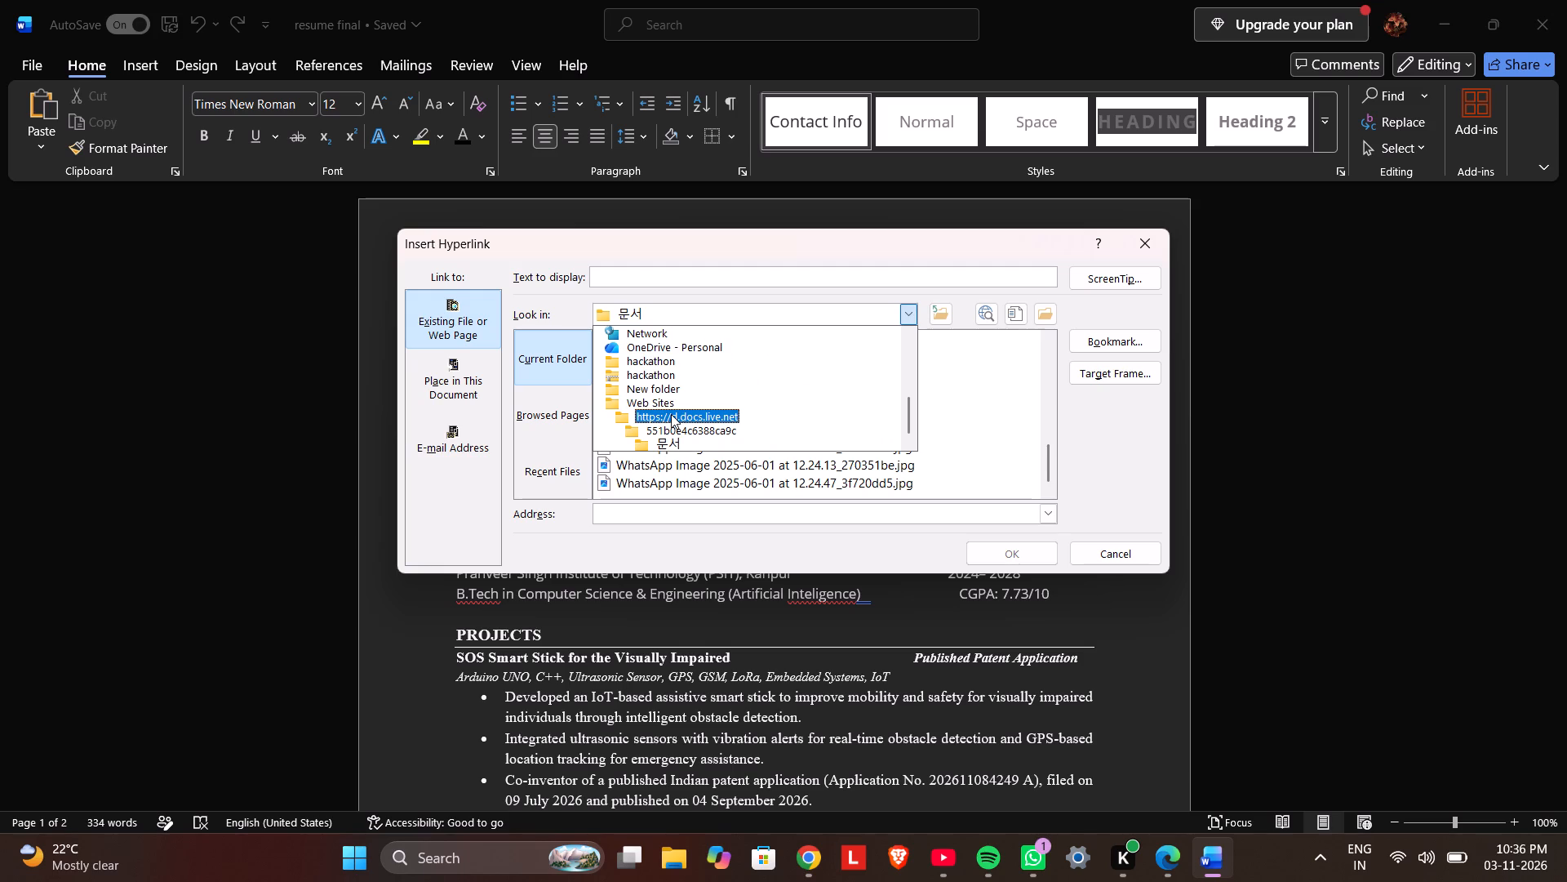
scroll(671, 414, "down", 1)
left_click(670, 400)
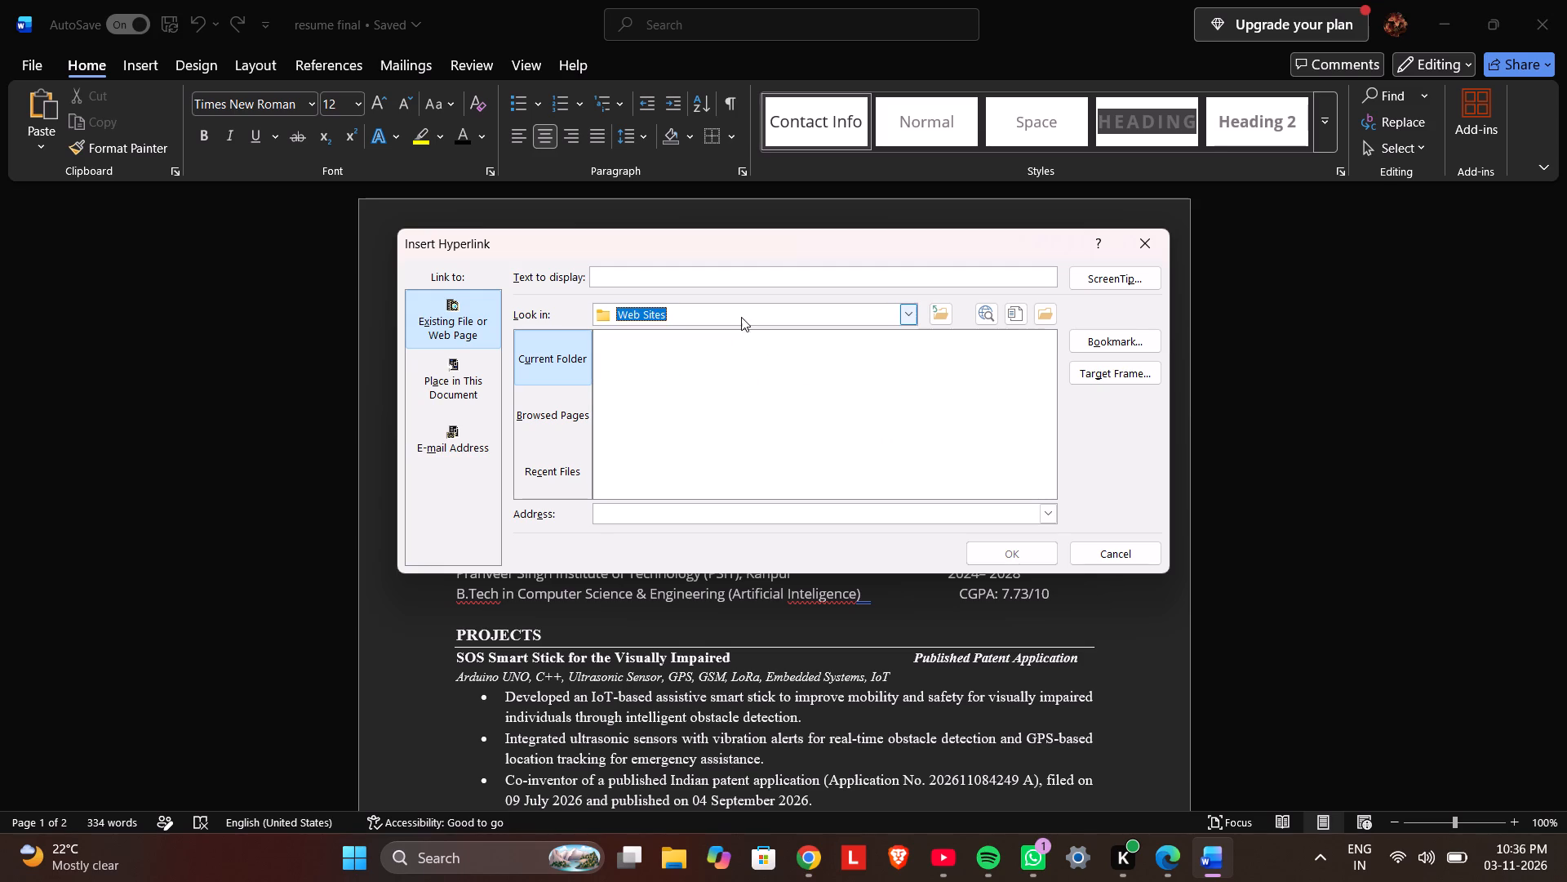
left_click(898, 313)
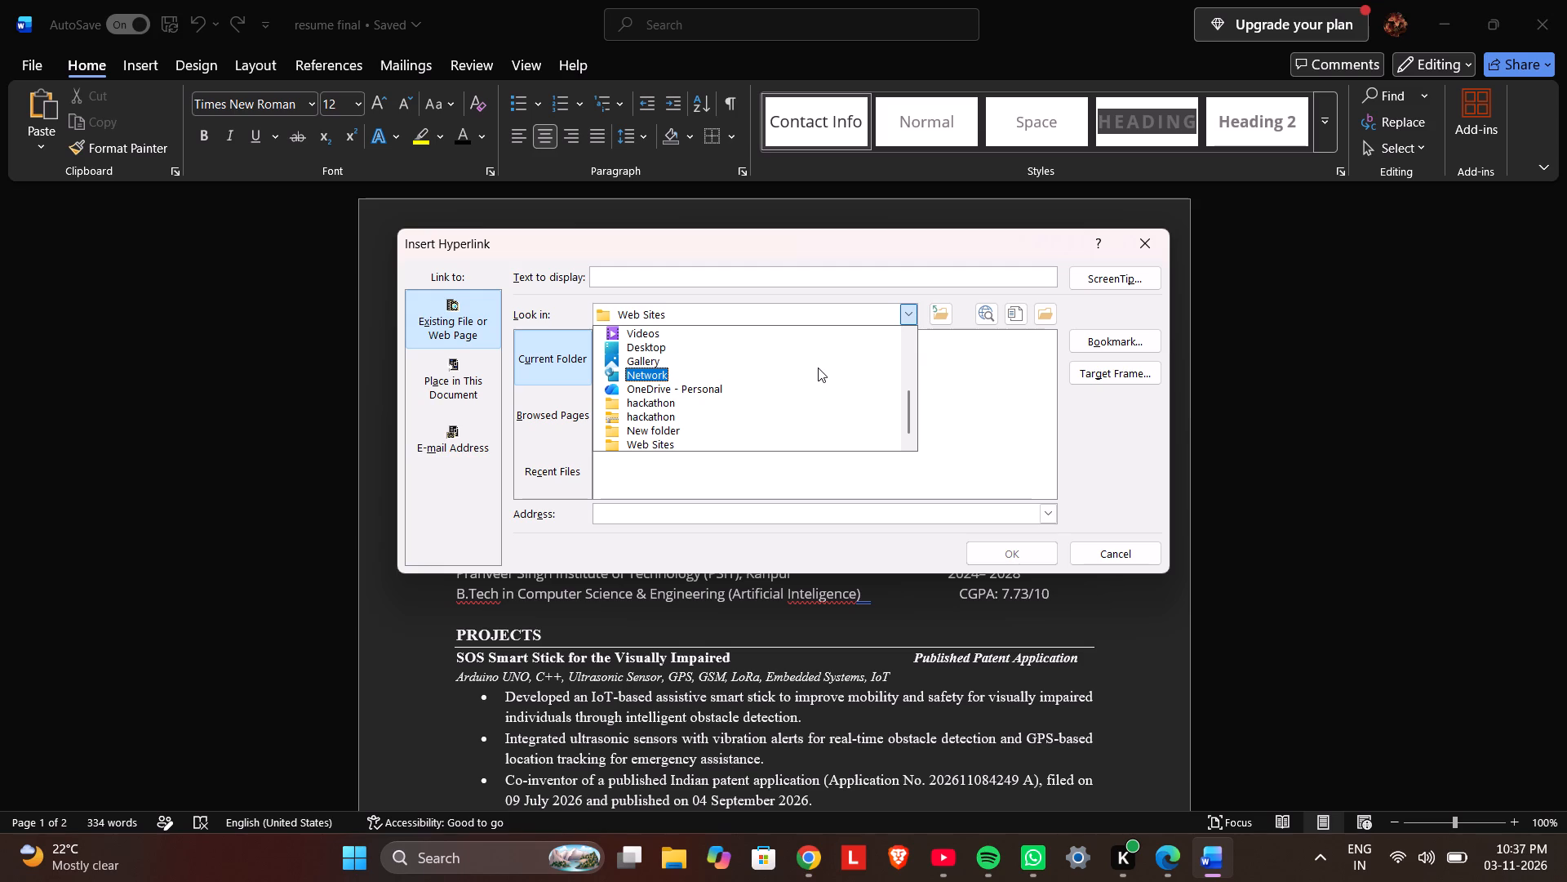
scroll(752, 389, "down", 1)
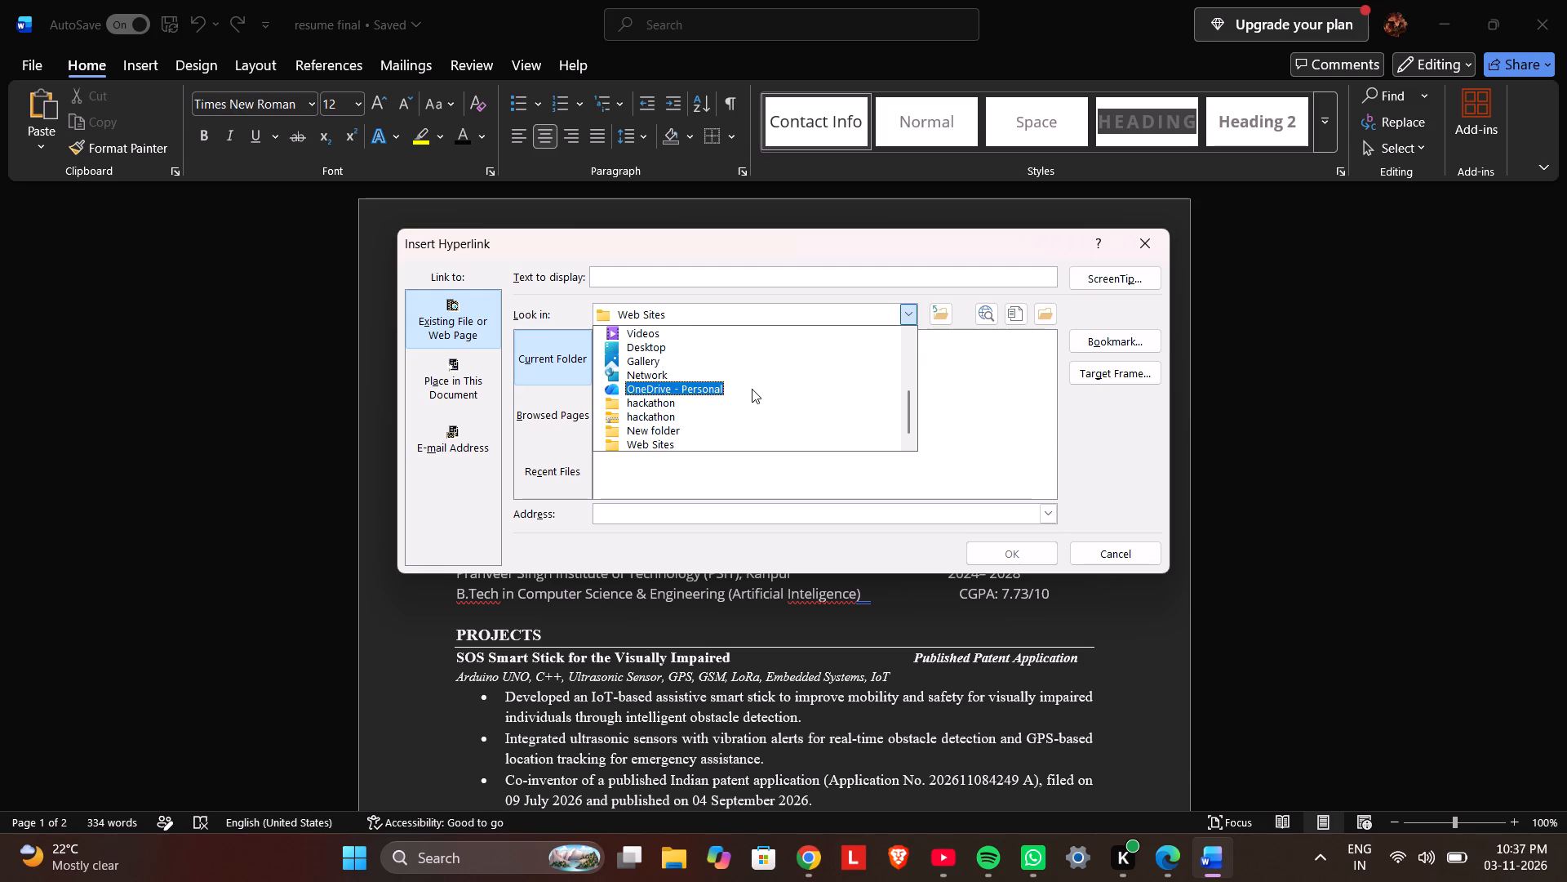
scroll(752, 389, "down", 1)
scroll(671, 421, "down", 2)
scroll(724, 401, "up", 2)
scroll(717, 570, "down", 1, "ctrl")
scroll(717, 570, "up", 1)
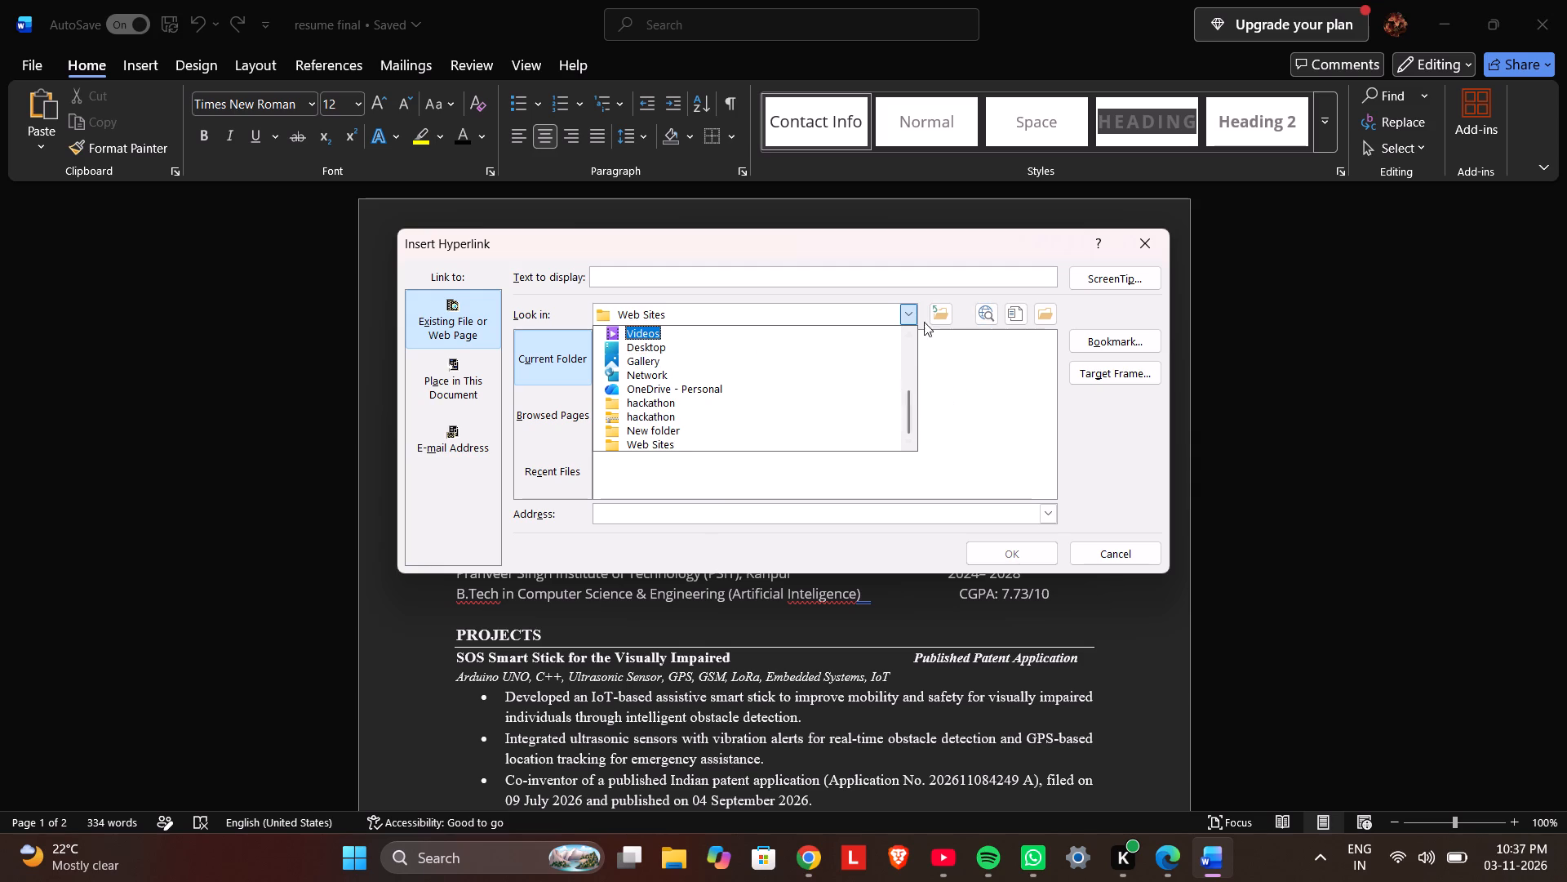
left_click(738, 353)
scroll(741, 417, "down", 2)
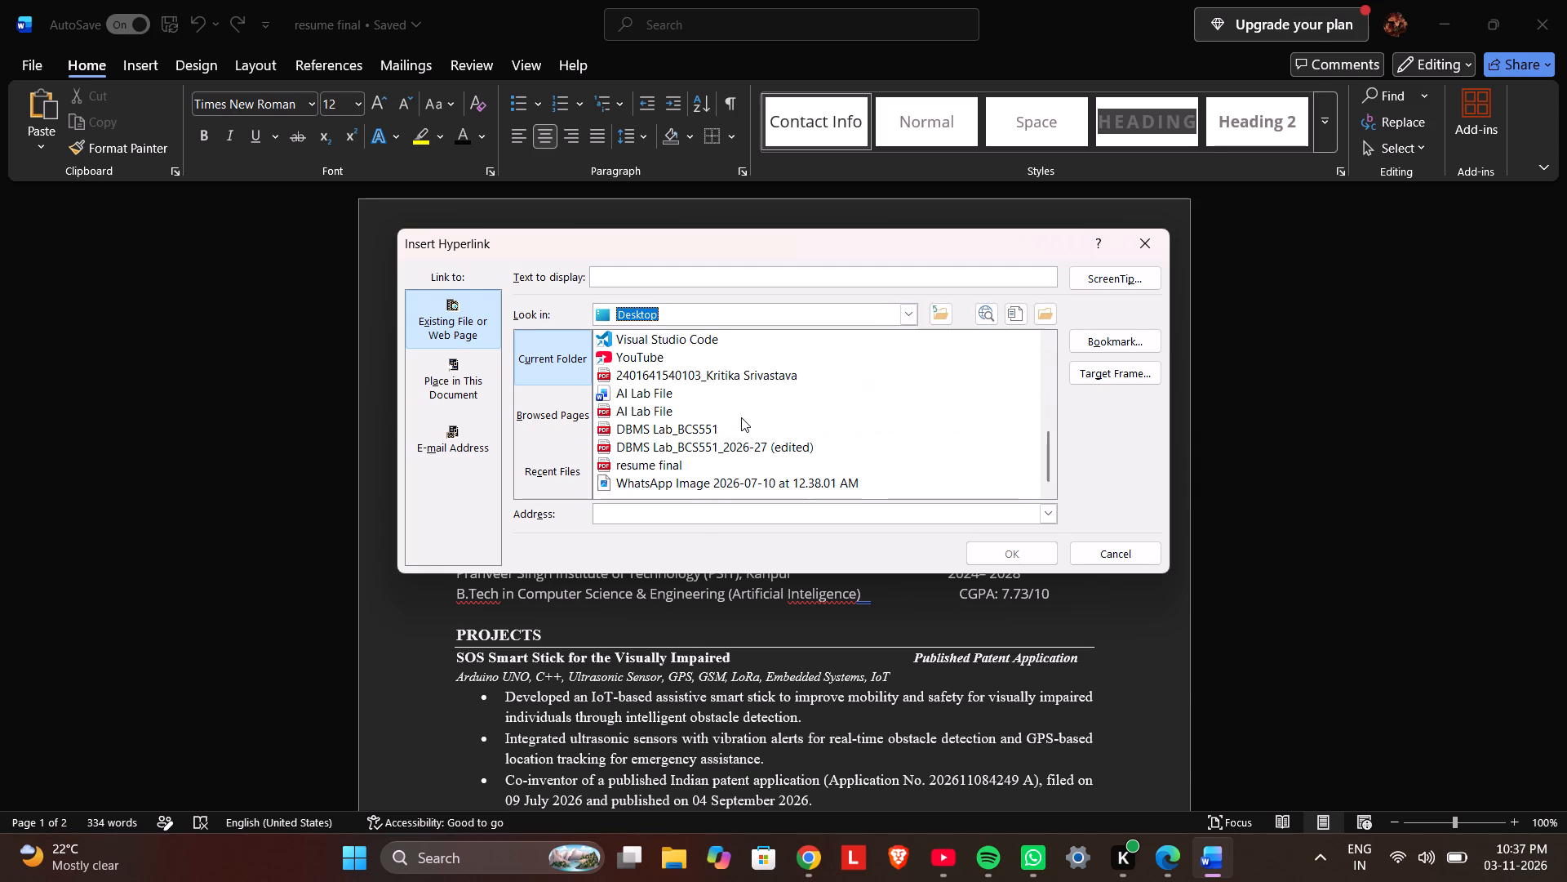
scroll(741, 417, "down", 1)
scroll(741, 417, "up", 2)
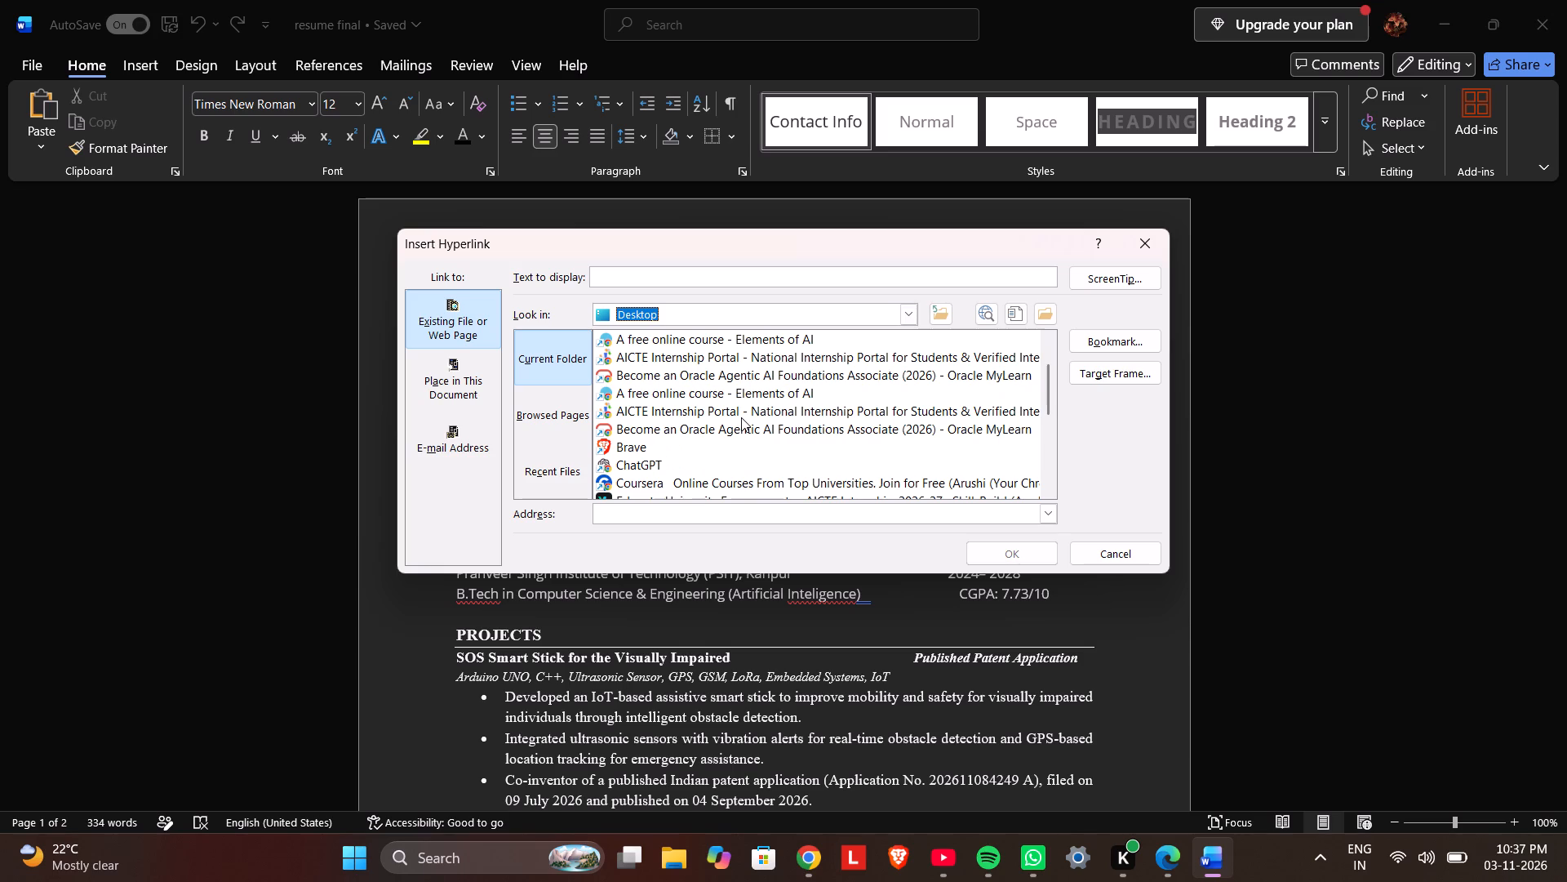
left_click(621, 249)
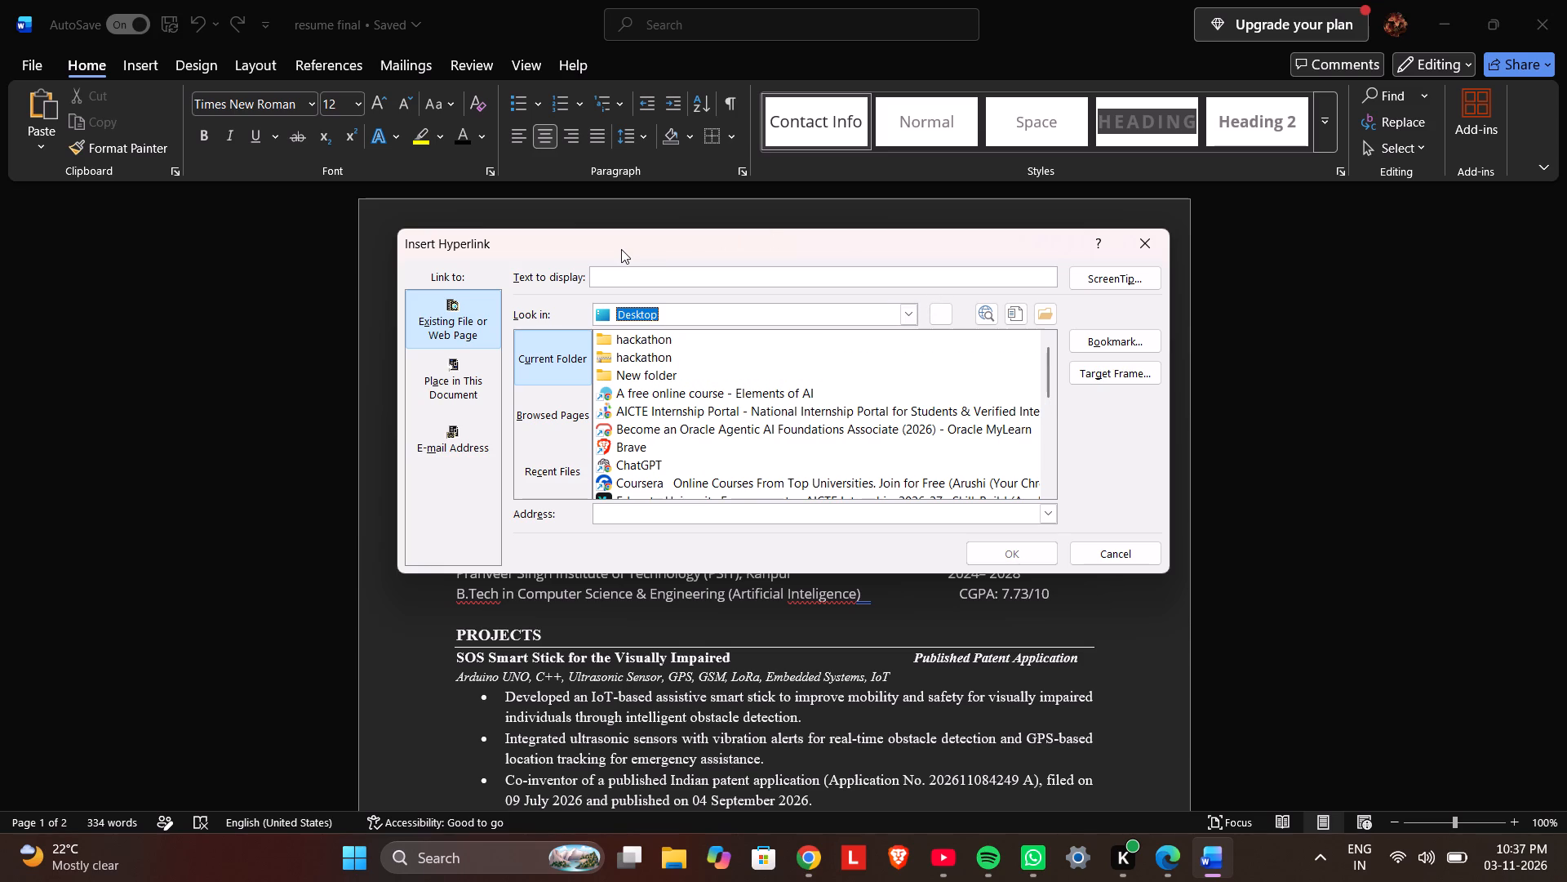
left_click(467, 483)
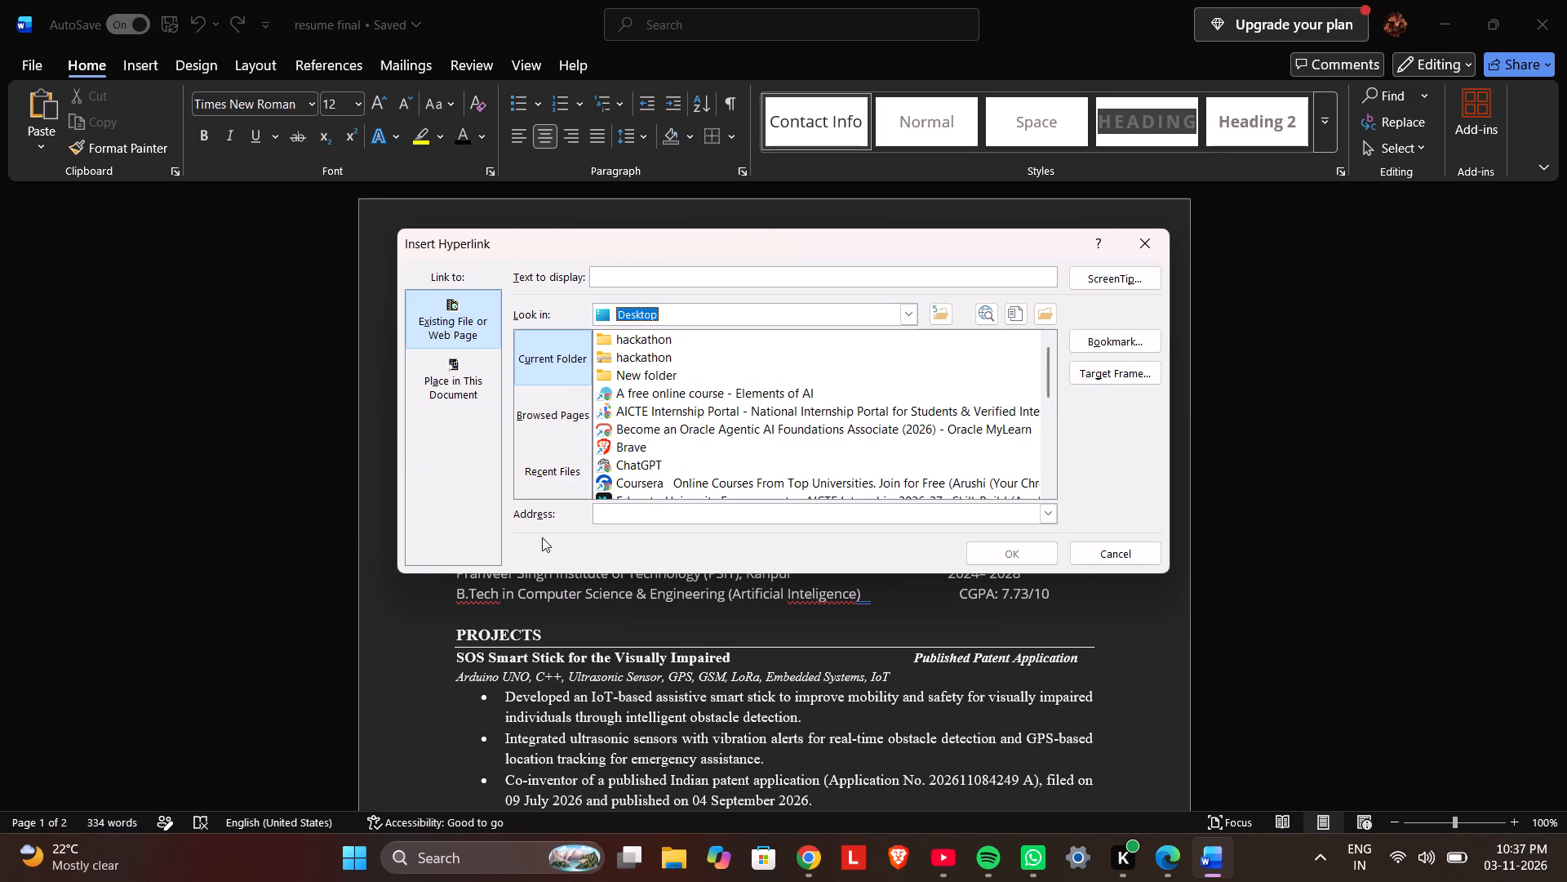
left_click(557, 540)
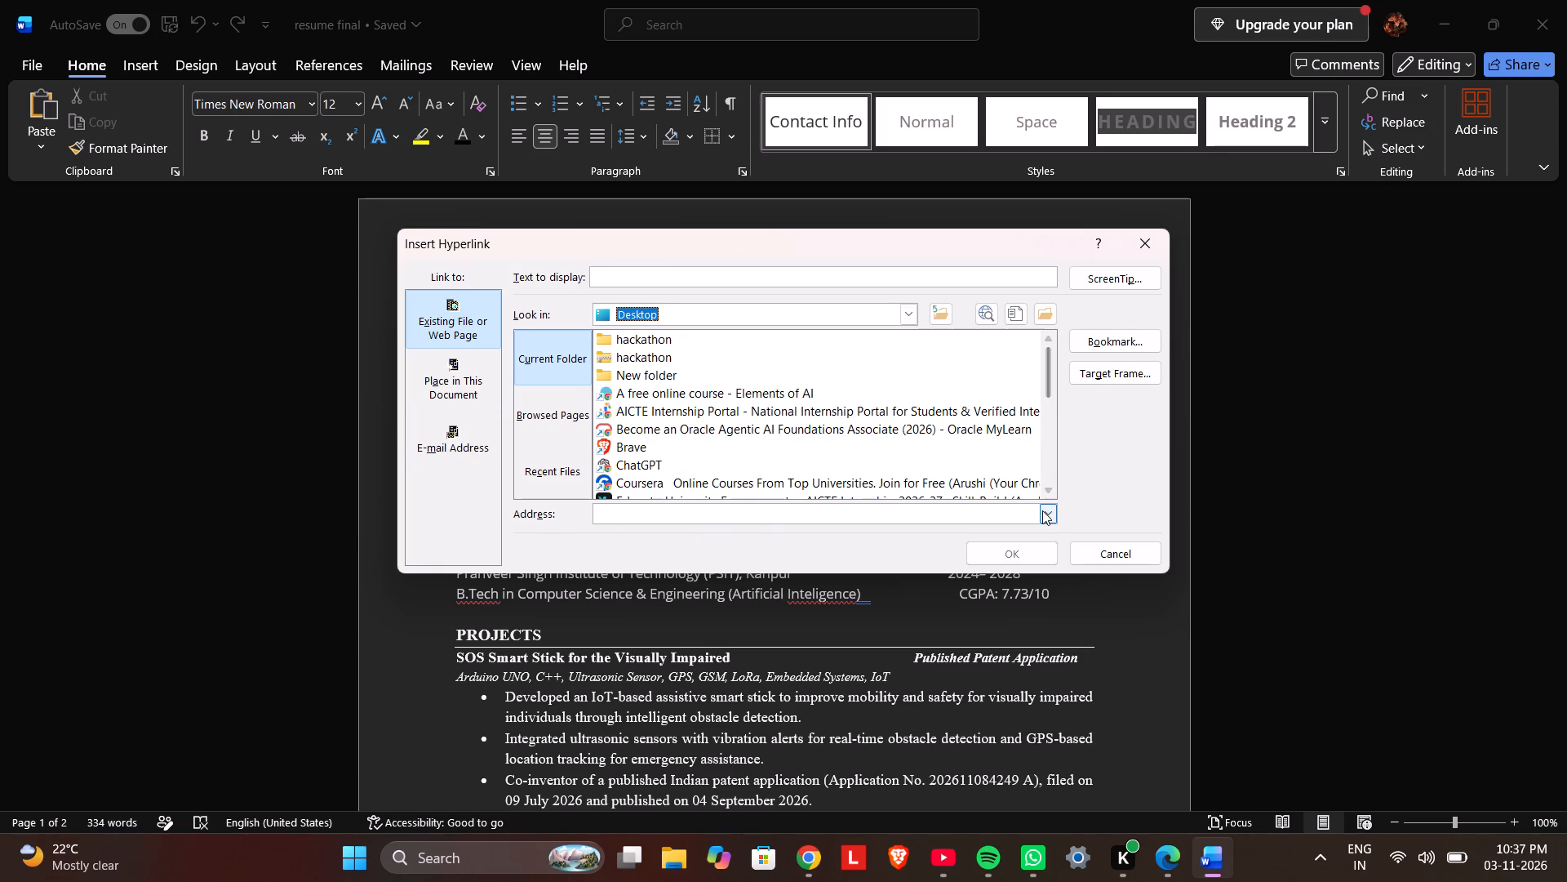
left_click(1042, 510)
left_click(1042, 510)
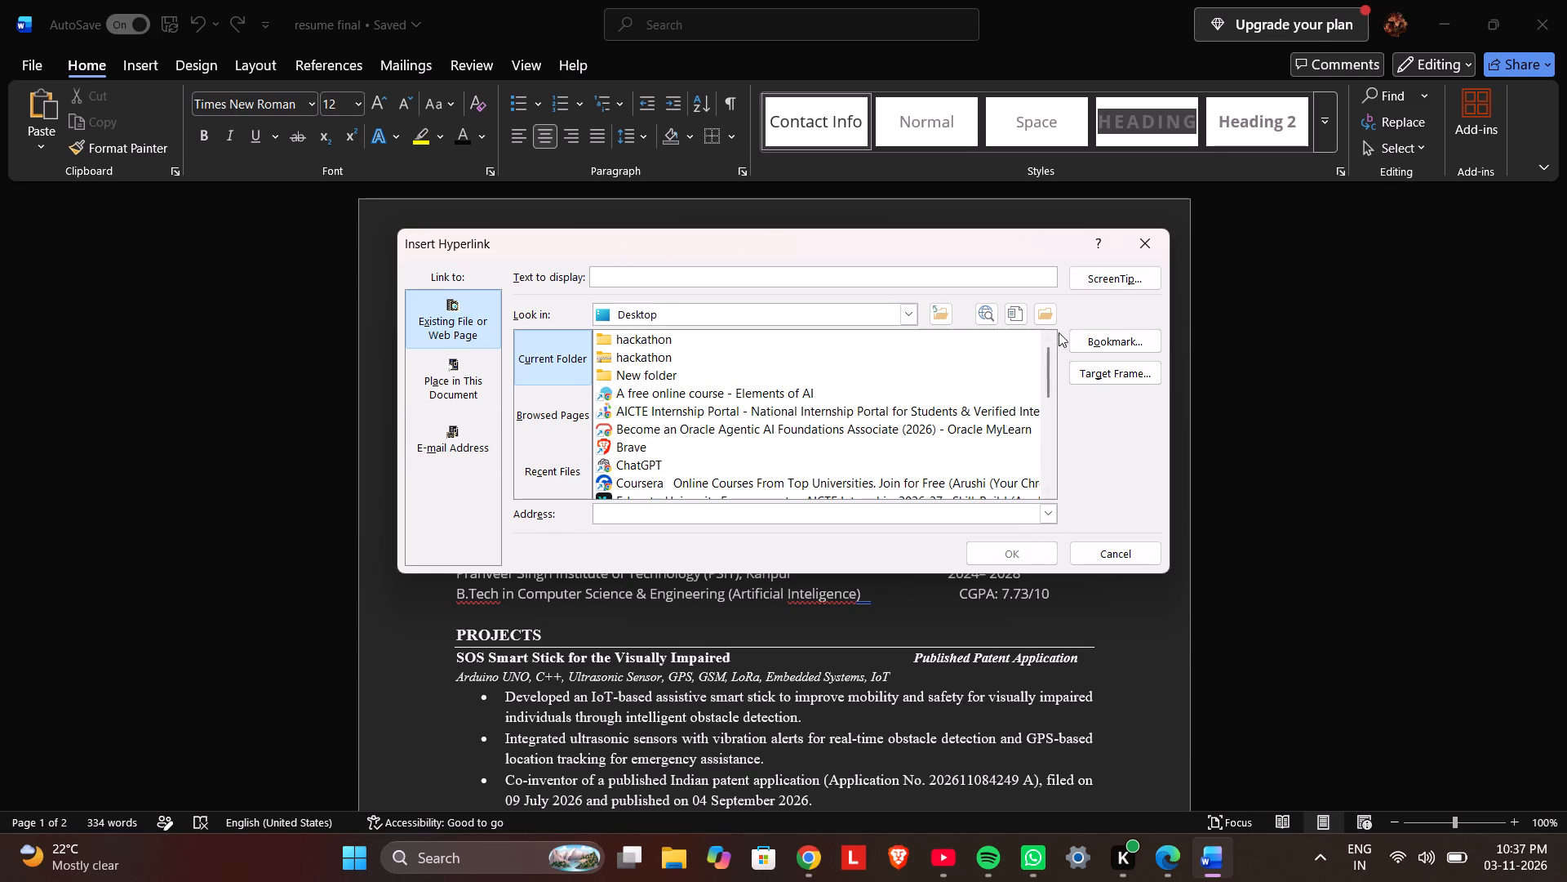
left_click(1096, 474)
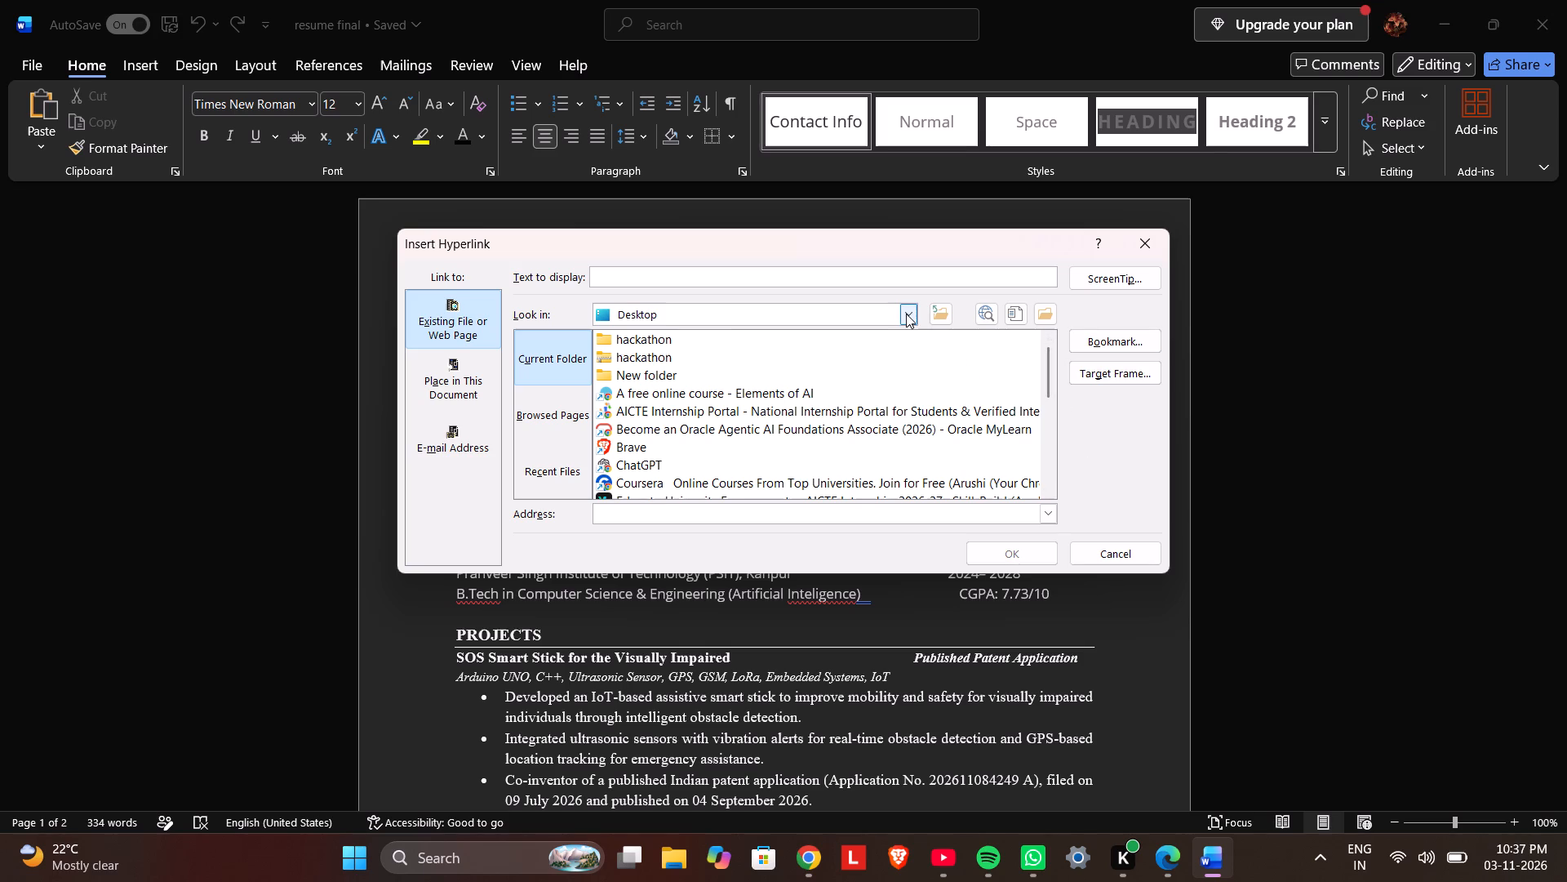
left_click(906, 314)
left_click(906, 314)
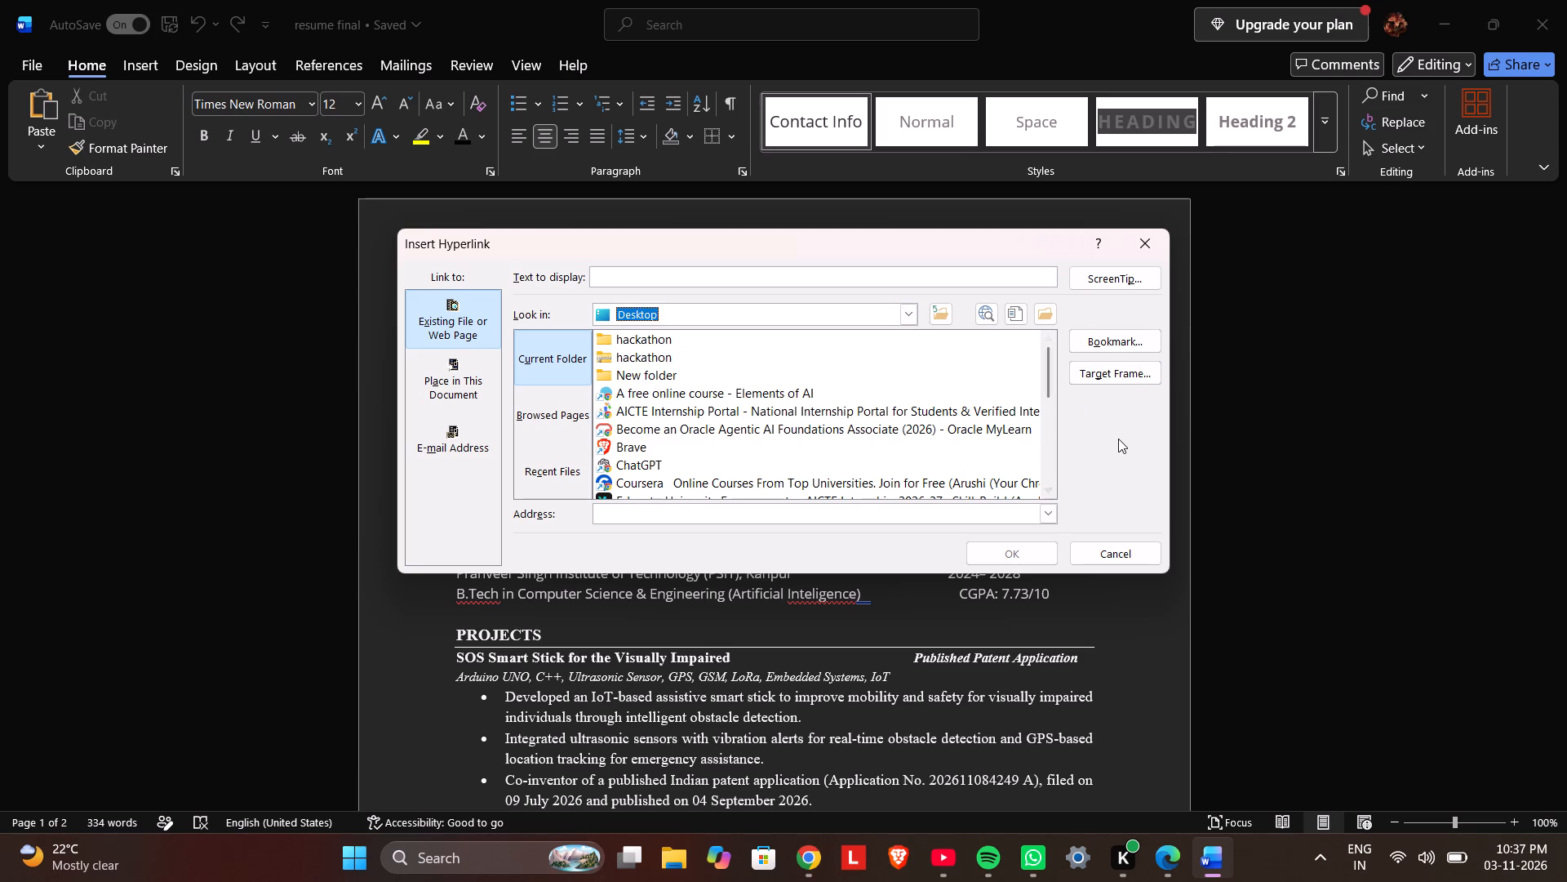
key("Print")
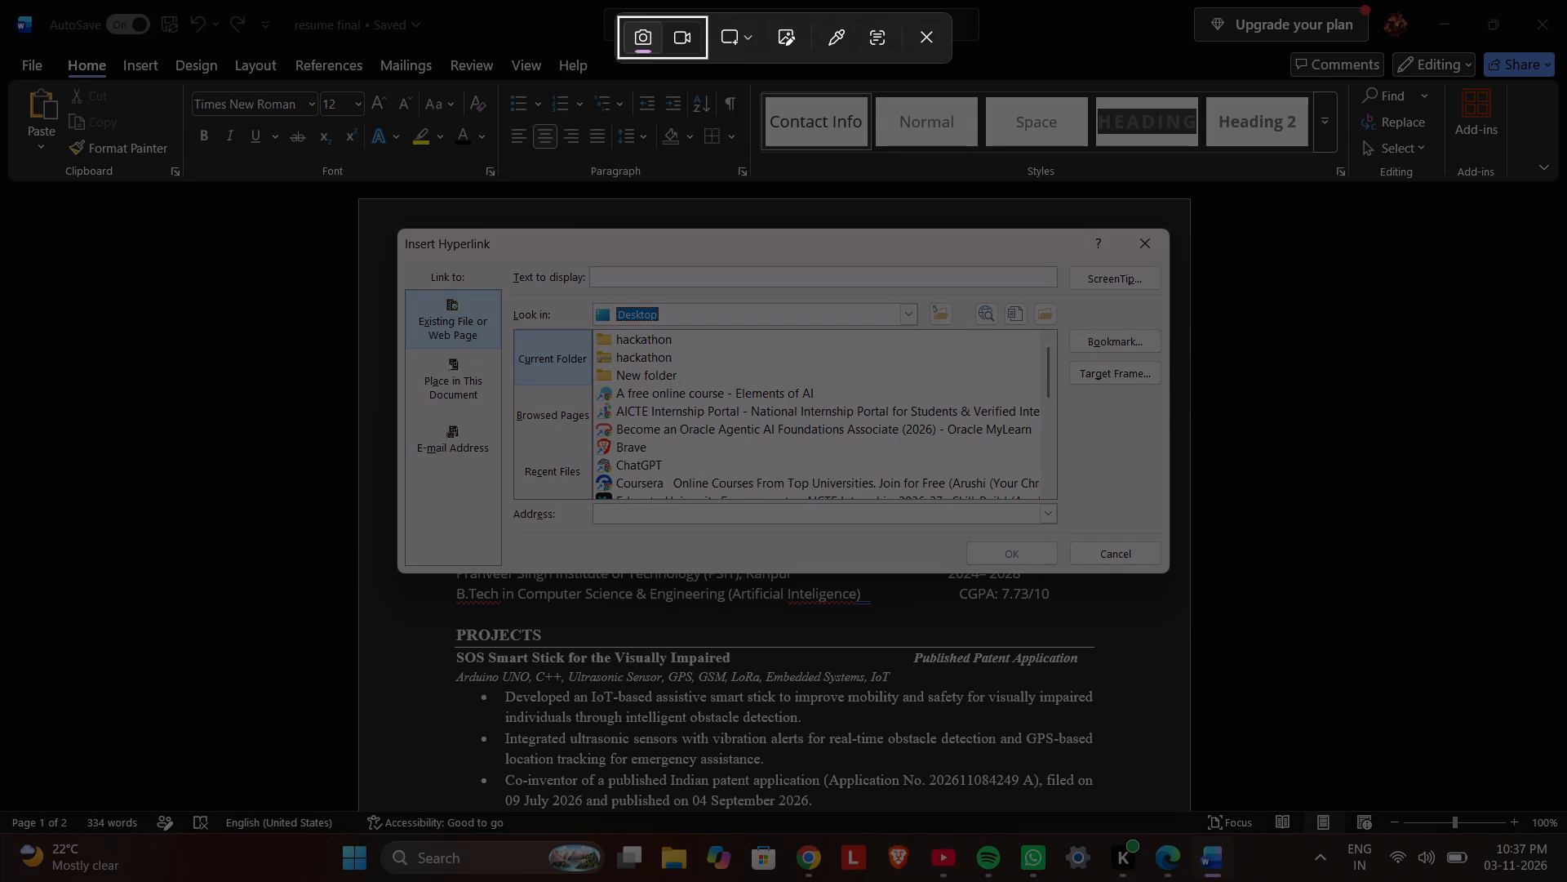
left_click_drag(384, 229, 1391, 583)
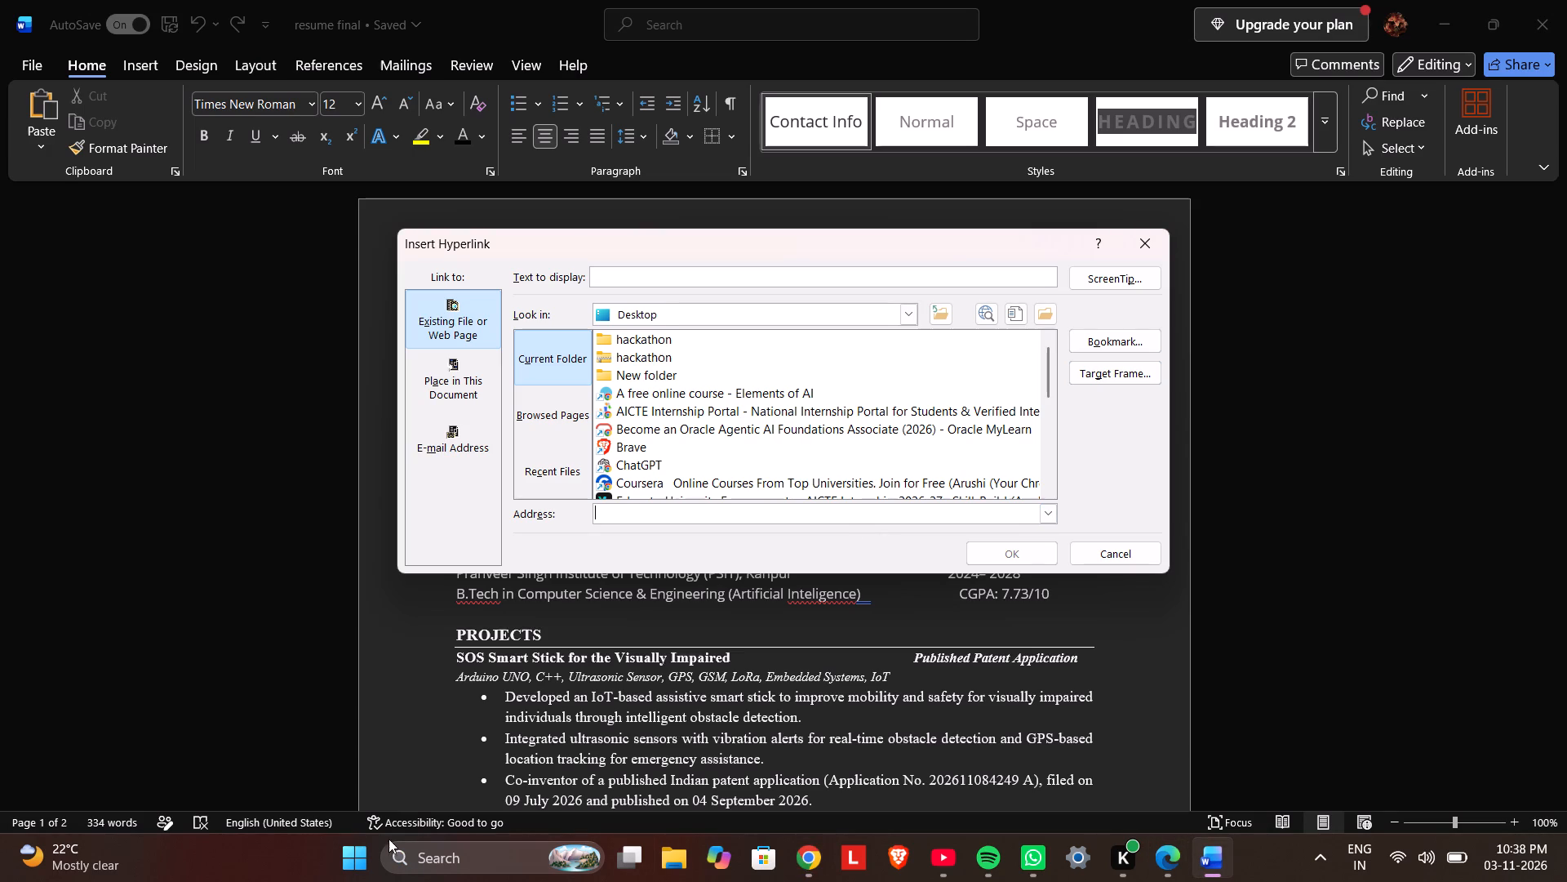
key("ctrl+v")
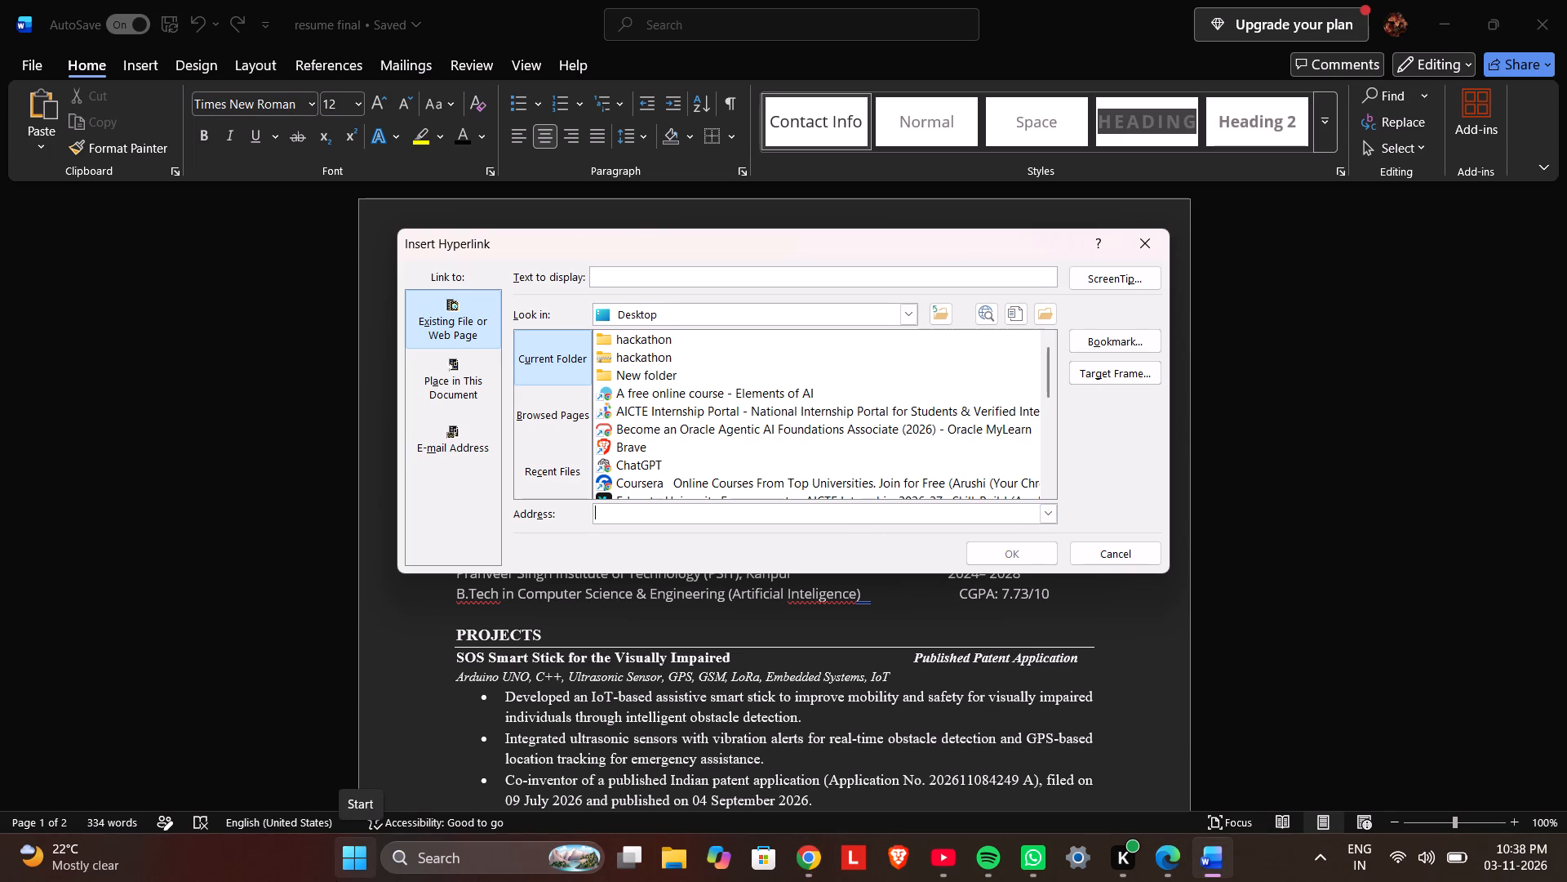
Copy the public profile URL from your own LinkedIn profile and paste it as the address in Word's Insert Hyperlink dialog.
left_click(348, 860)
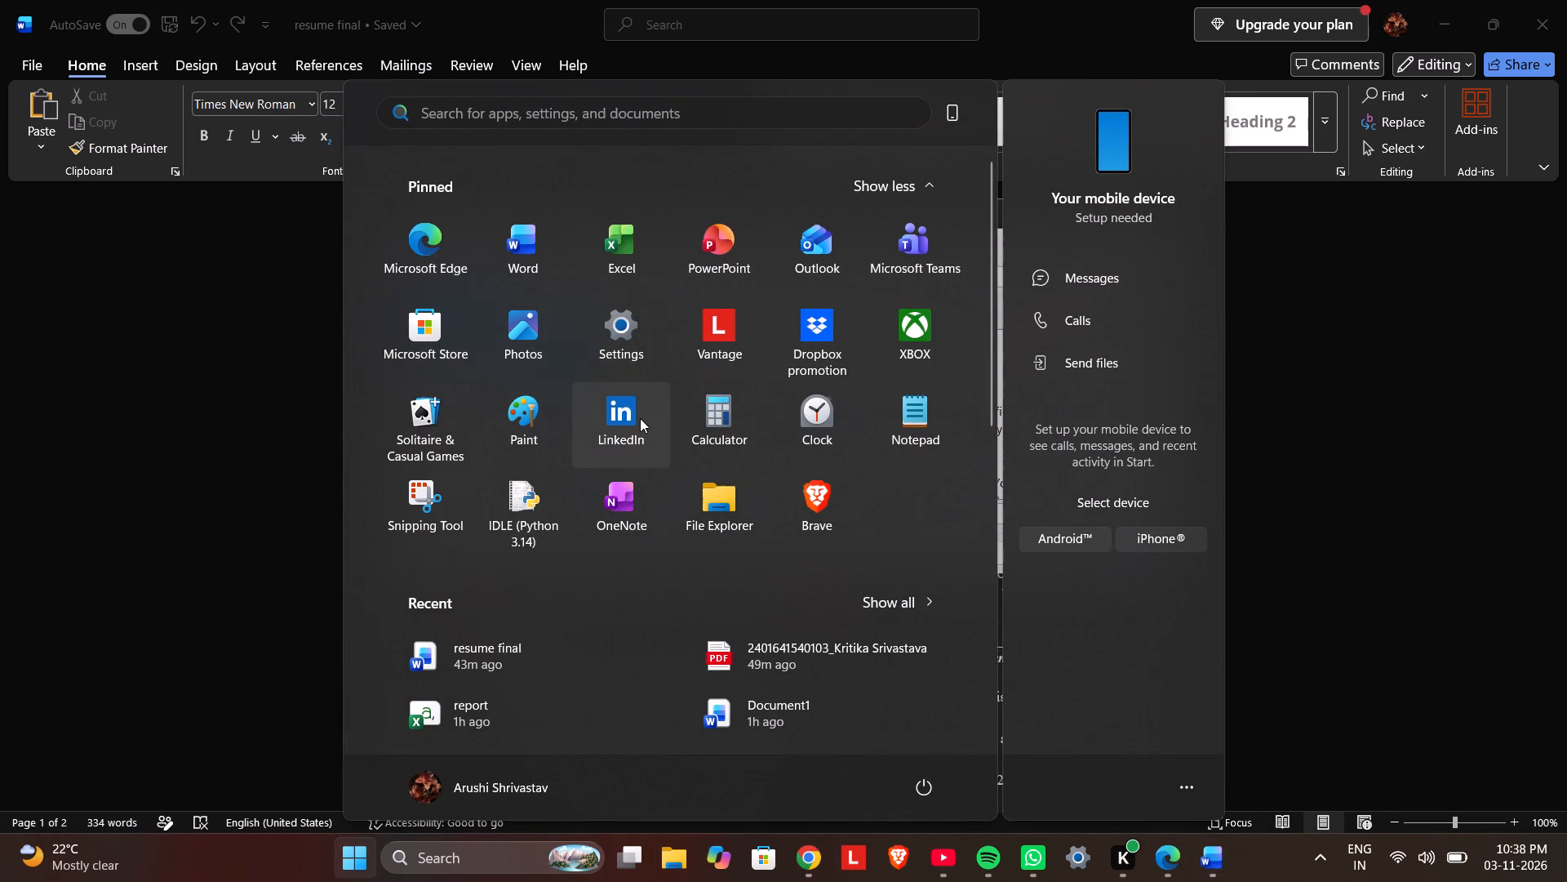
left_click(640, 420)
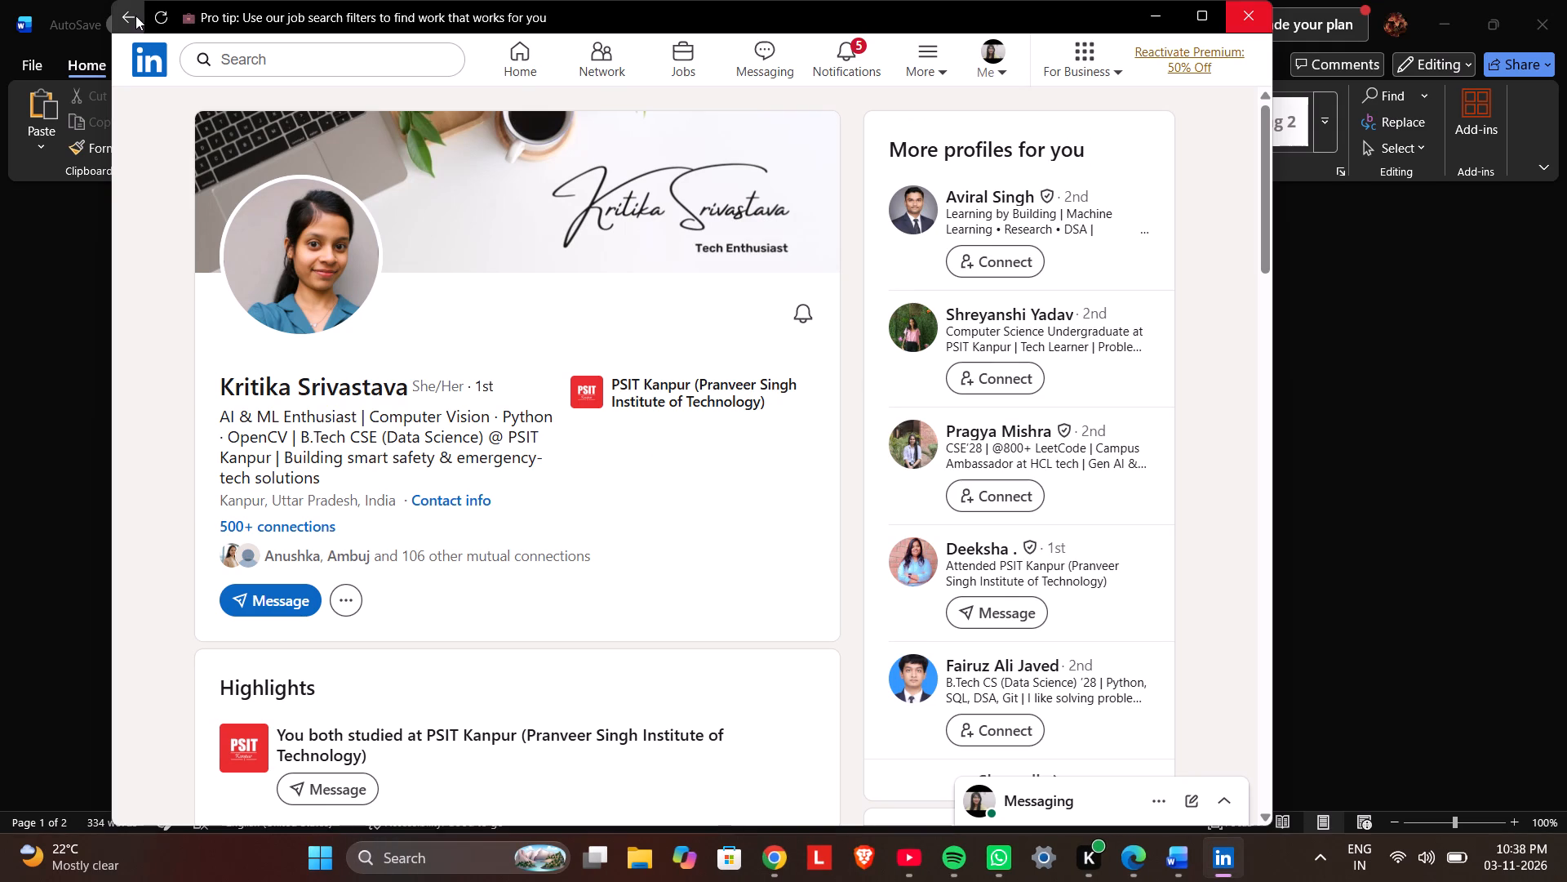
left_click(135, 16)
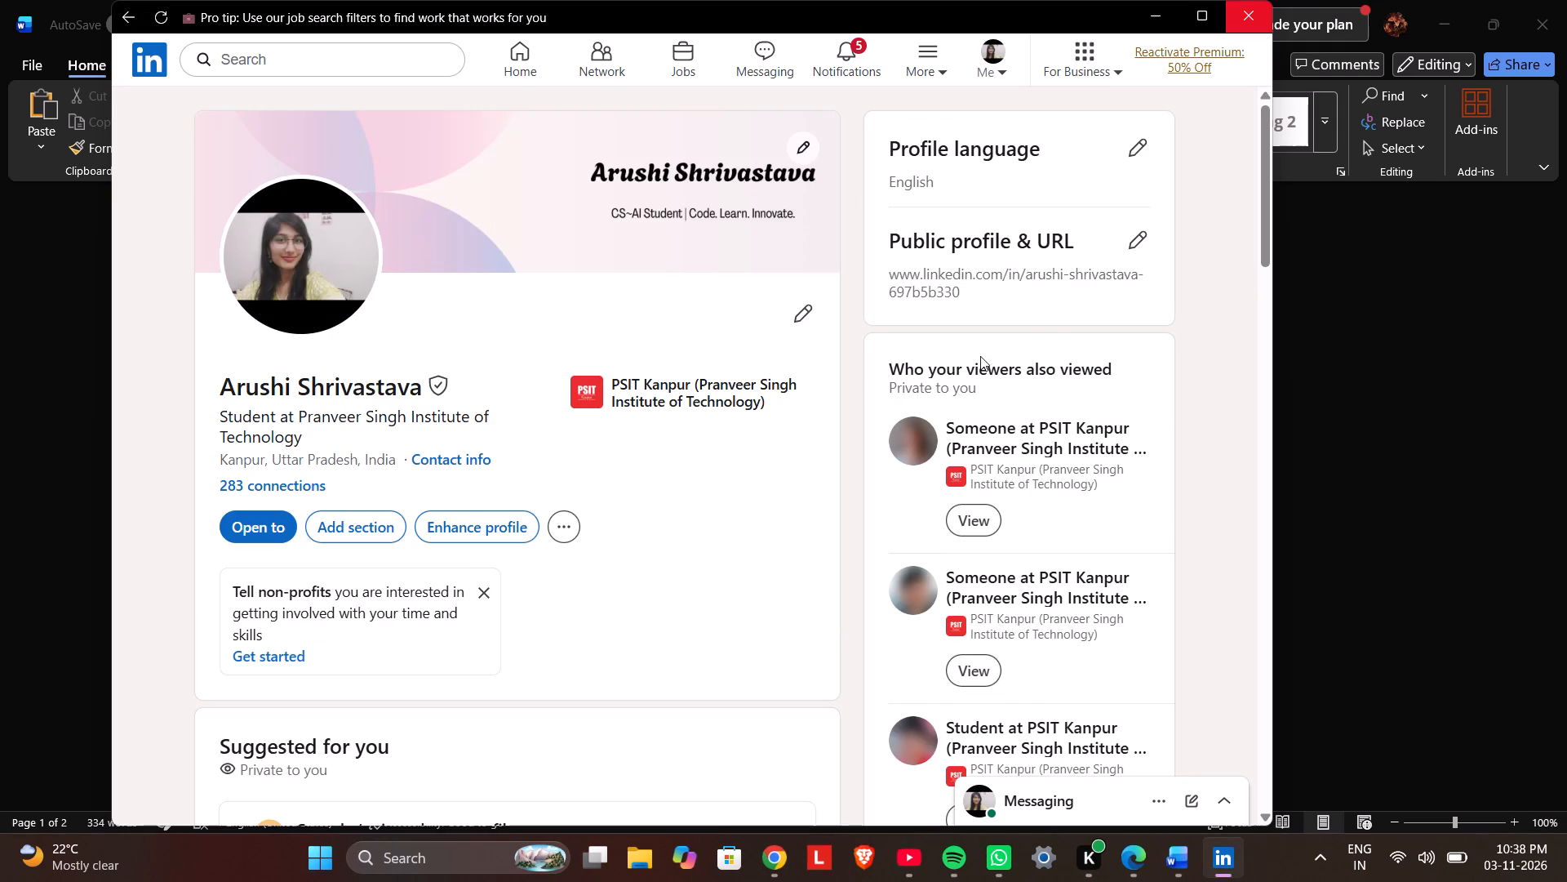
left_click_drag(979, 293, 891, 265)
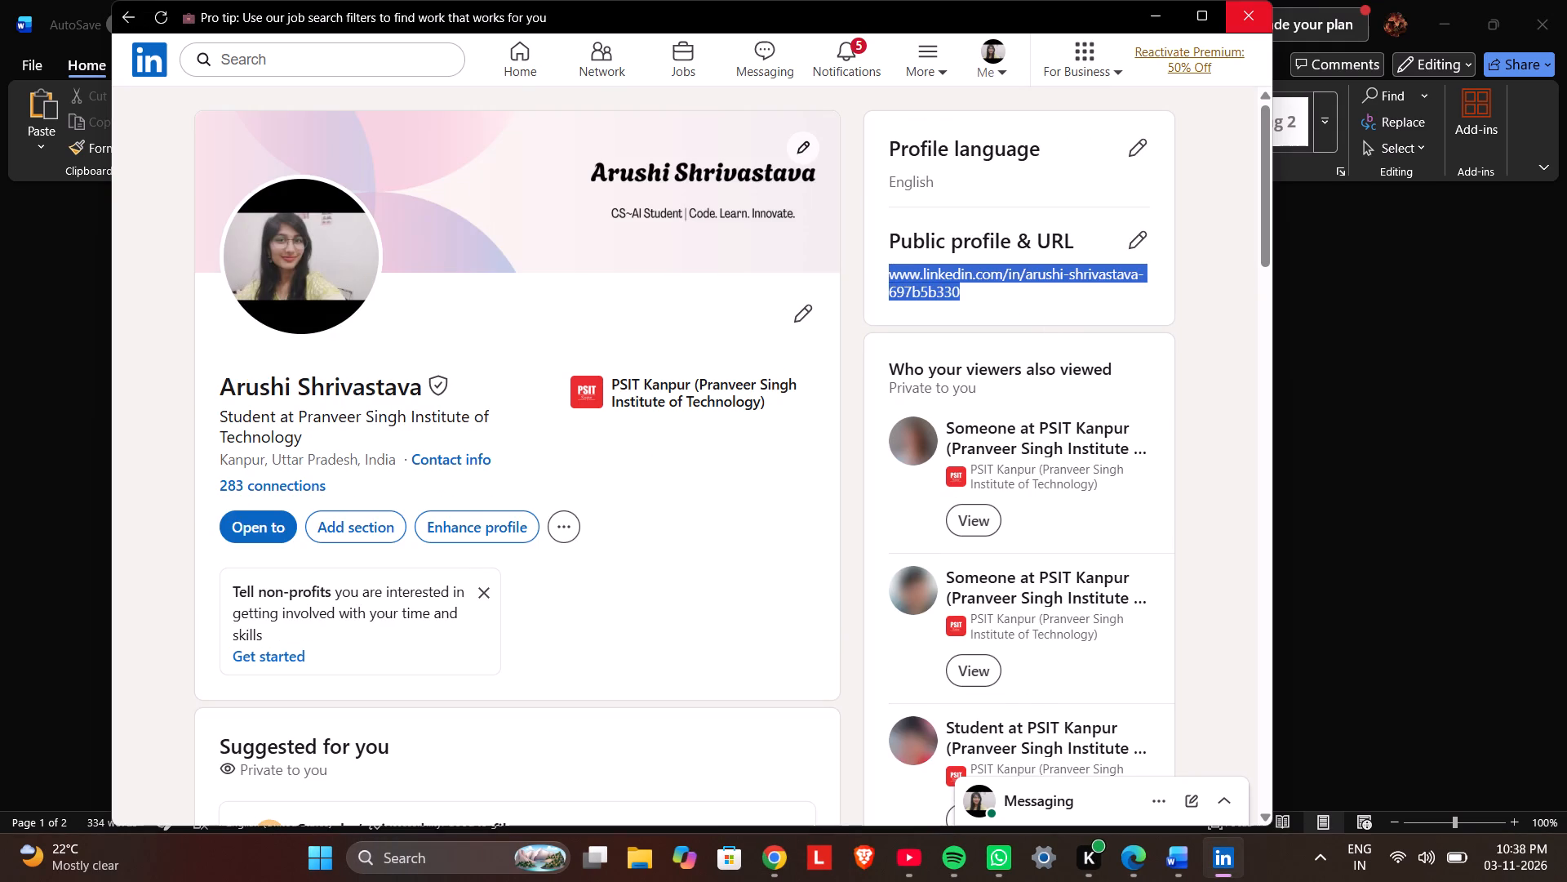
key("ctrl+c")
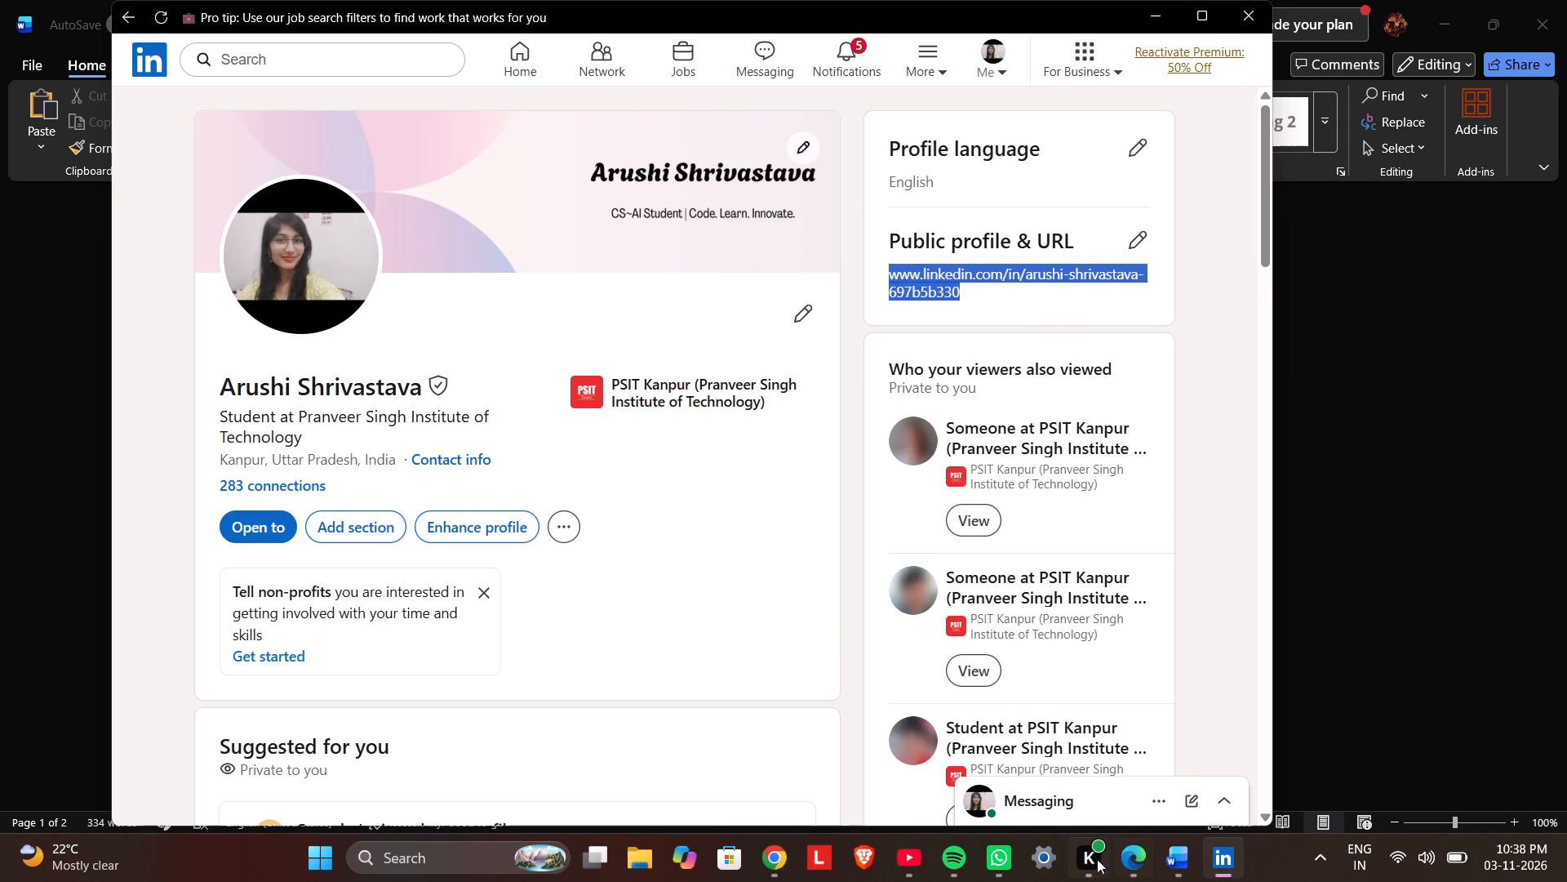
left_click(1183, 859)
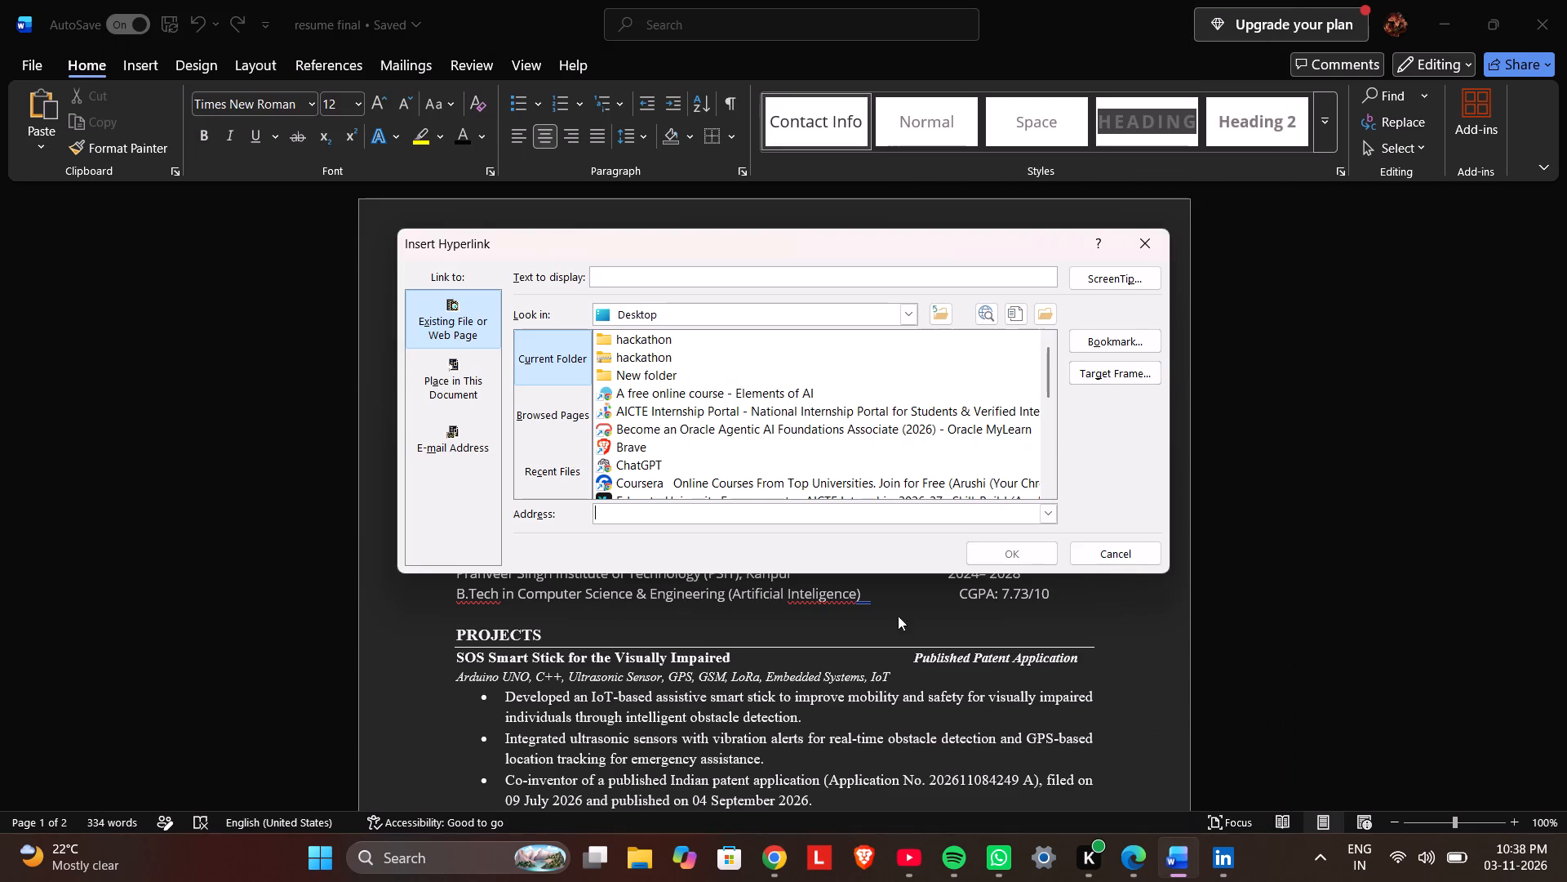
key("ctrl+v")
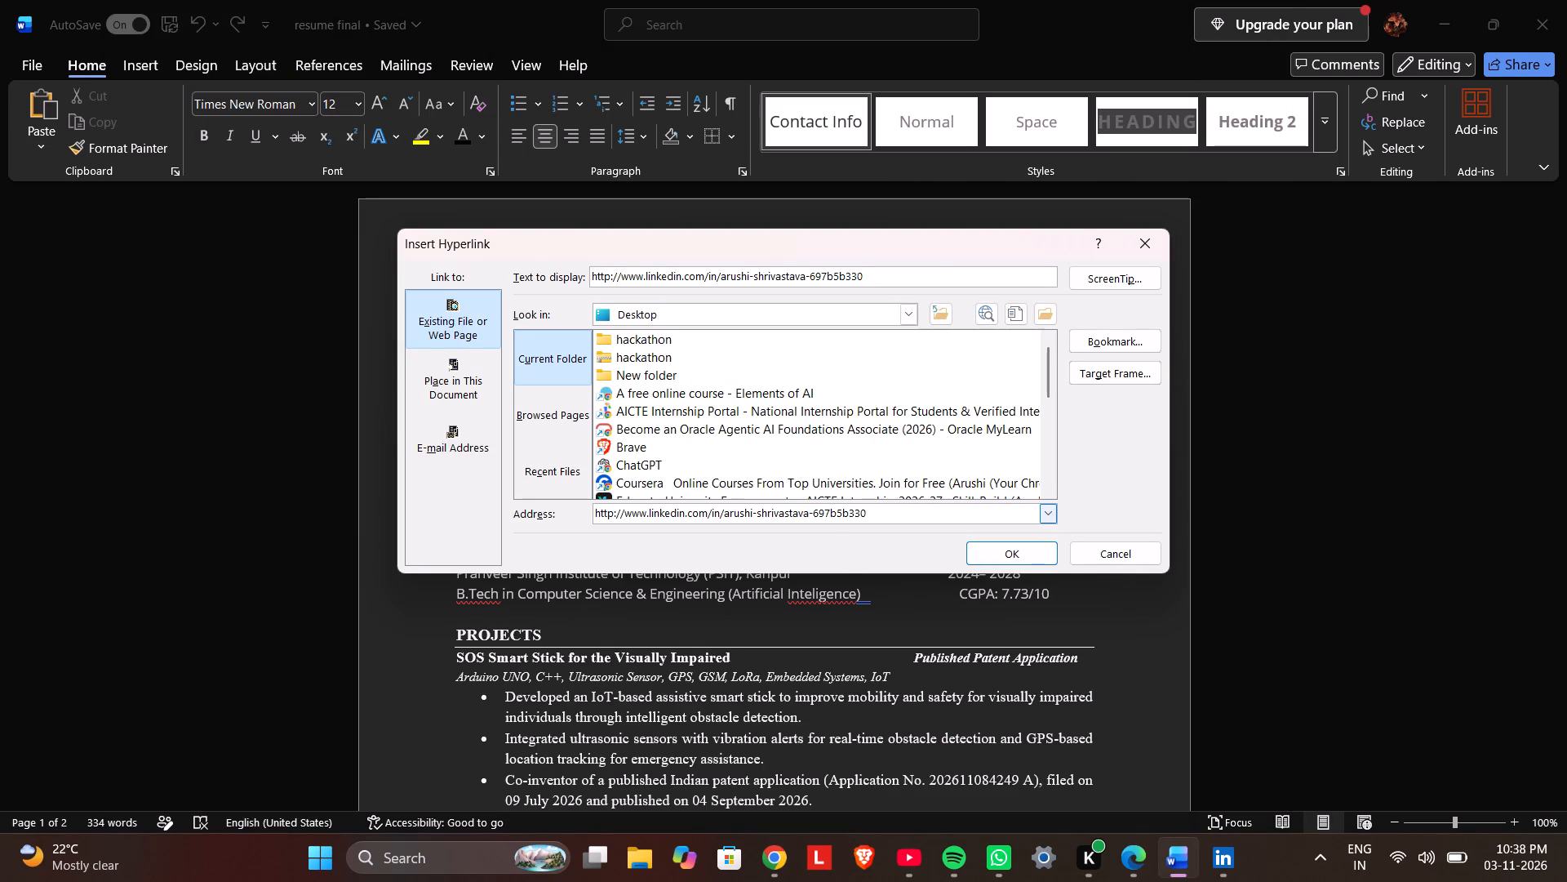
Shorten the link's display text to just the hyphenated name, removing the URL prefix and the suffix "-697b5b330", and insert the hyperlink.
left_click_drag(925, 274, 620, 274)
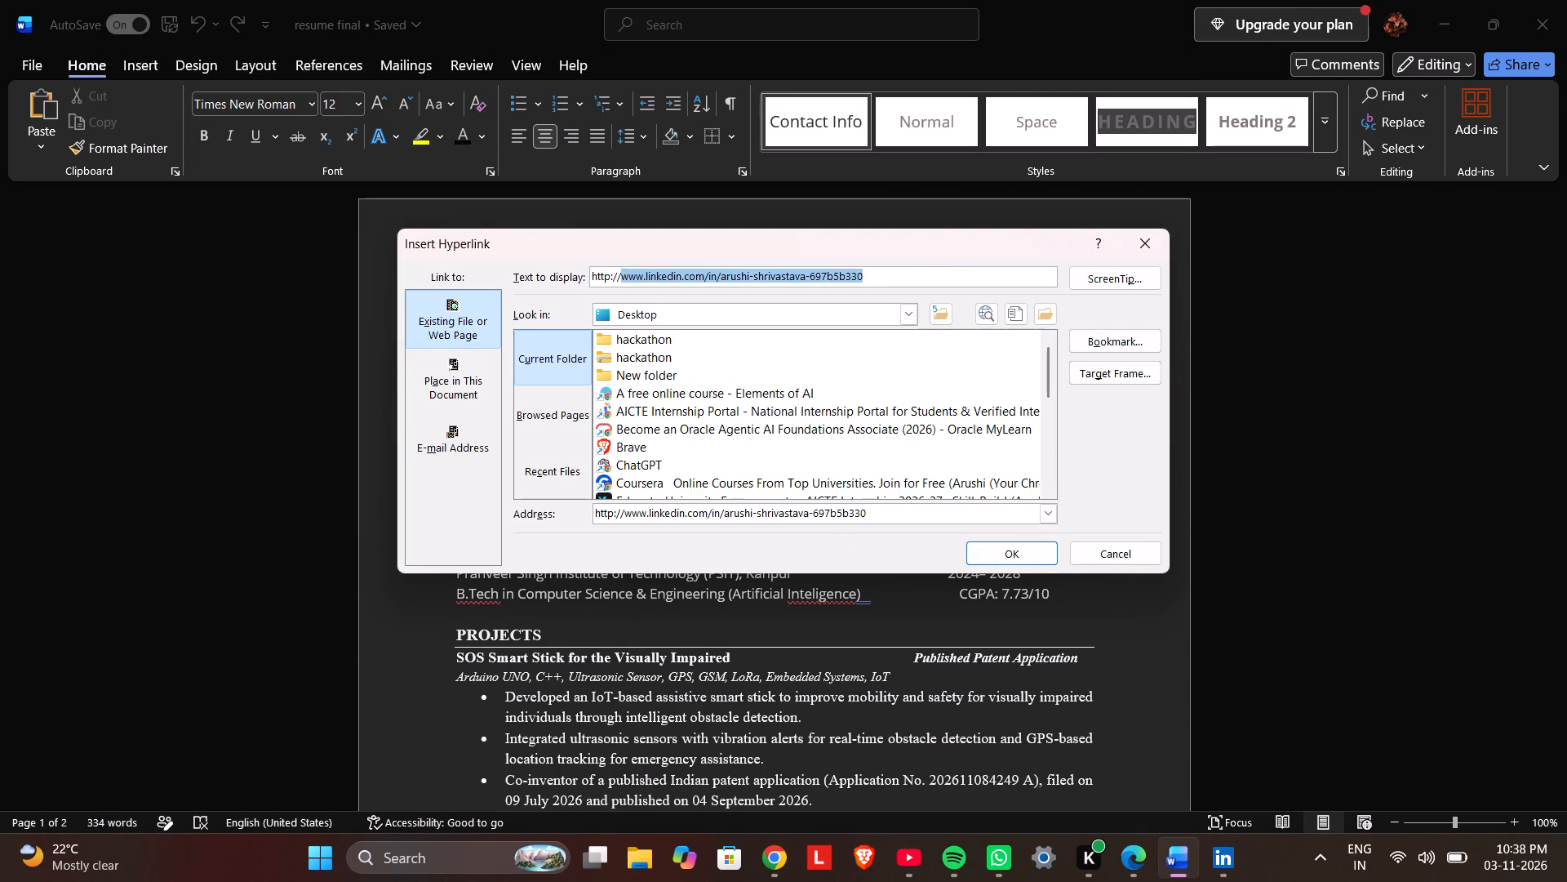
left_click_drag(620, 274, 581, 277)
left_click_drag(717, 277, 575, 278)
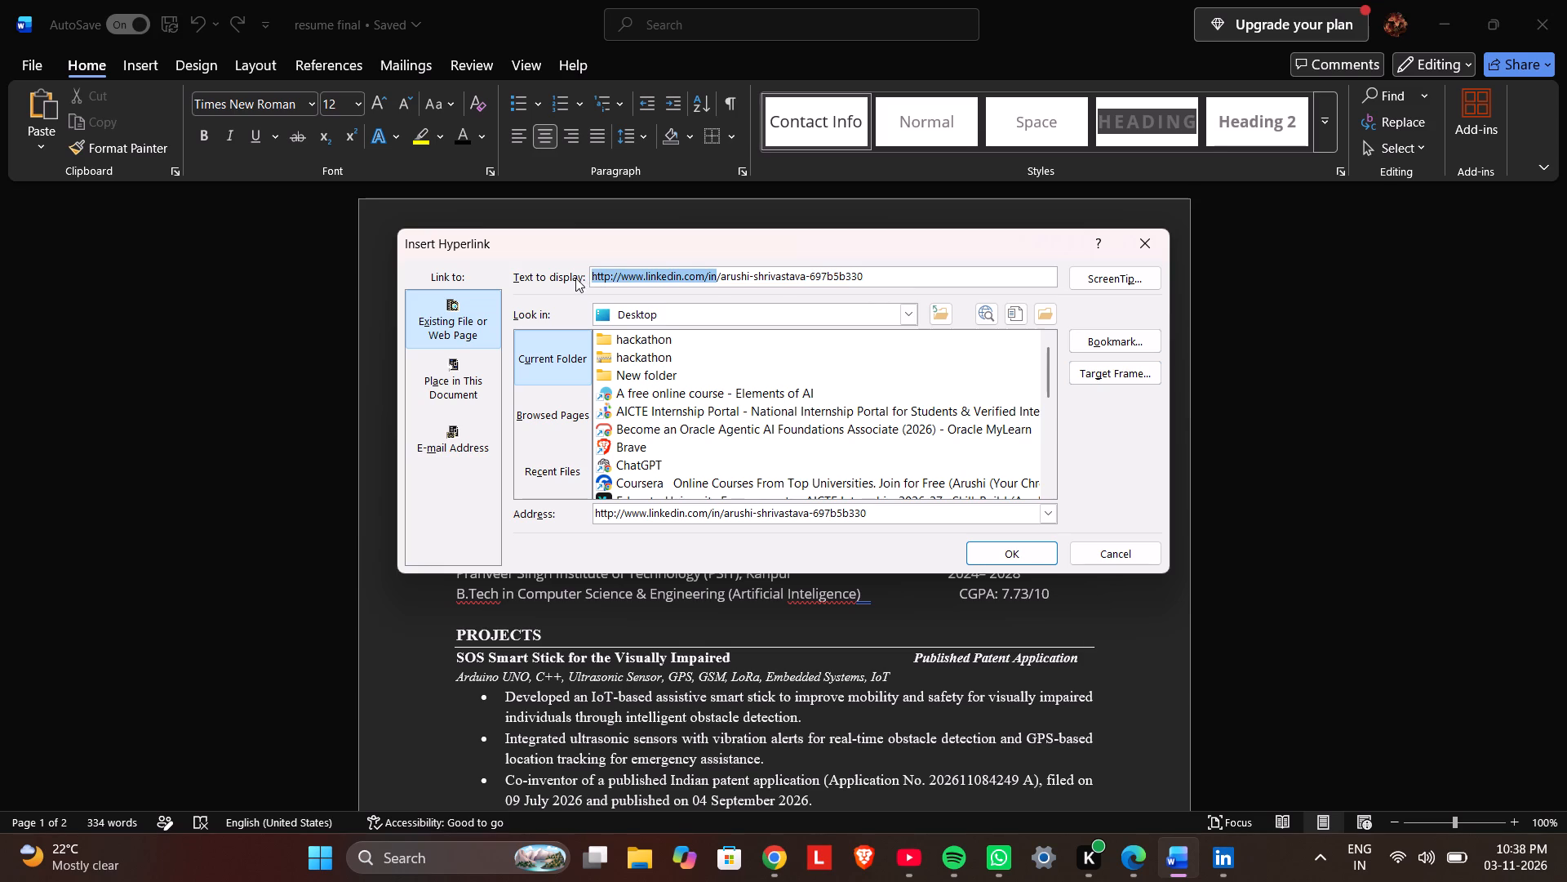
key("BackSpace")
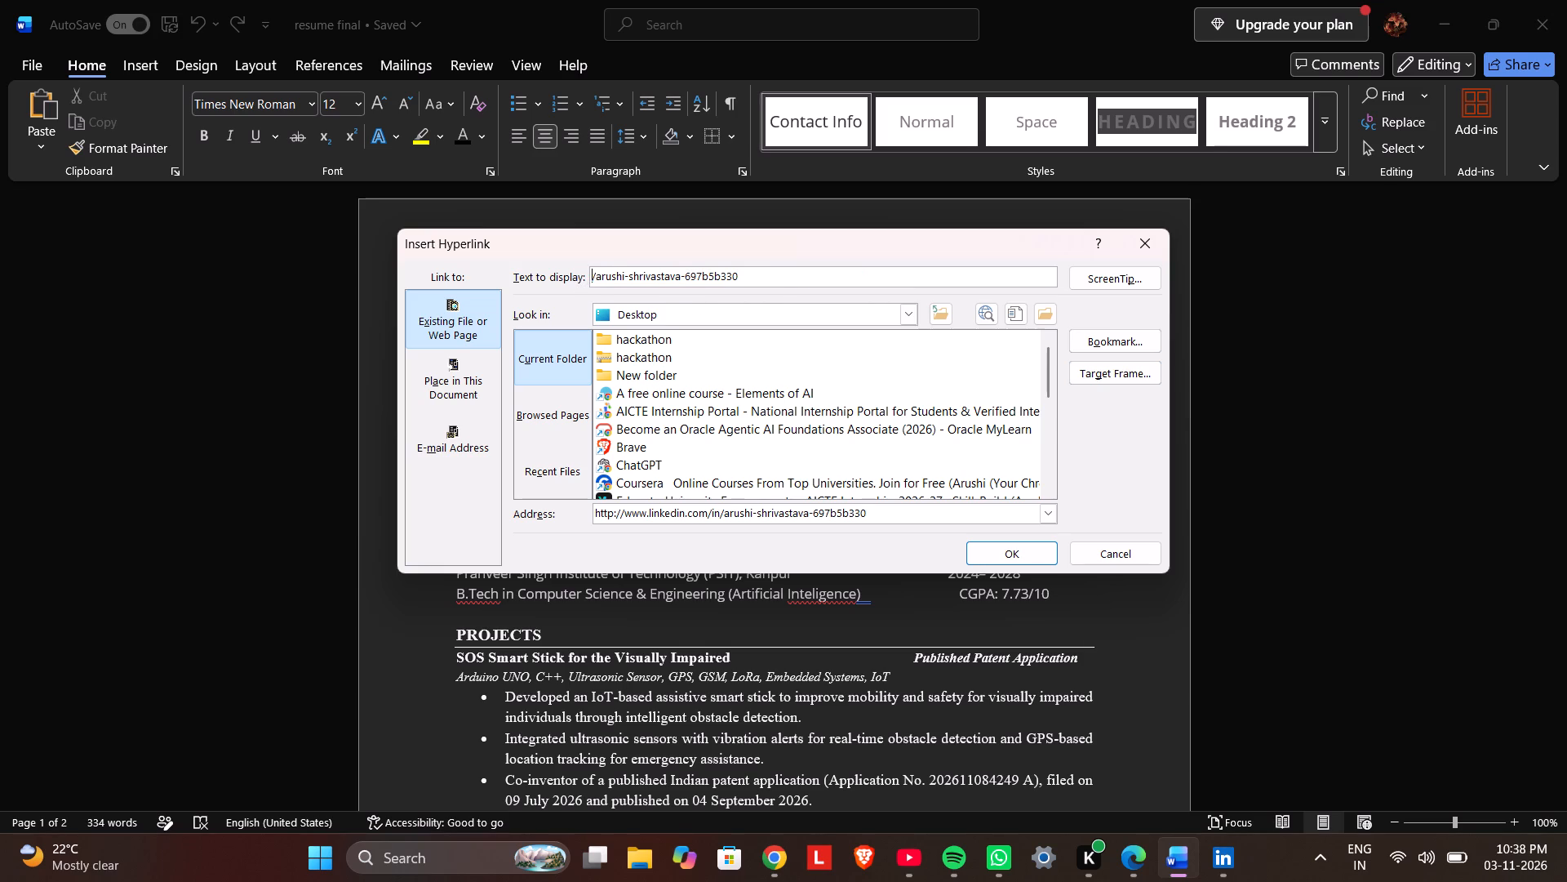
key("Right")
key("BackSpace")
left_click_drag(738, 275, 677, 283)
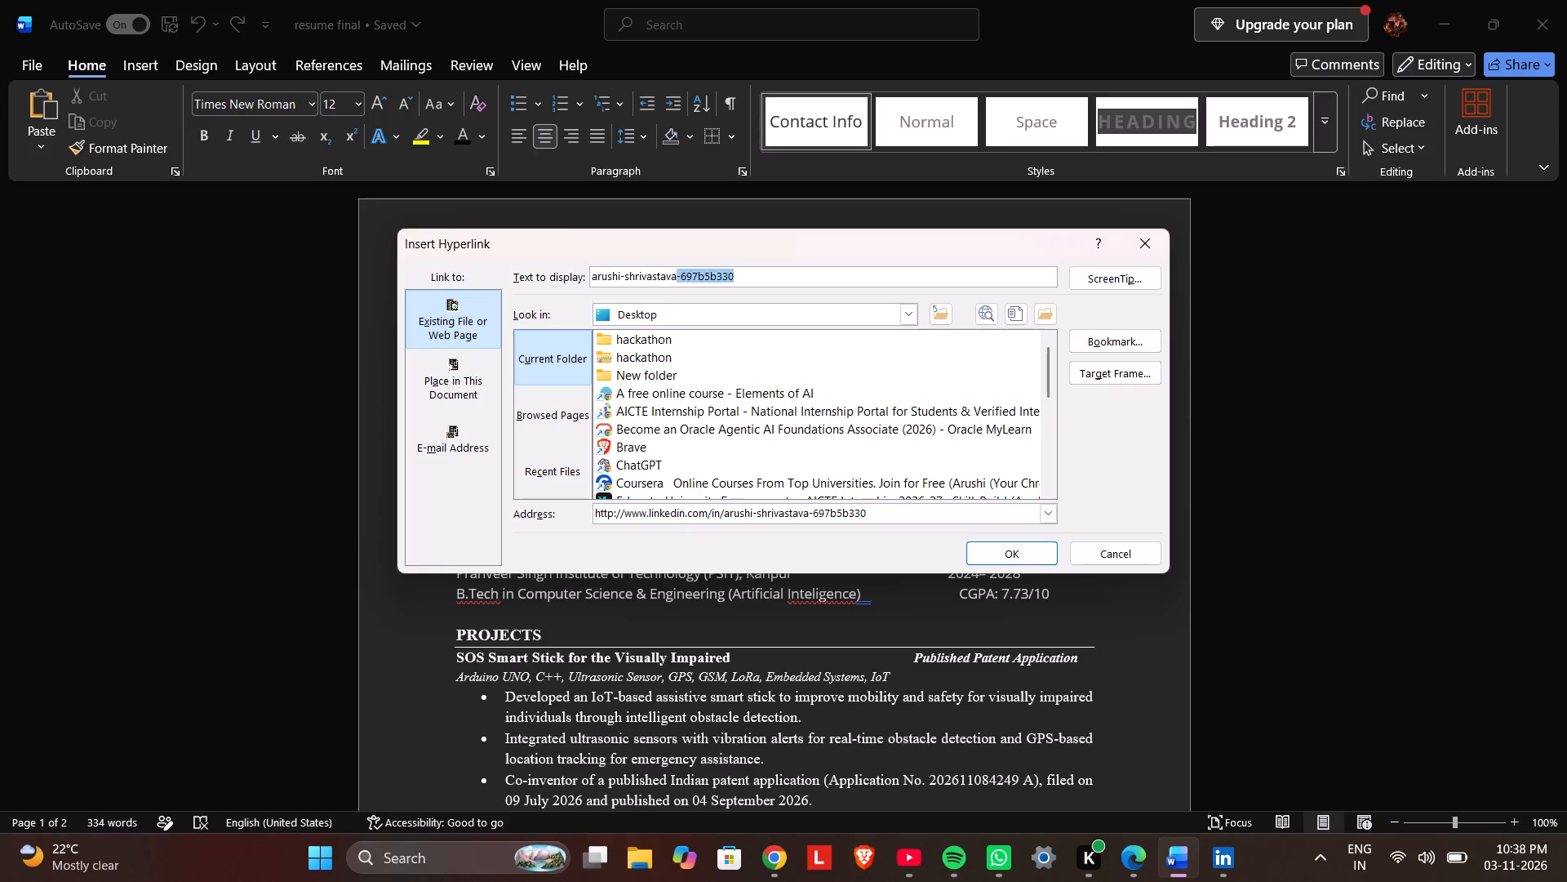
key("BackSpace")
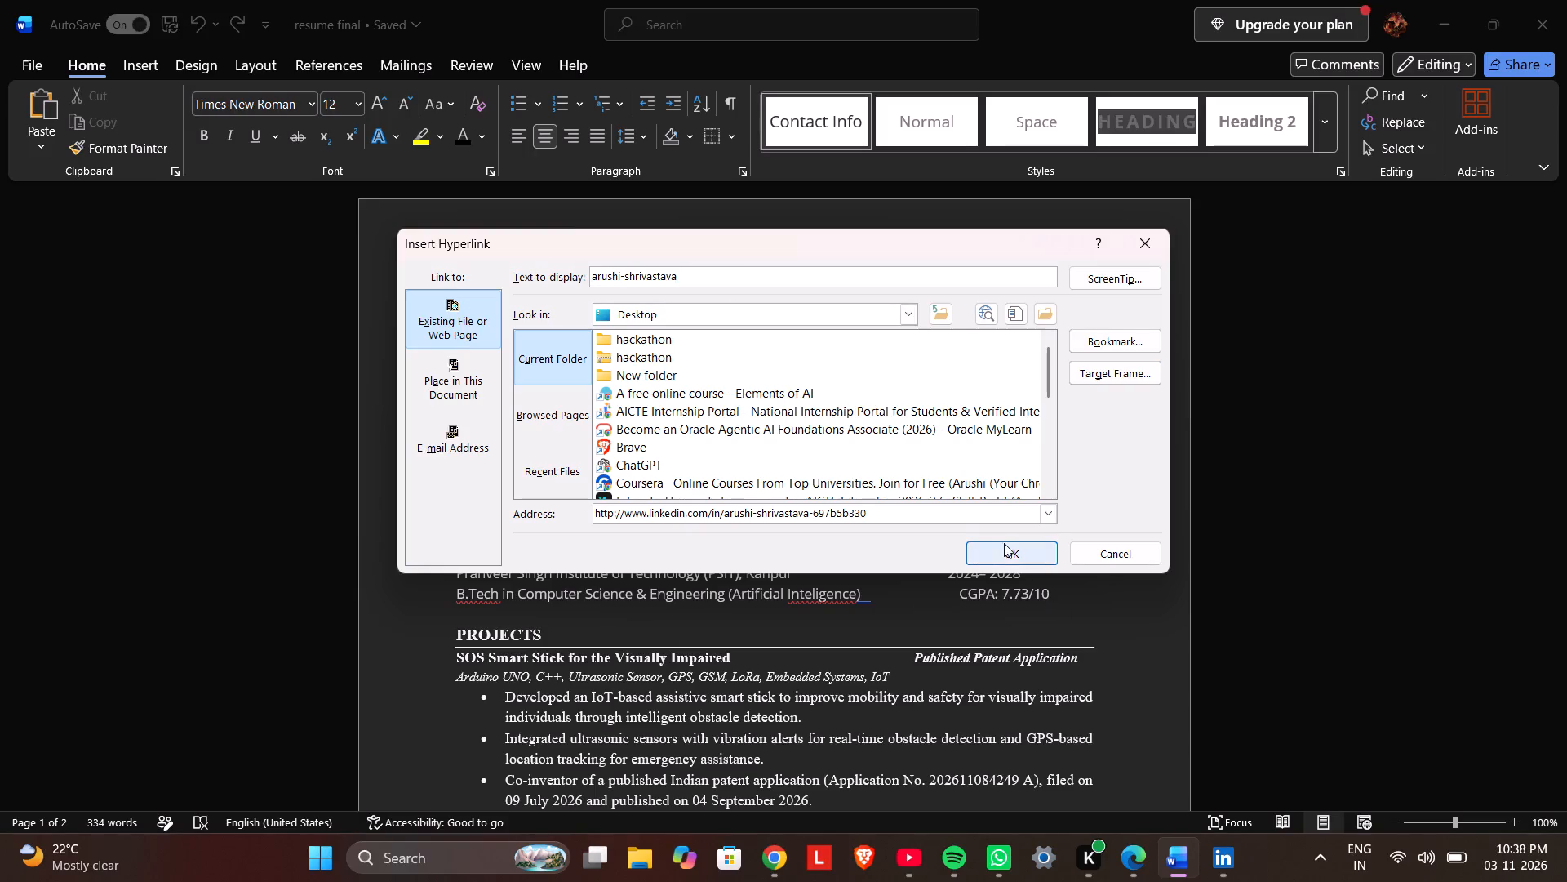
left_click(1007, 549)
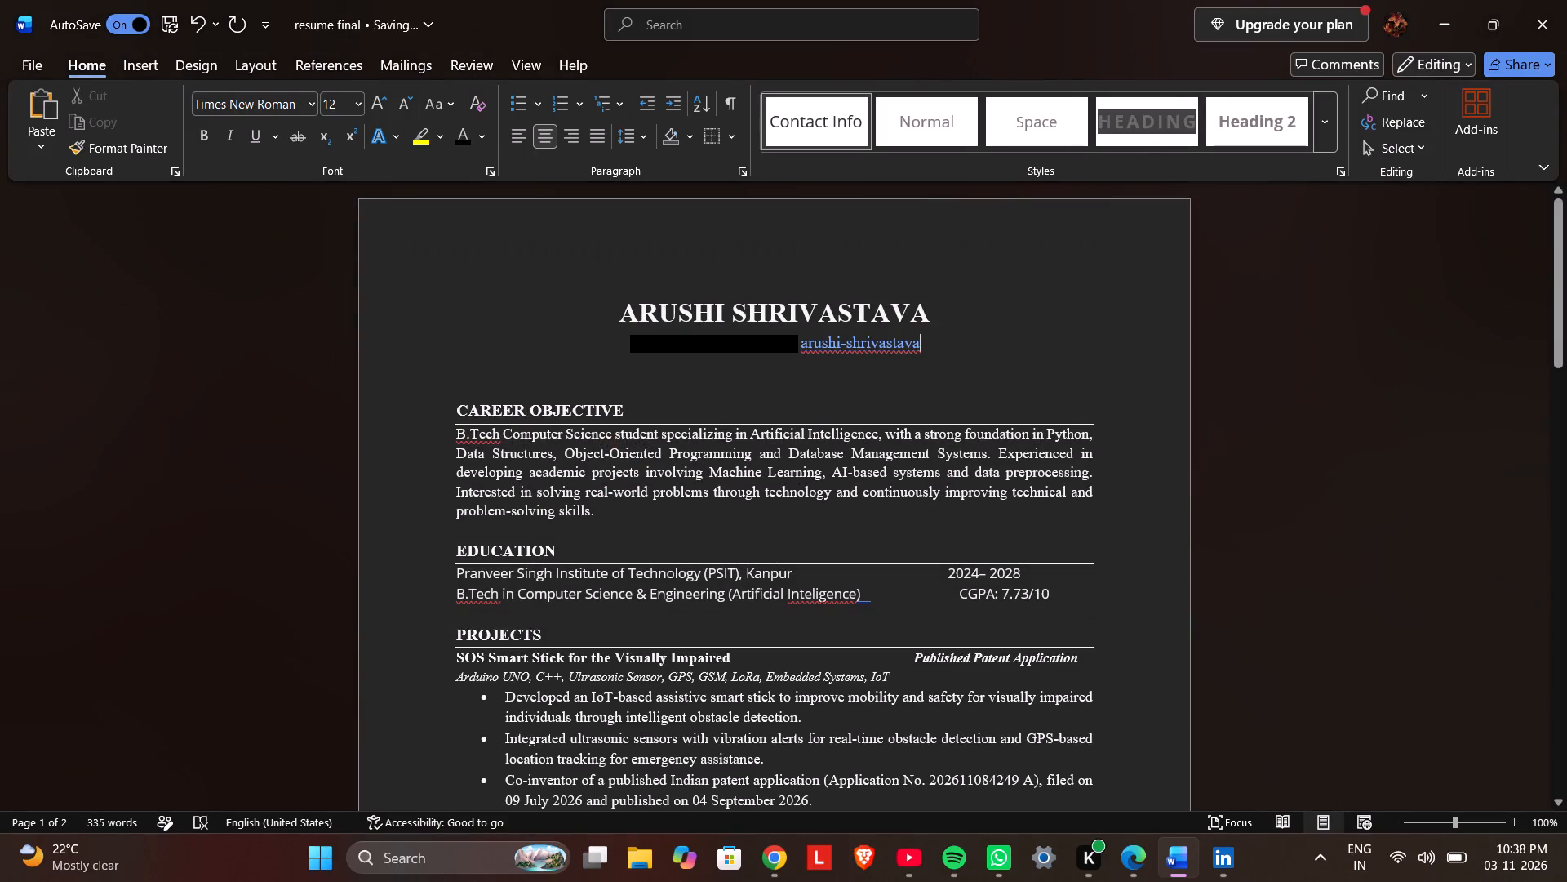
Add vertical bar separators before and after the LinkedIn link in the contact line, with a space following the first one.
left_click(799, 345)
key("shift+bar")
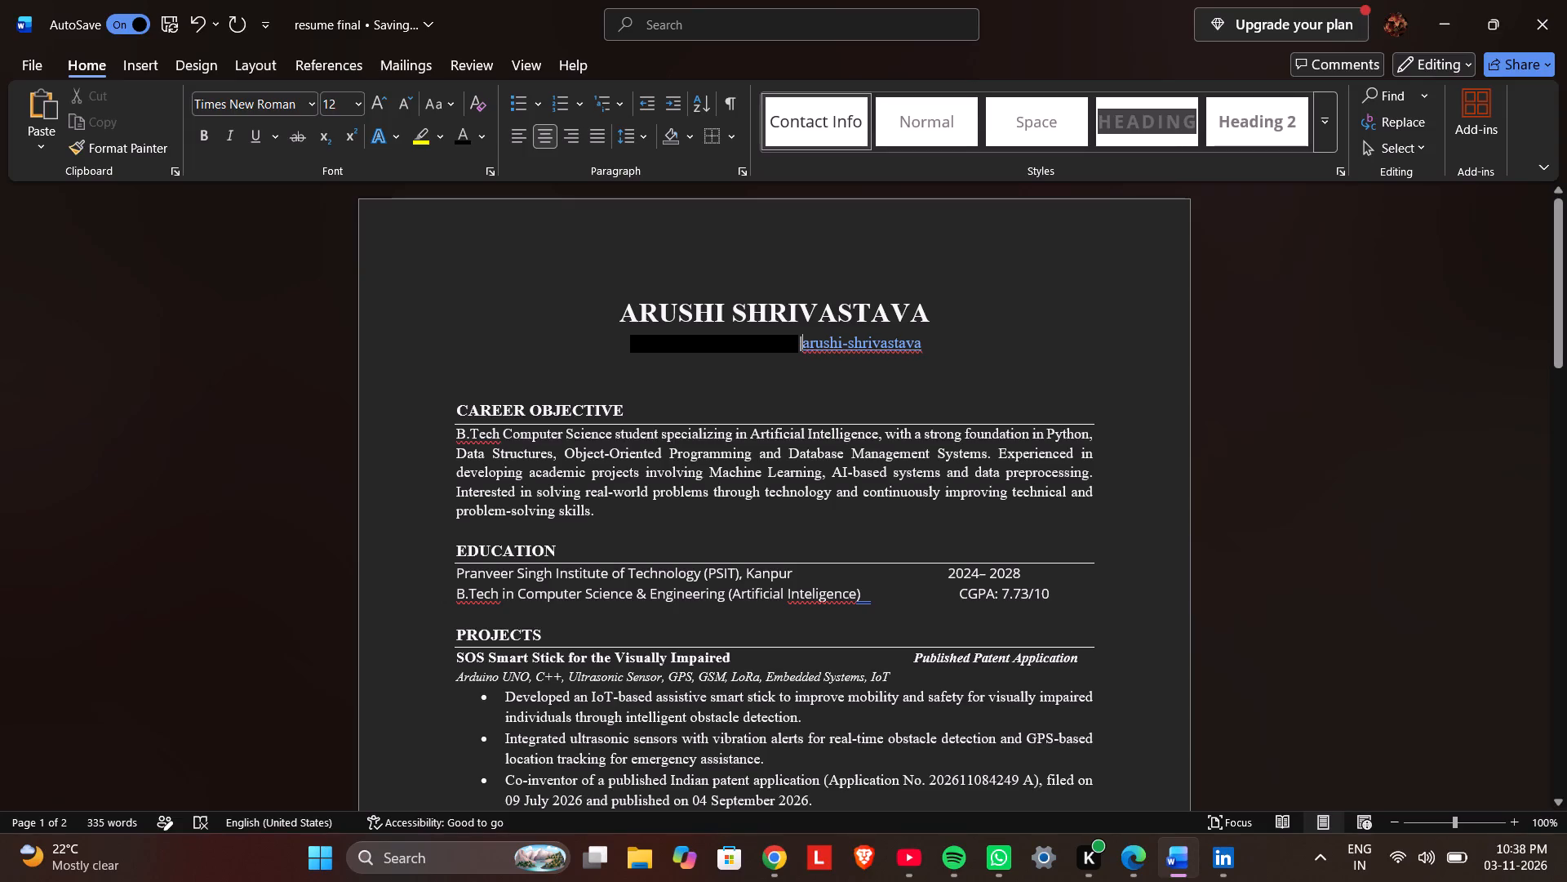
key("space")
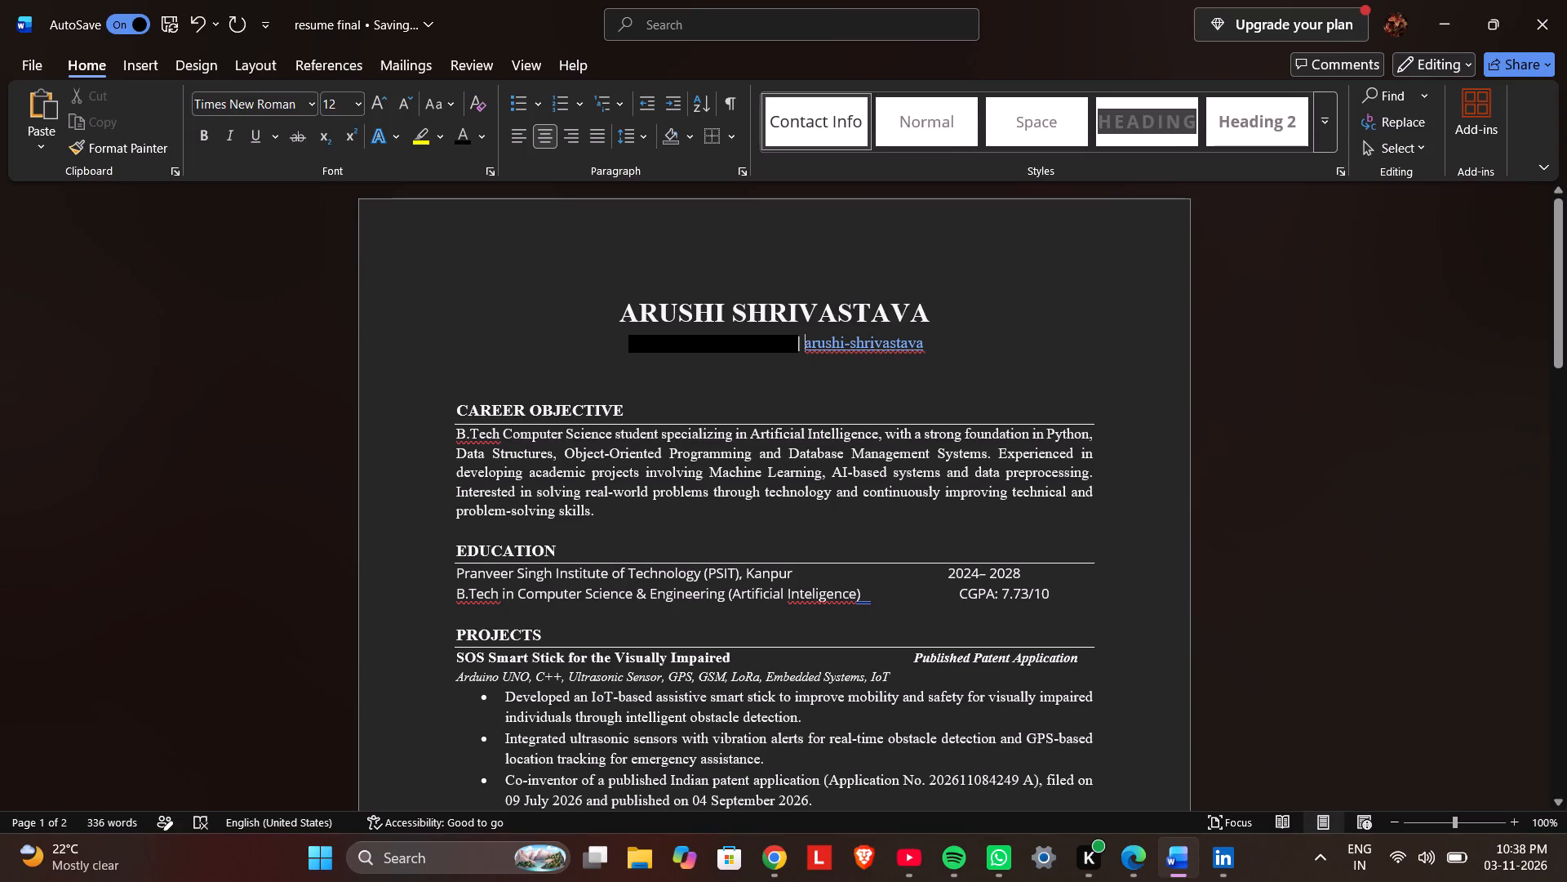
left_click(939, 346)
key("shift+bar")
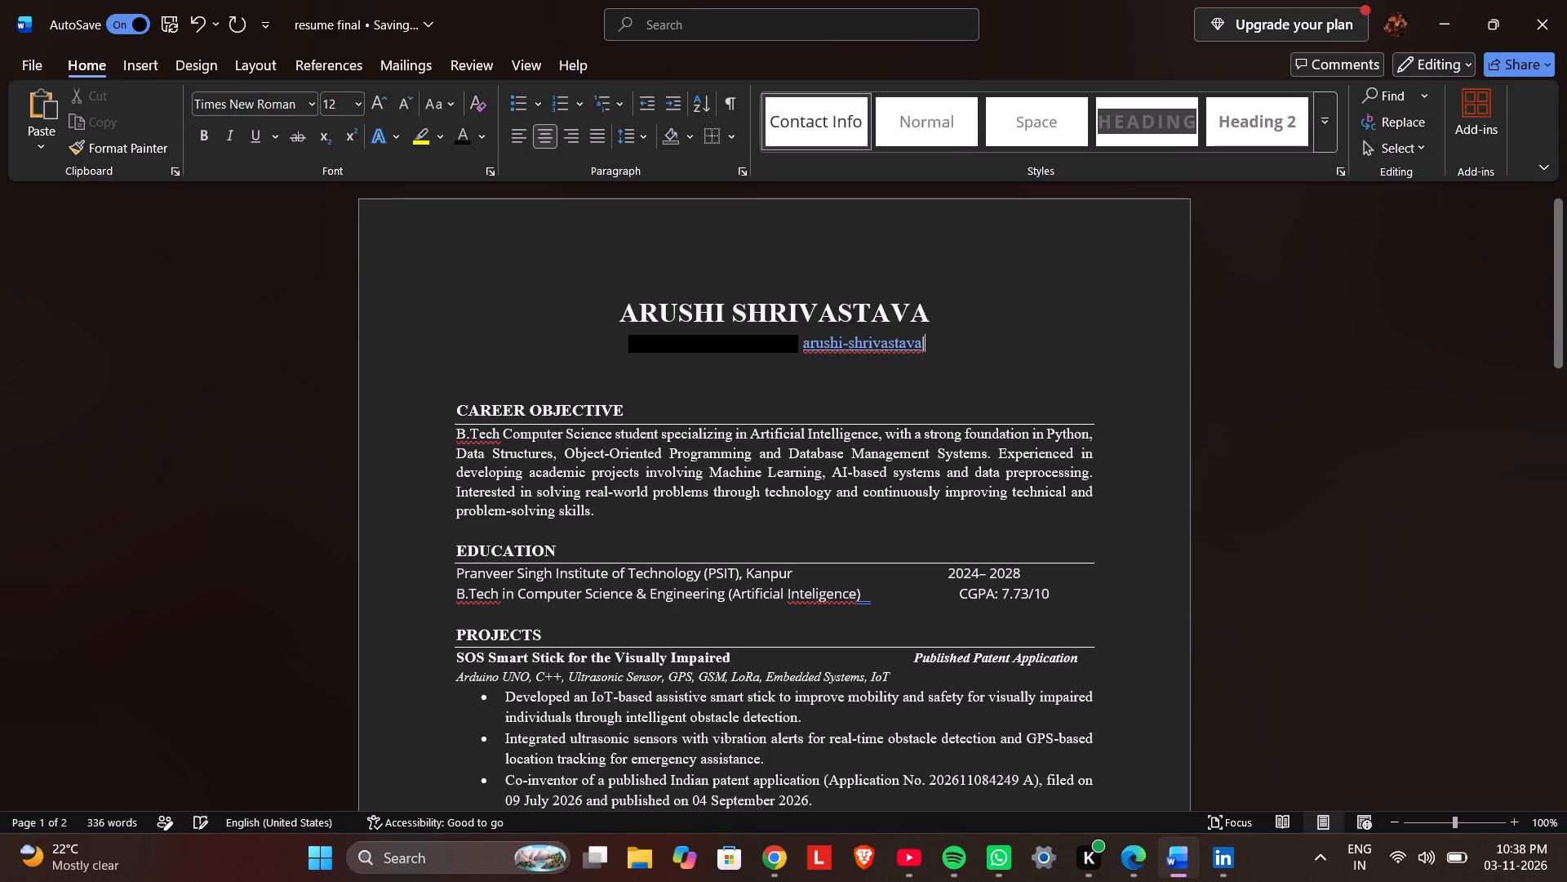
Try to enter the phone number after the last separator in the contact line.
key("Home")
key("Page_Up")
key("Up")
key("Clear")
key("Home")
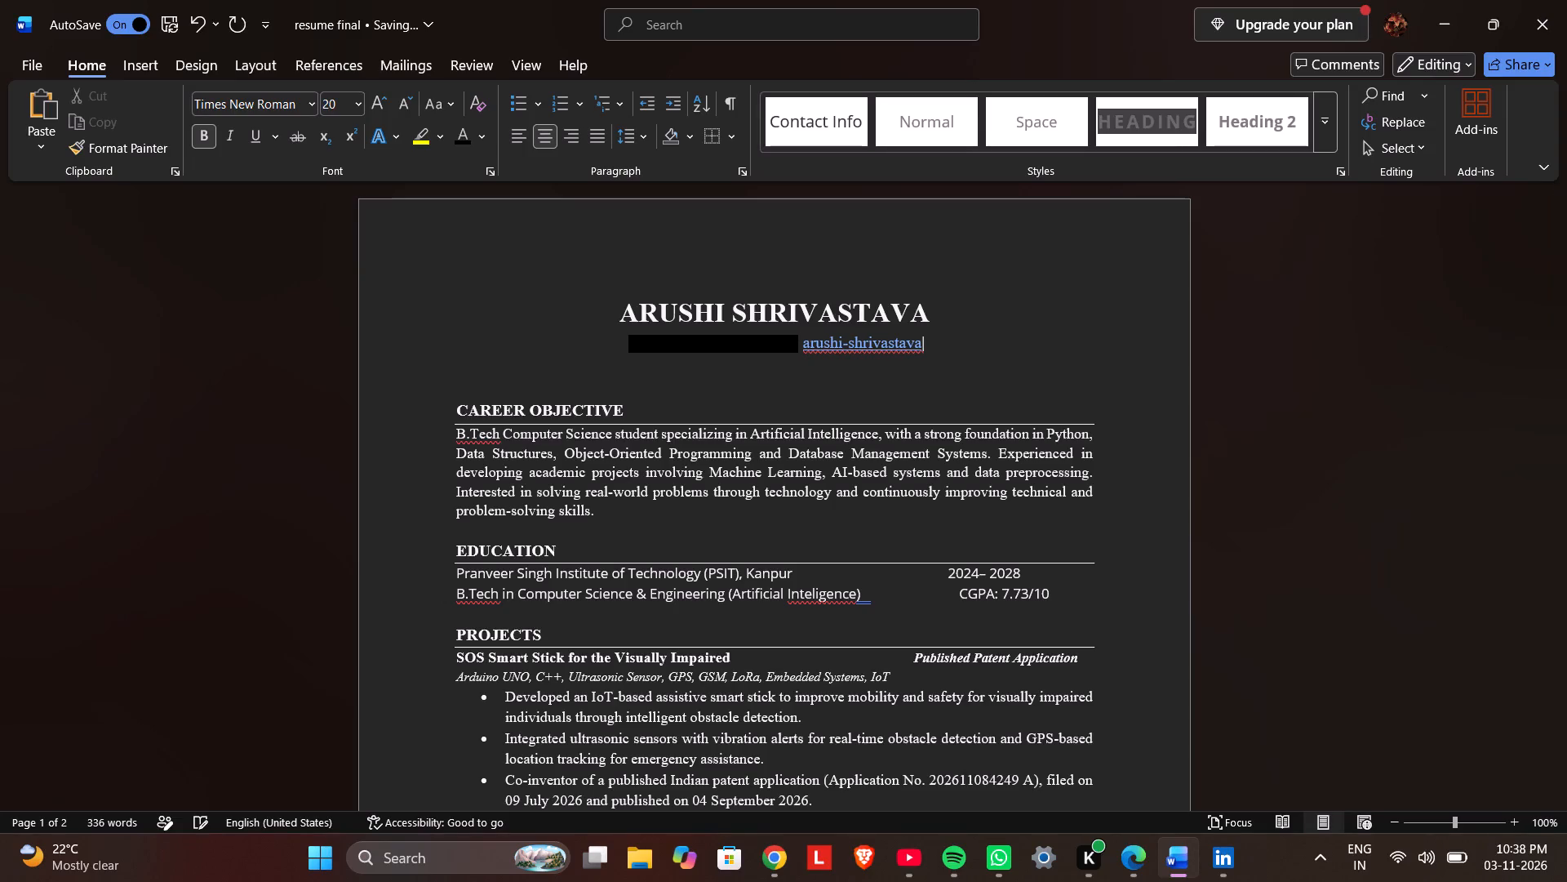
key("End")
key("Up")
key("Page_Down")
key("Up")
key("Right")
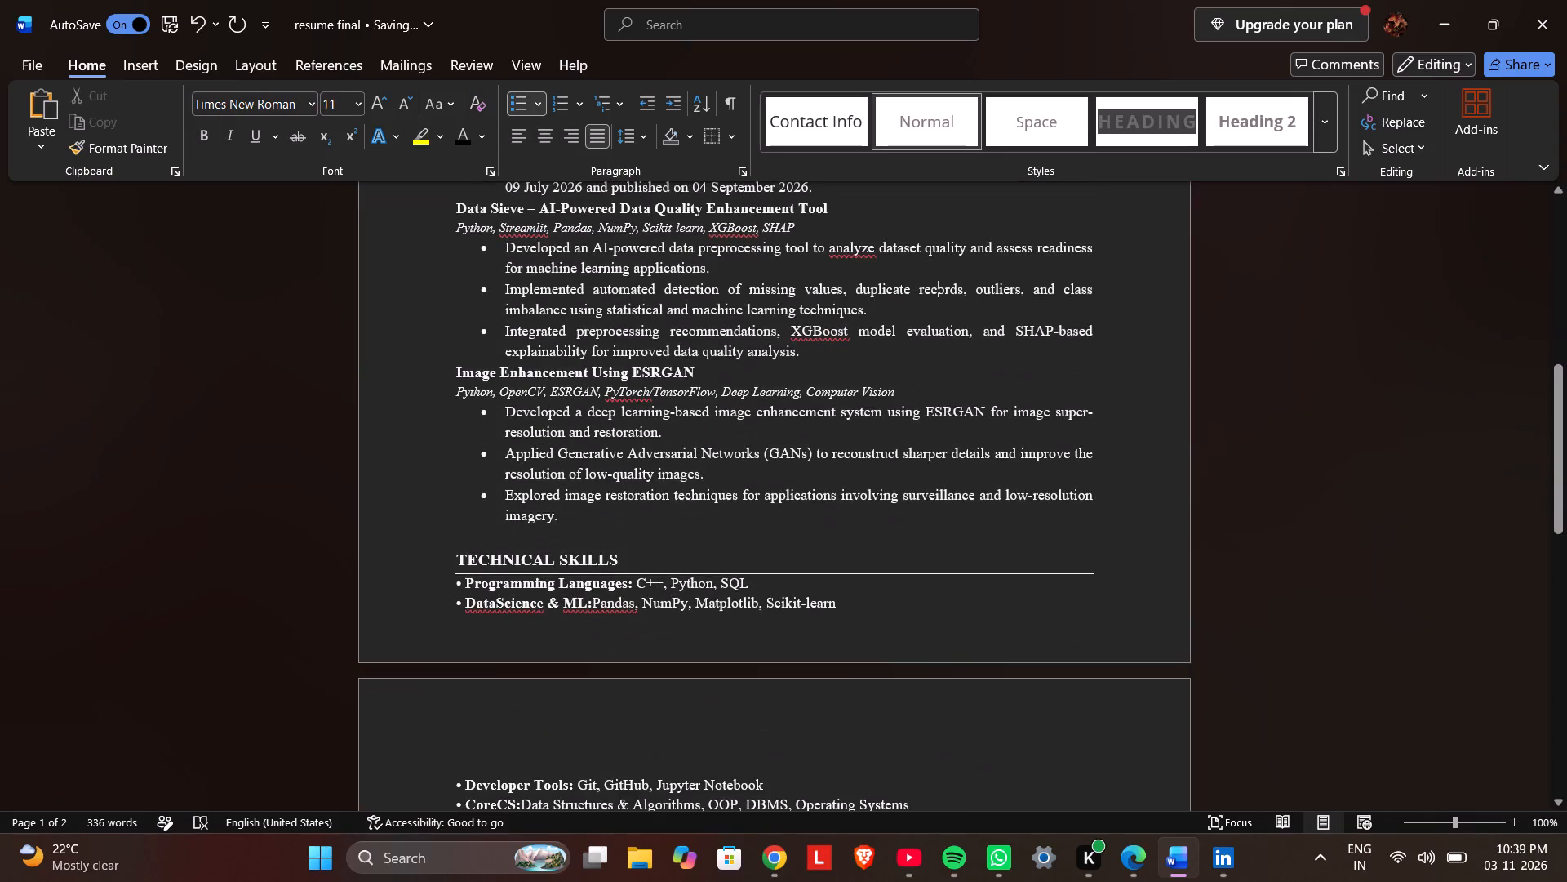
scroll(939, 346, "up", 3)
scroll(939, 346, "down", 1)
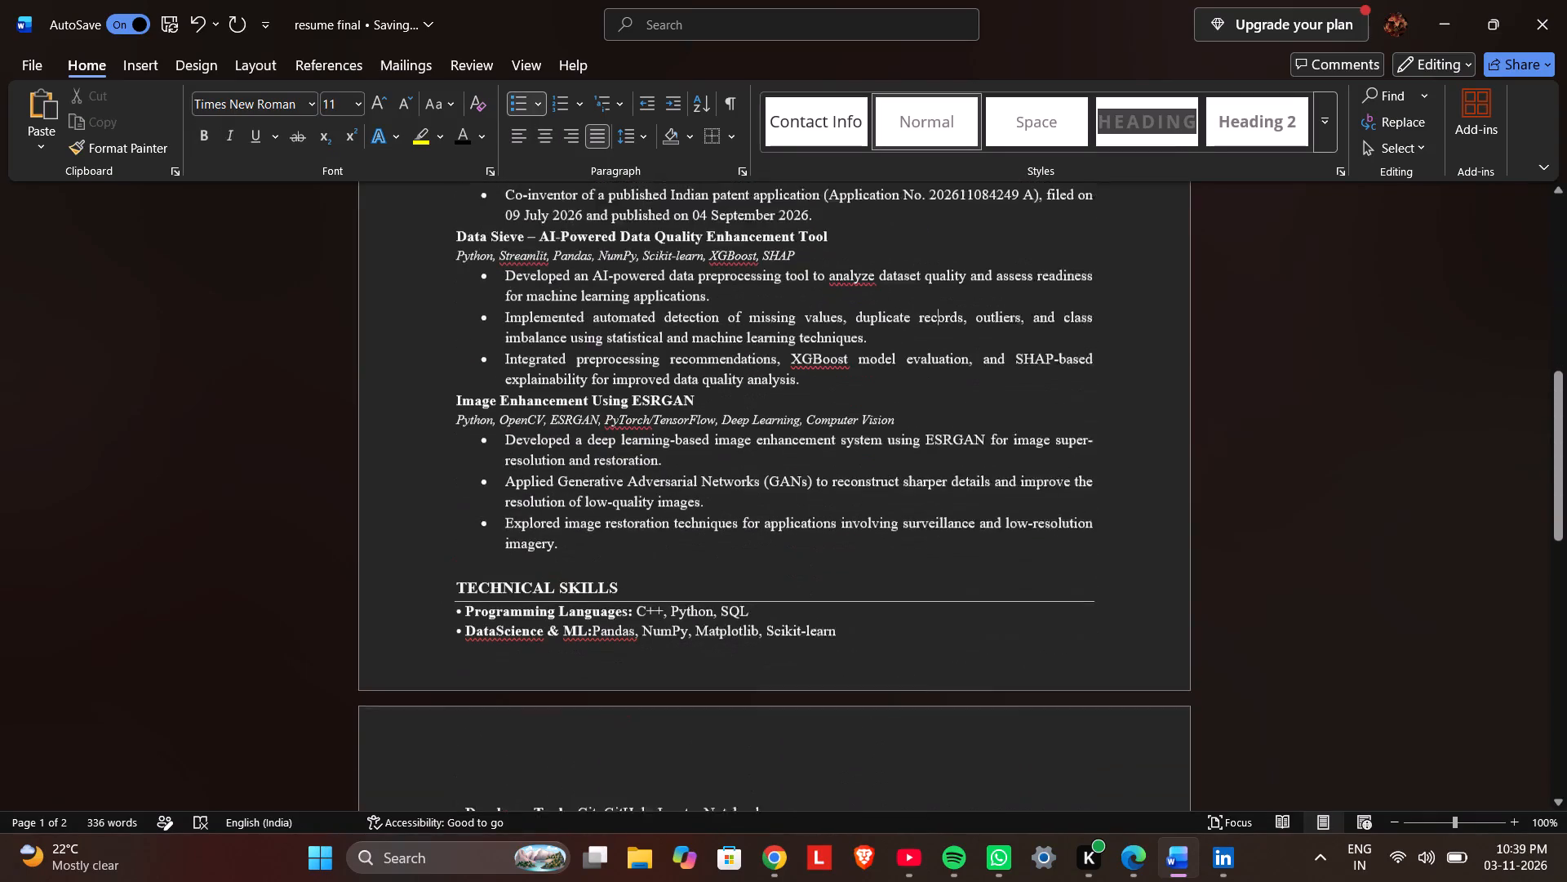
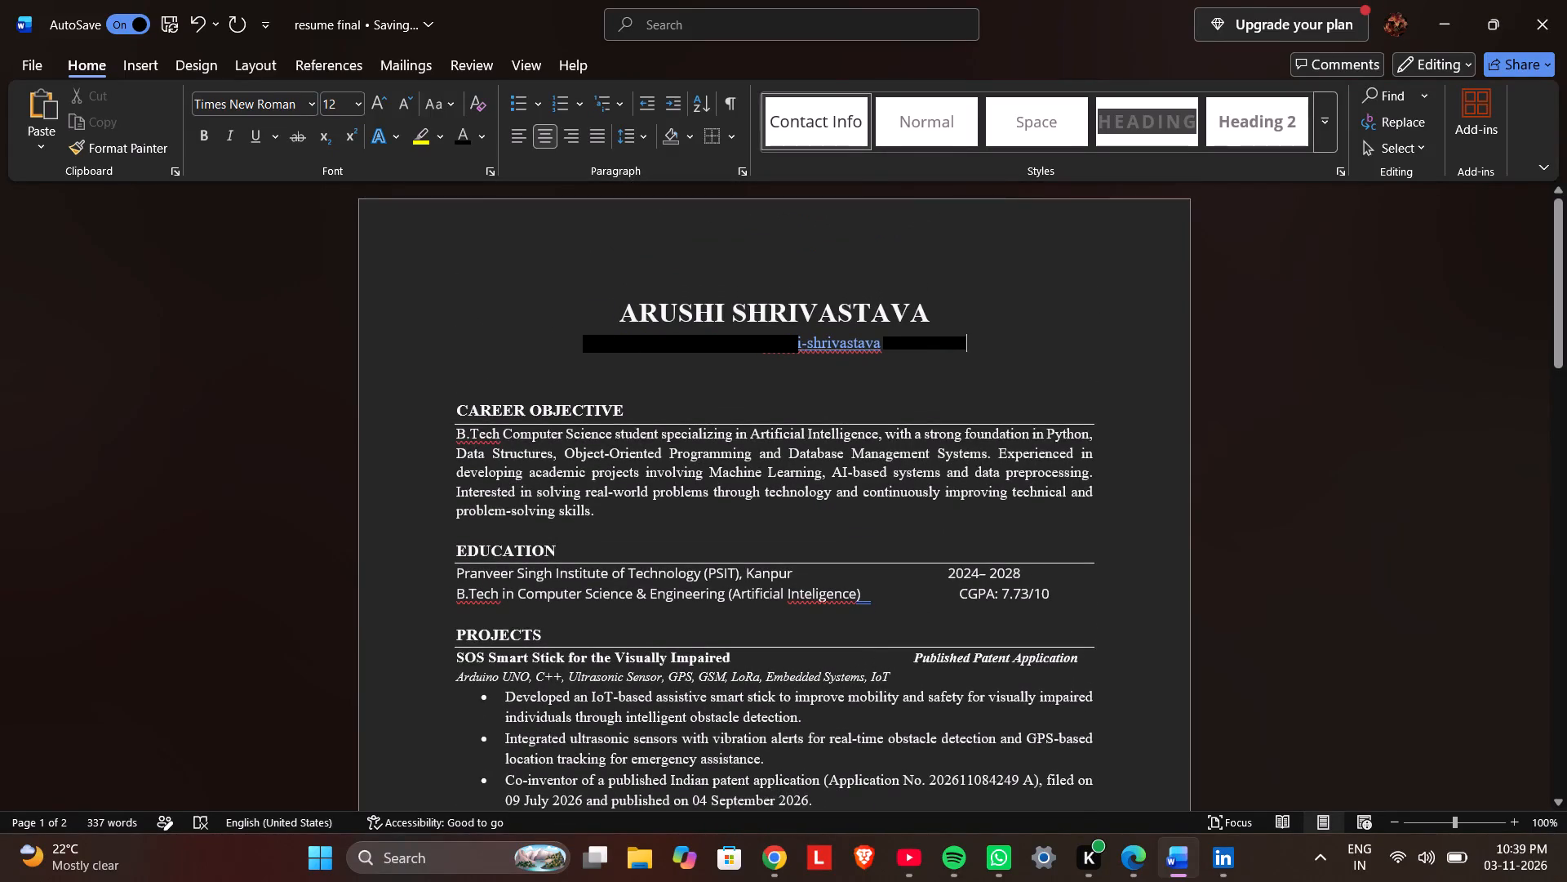
Insert a "|" separator followed by a space after the LinkedIn link in the resume's contact line.
left_click(886, 350)
type("|")
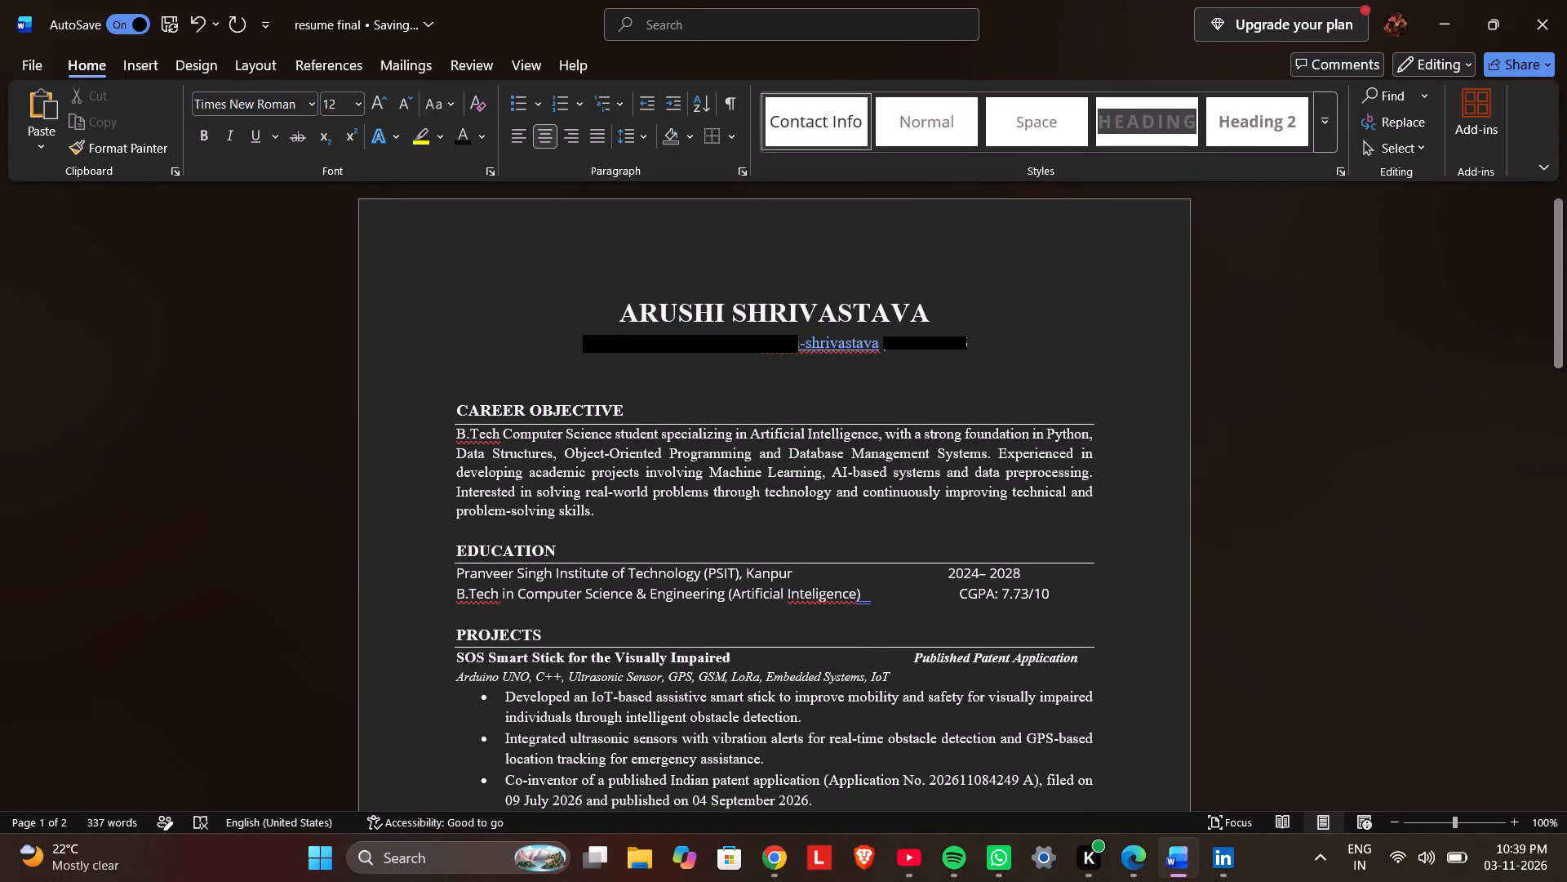
key("space")
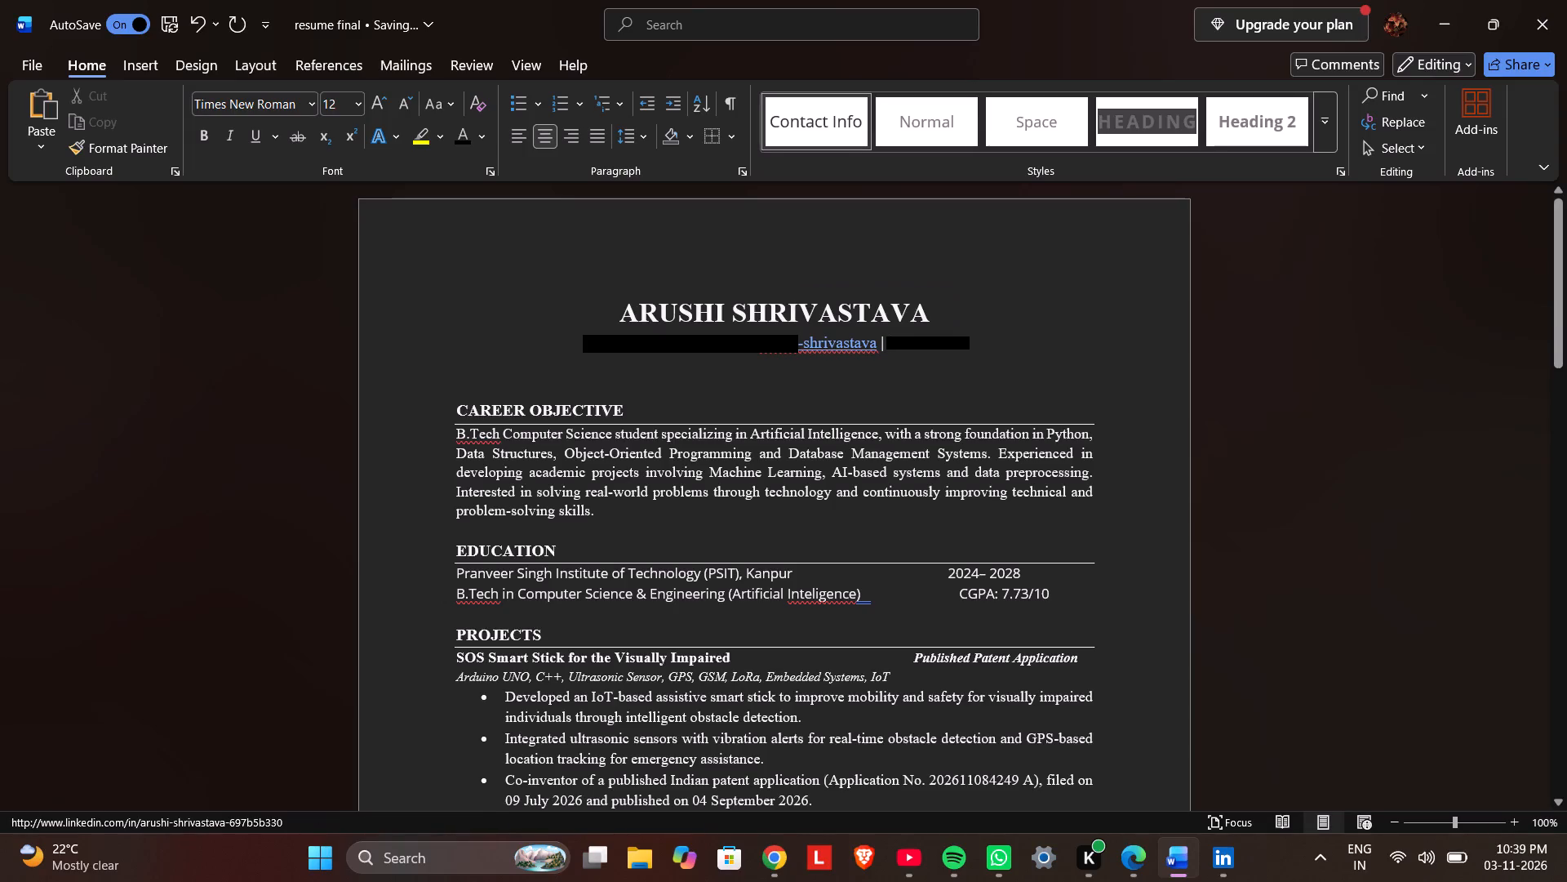
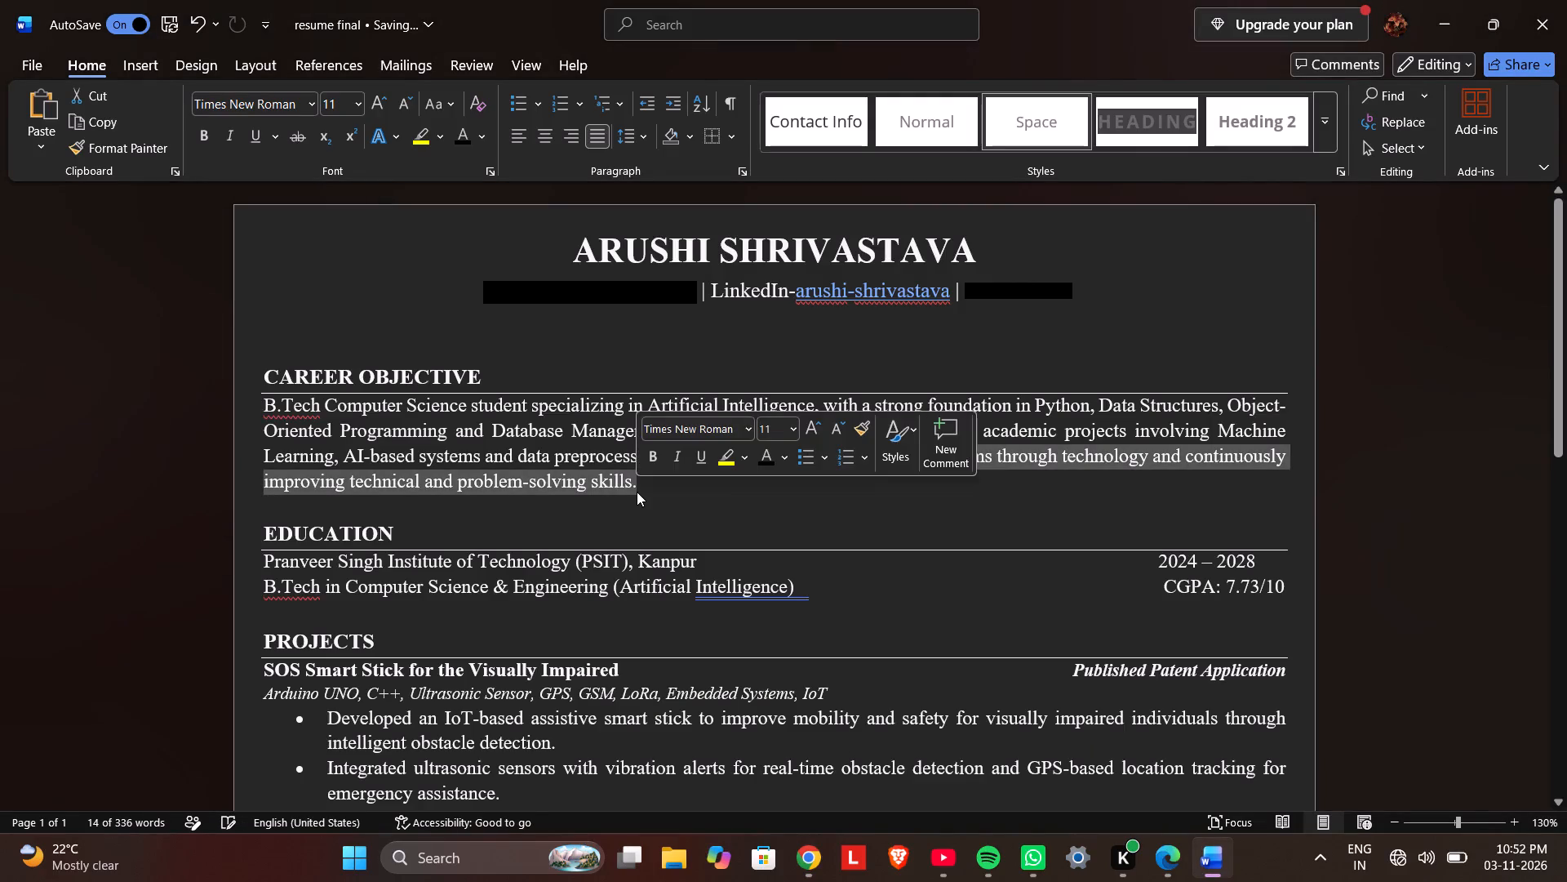
key("ctrl+v")
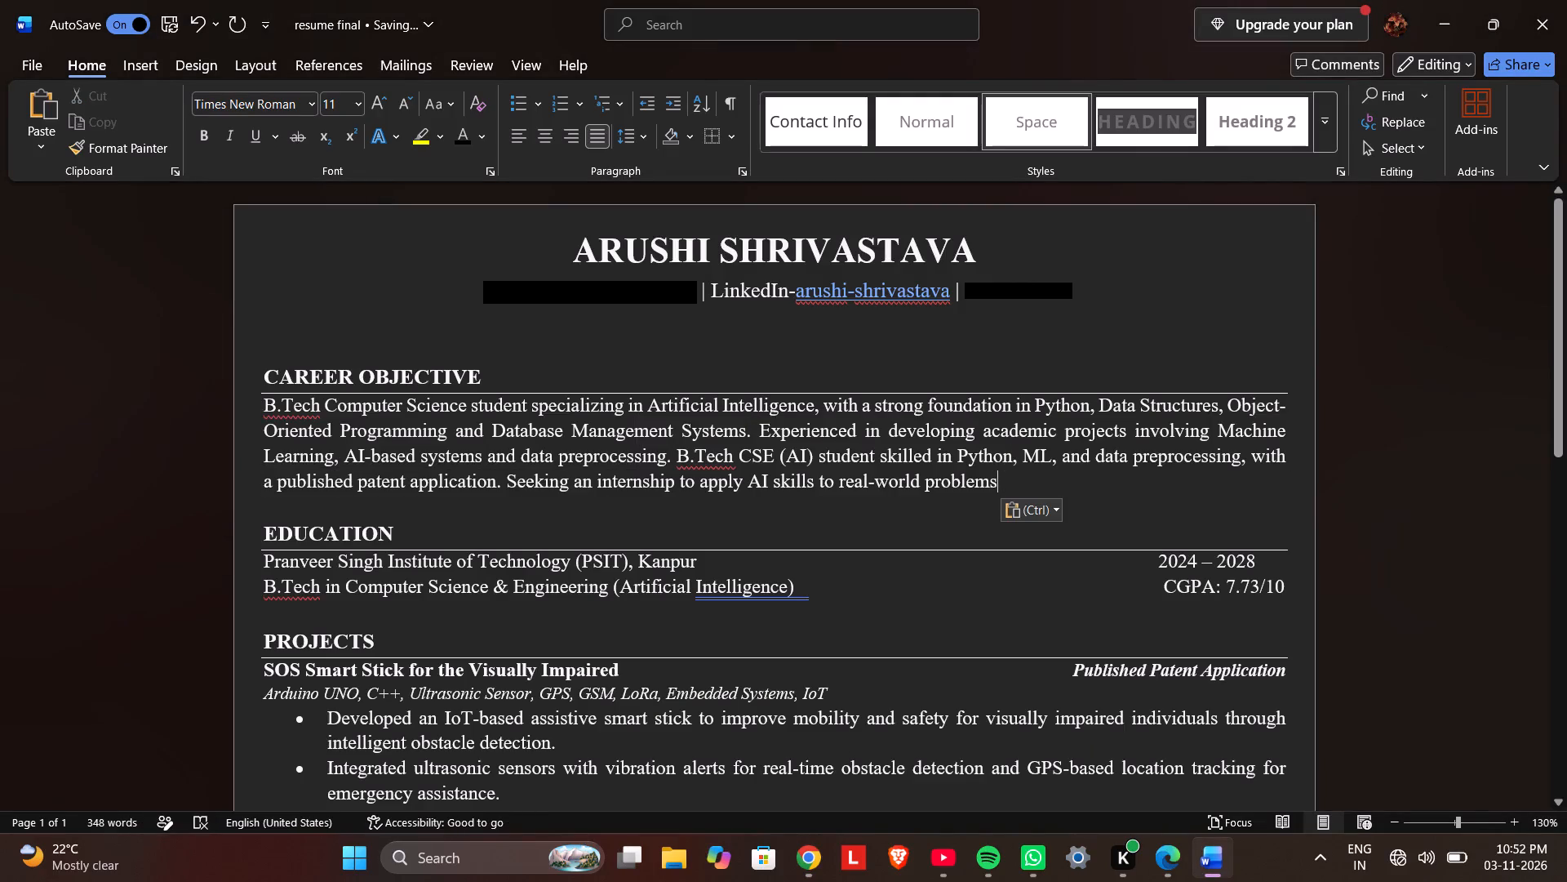
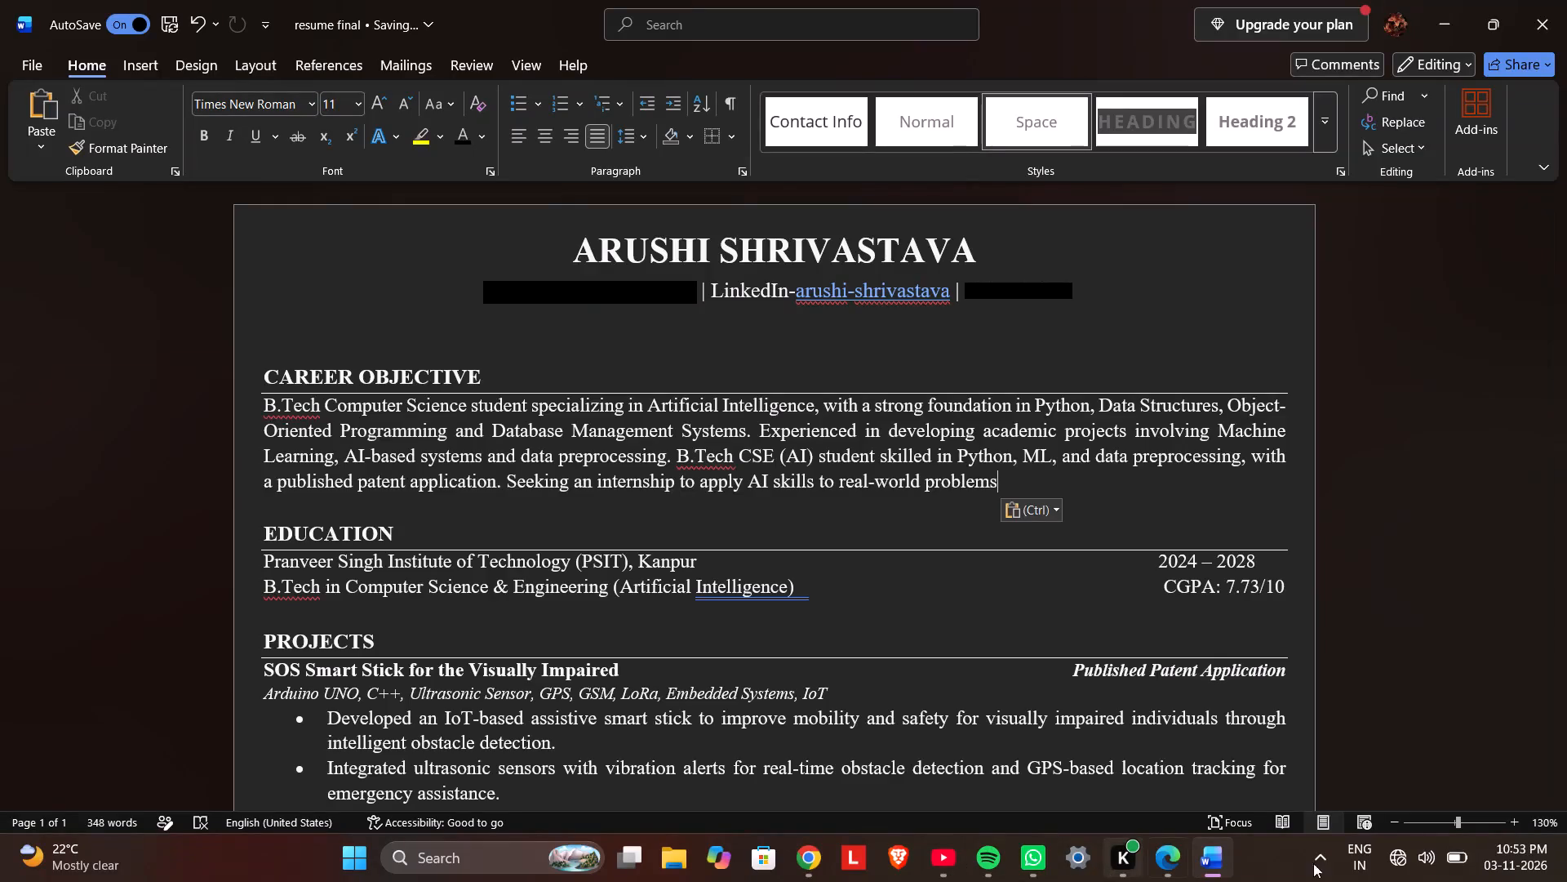
Check the list of available Wi-Fi networks in the system's quick settings.
left_click(1442, 881)
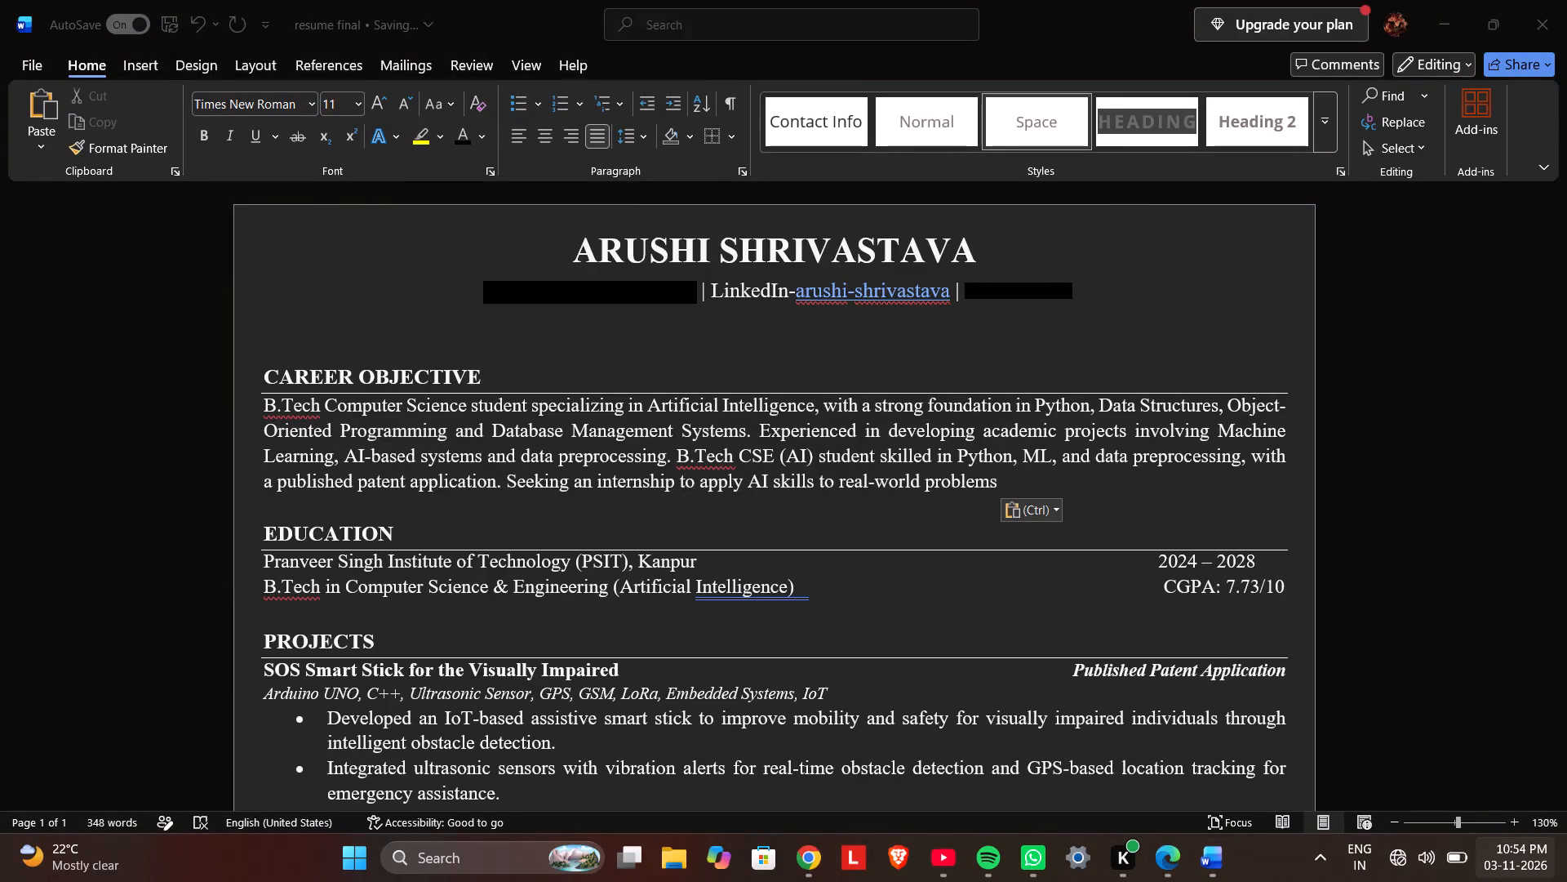
left_click(1434, 876)
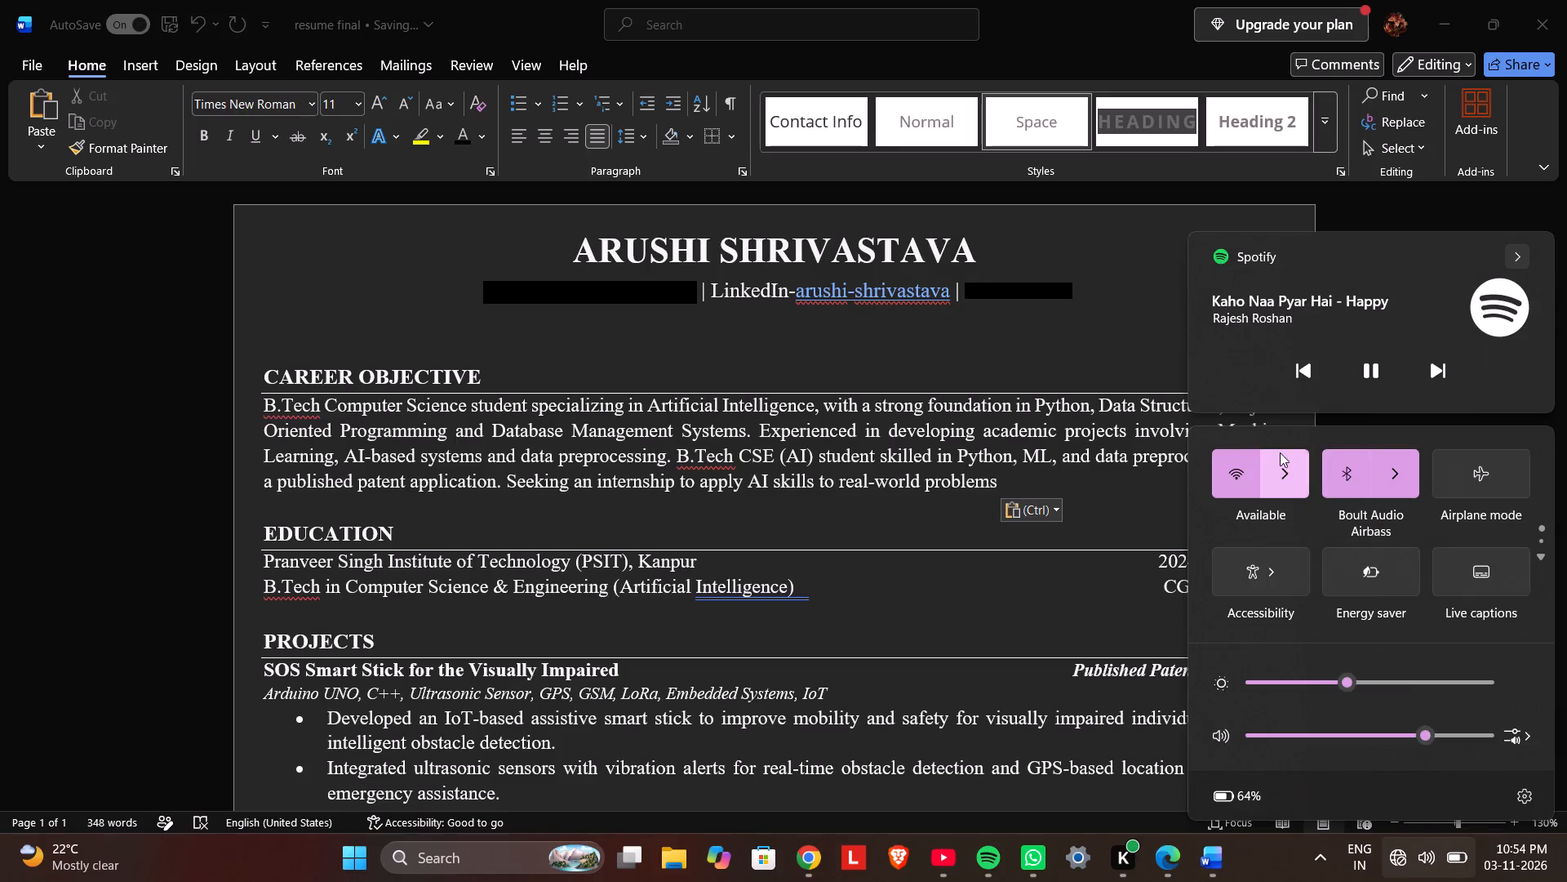
left_click(1280, 452)
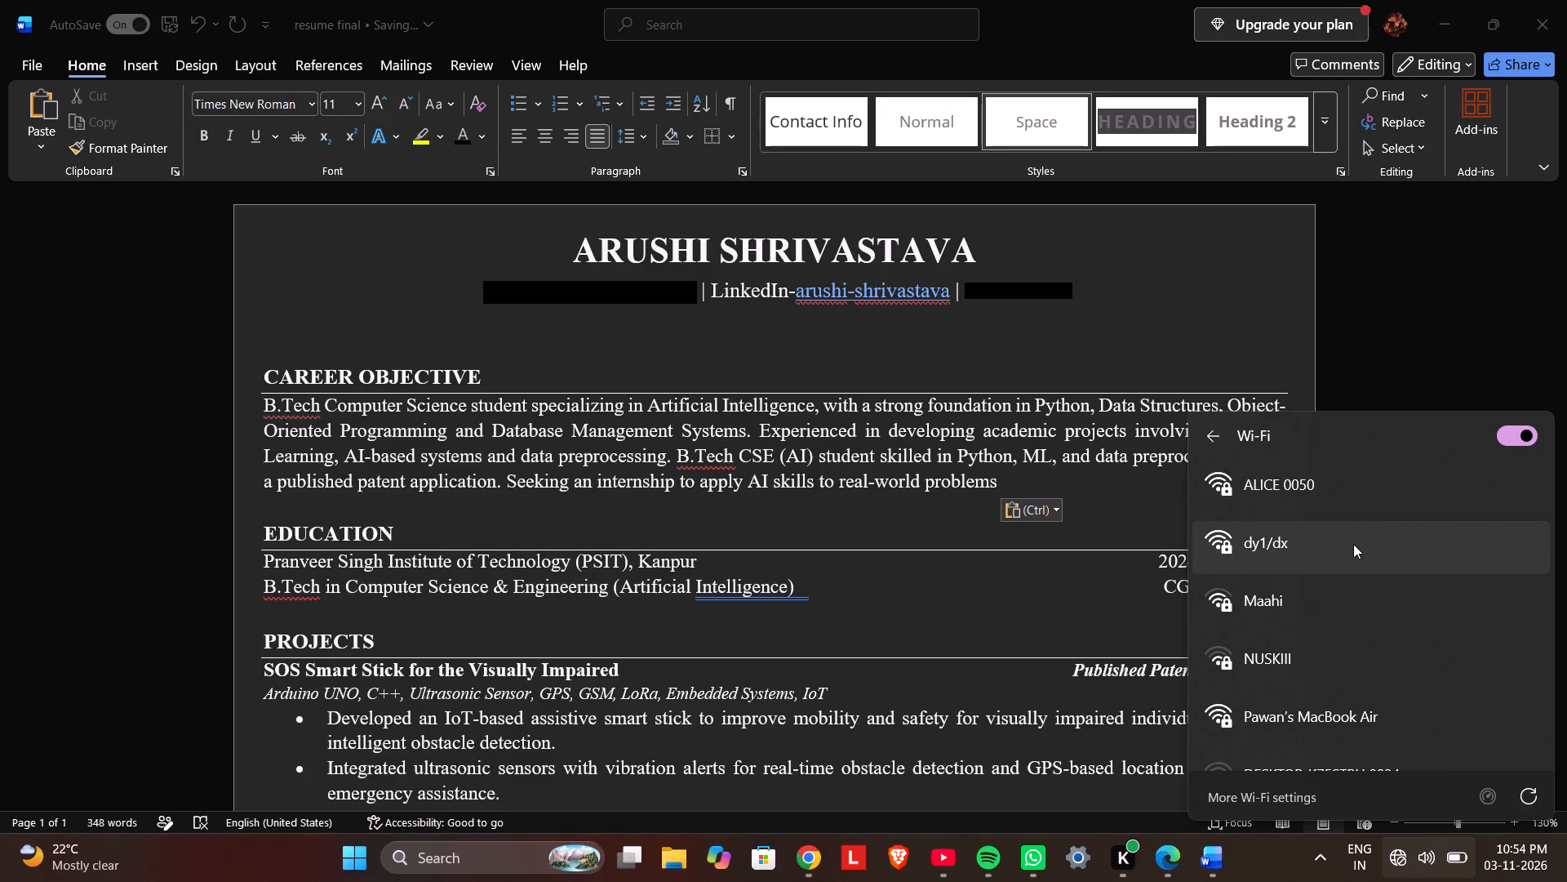
left_click(1429, 872)
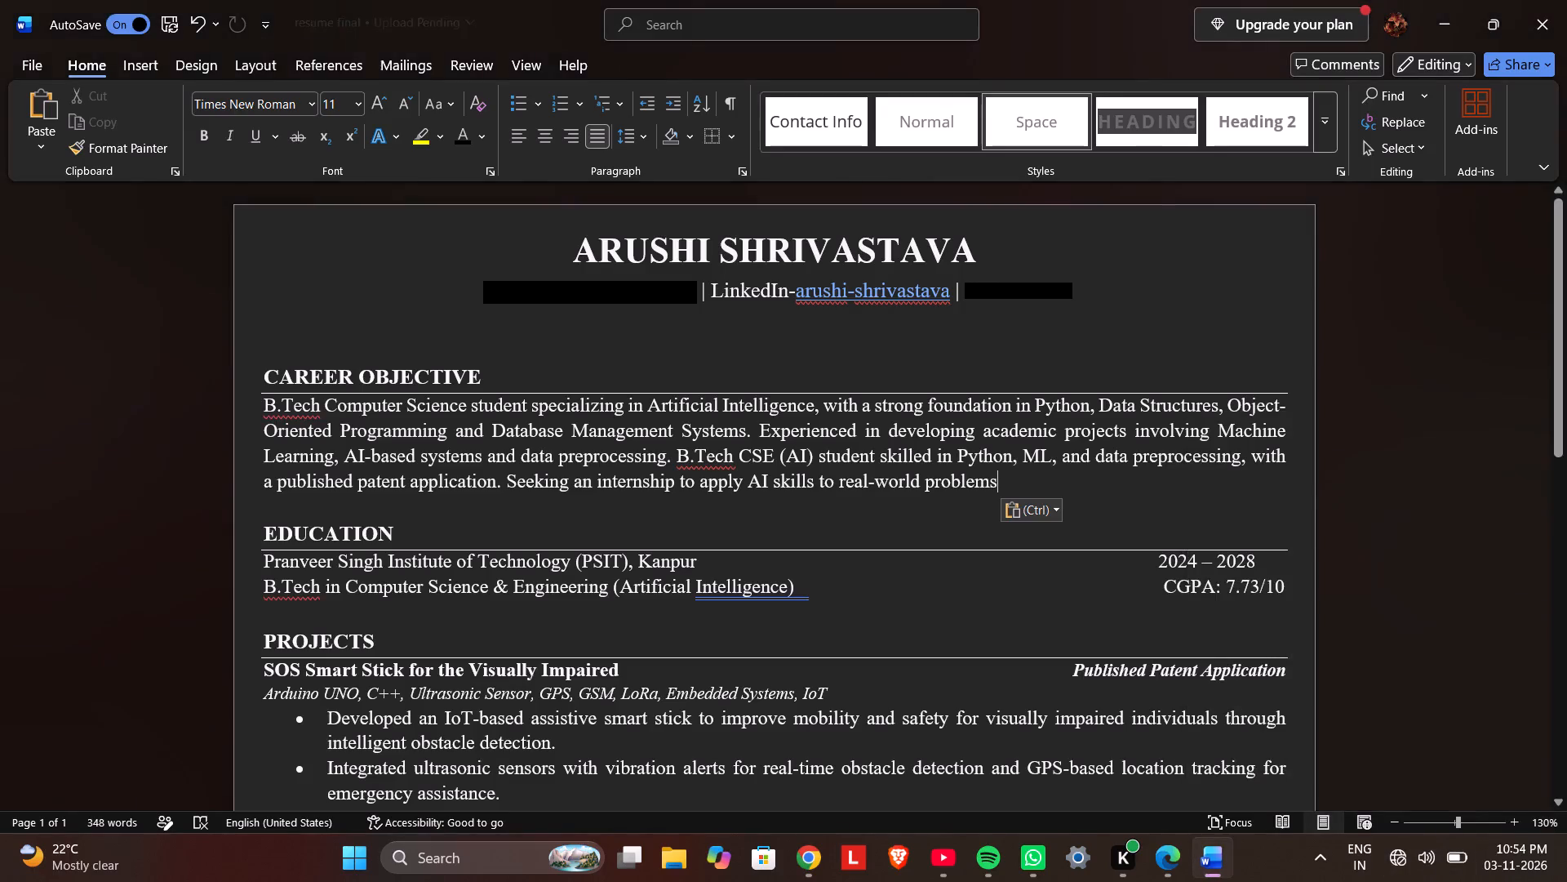
Turn off Bluetooth in the system's quick settings.
left_click(1441, 877)
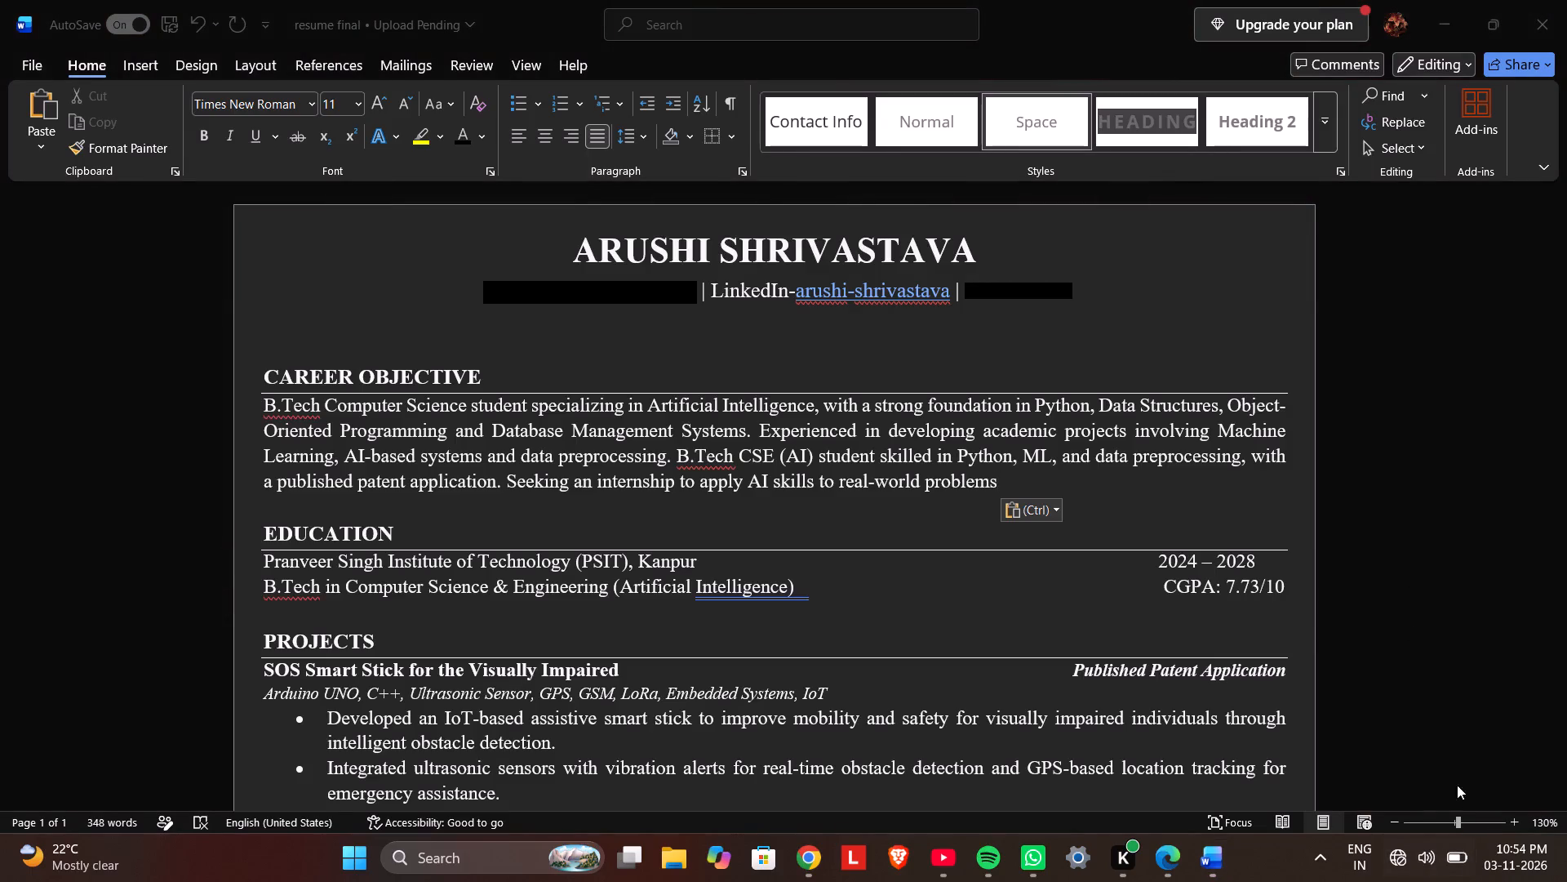
left_click(1442, 864)
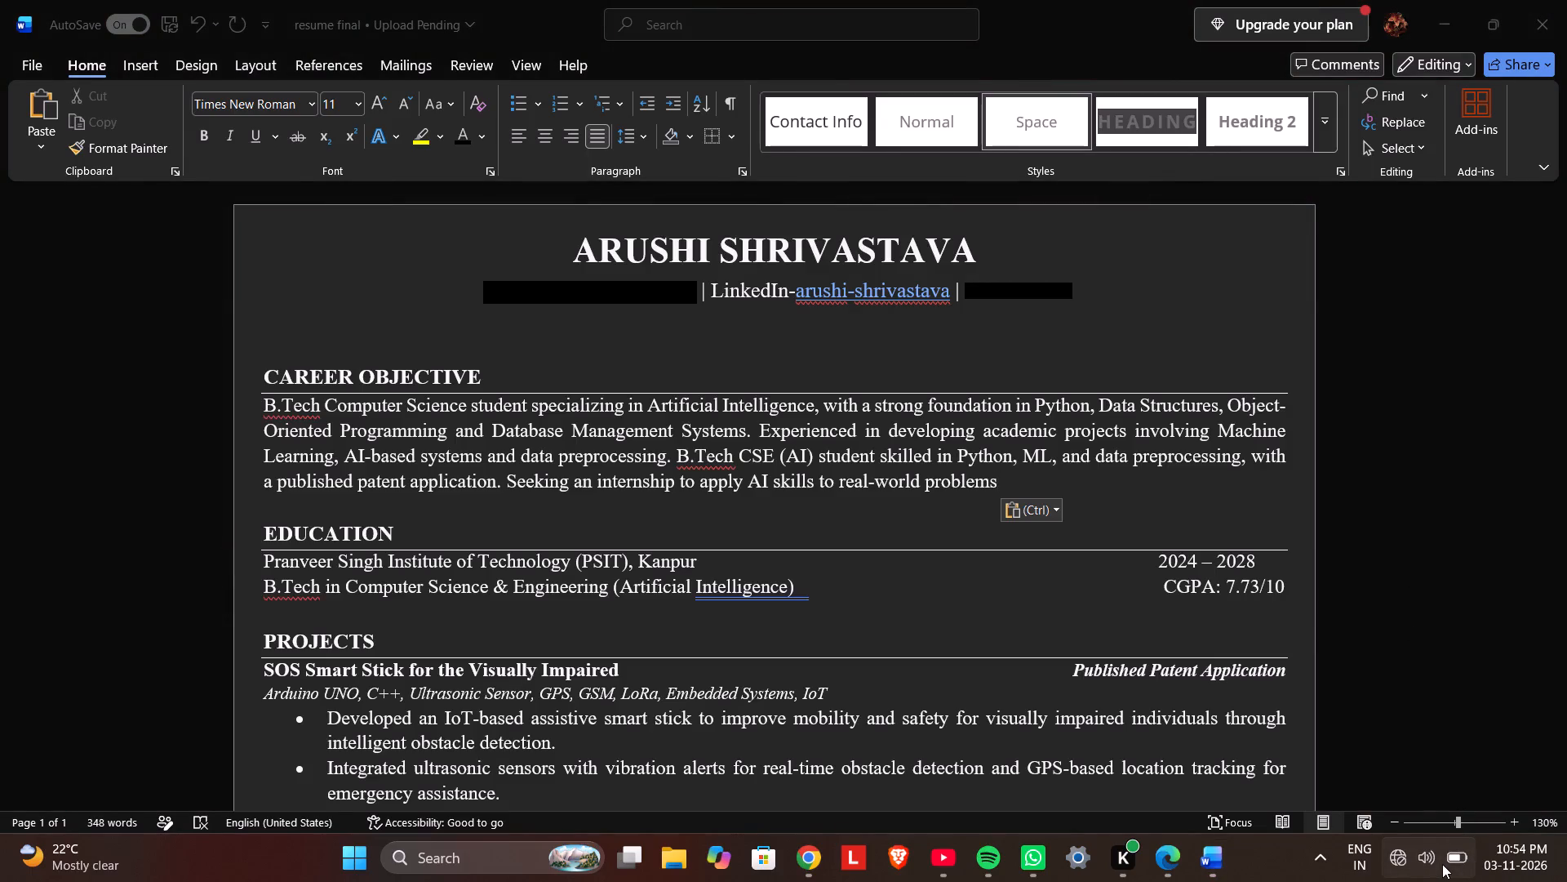
left_click(1442, 864)
left_click(1442, 864)
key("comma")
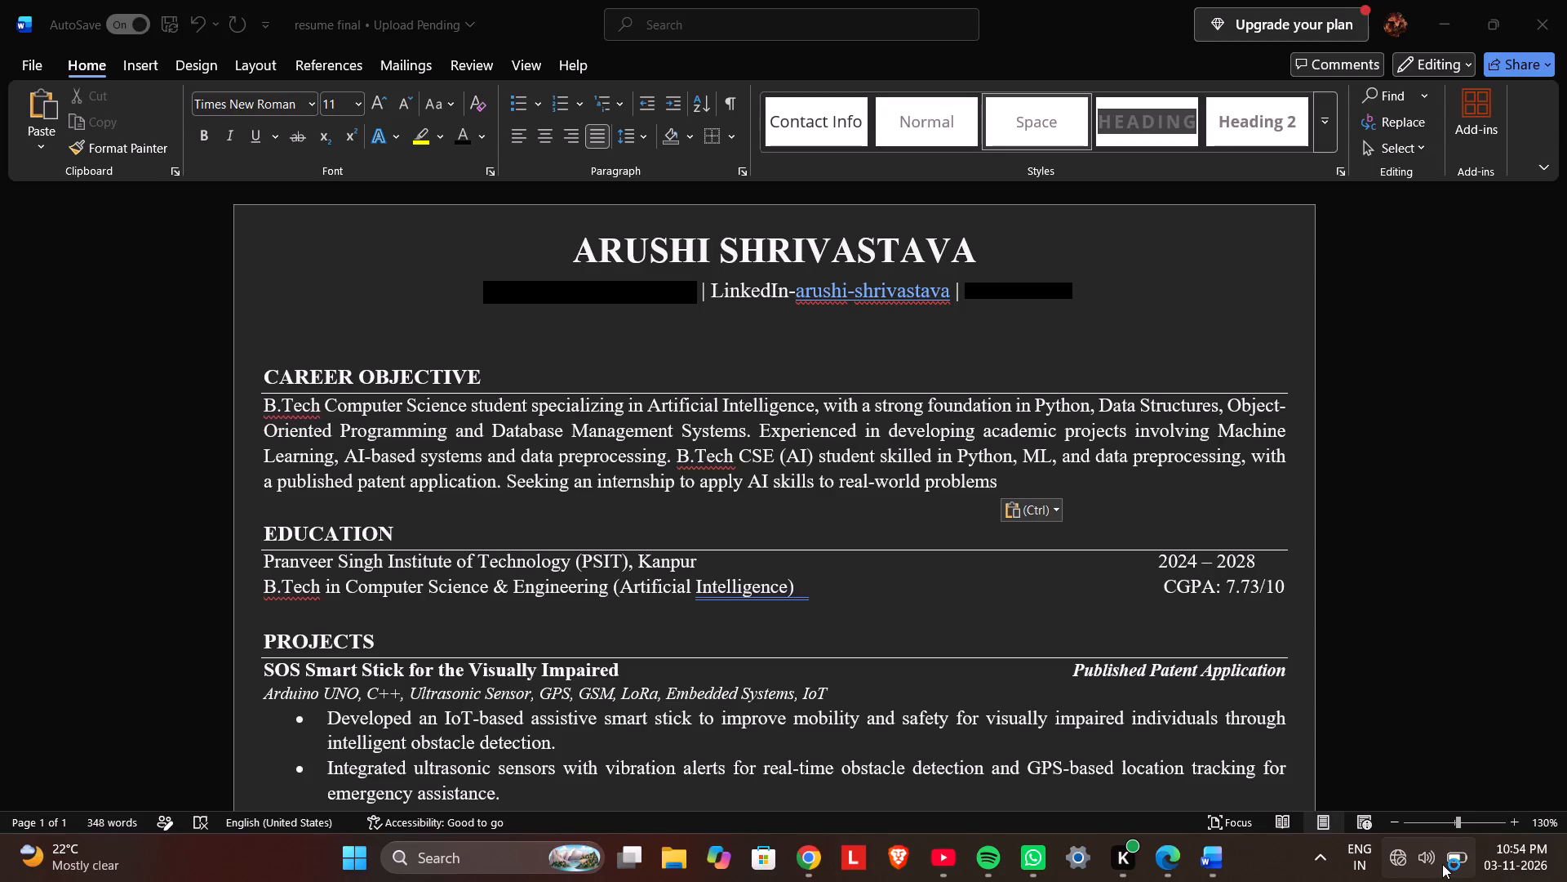
left_click(1454, 866)
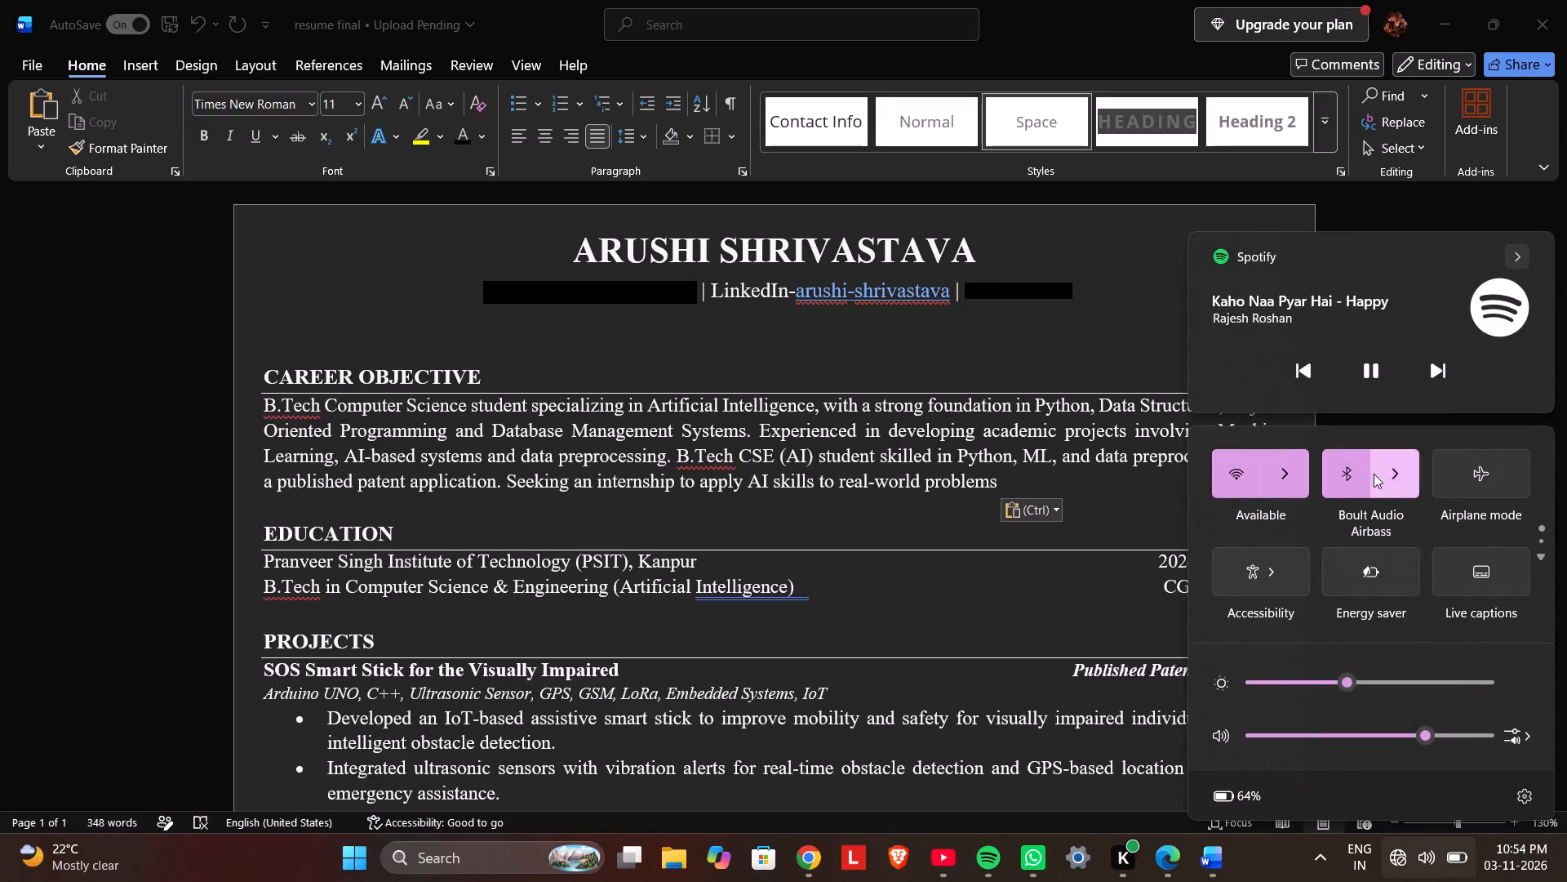
left_click(1351, 478)
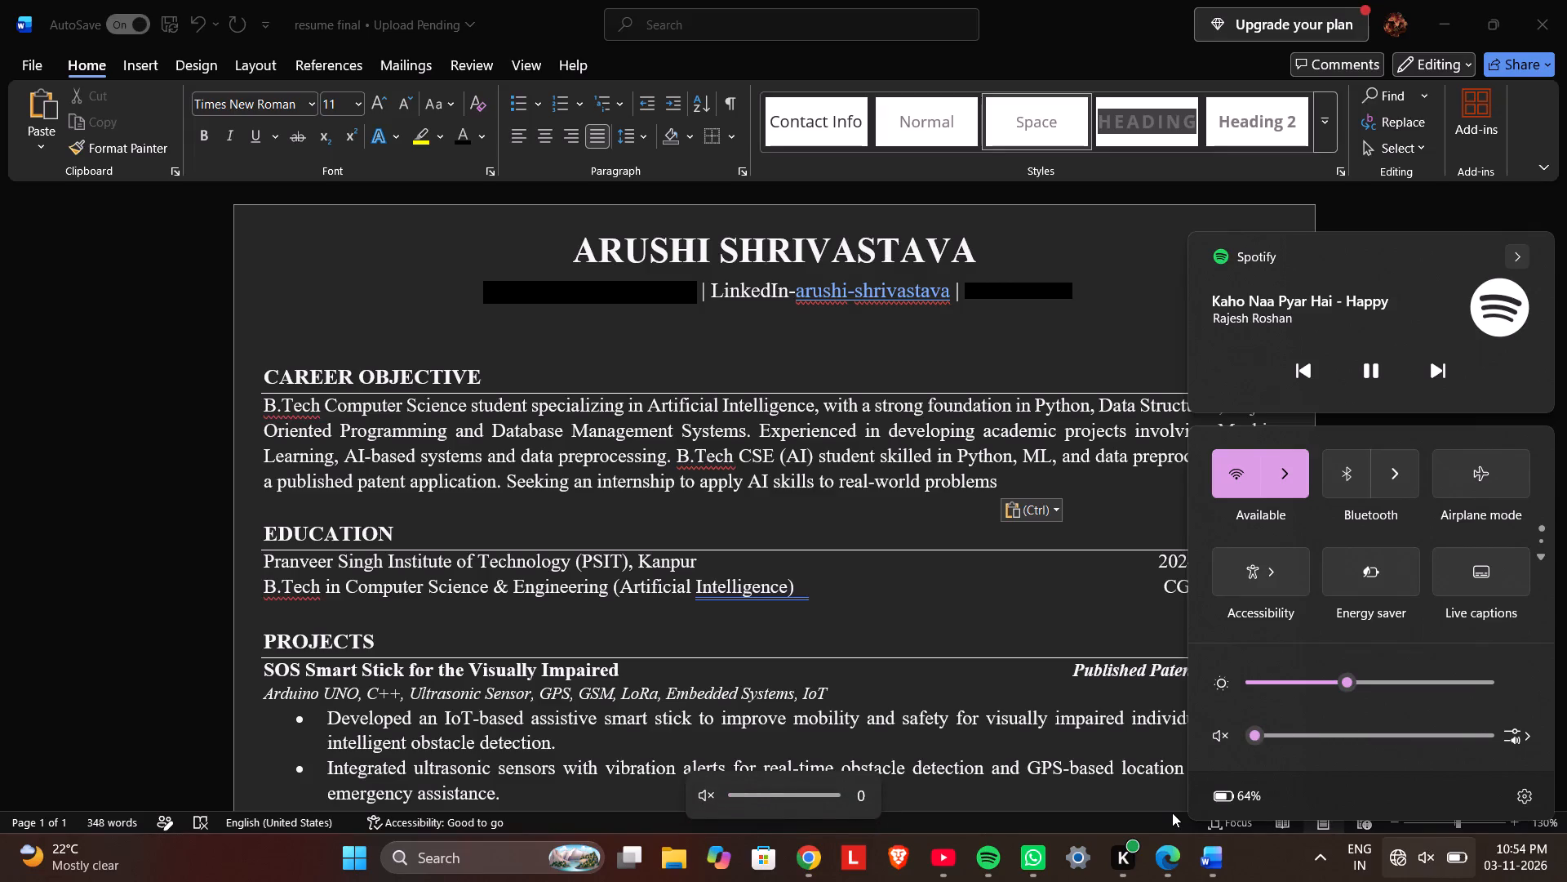
Switch to Spotify, pause the song "Kaho Naa Pyar Hai - Happy" and close the Spotify window.
left_click(980, 871)
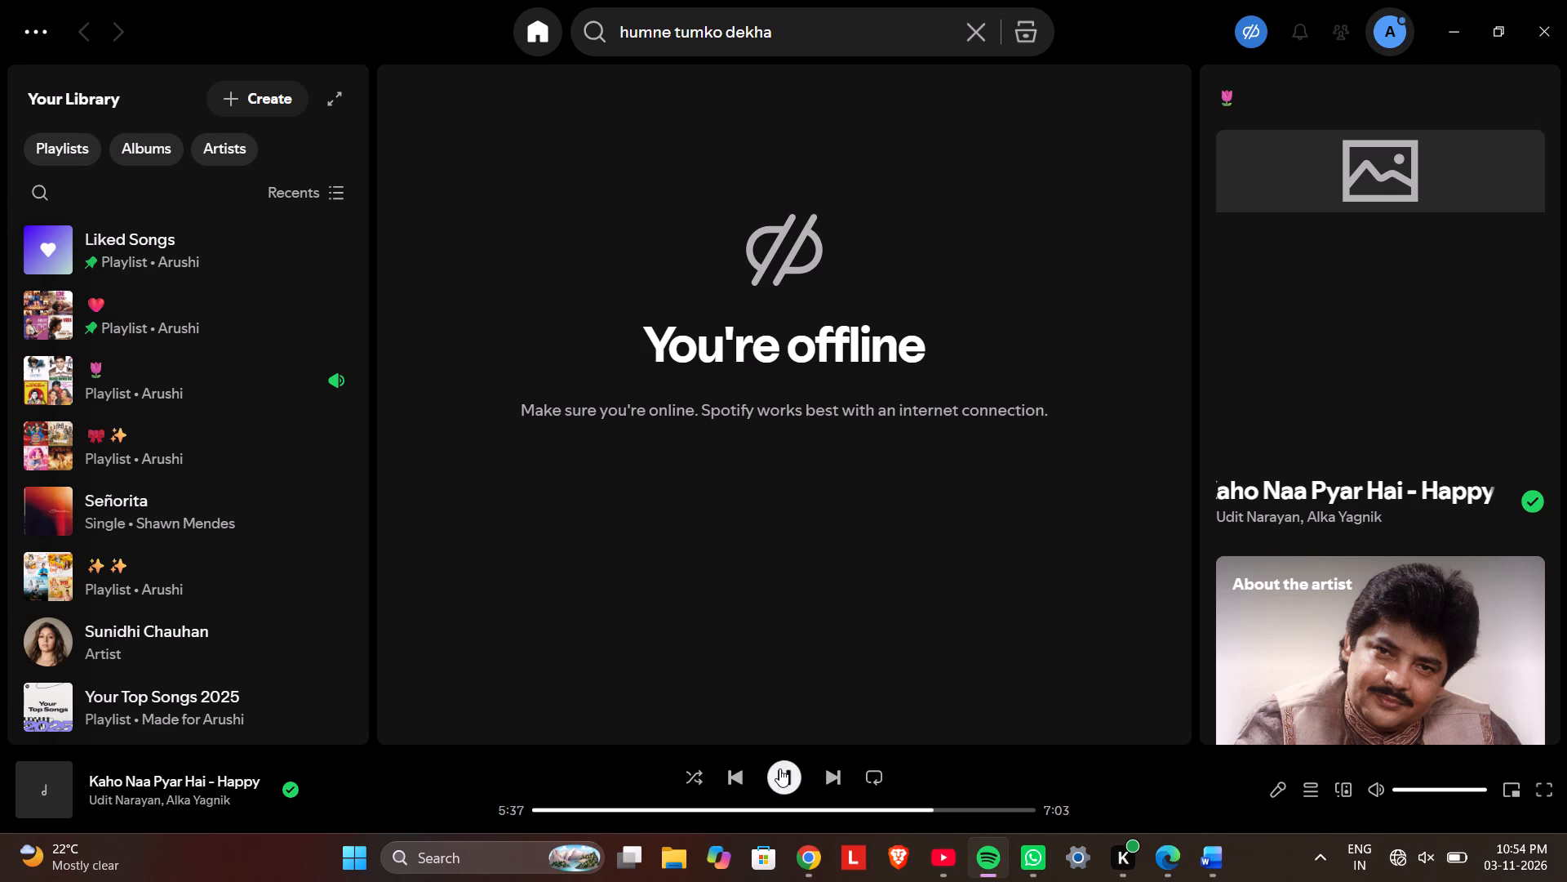
left_click(779, 768)
left_click(1566, 7)
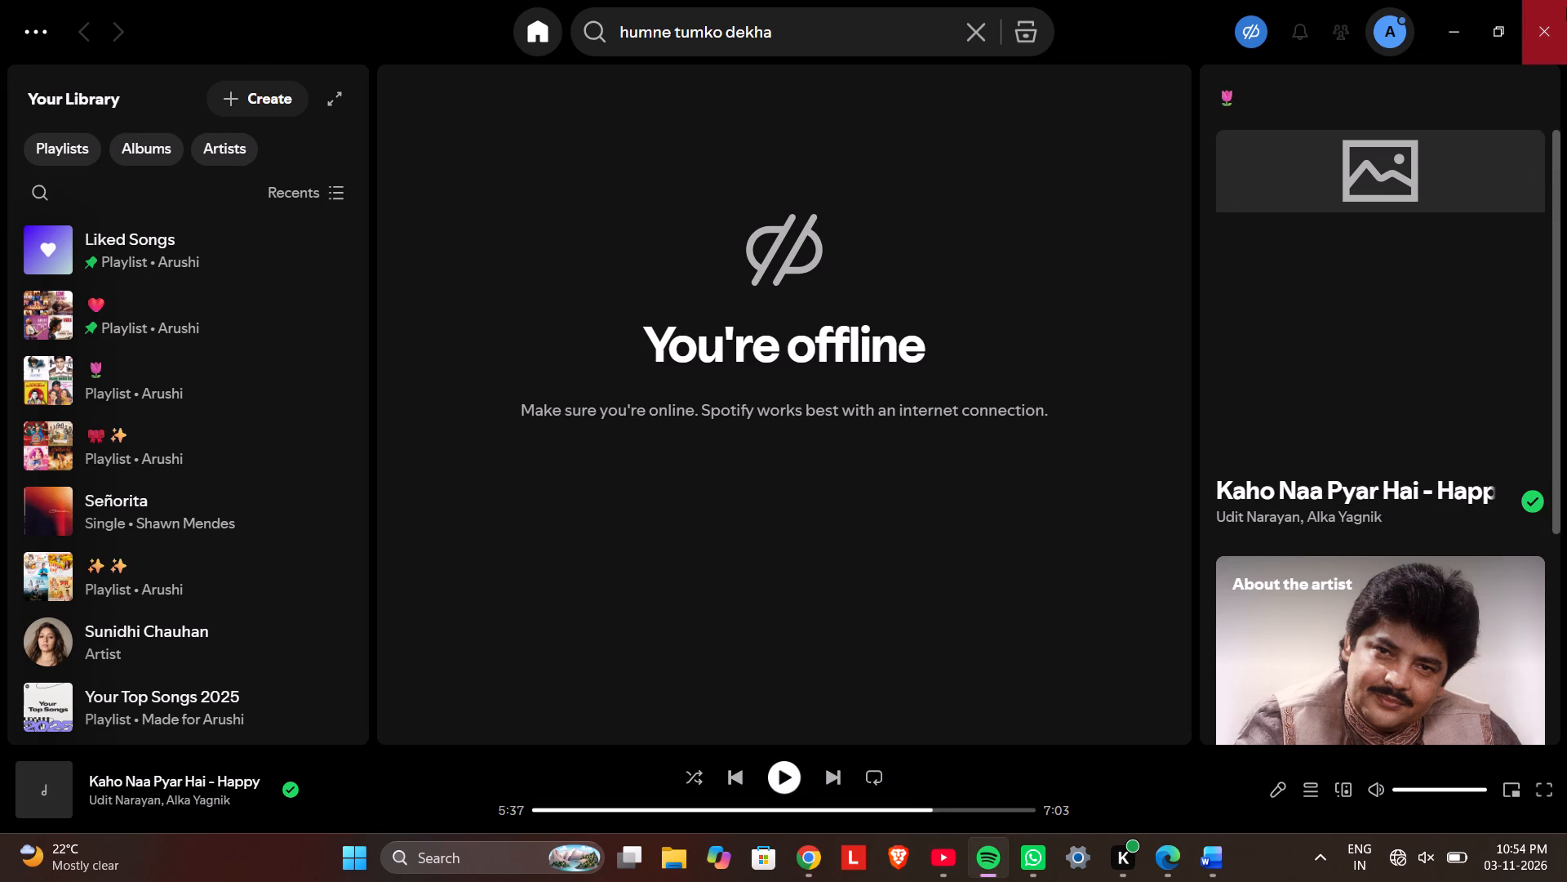
Copy the entire Career Objective paragraph, from "B.Tech Computer Science student" to "real-world problems", in the Word resume.
scroll(848, 493, "down", 1)
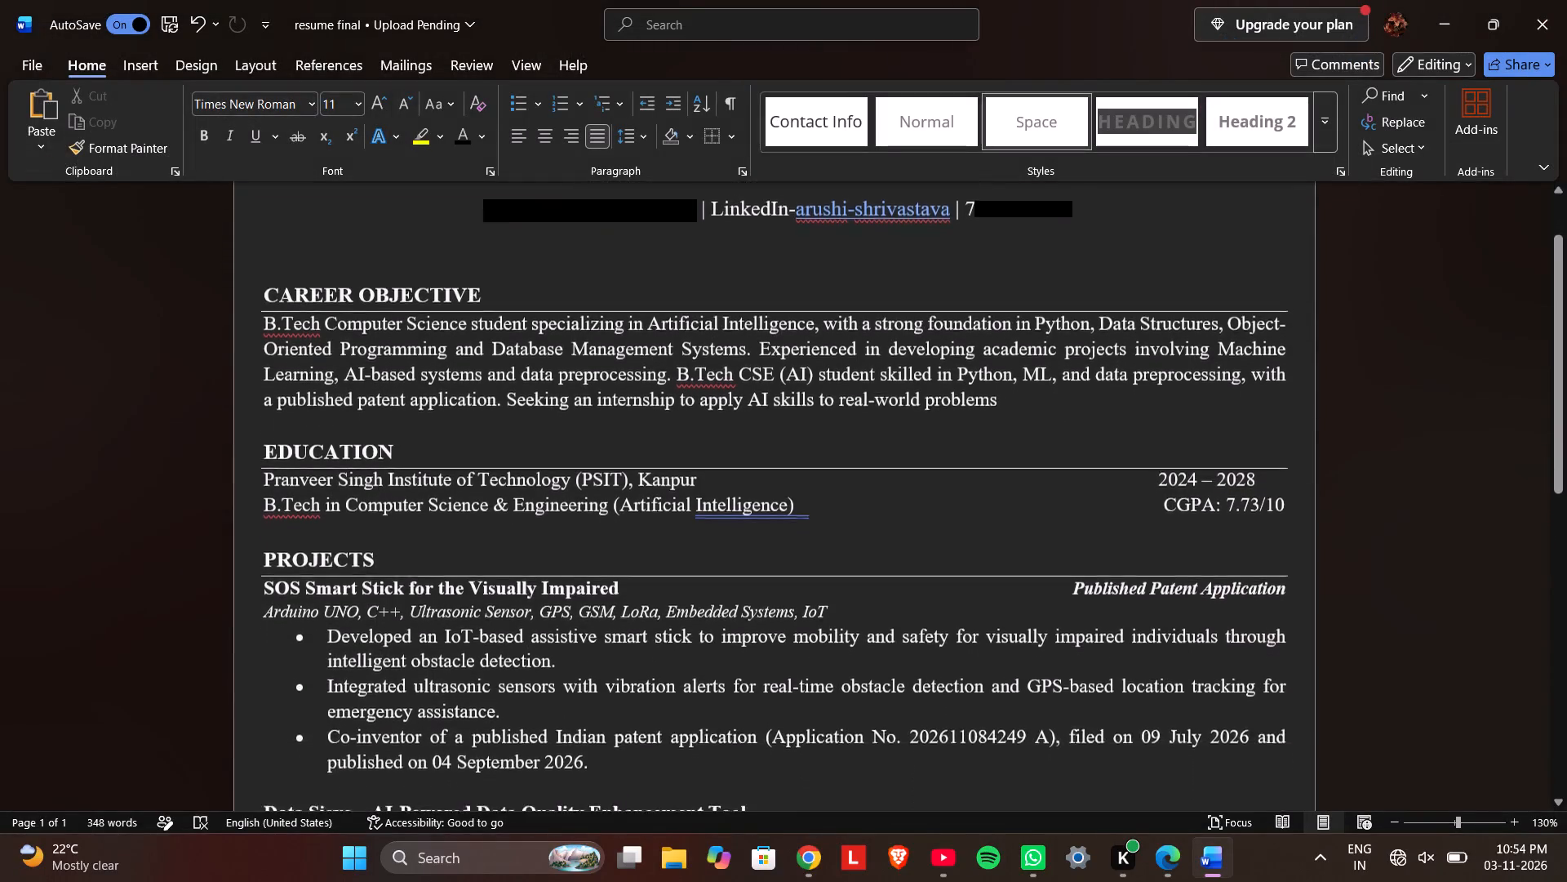
scroll(848, 493, "down", 1)
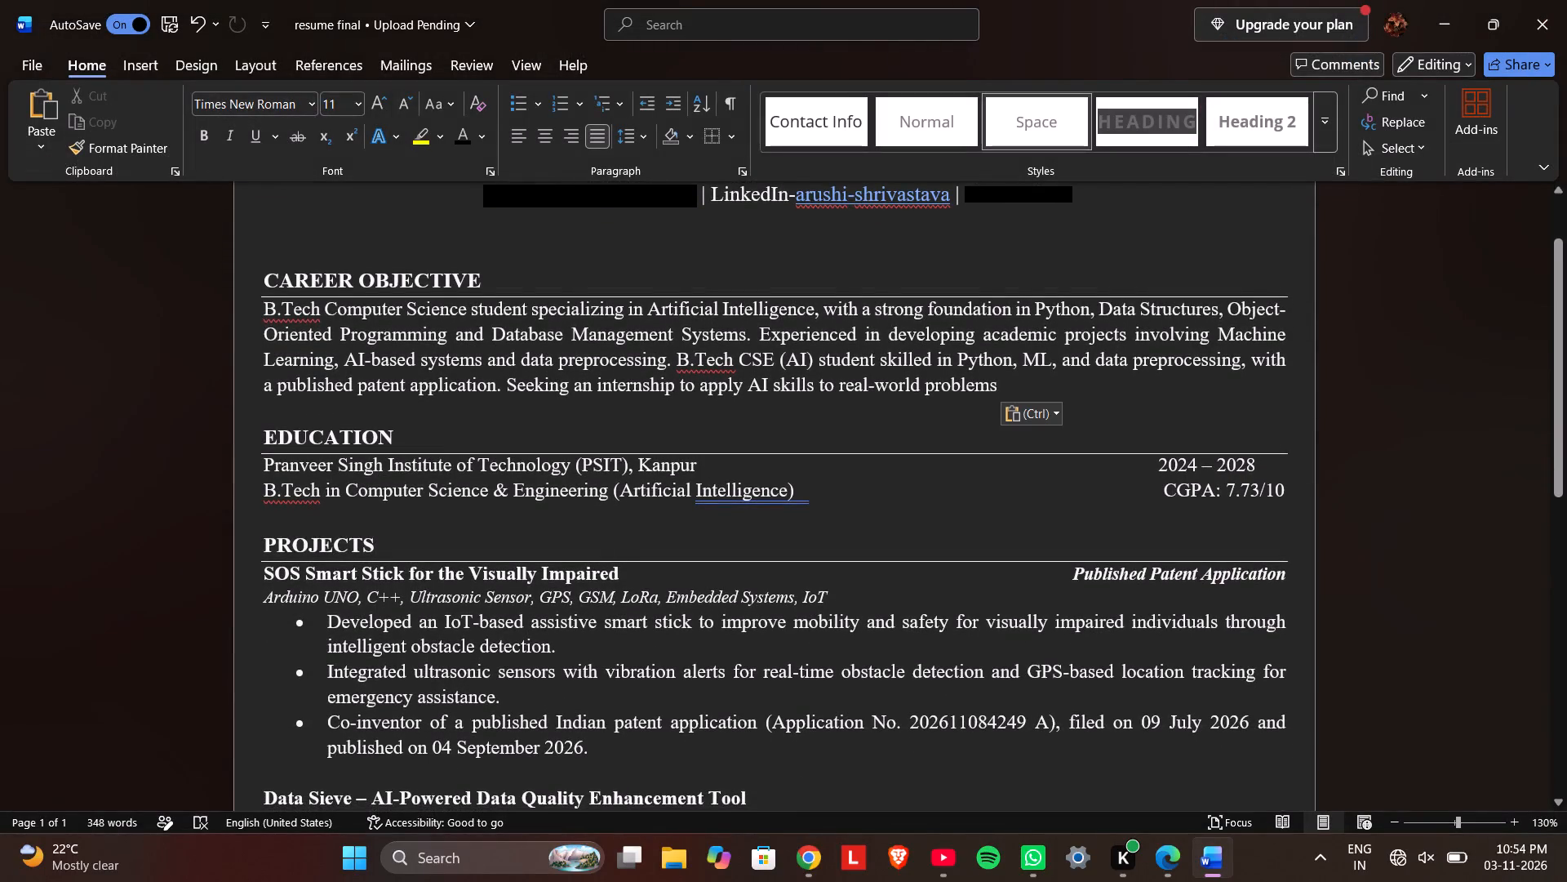
left_click_drag(256, 310, 997, 389)
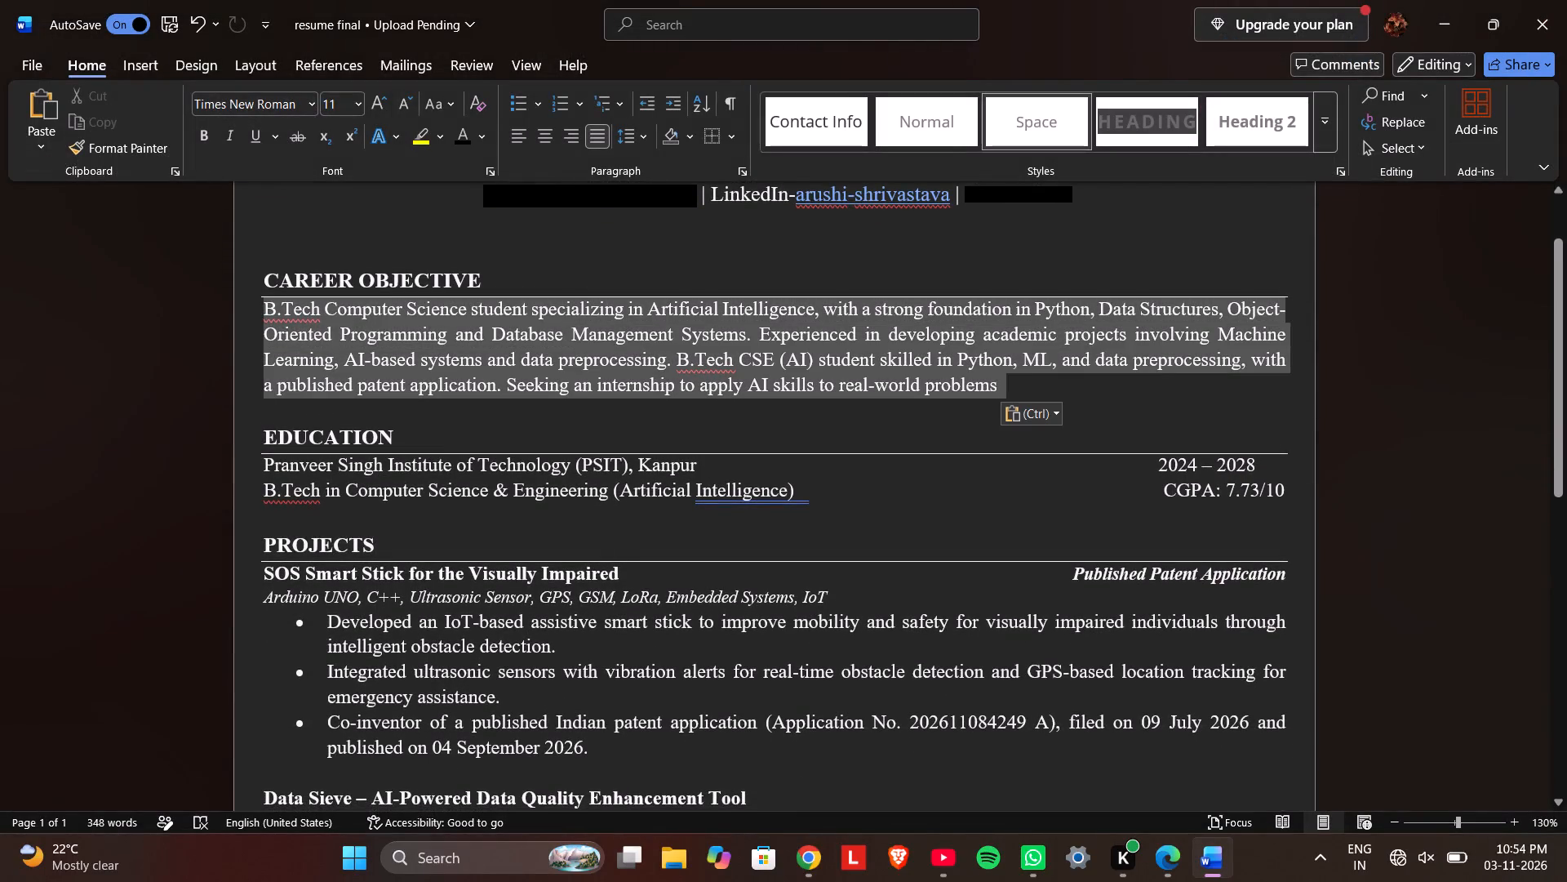
left_click_drag(997, 389, 995, 389)
key("ctrl+c")
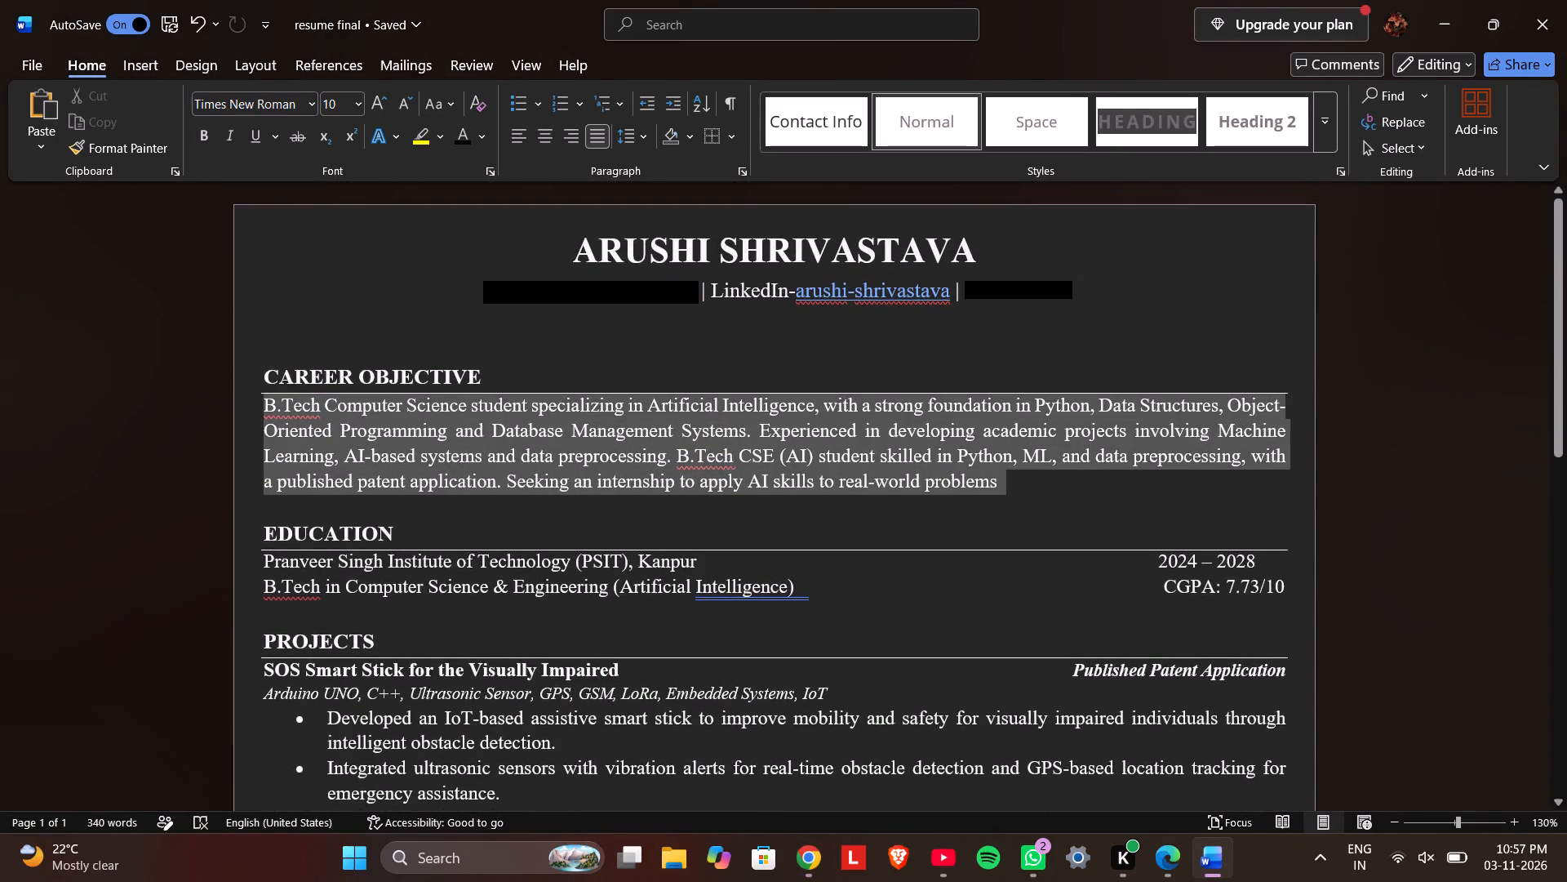
left_click_drag(260, 403, 264, 406)
key("ctrl+v")
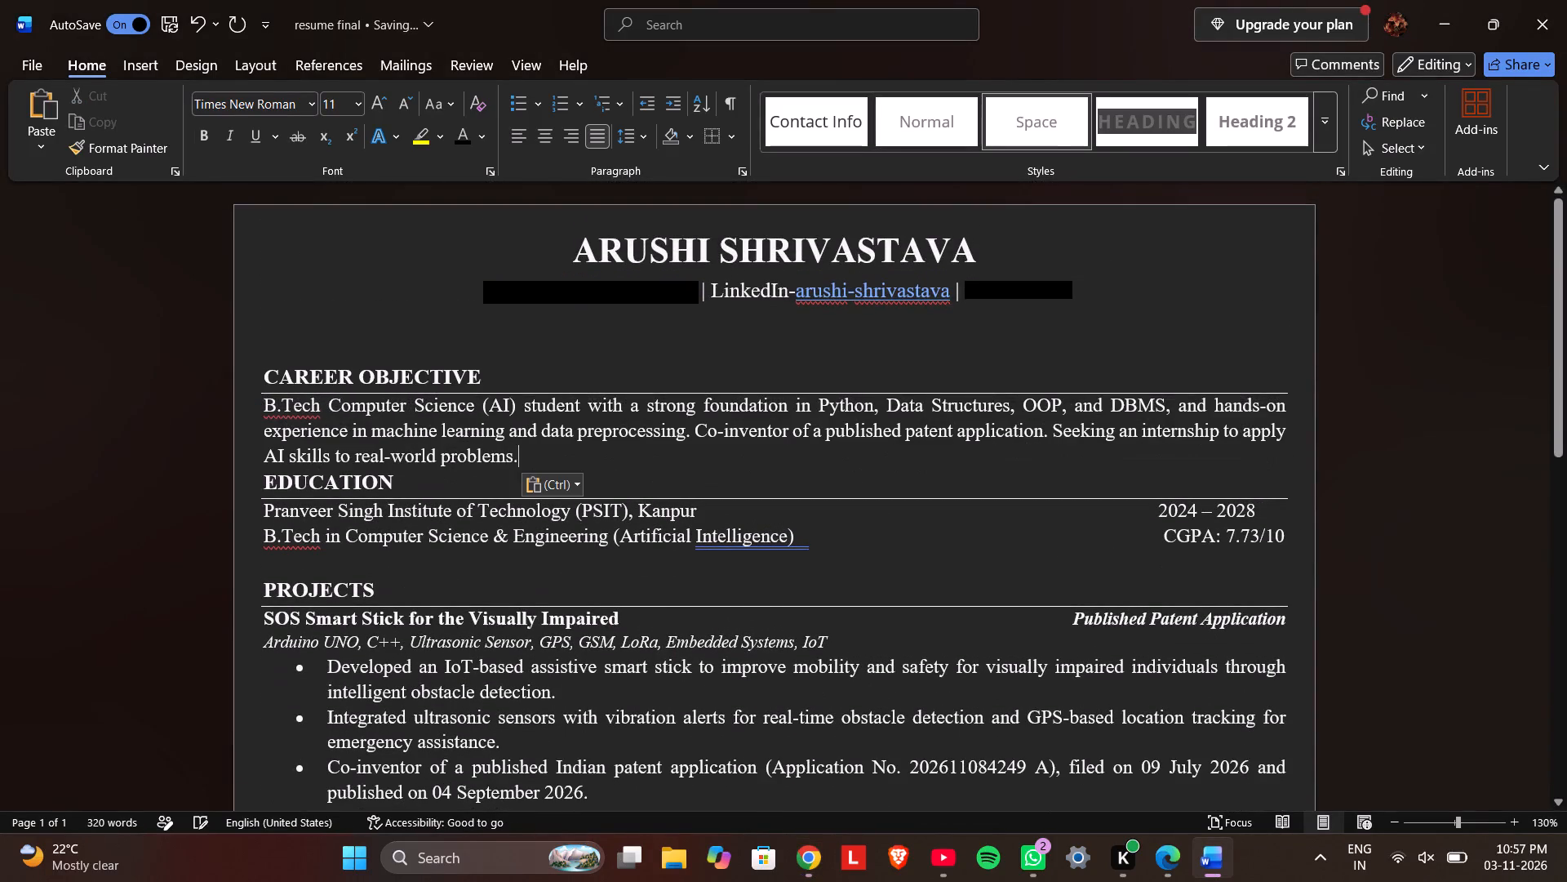
key("Return")
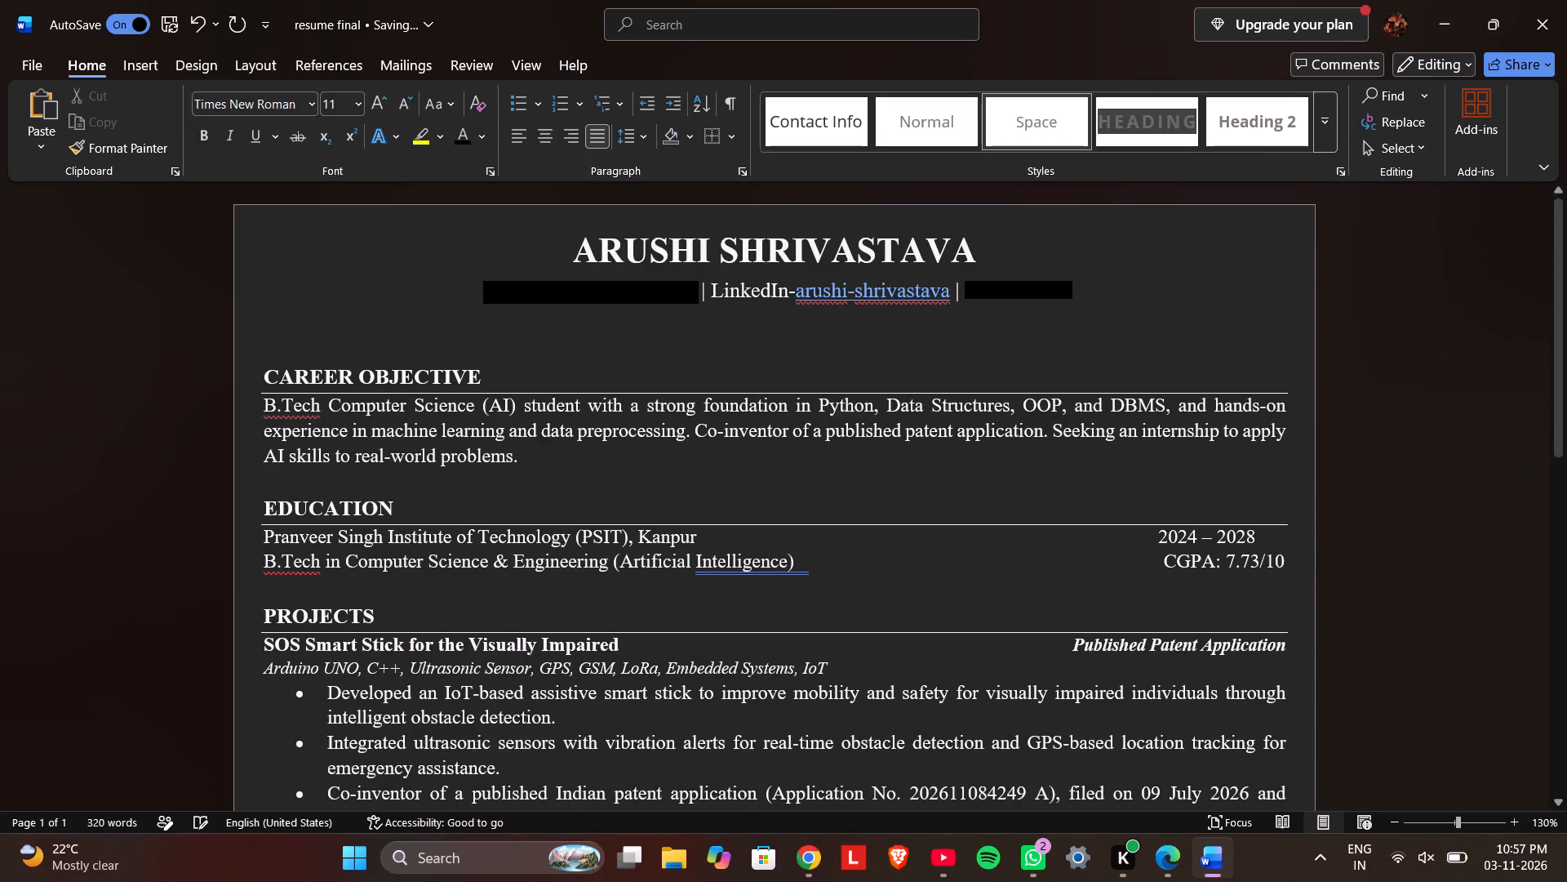
left_click_drag(530, 456, 256, 410)
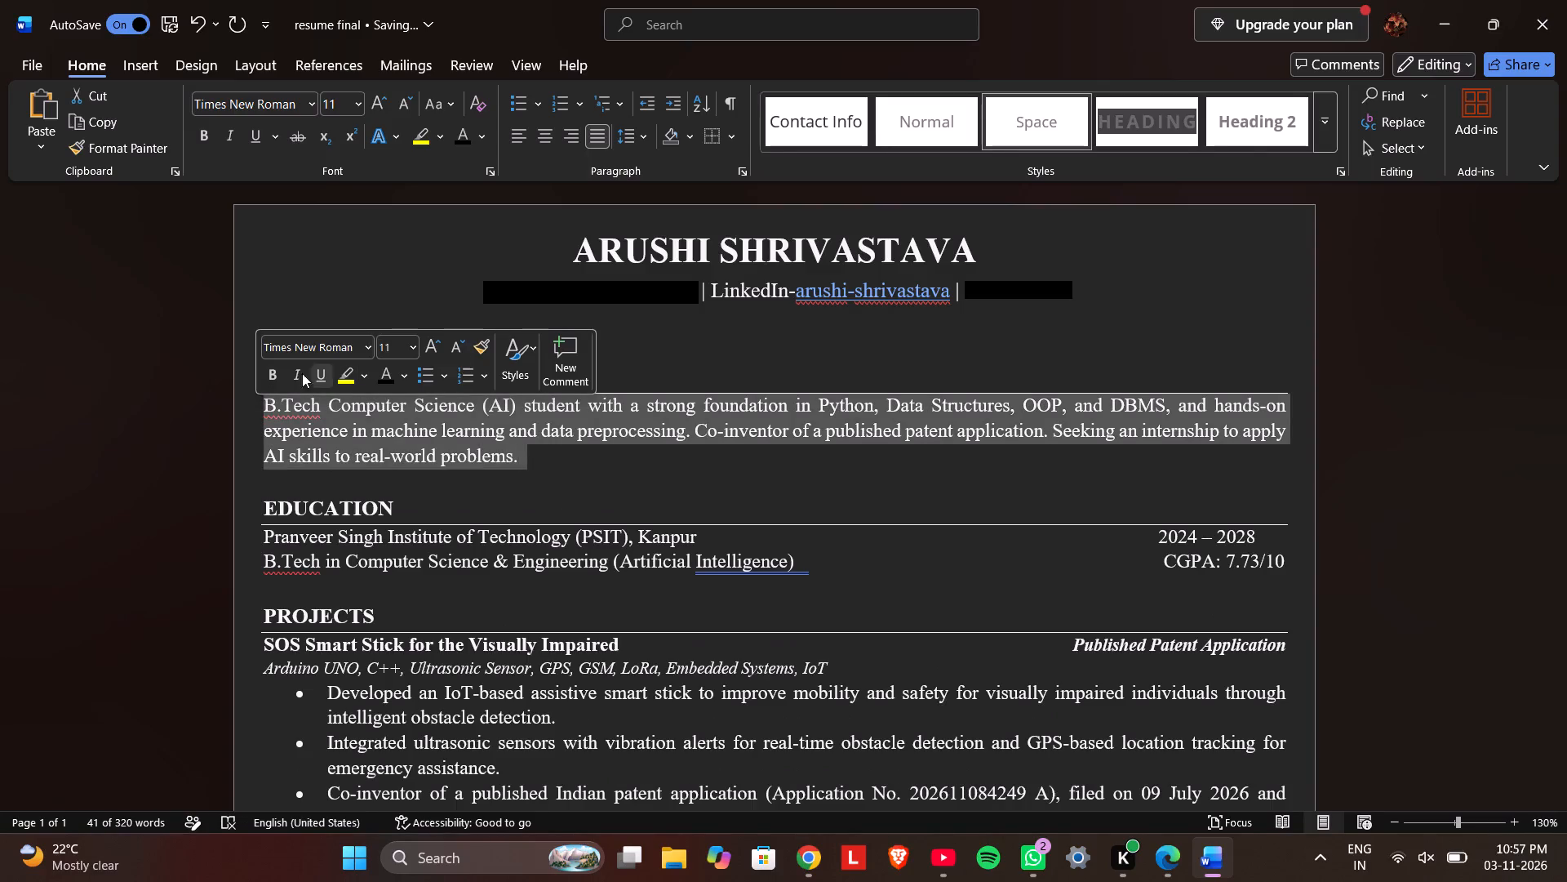
left_click(156, 440)
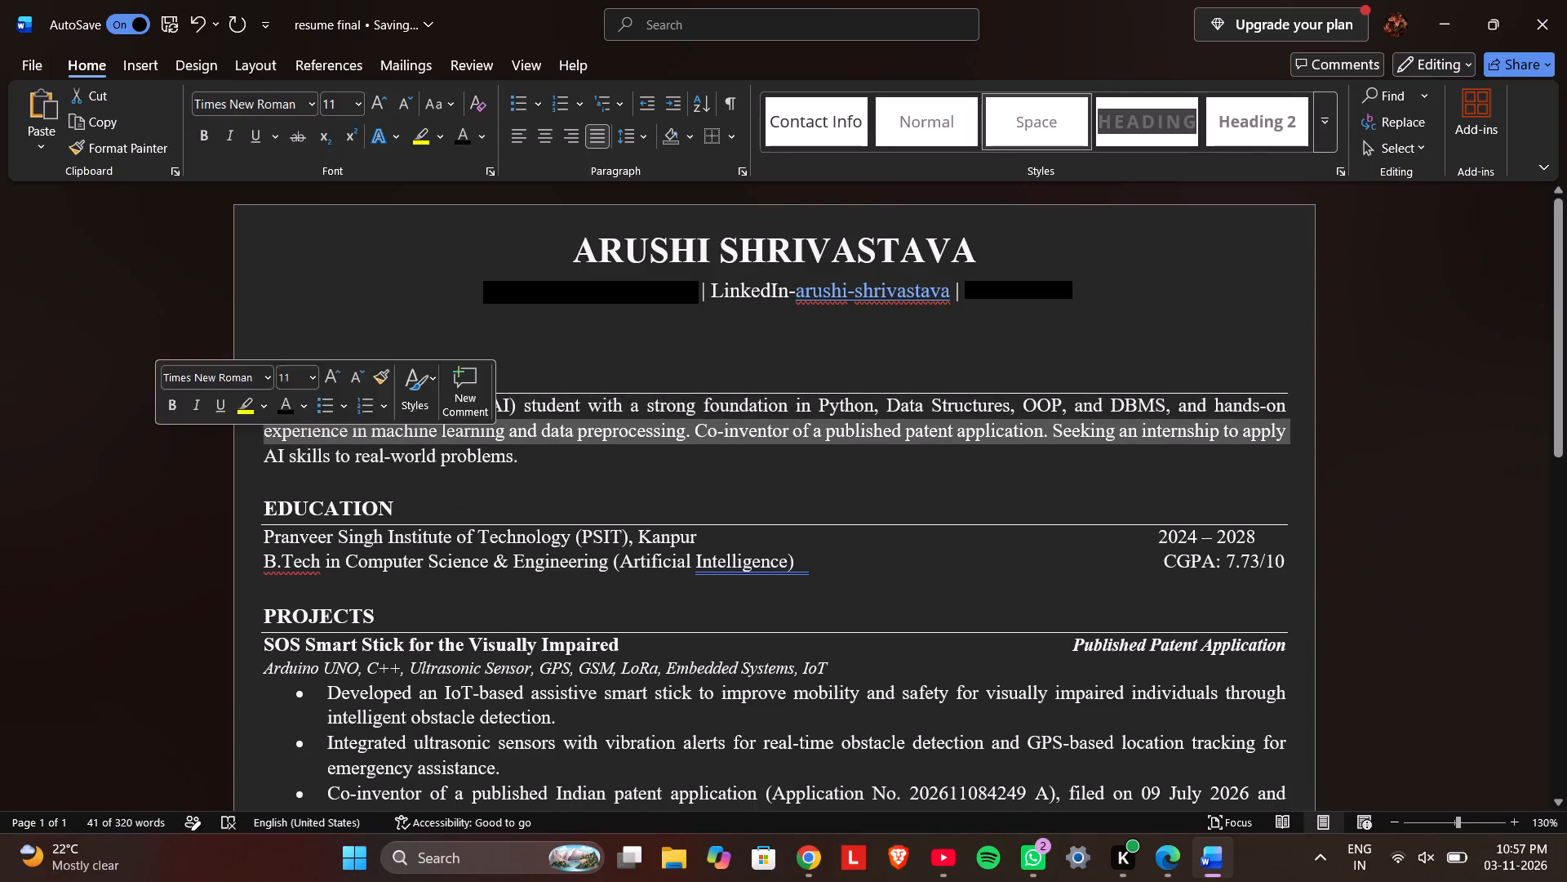
Insert one space before "2024 – 2028" in the Education section to shift the dates toward the CGPA line's alignment.
scroll(564, 567, "down", 1)
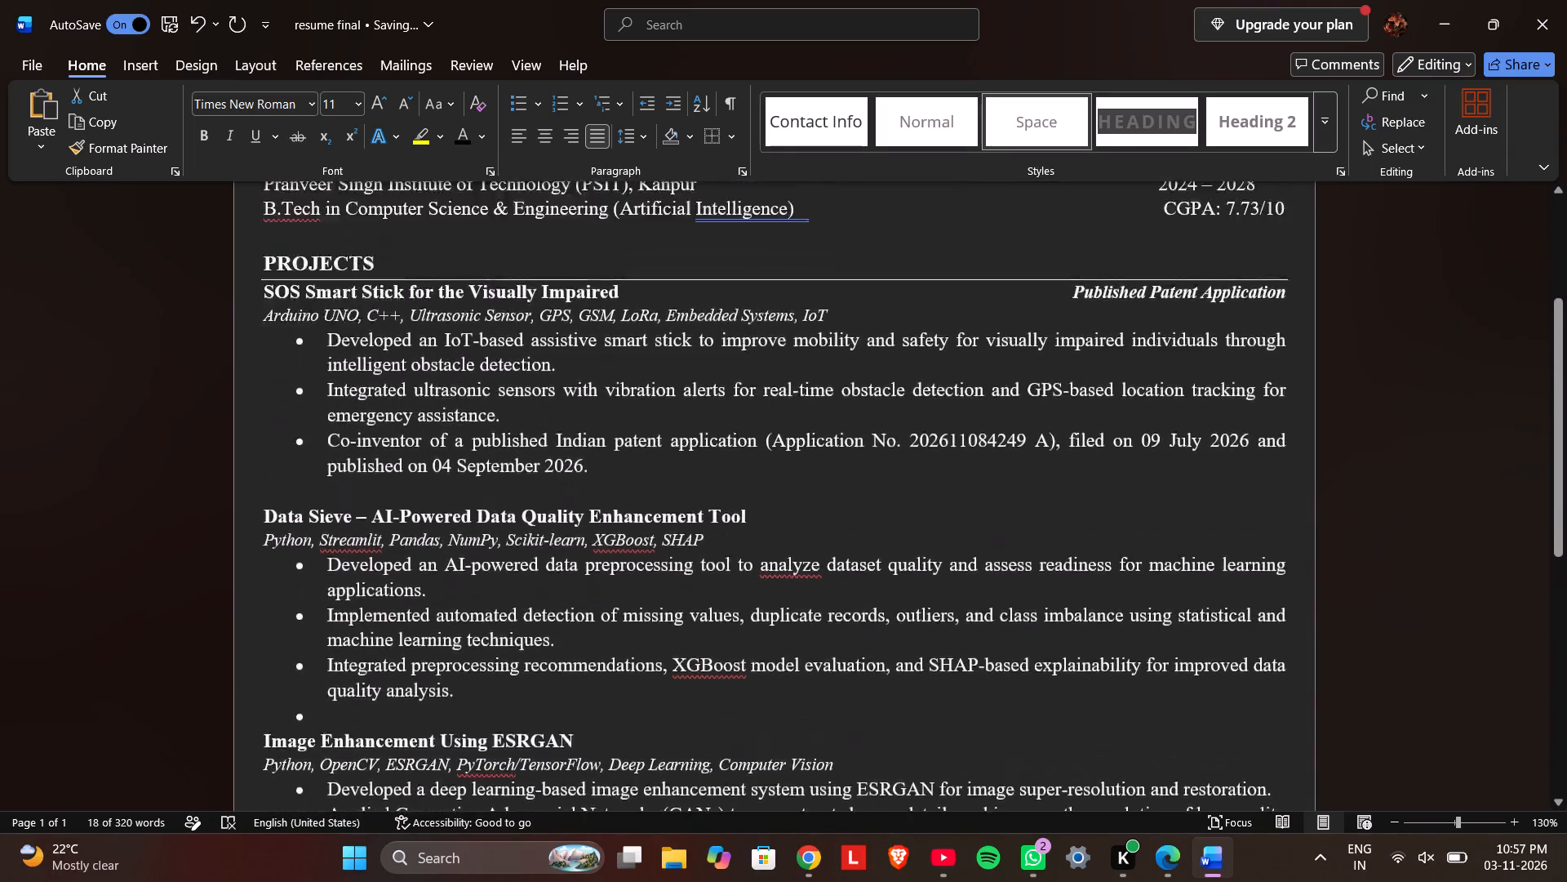
scroll(564, 567, "down", 1)
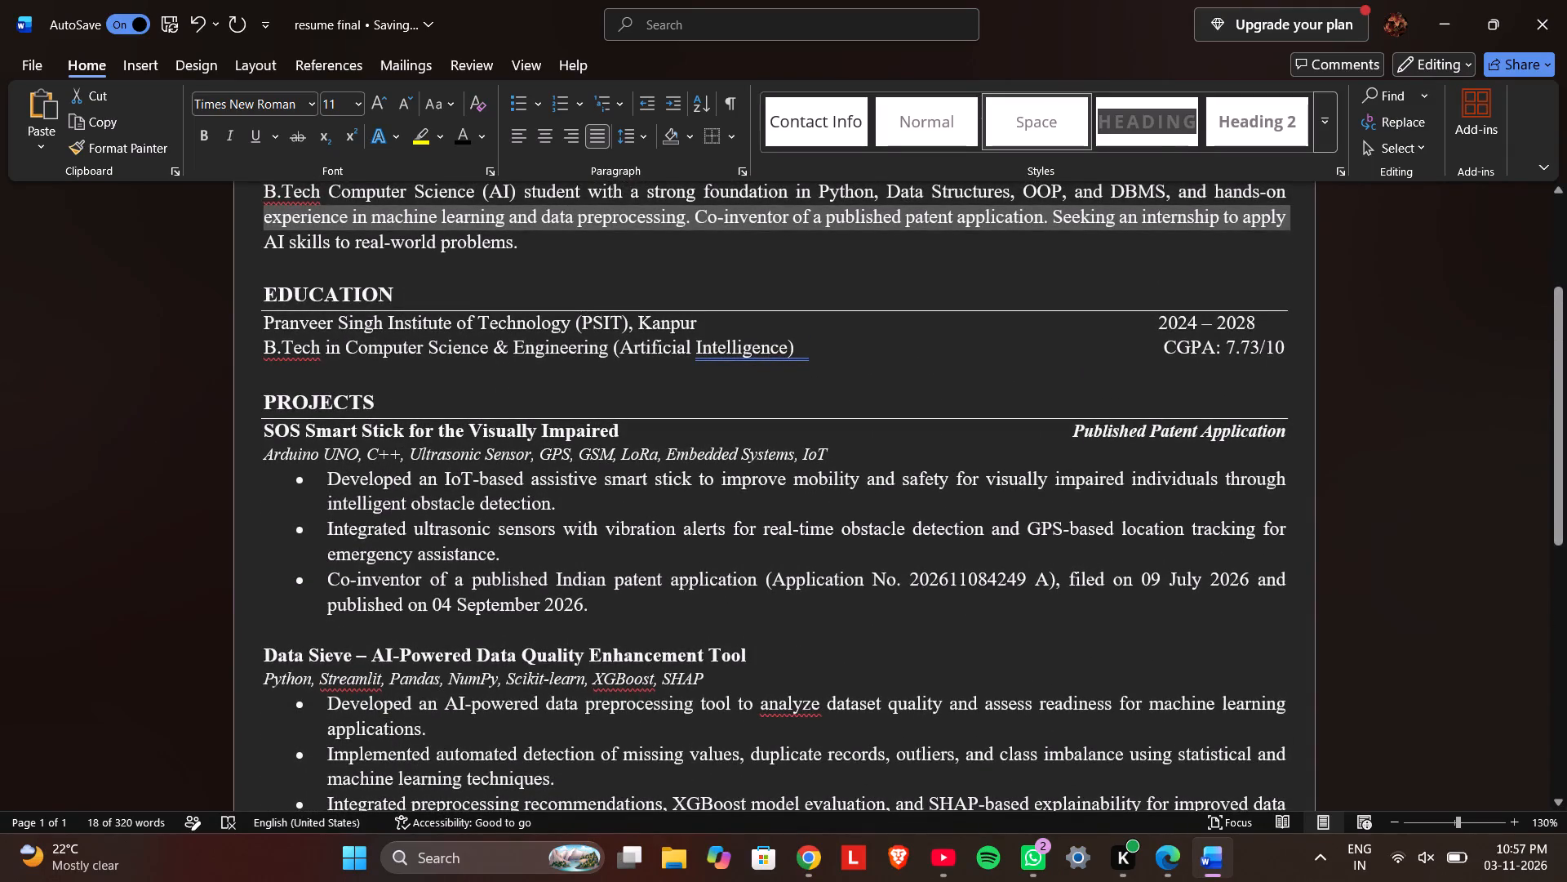
left_click(1157, 325)
key("space")
Review the resume's layout from Projects through Technical Skills and Certifications, and back up to the name heading.
scroll(1170, 551, "down", 1)
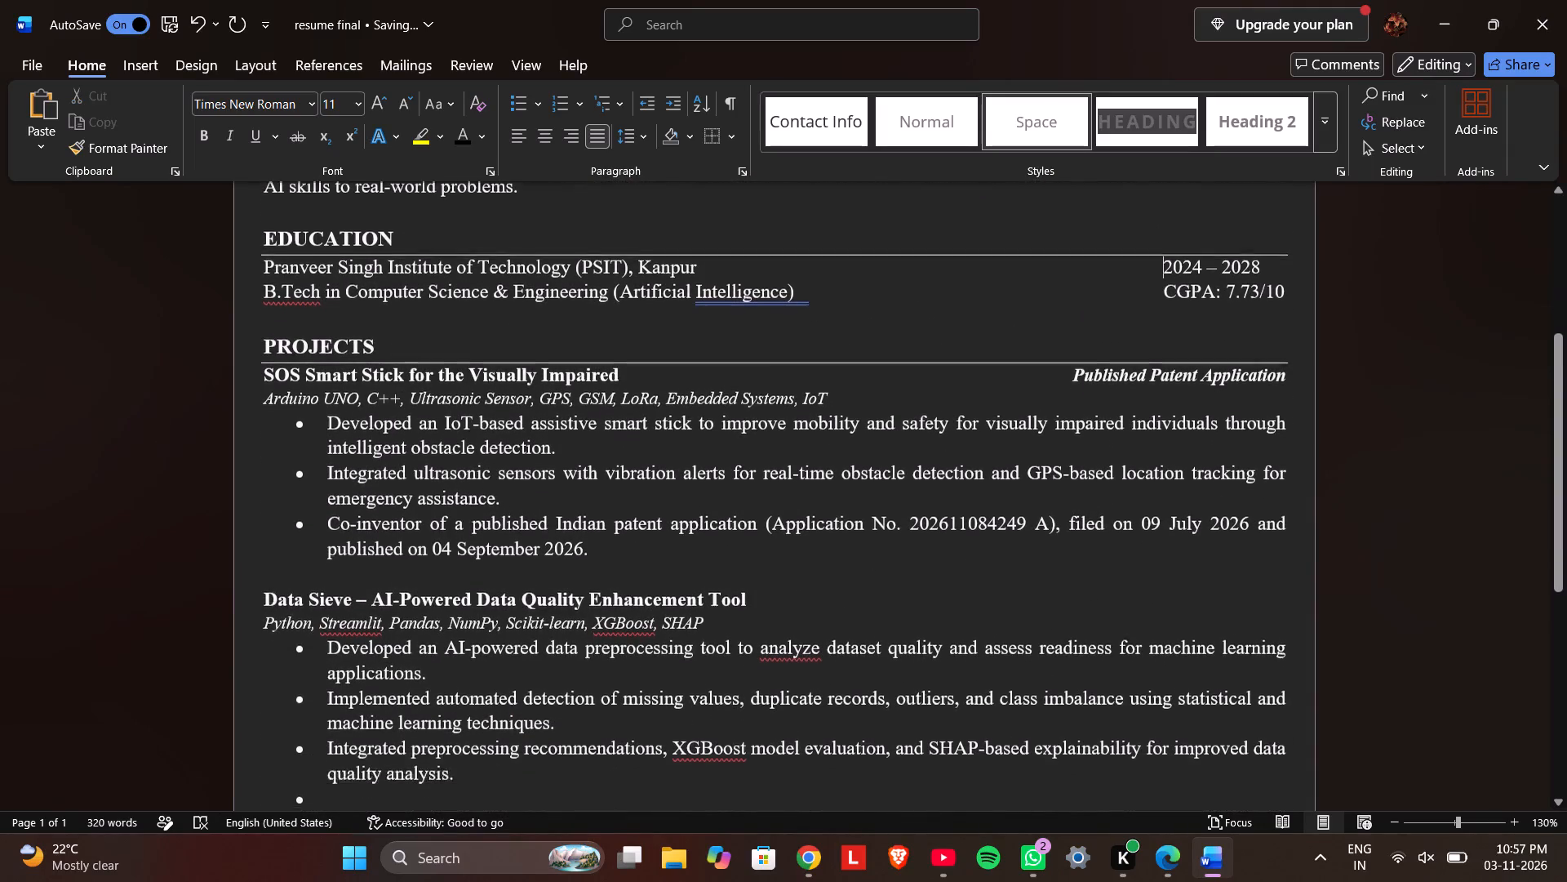
scroll(1170, 551, "down", 1)
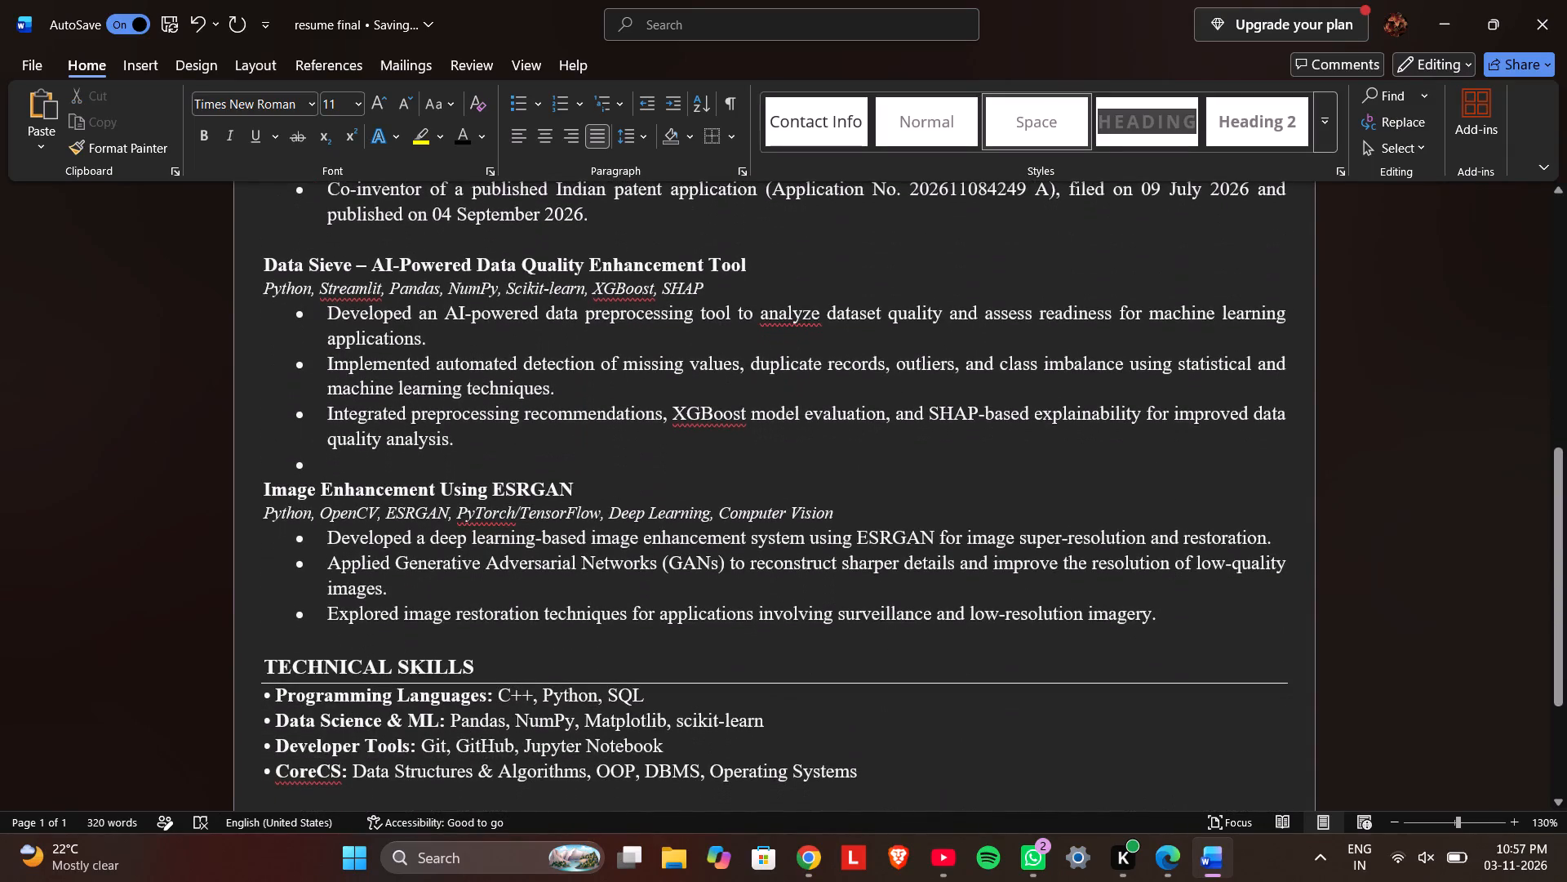
scroll(1170, 551, "down", 4)
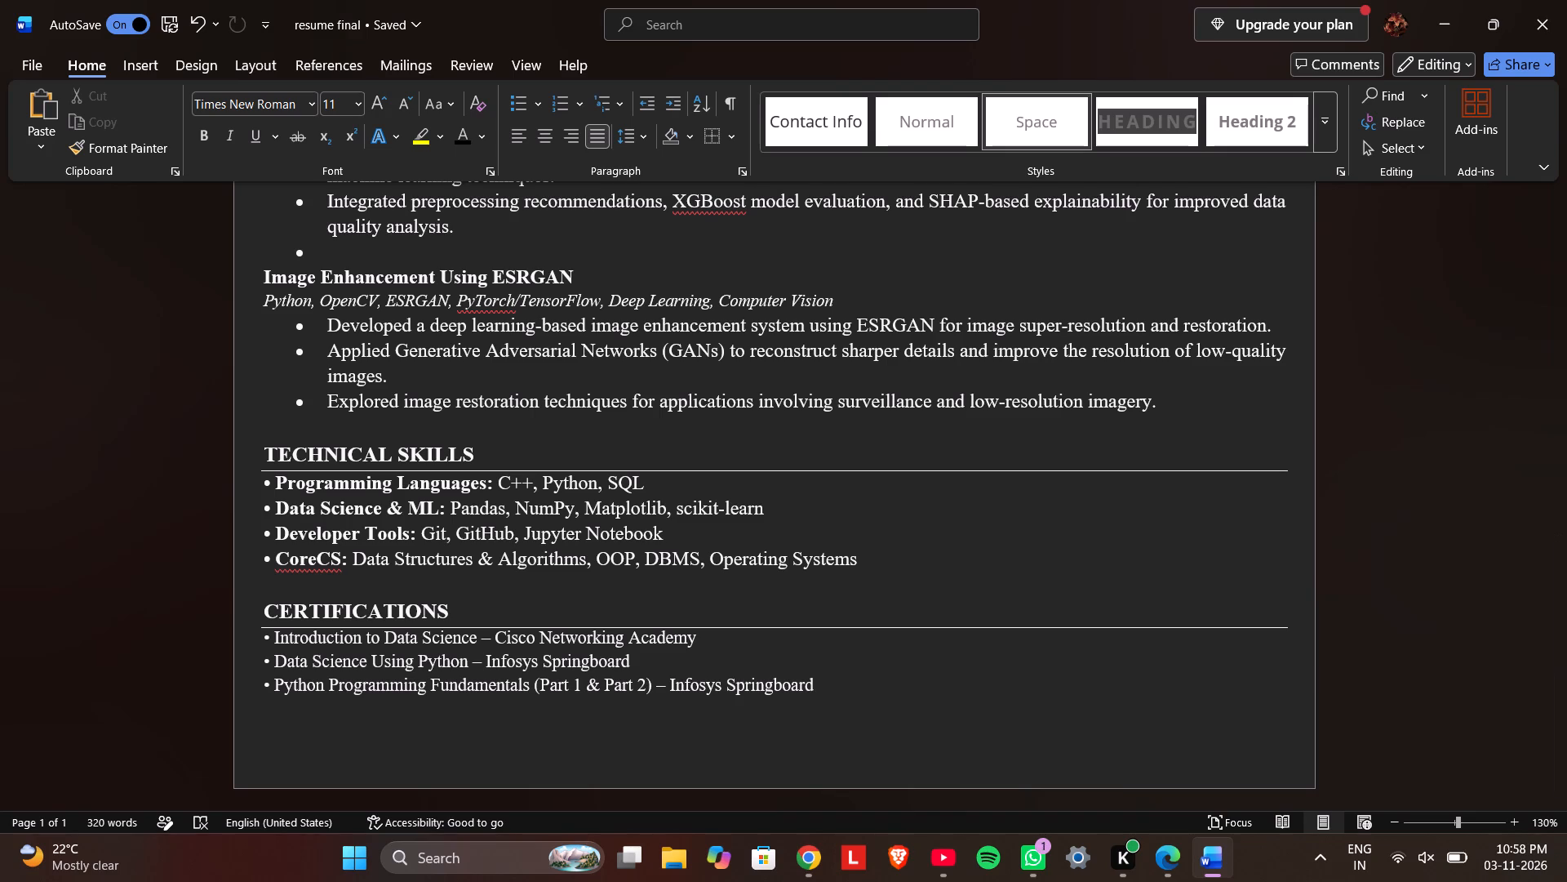
left_click(1440, 881)
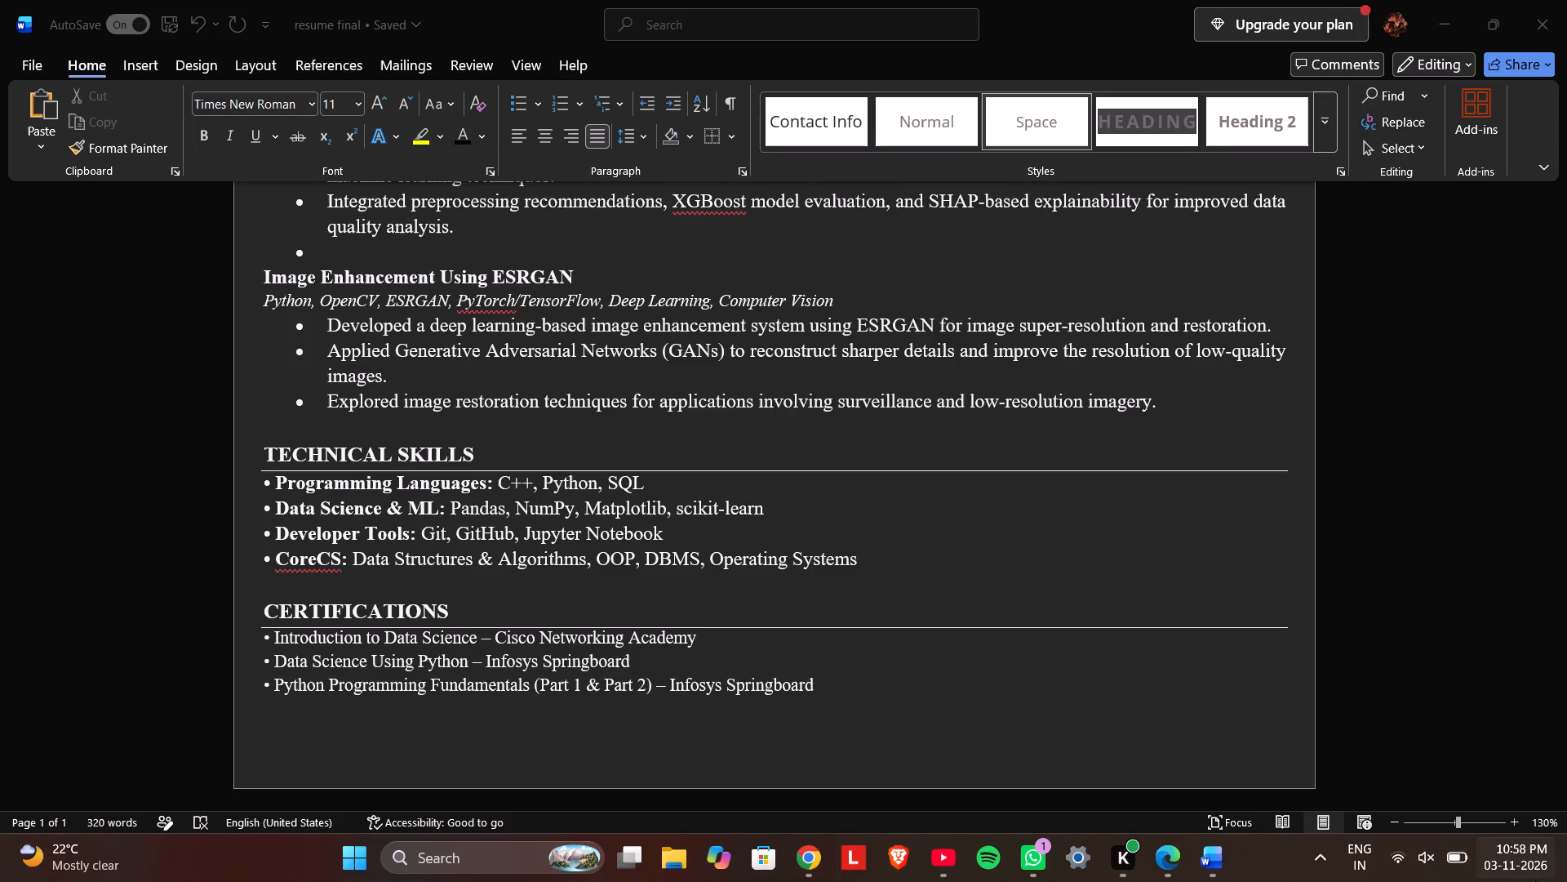
scroll(1097, 648, "up", 1)
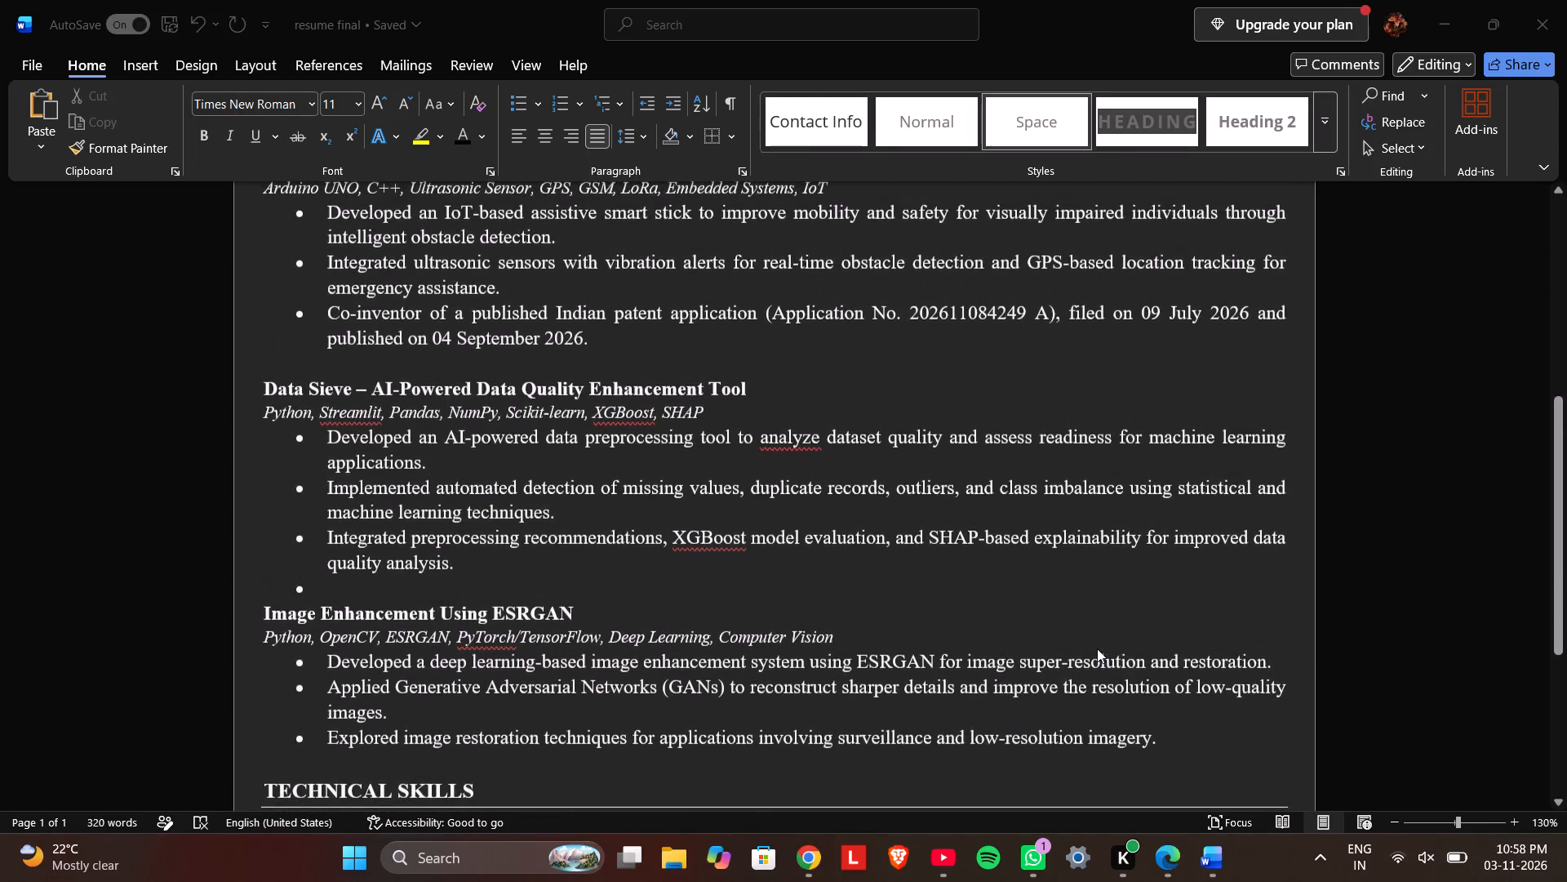
scroll(1097, 648, "up", 5)
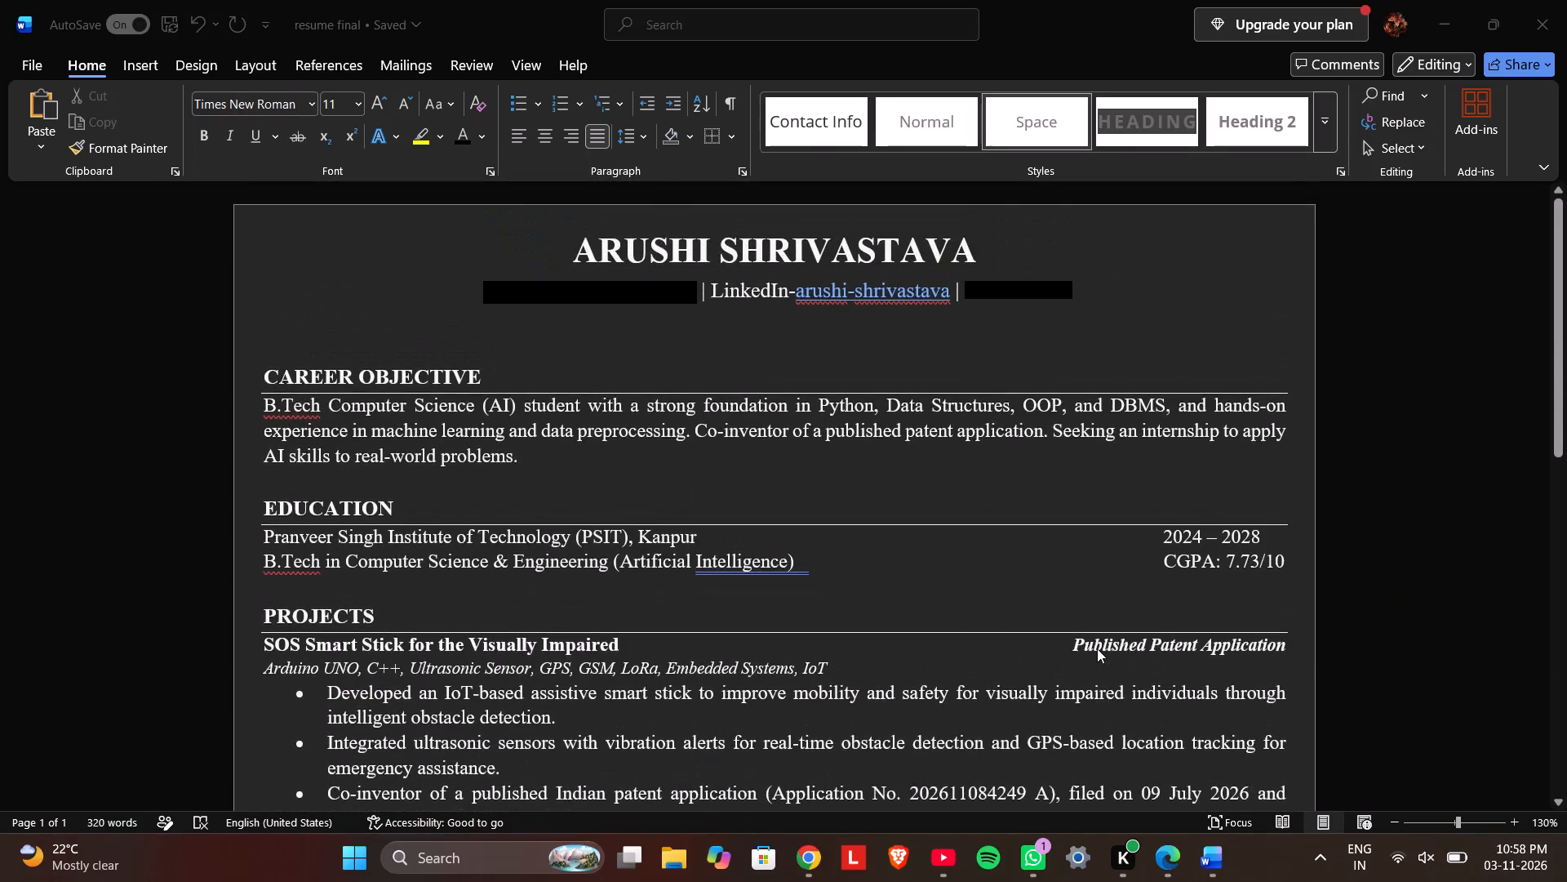
left_click(832, 247)
left_click(840, 248)
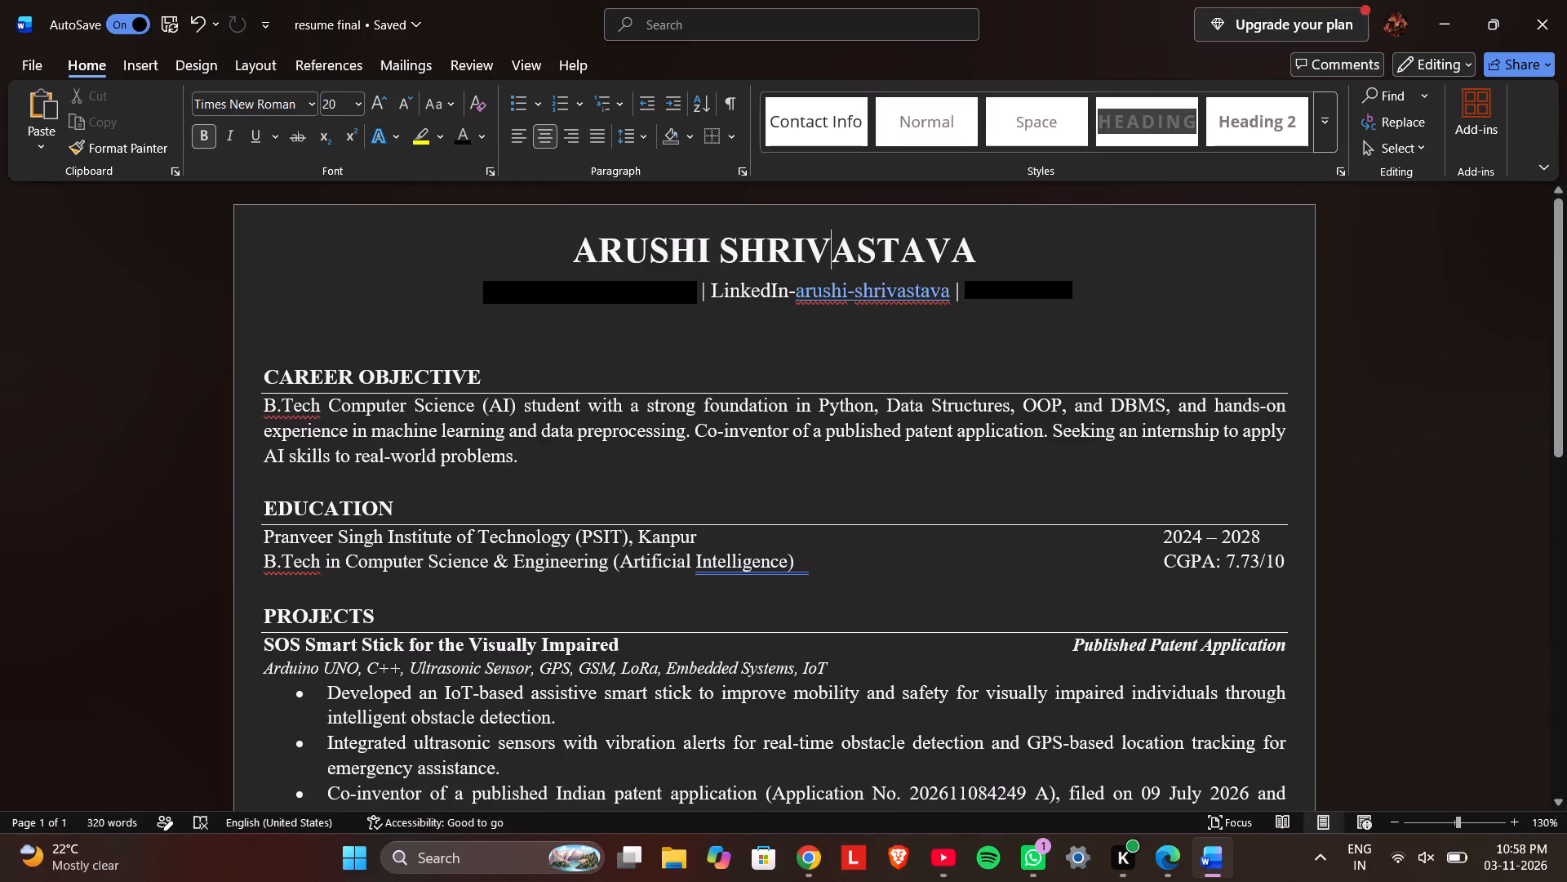
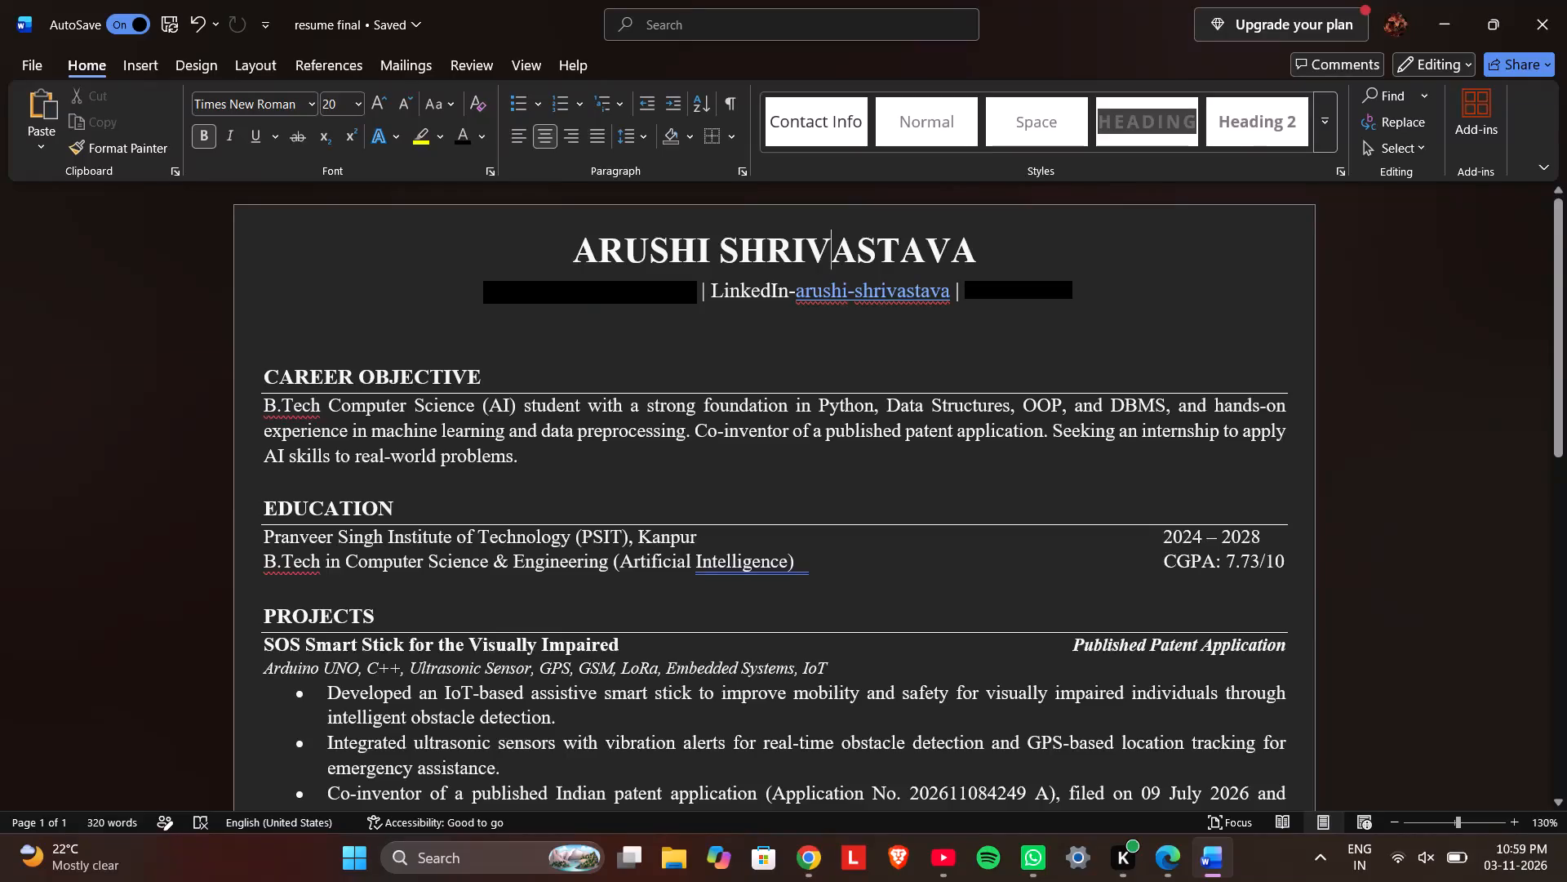
Remove the stray empty bullet above the "Image Enhancement Using ESRGAN" project, keeping a blank line there.
scroll(806, 562, "down", 3)
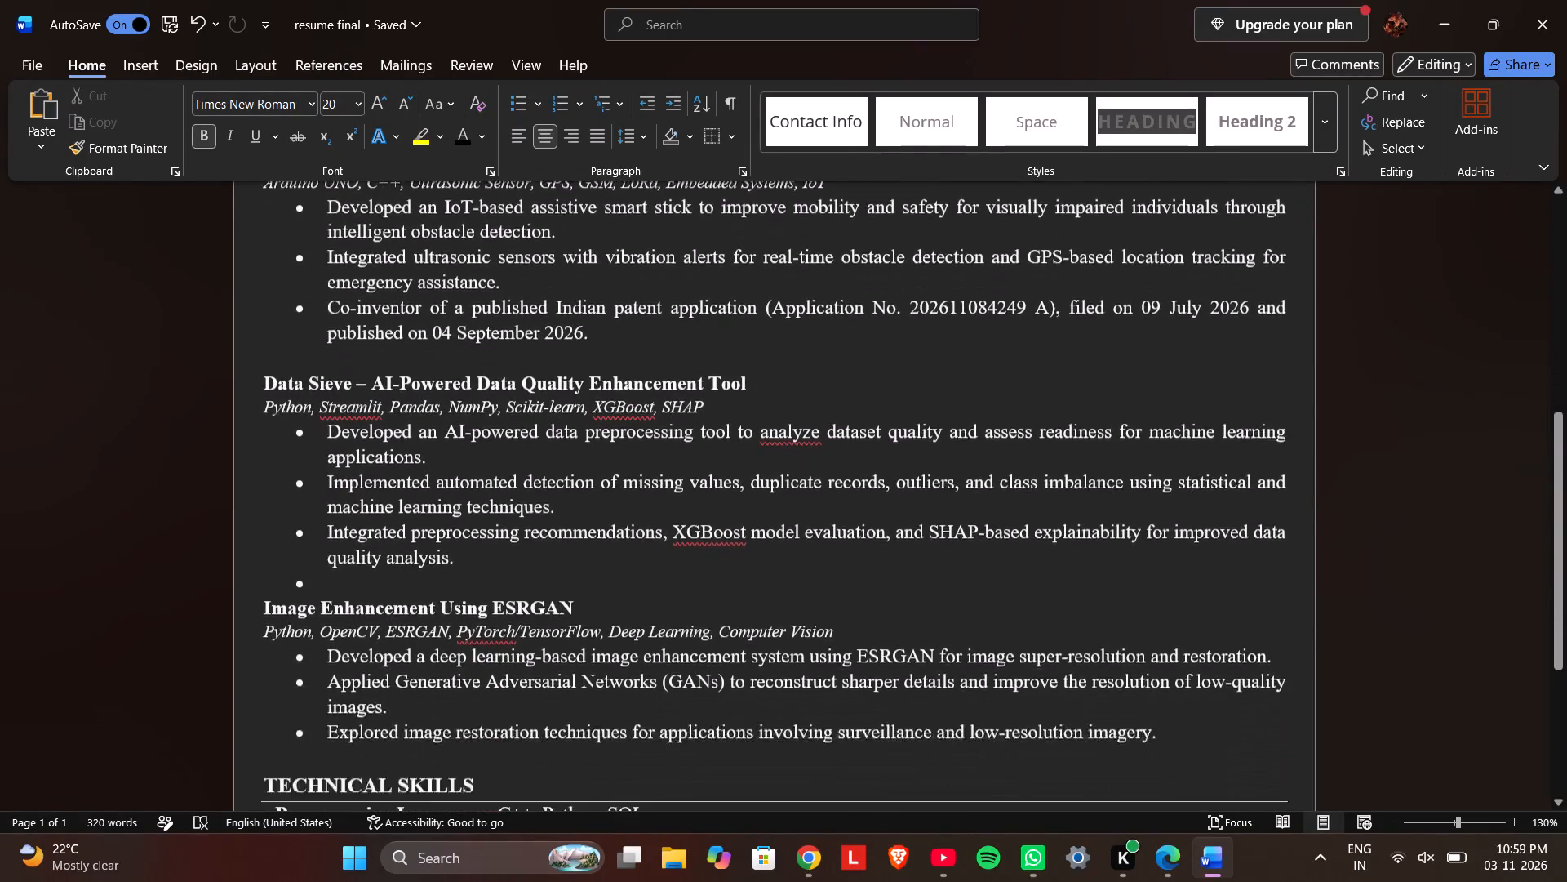
scroll(806, 562, "down", 1)
scroll(806, 562, "up", 1)
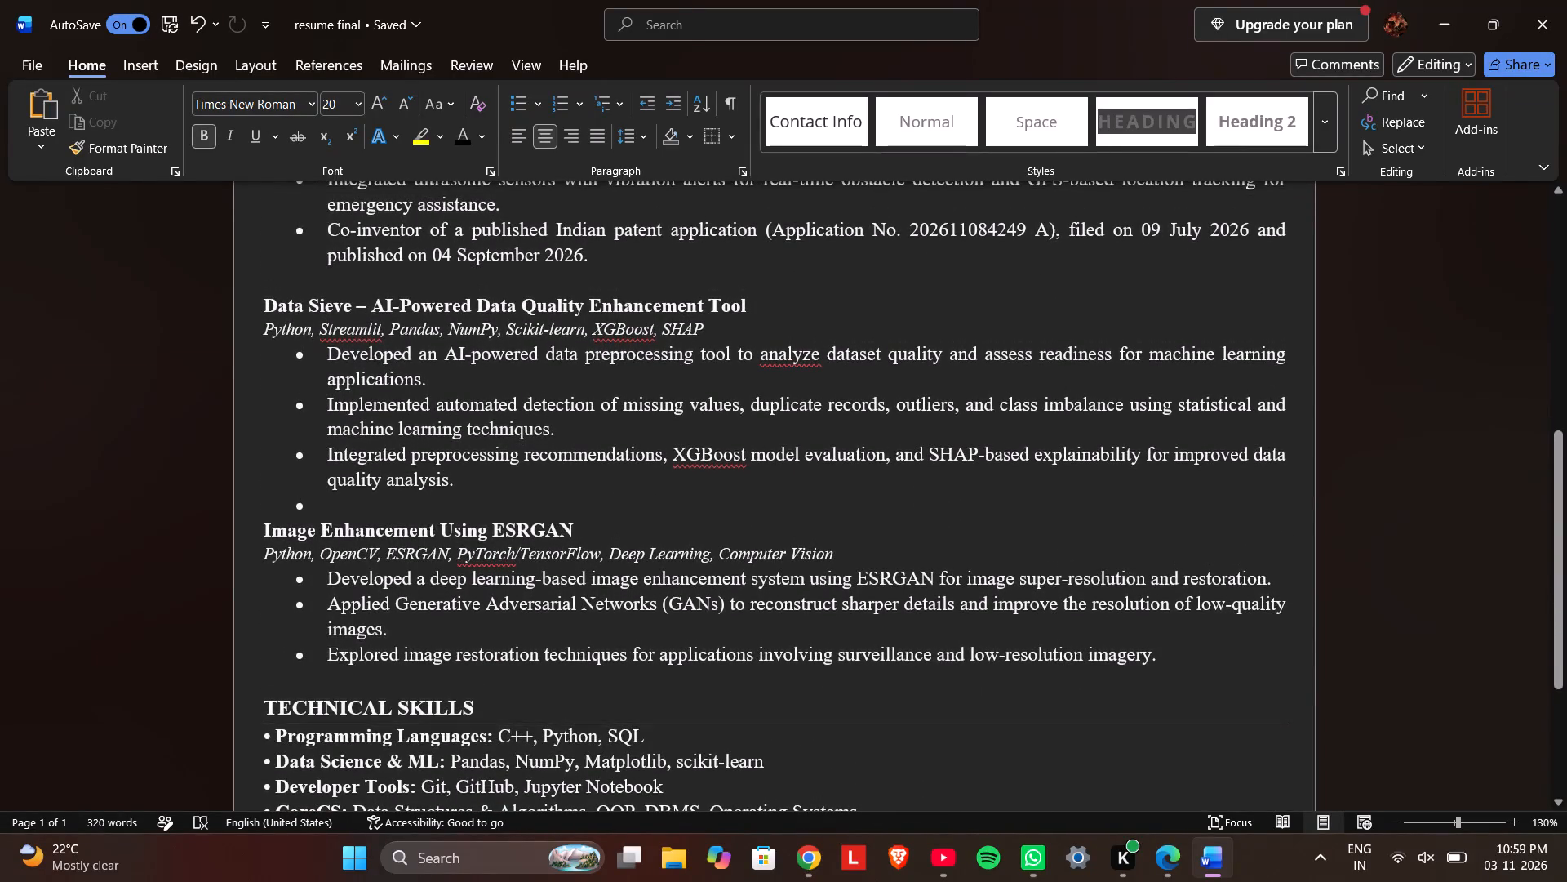
left_click(330, 509)
key("BackSpace")
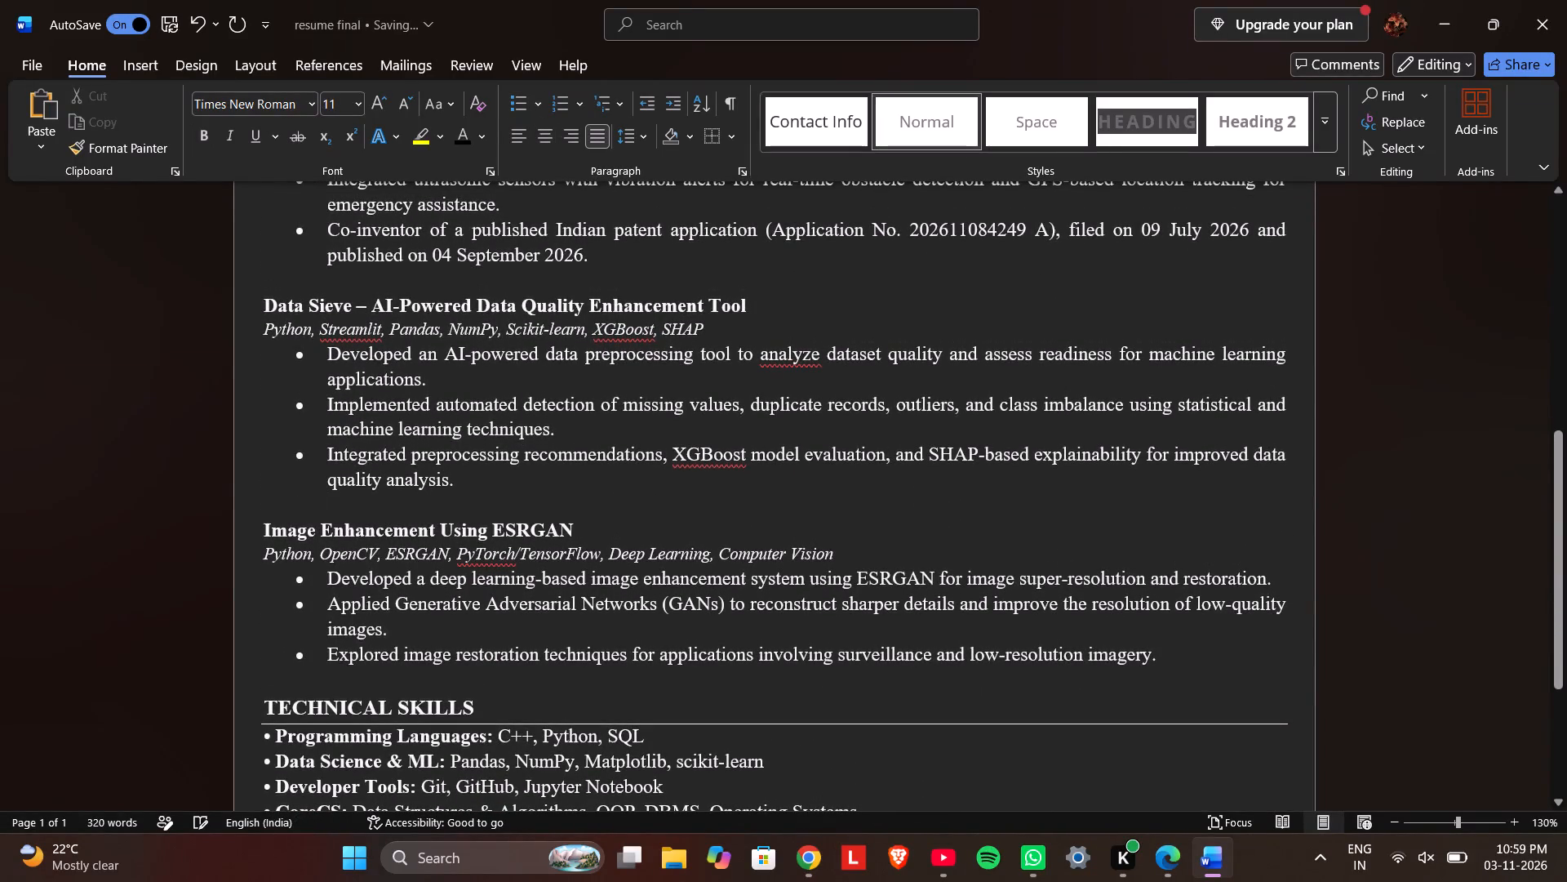
Correct "CoreCS" to "Core CS" in the Technical Skills section by inserting the missing space.
scroll(330, 509, "up", 2)
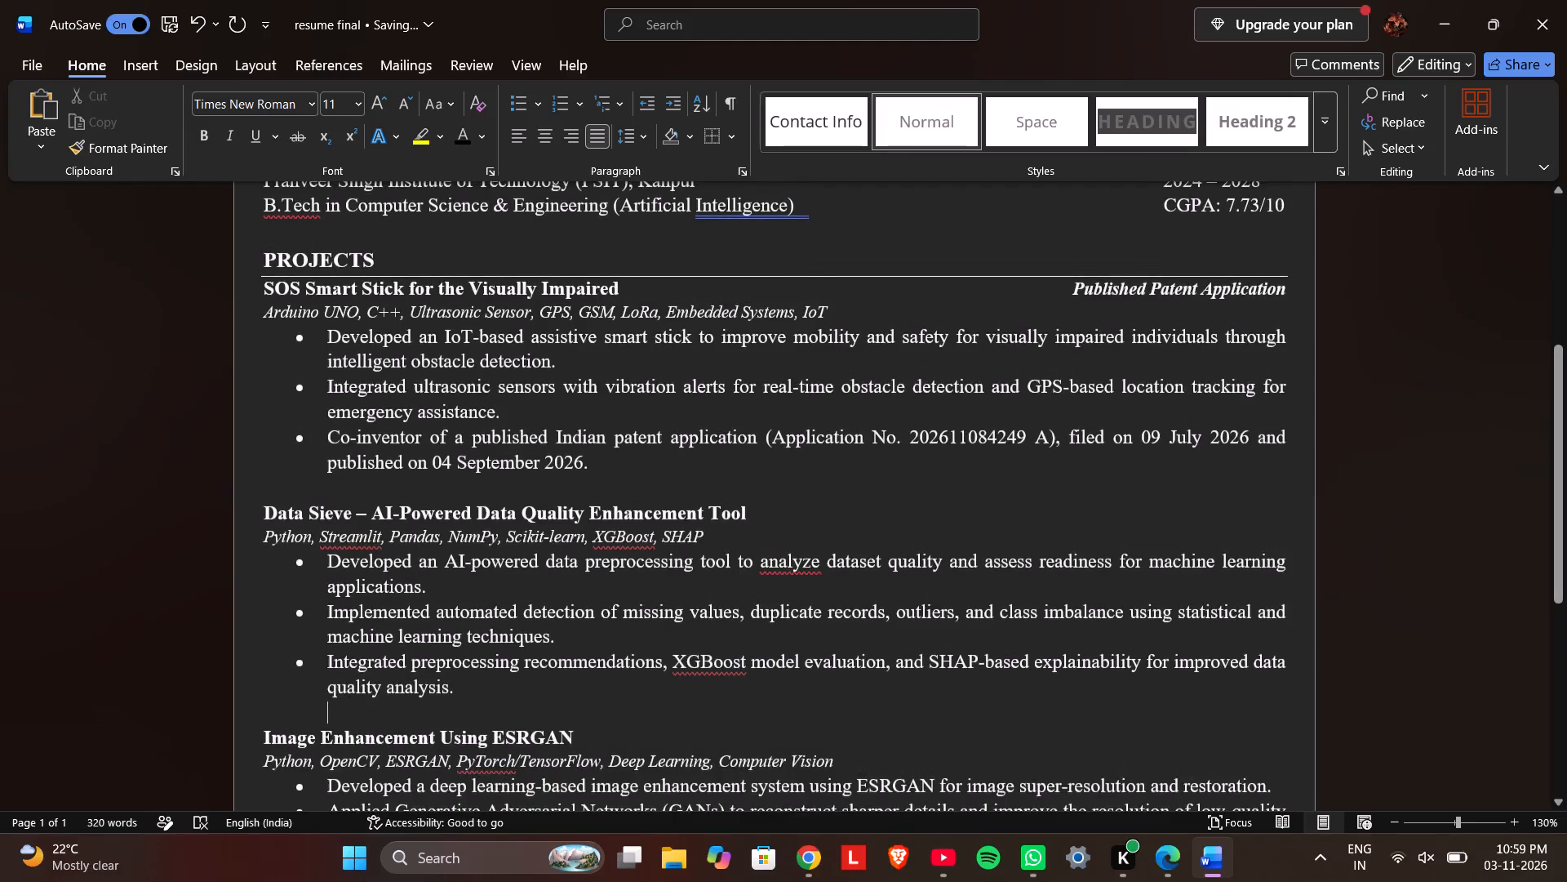
scroll(330, 509, "up", 3)
scroll(330, 509, "down", 1)
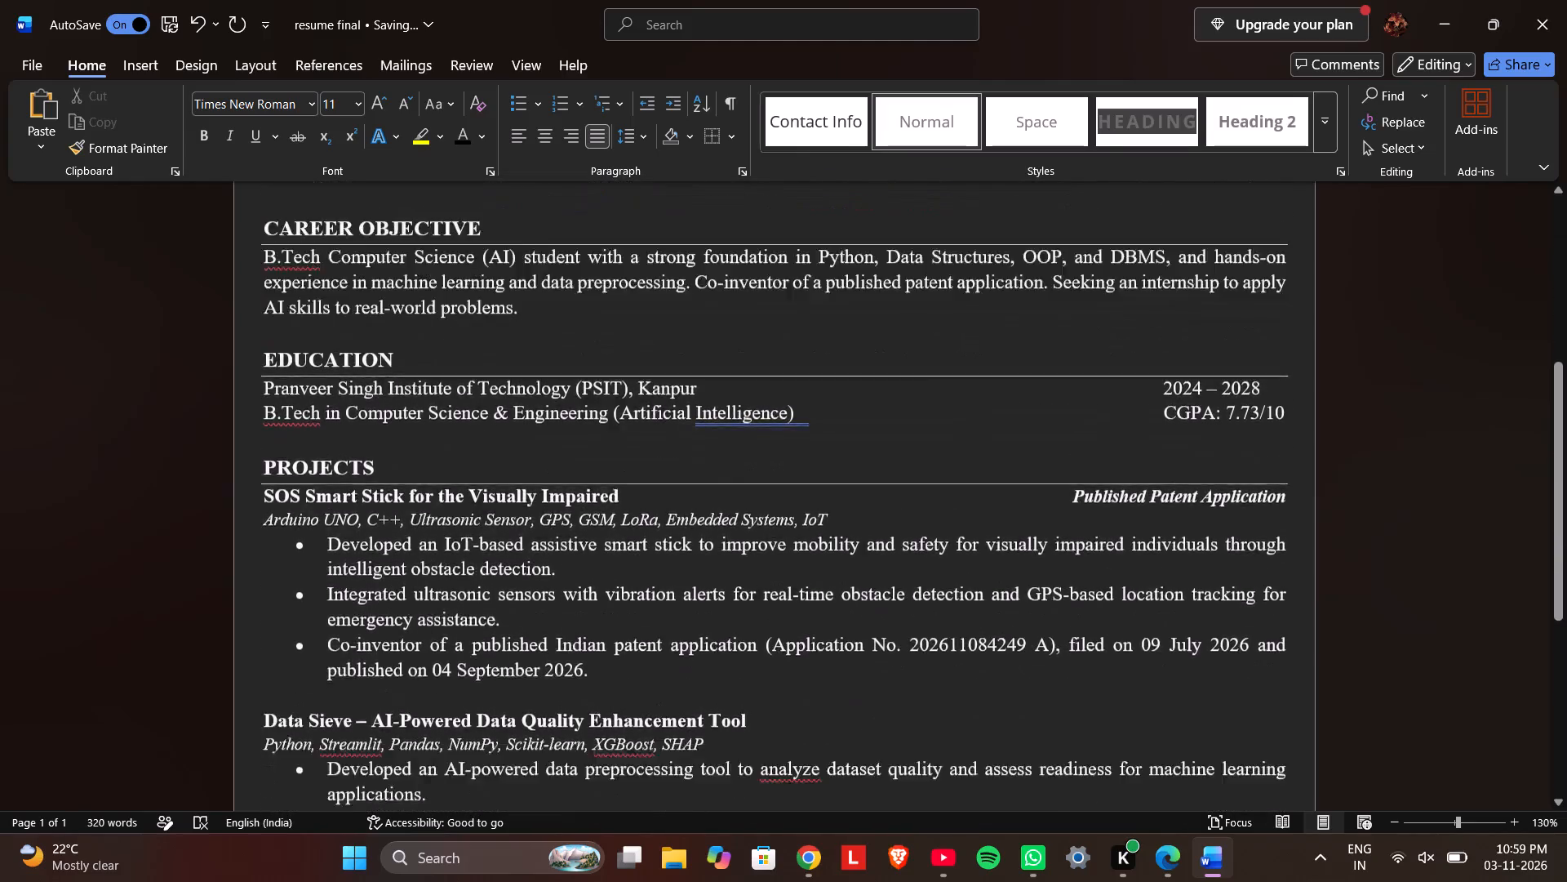
scroll(330, 509, "down", 3)
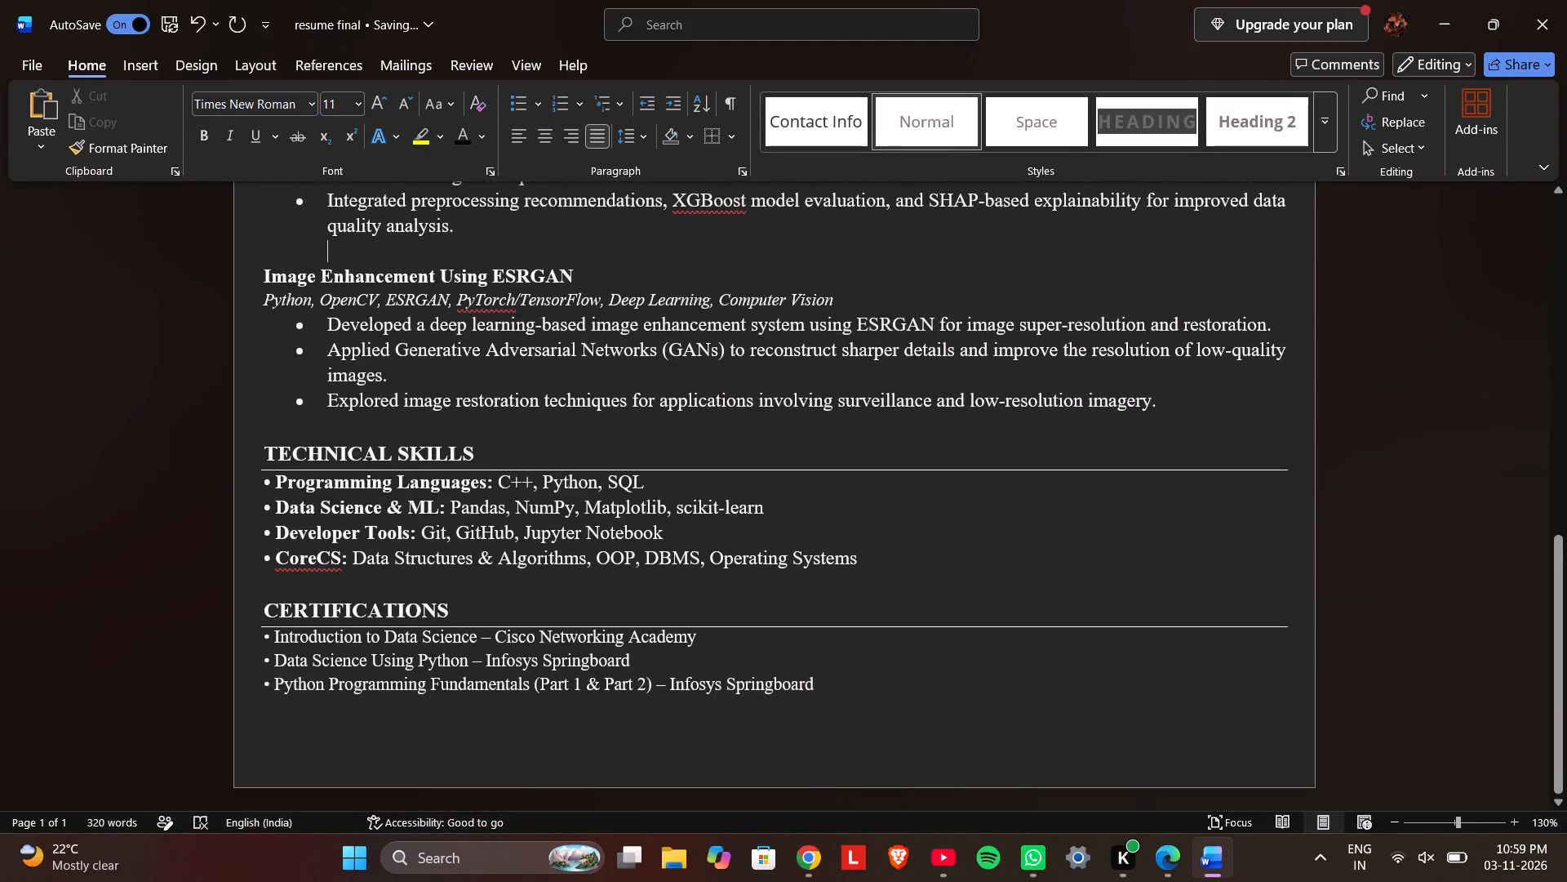
left_click(320, 561)
key("space")
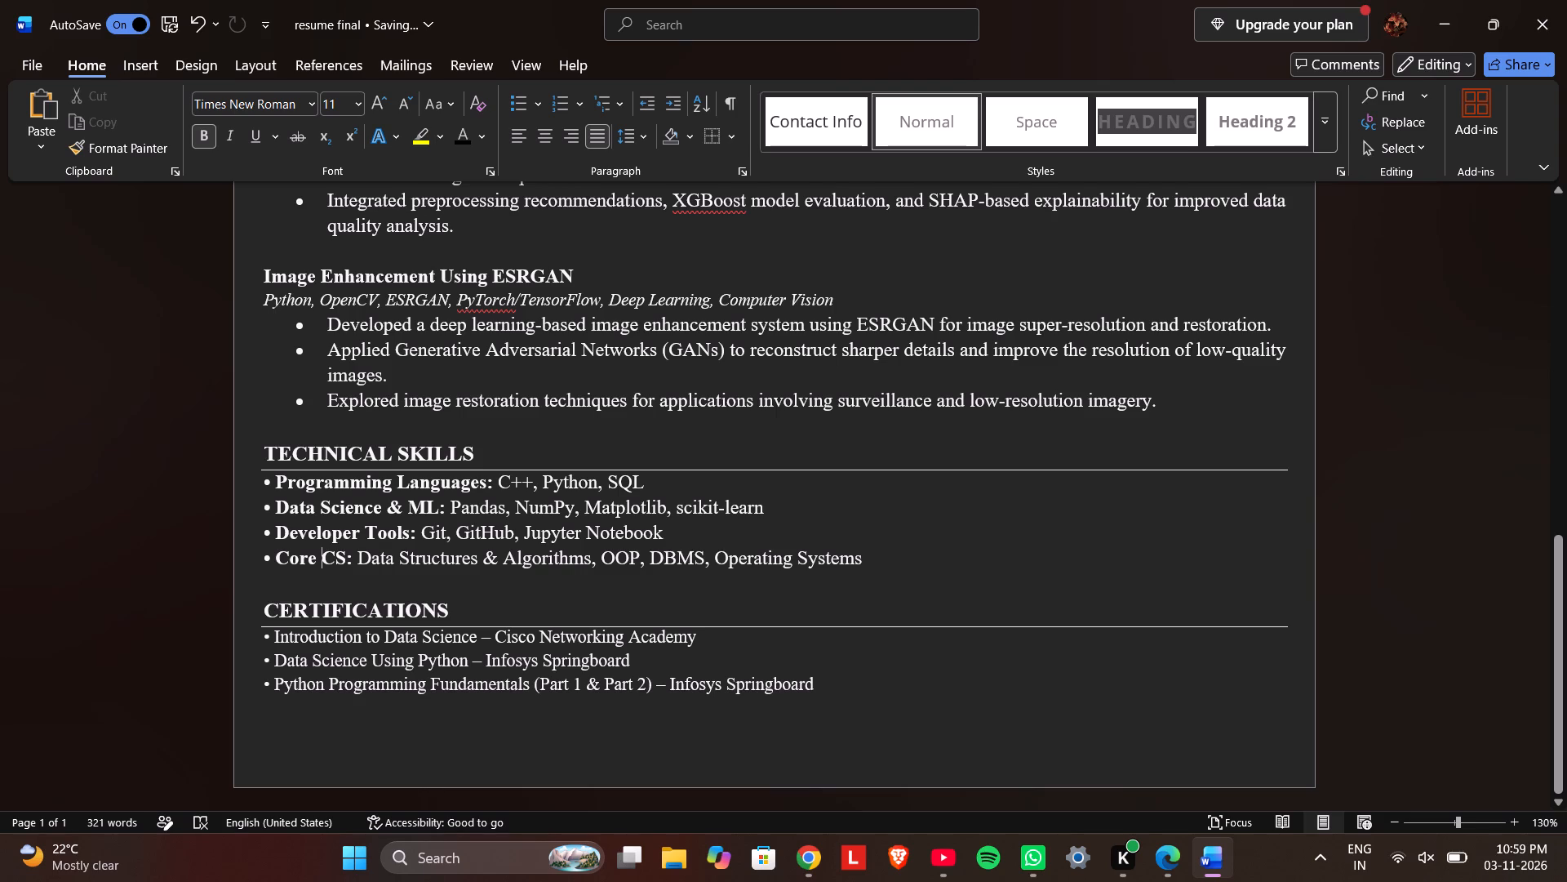
Minimize the Word resume and Claude's chat to bring up the sample resume PDF in Edge.
left_click(1457, 28)
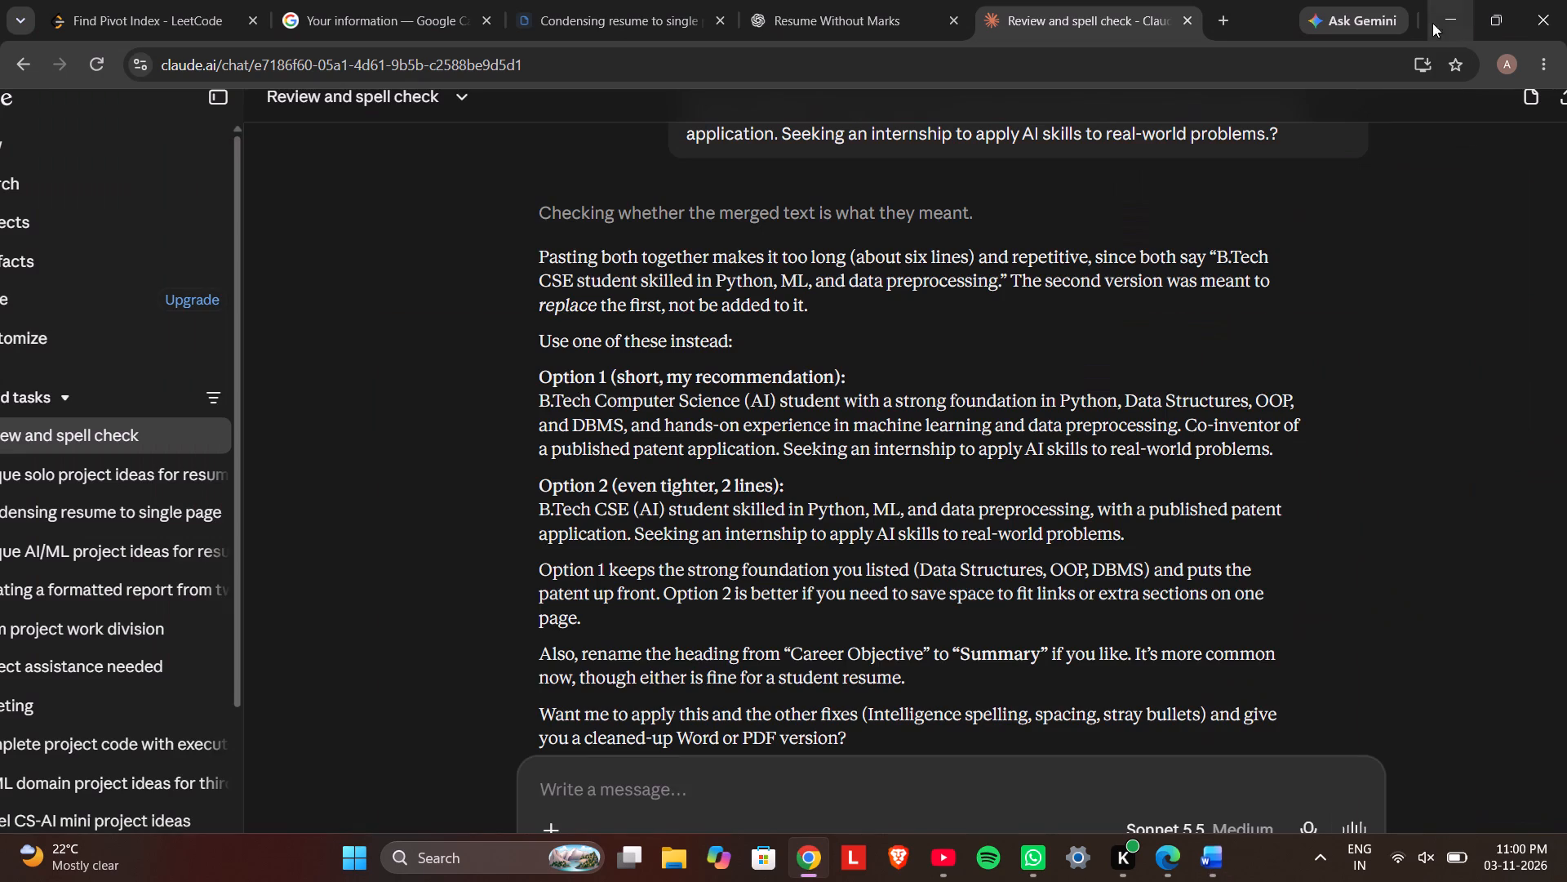
left_click(1463, 12)
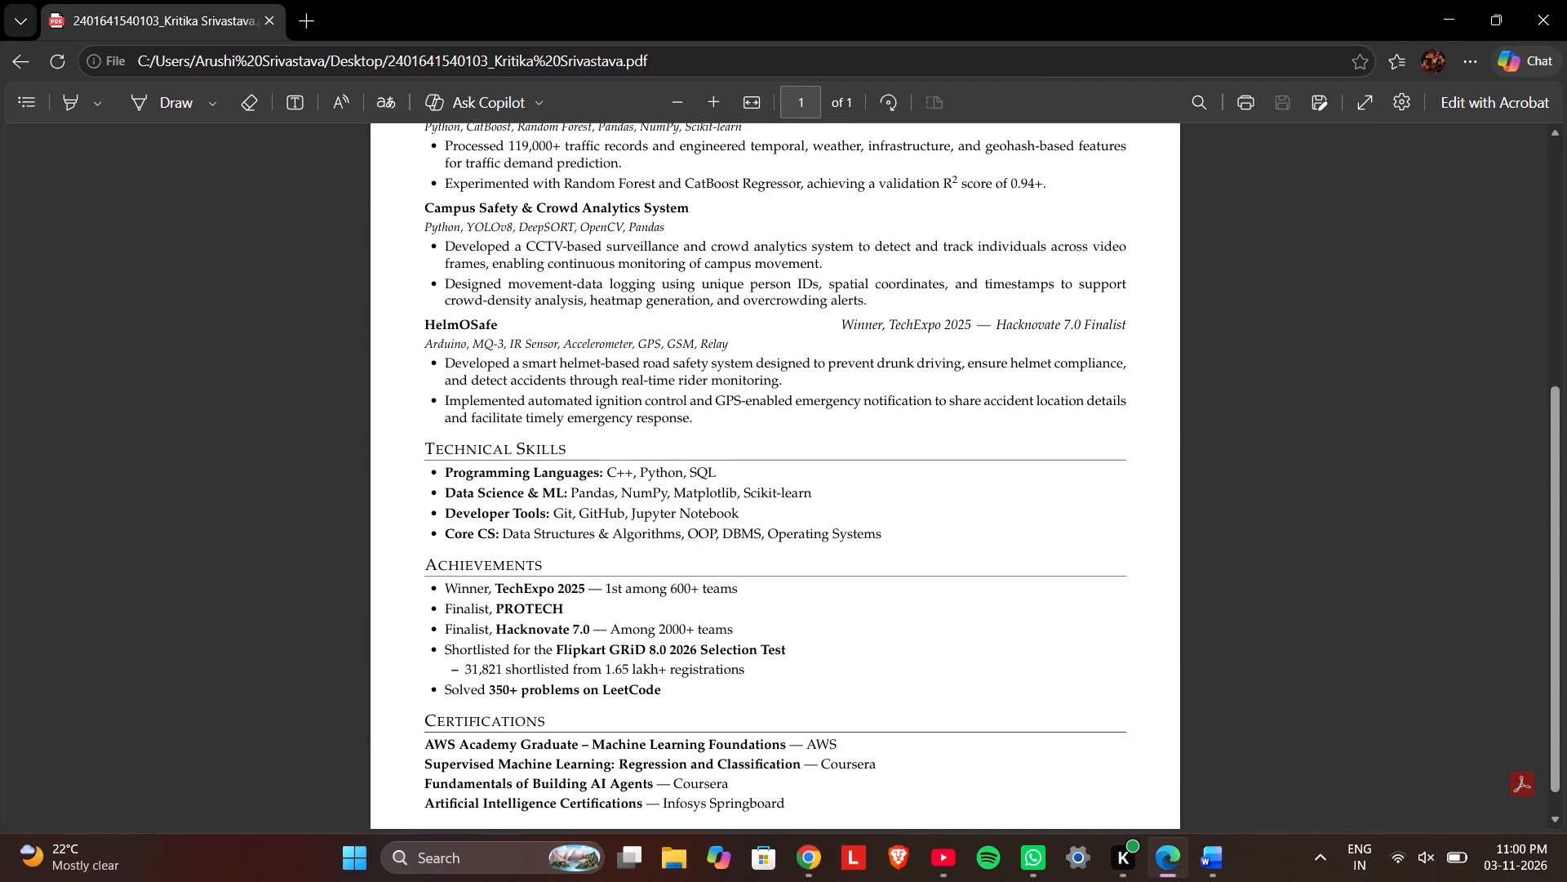
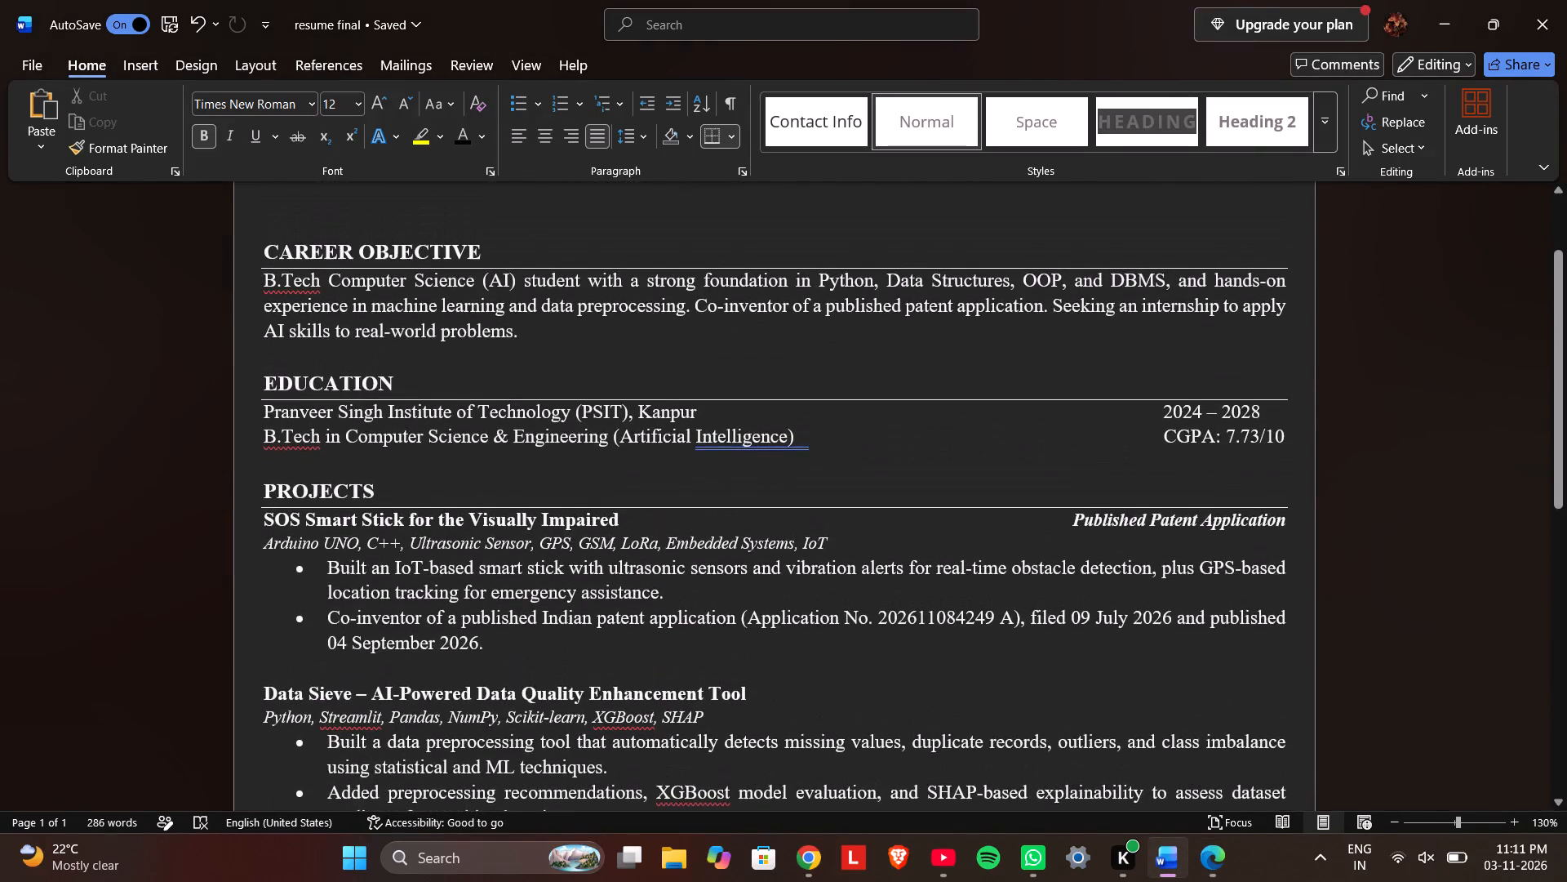
scroll(917, 548, "up", 2)
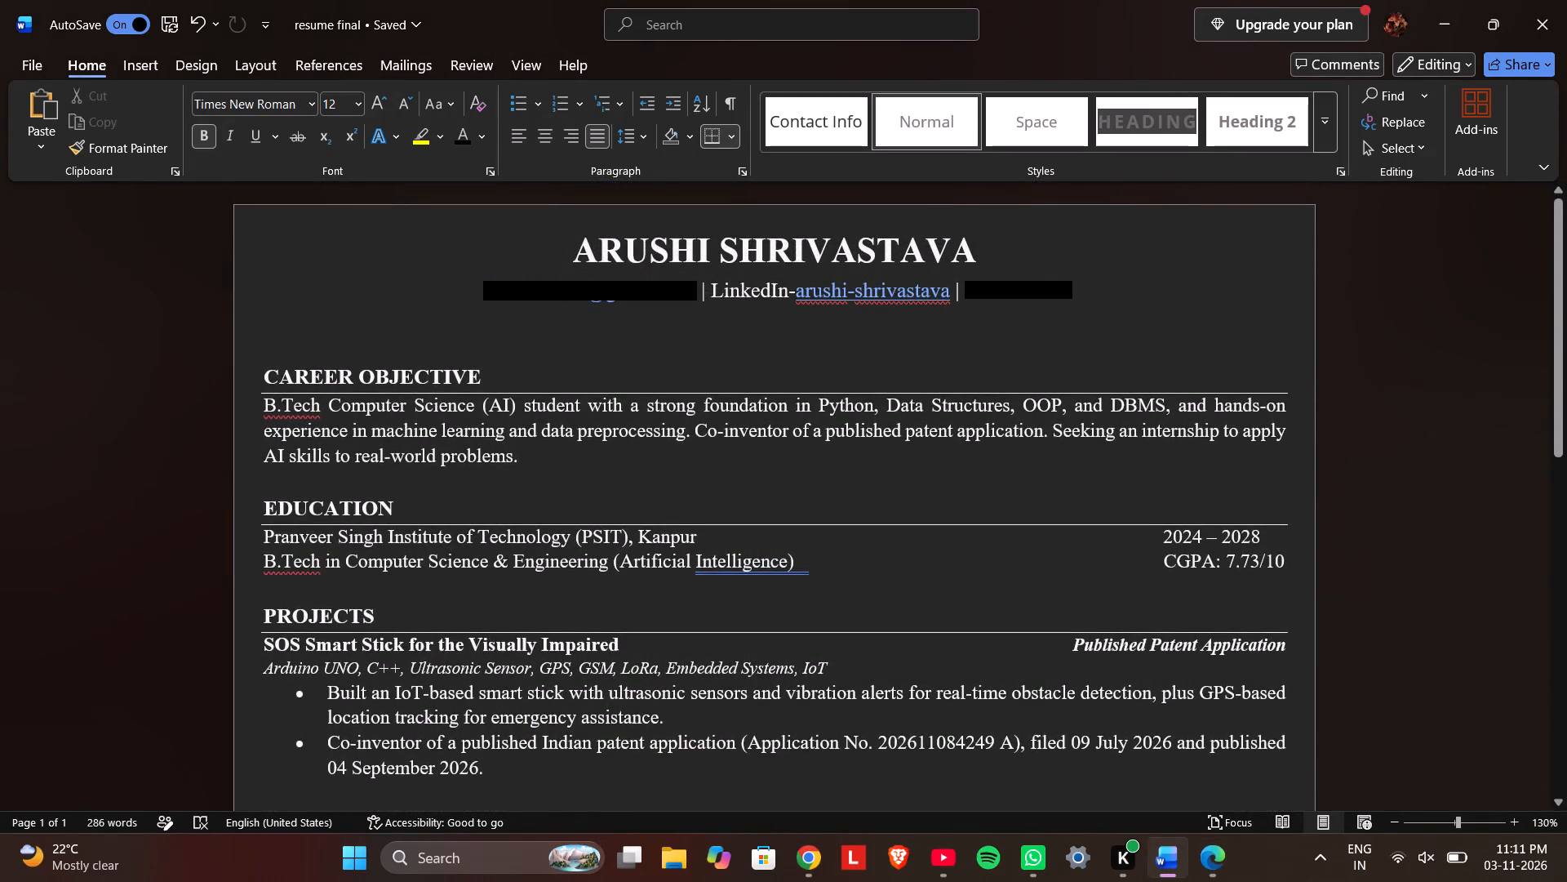
Rename the Word document from the title bar as resume, dropping the word final.
left_click(1081, 290)
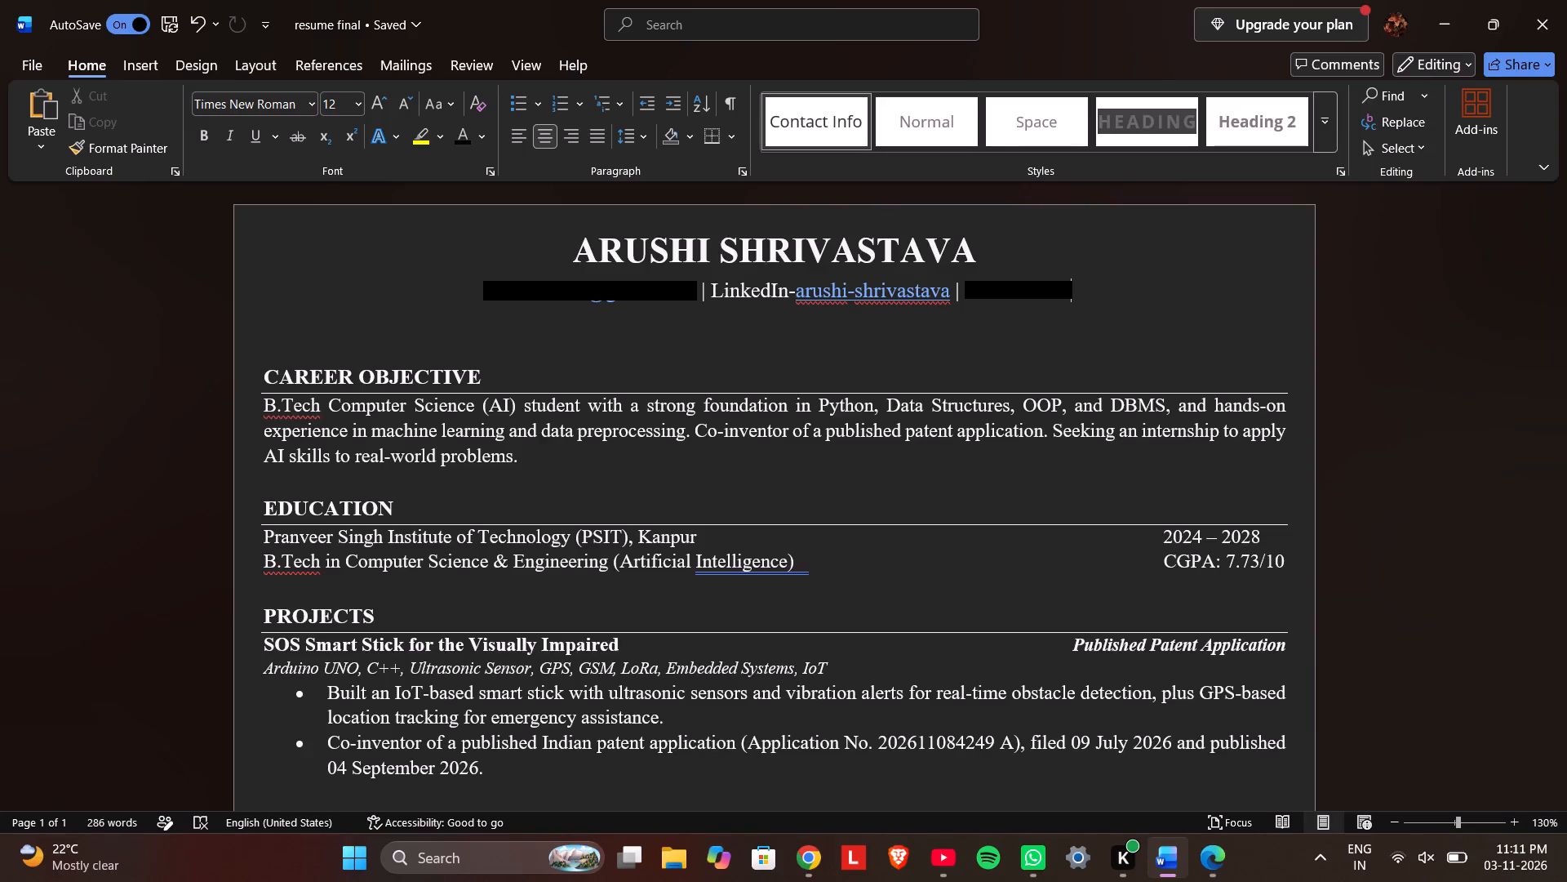
left_click(411, 27)
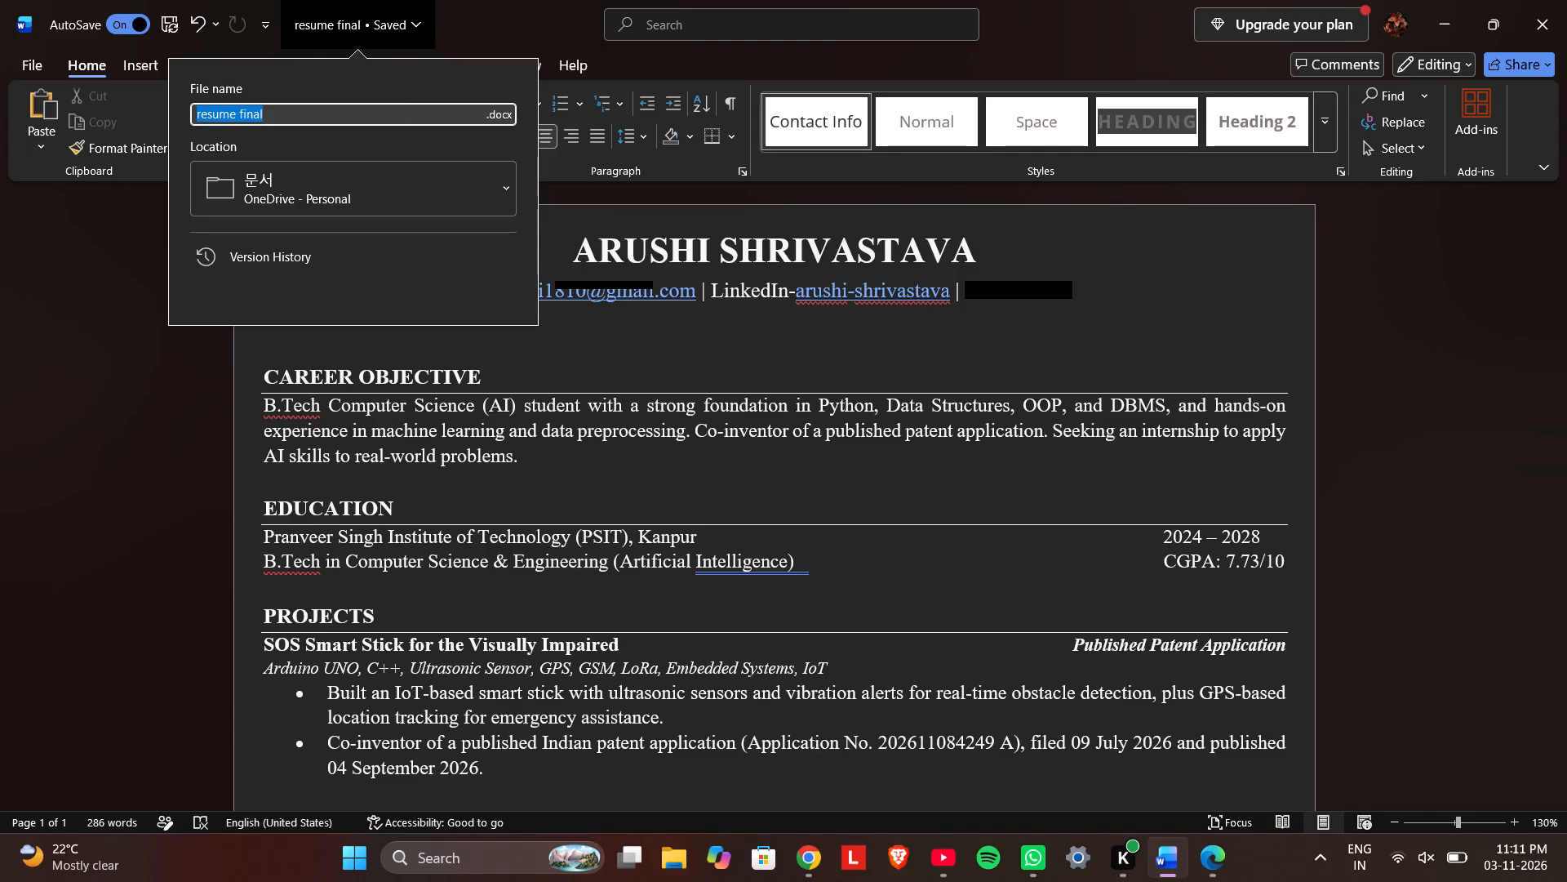
left_click(388, 110)
key("BackSpace")
key("BackSpace")
key("BackSpace")
key("BackSpace")
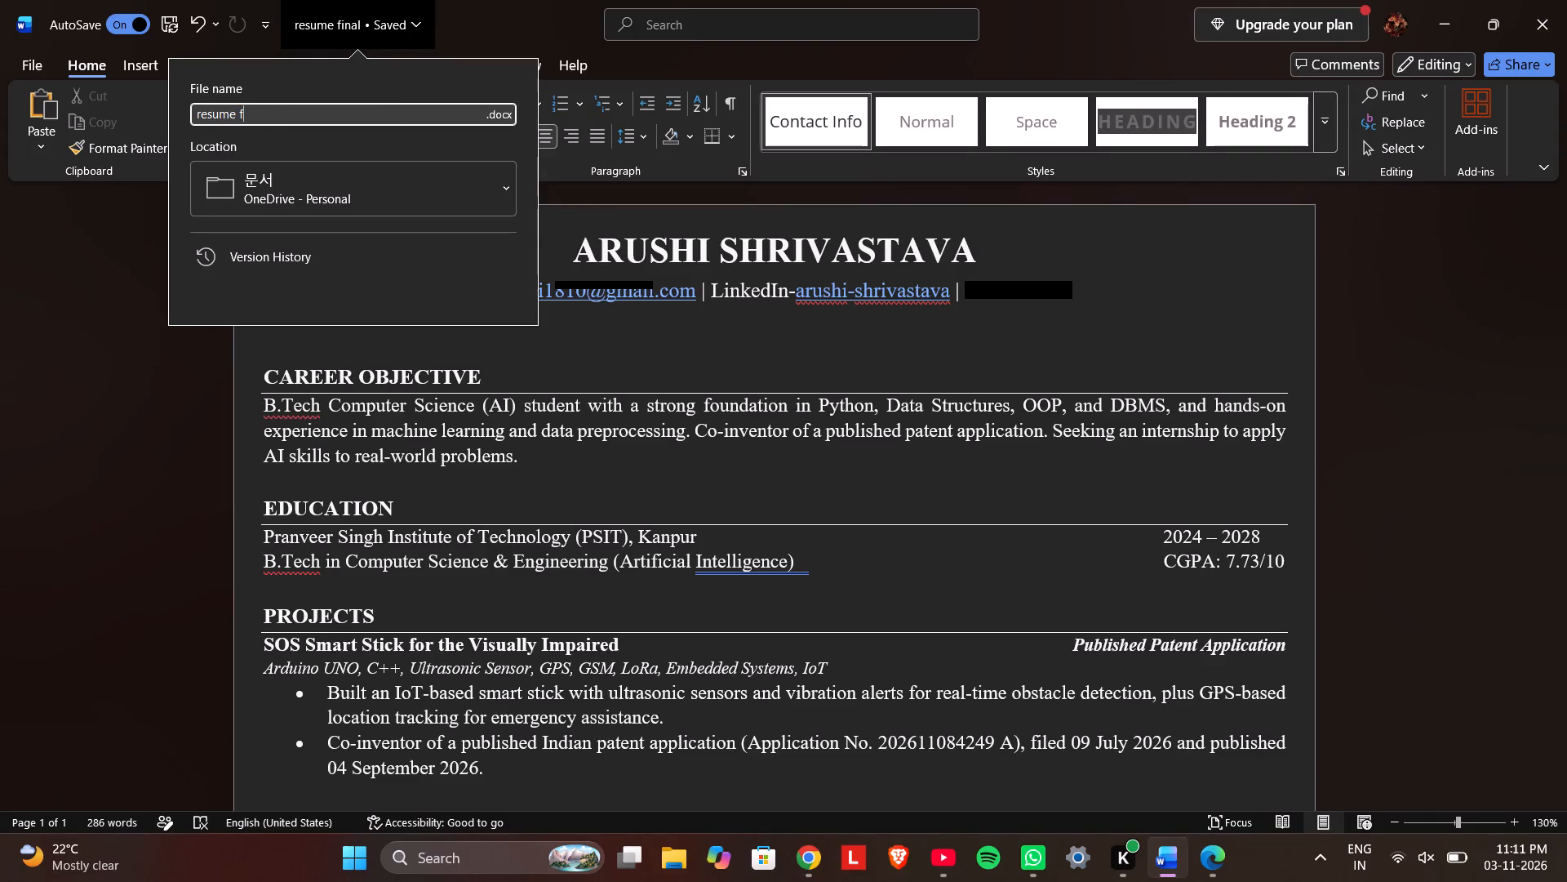
key("BackSpace")
key("Return")
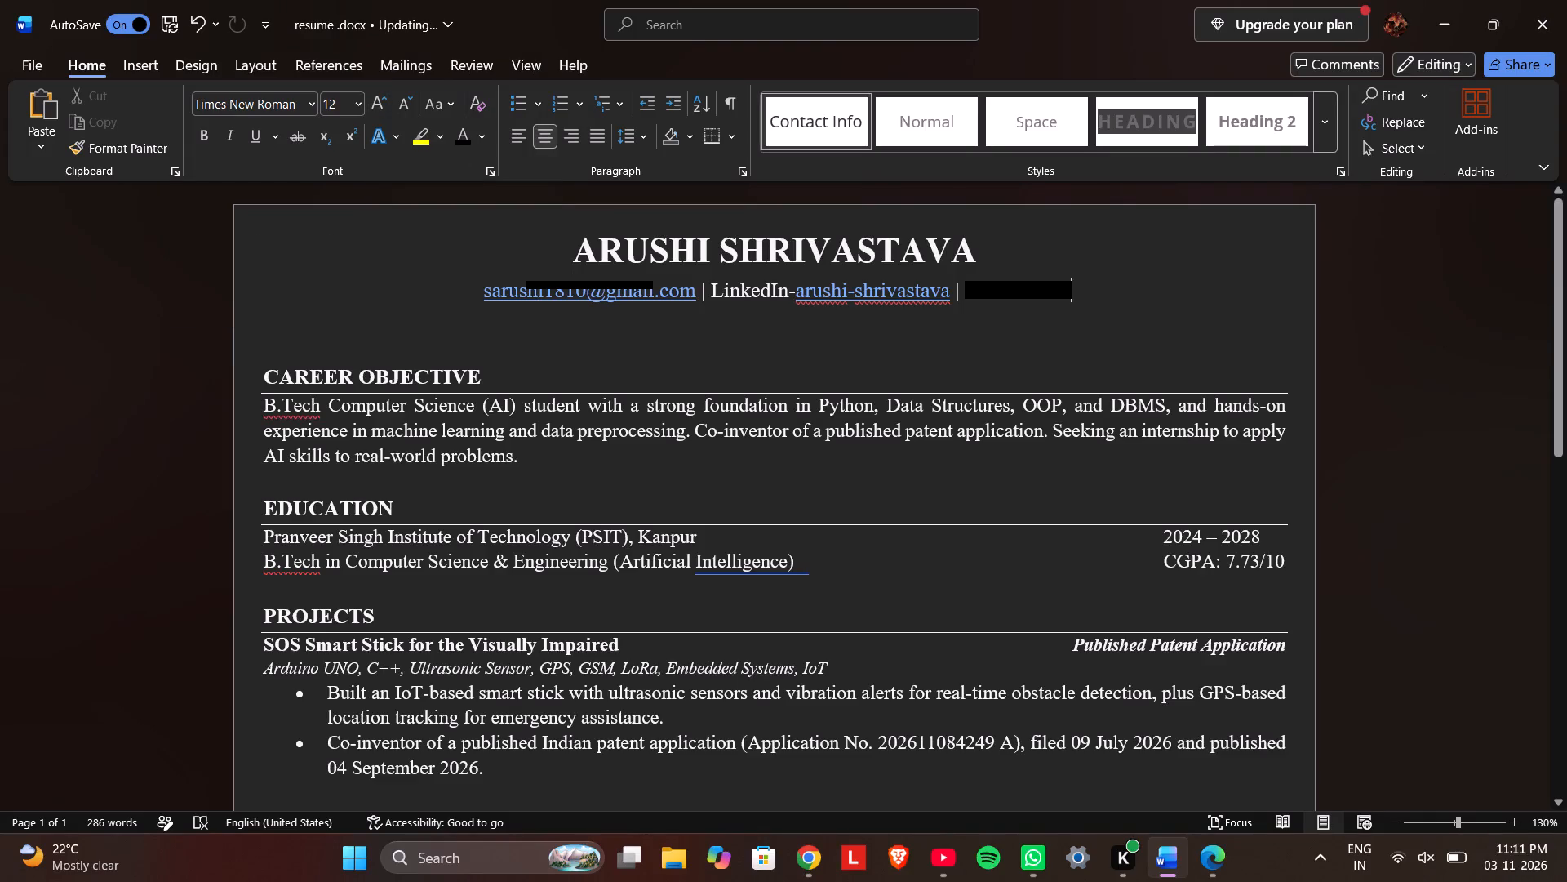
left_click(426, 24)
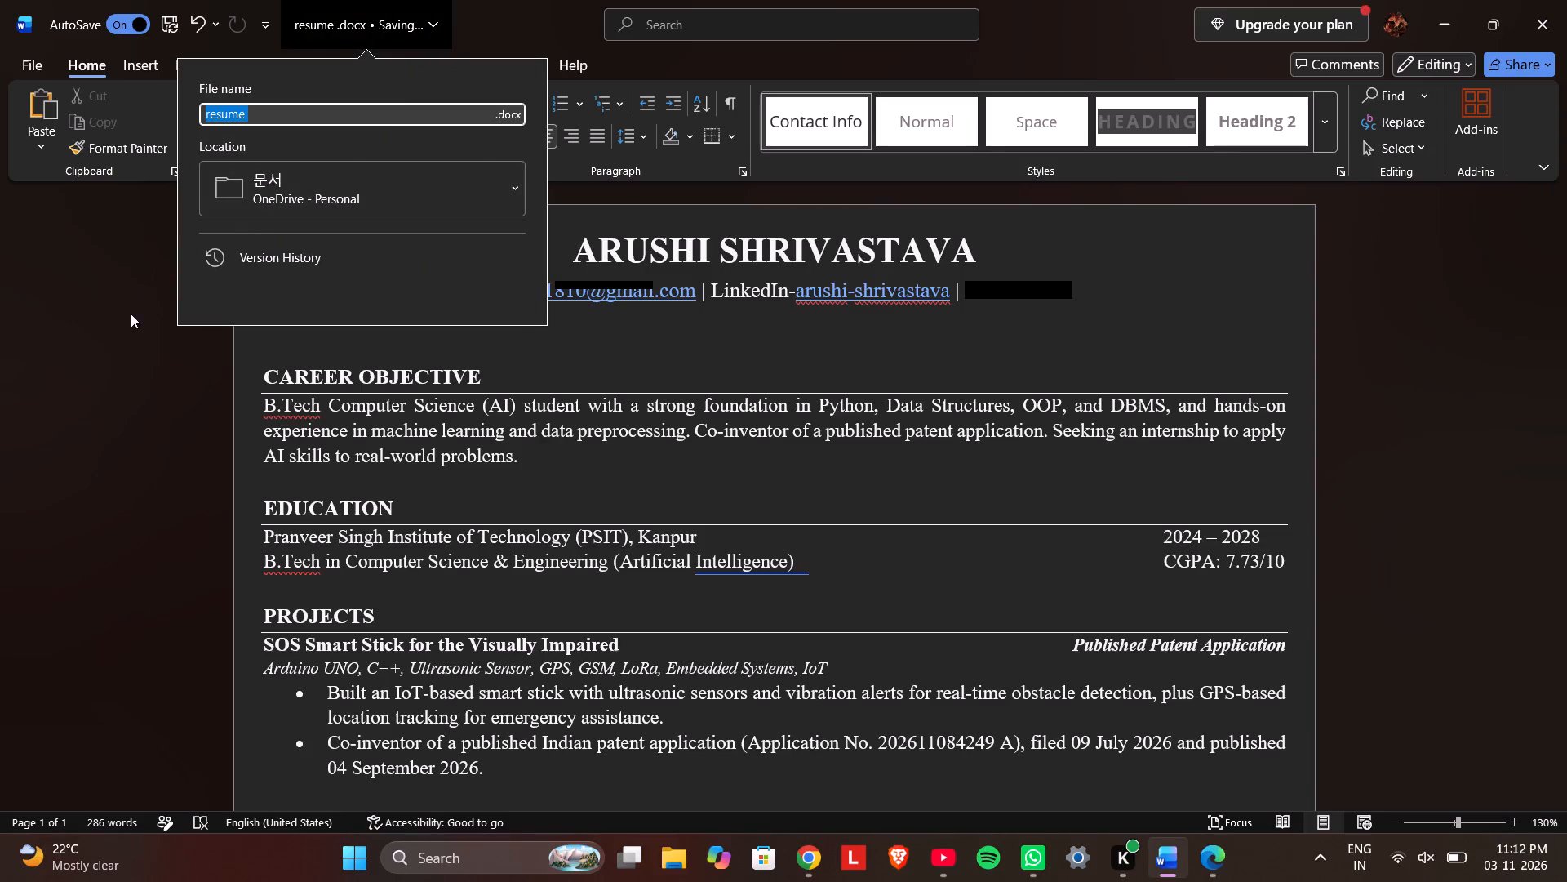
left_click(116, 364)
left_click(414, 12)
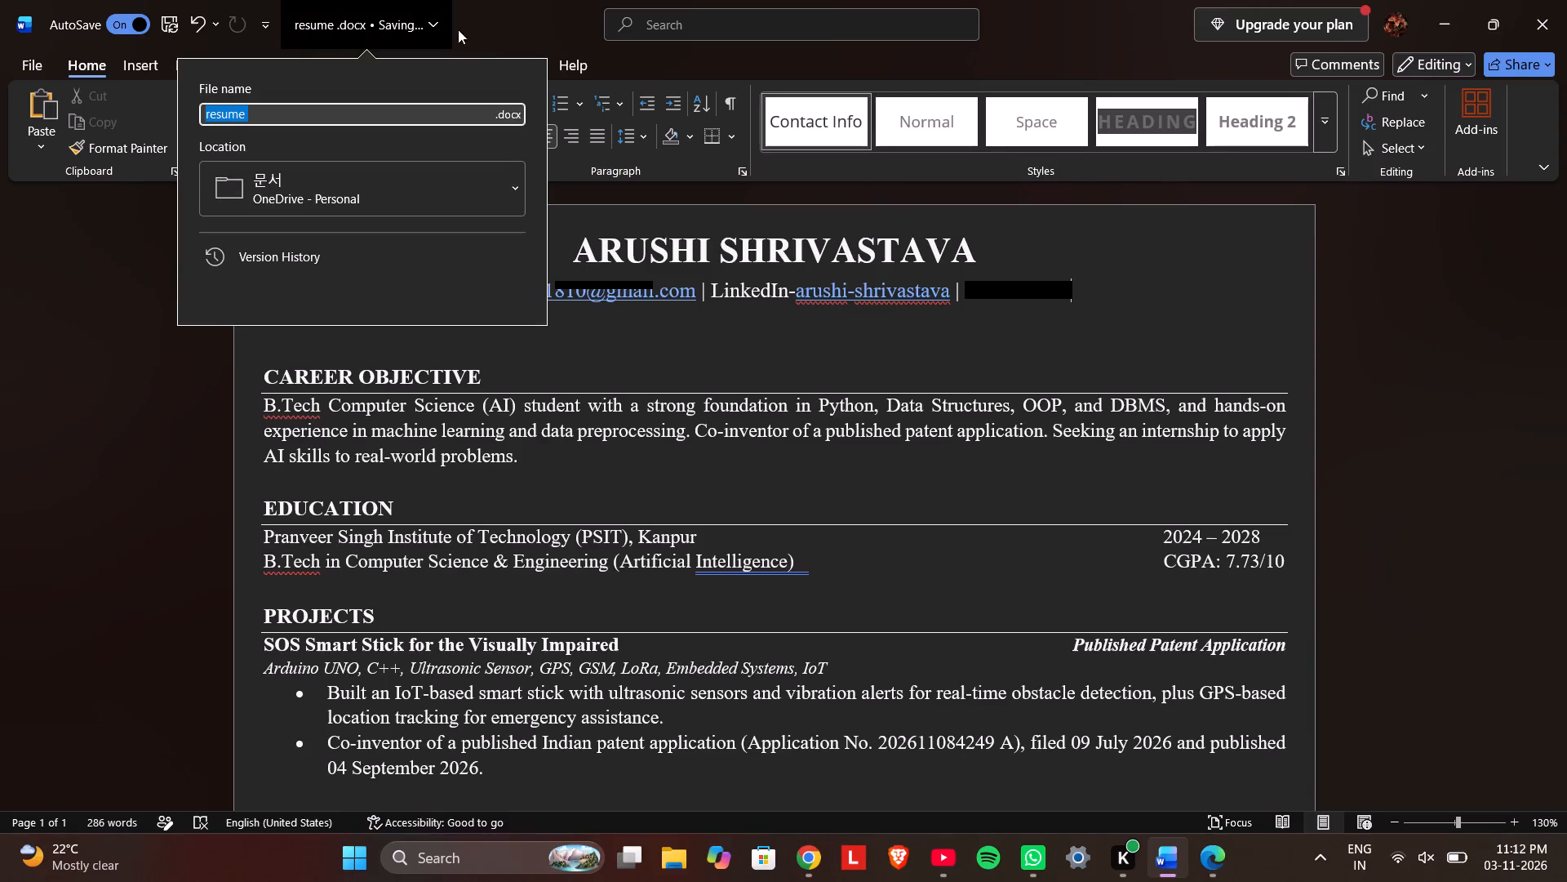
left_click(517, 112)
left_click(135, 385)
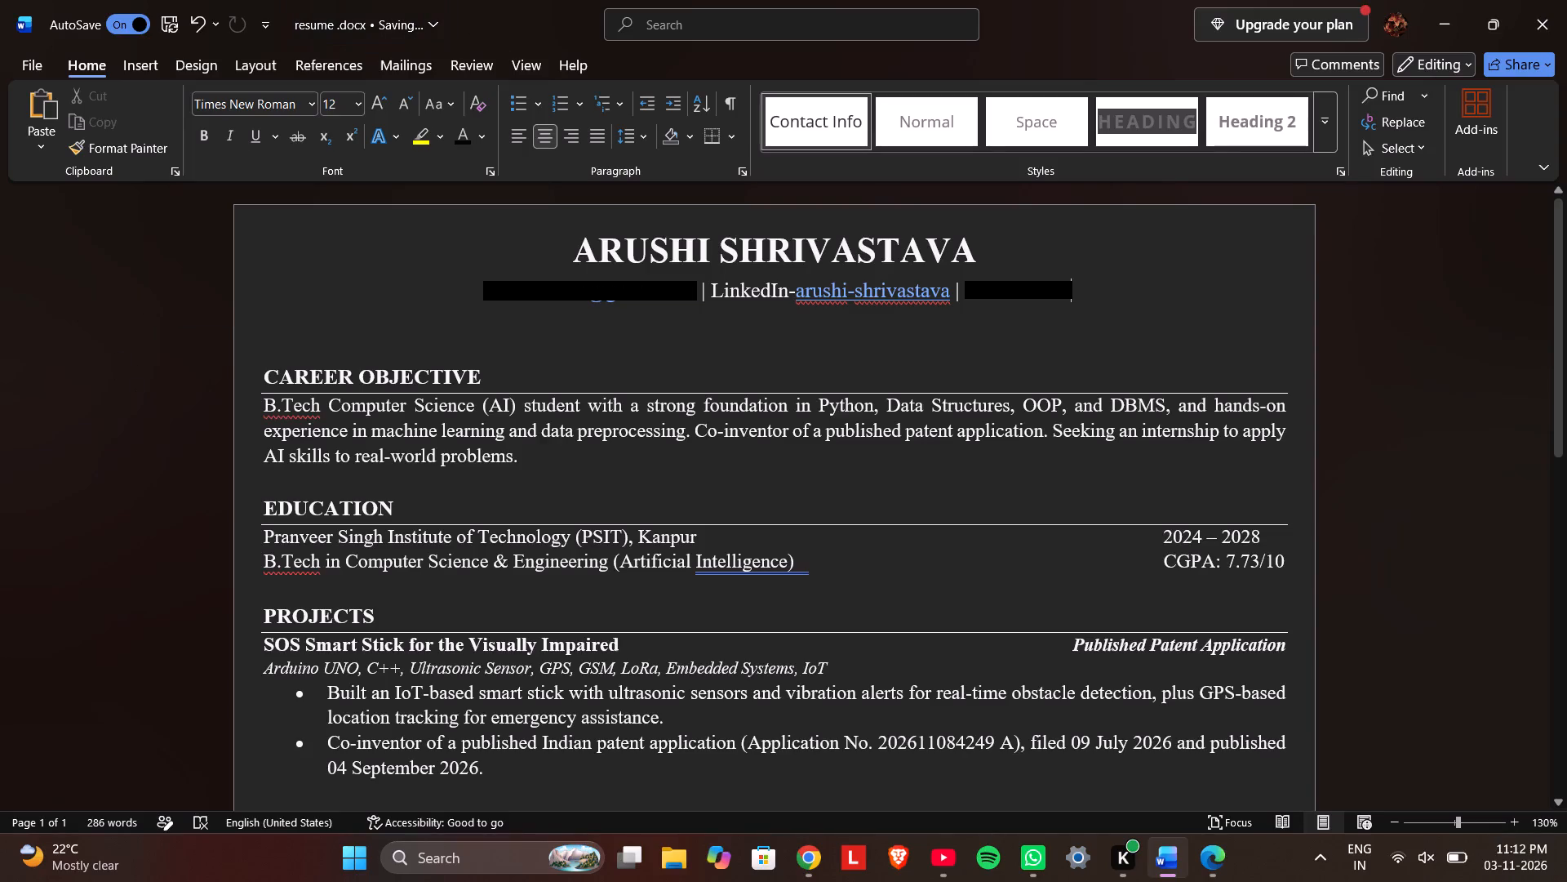
Review the full Word resume from the contact line through Certifications & Achievements and back to the header.
scroll(578, 436, "down", 1)
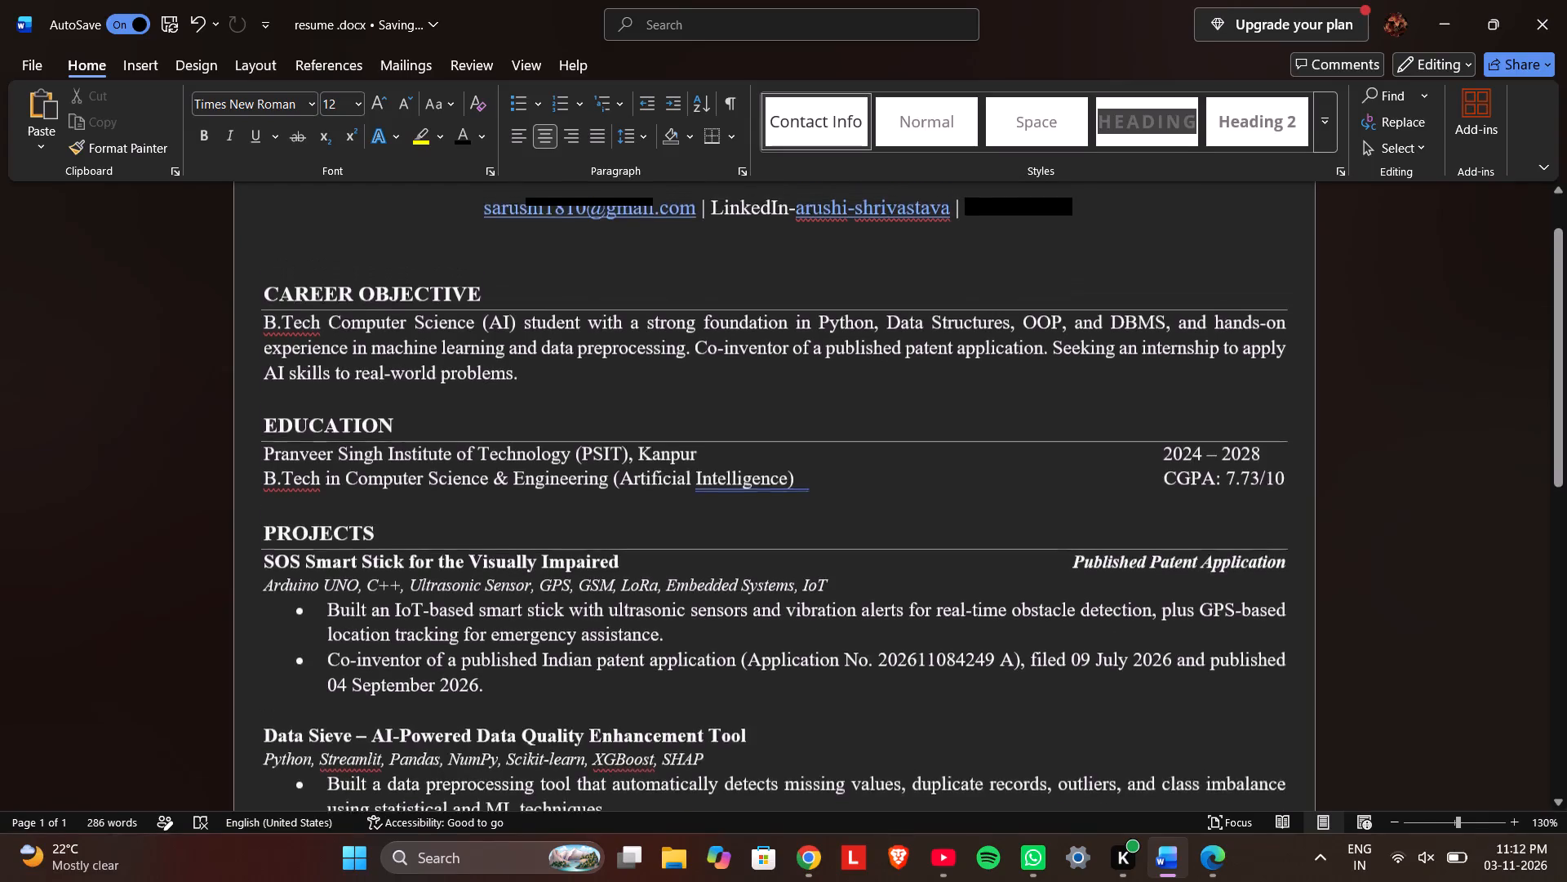
scroll(578, 436, "down", 1)
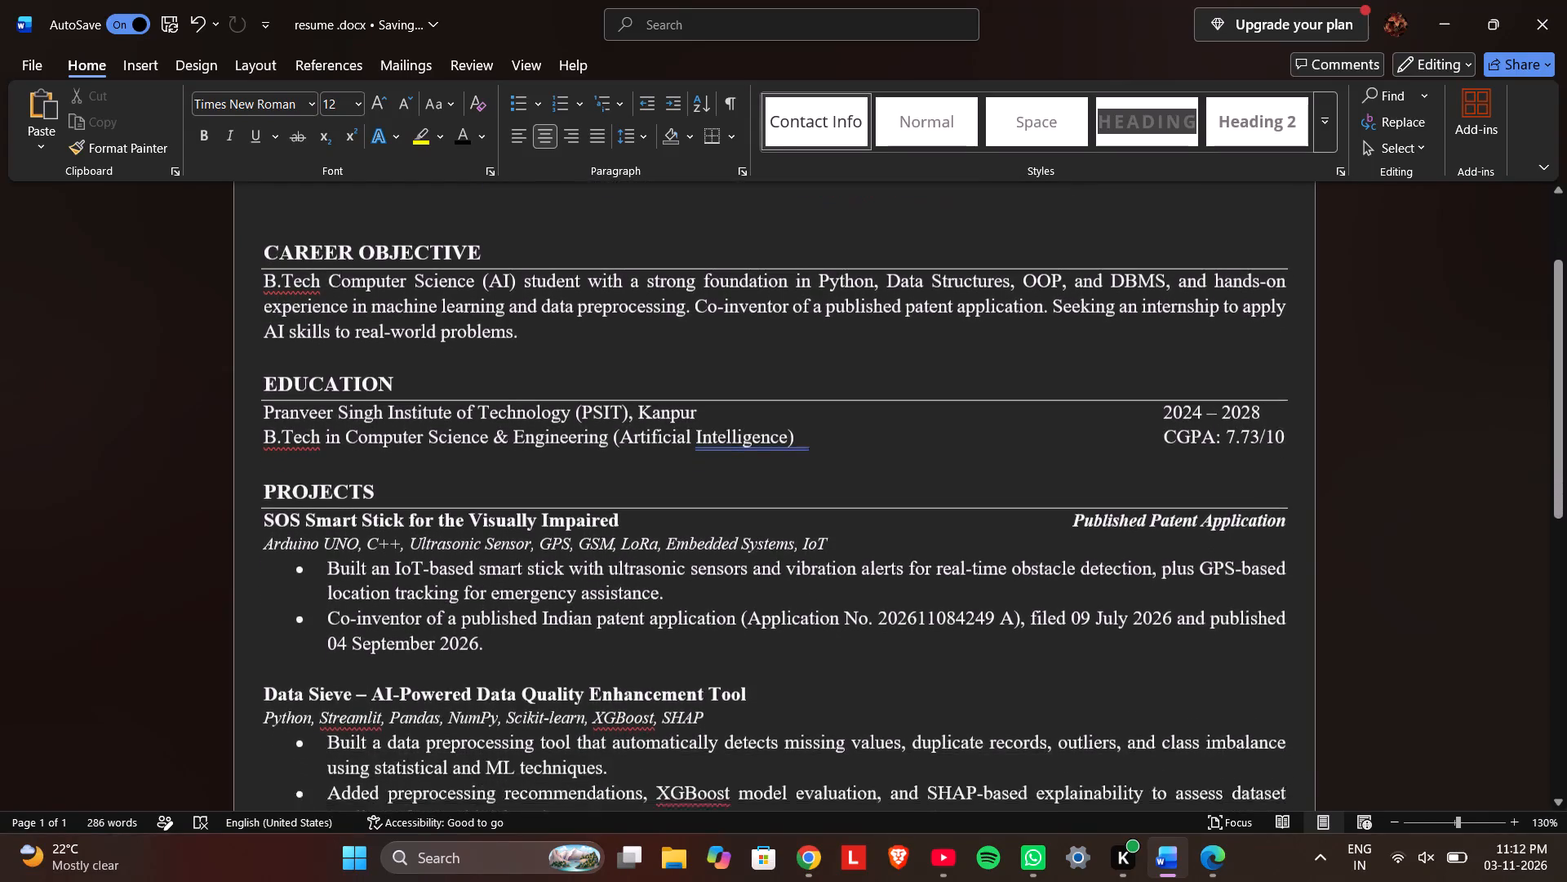
scroll(578, 436, "down", 1)
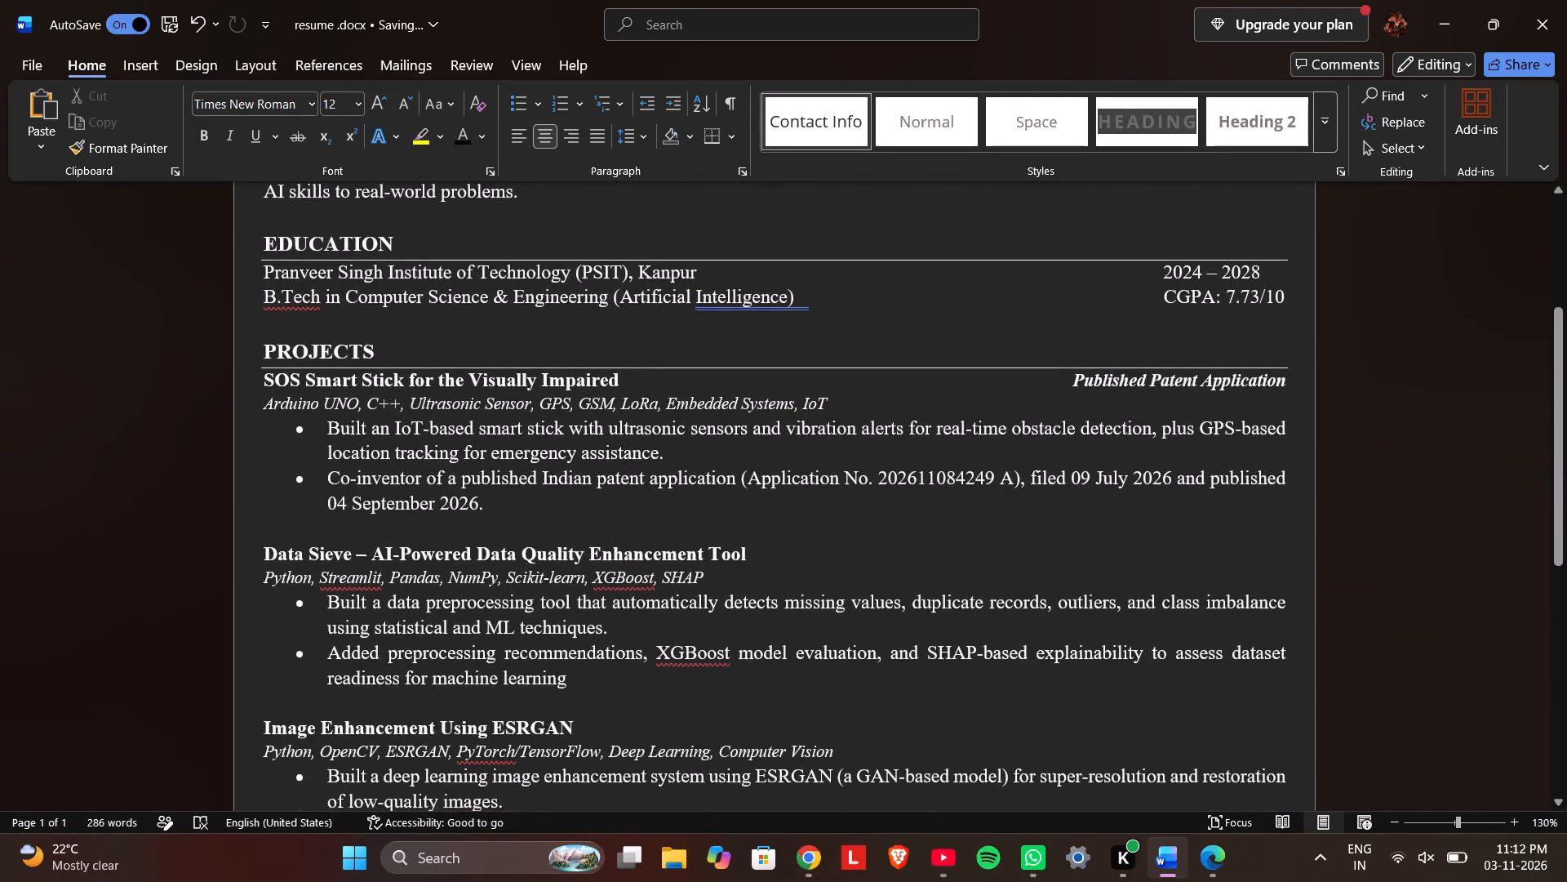
scroll(578, 436, "down", 4)
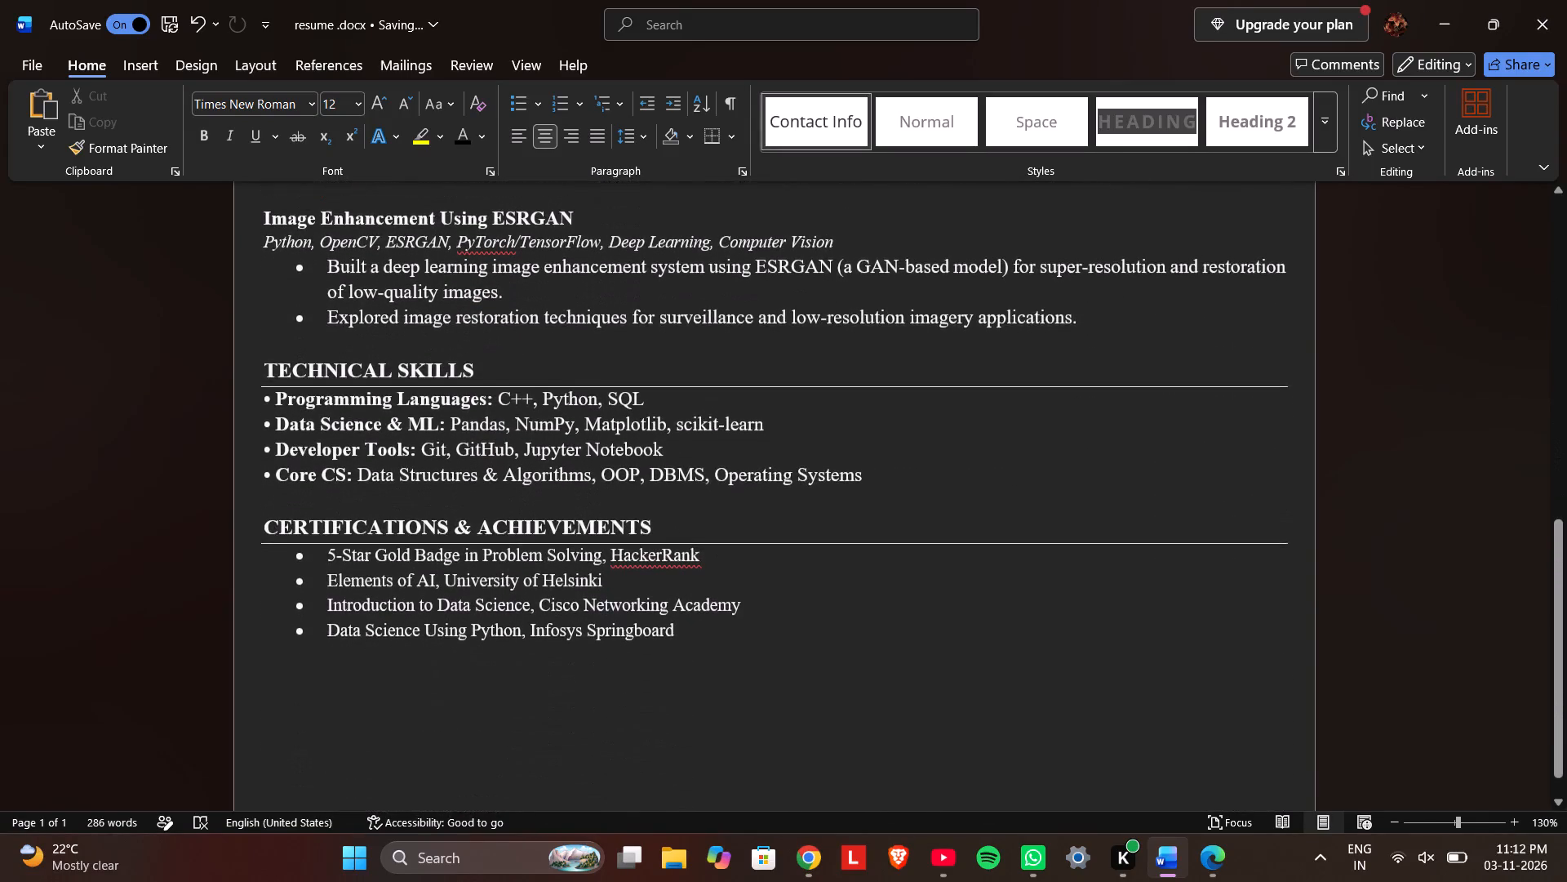
scroll(578, 436, "down", 3)
scroll(578, 436, "up", 1)
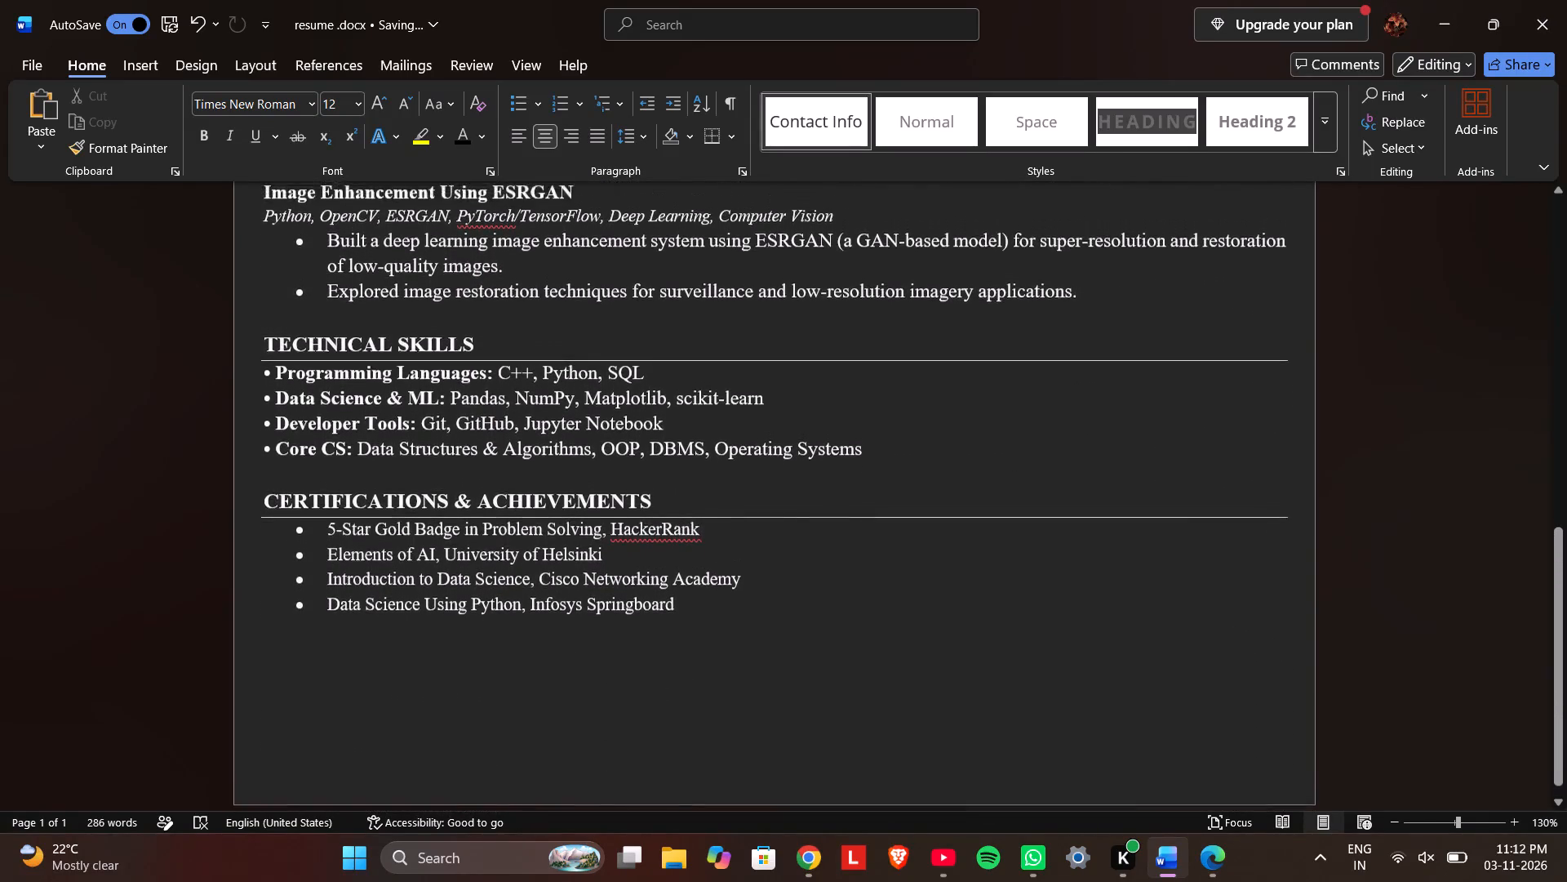
scroll(578, 436, "up", 3)
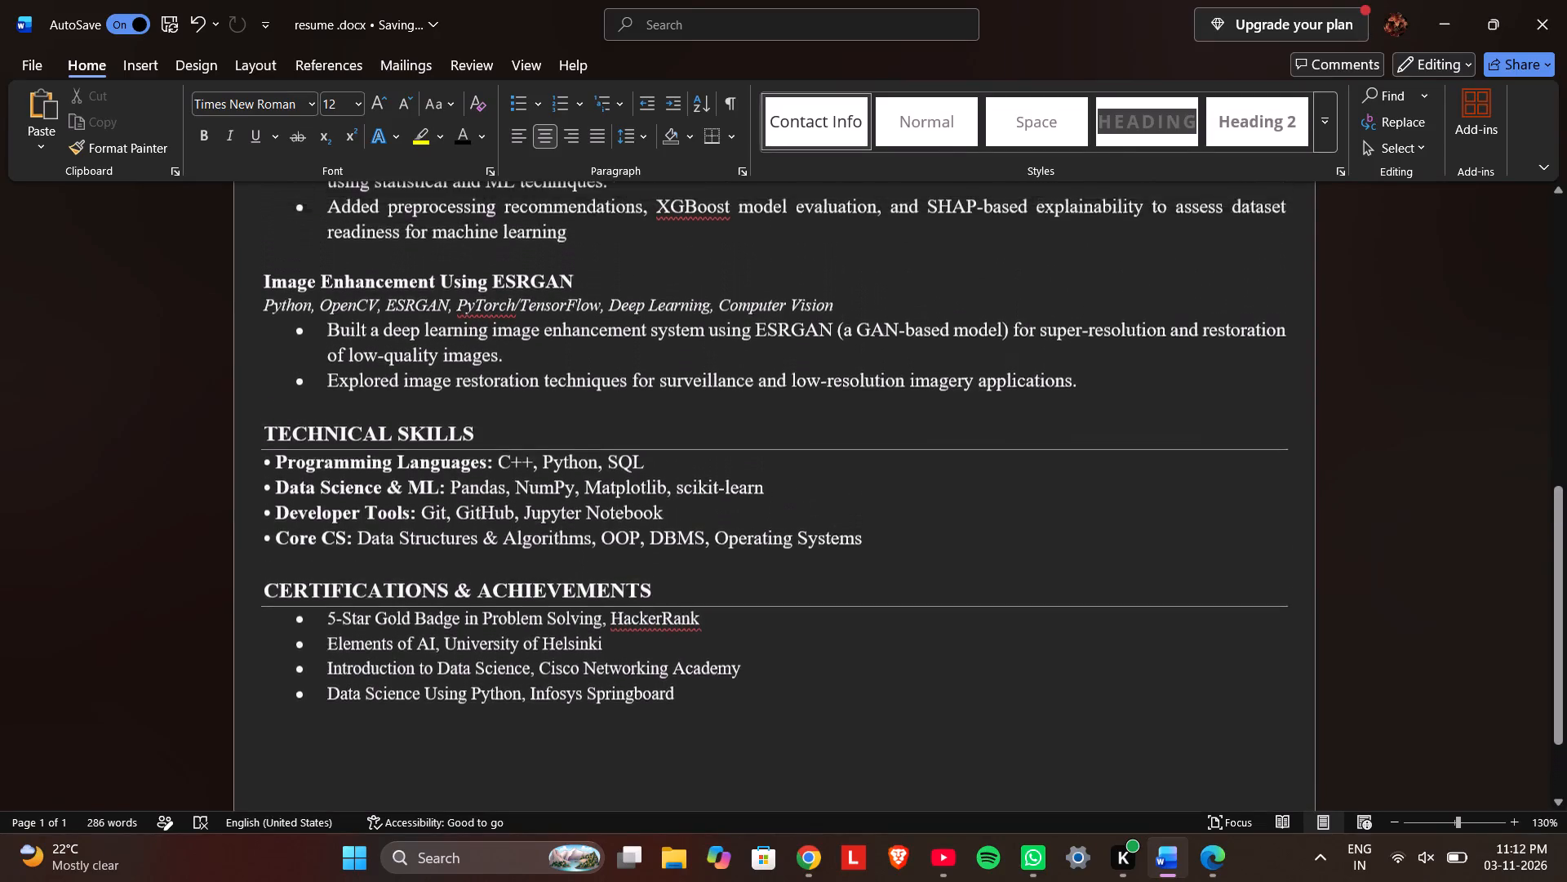
scroll(578, 436, "up", 3)
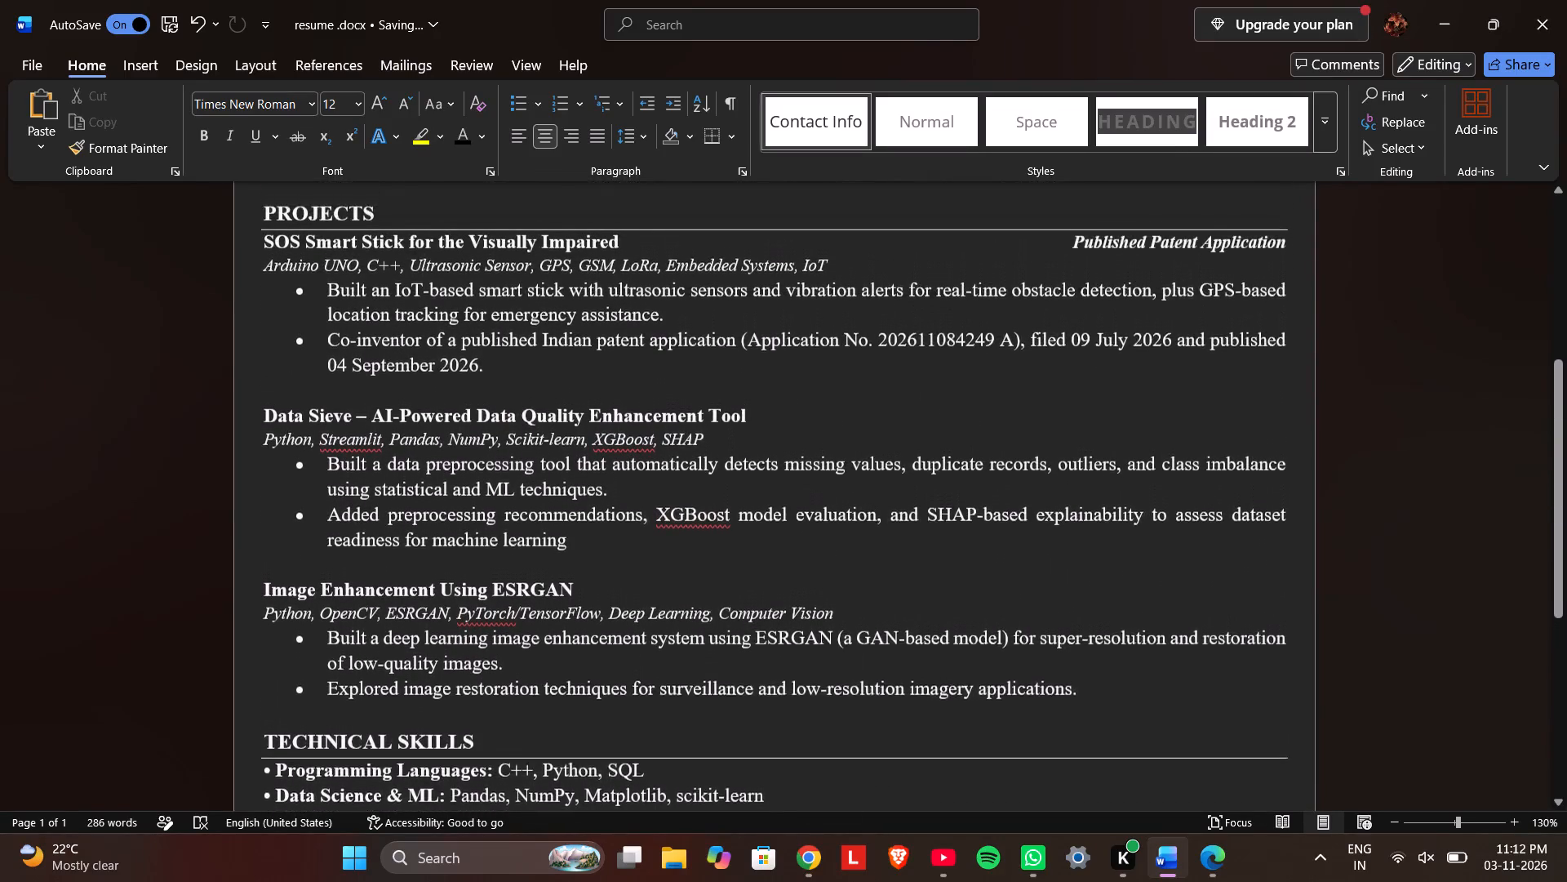
scroll(578, 436, "up", 7)
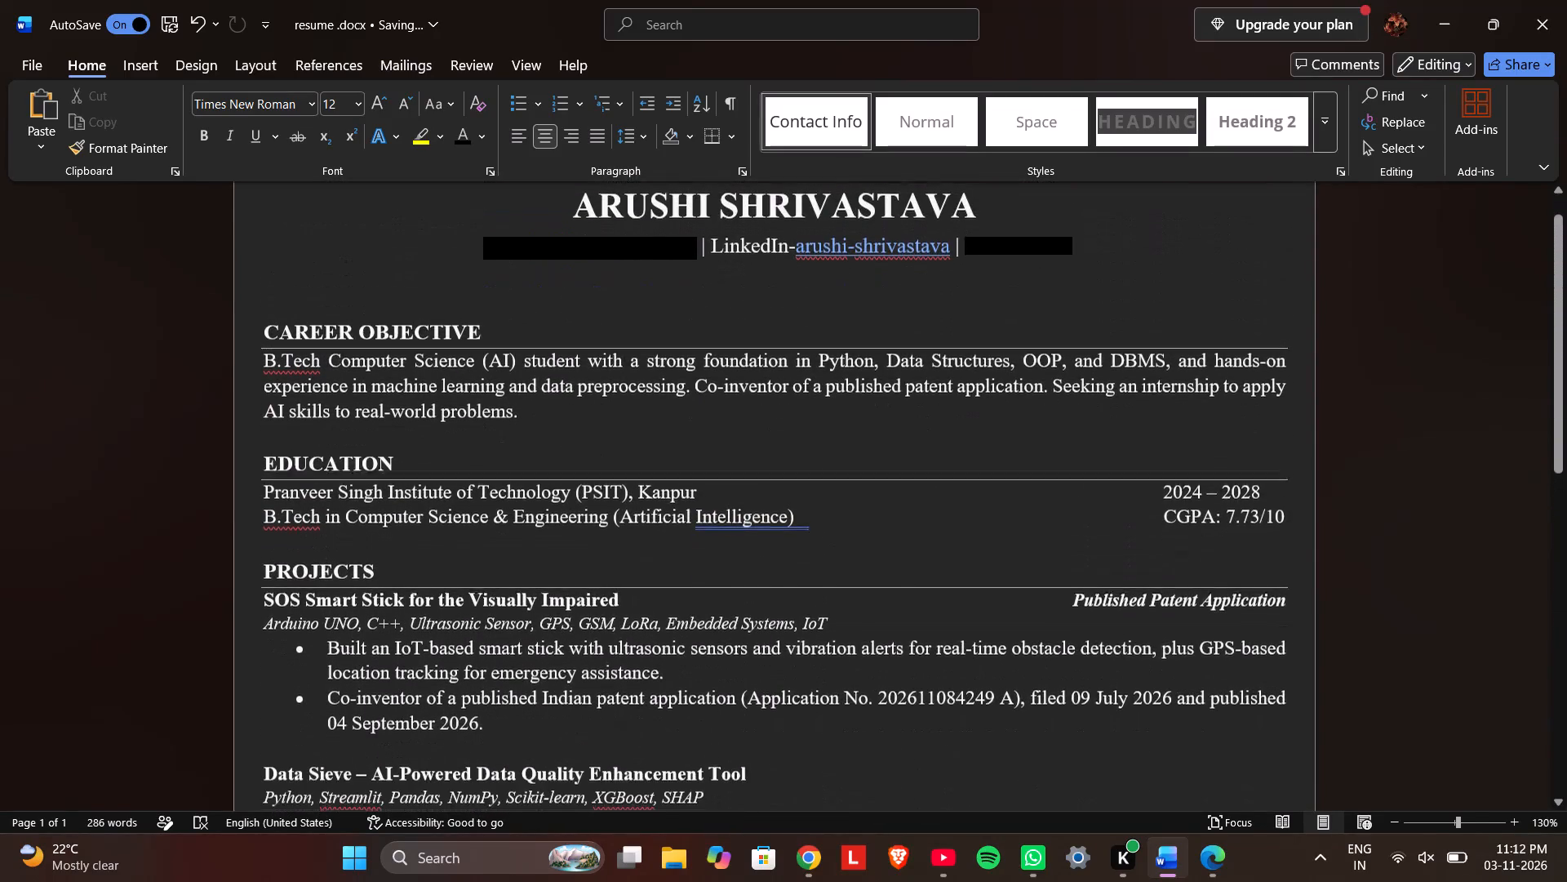
Switch to Edge and examine the reference resume PDF from Career Objective through Certifications, and return to the Word resume.
left_click(1212, 866)
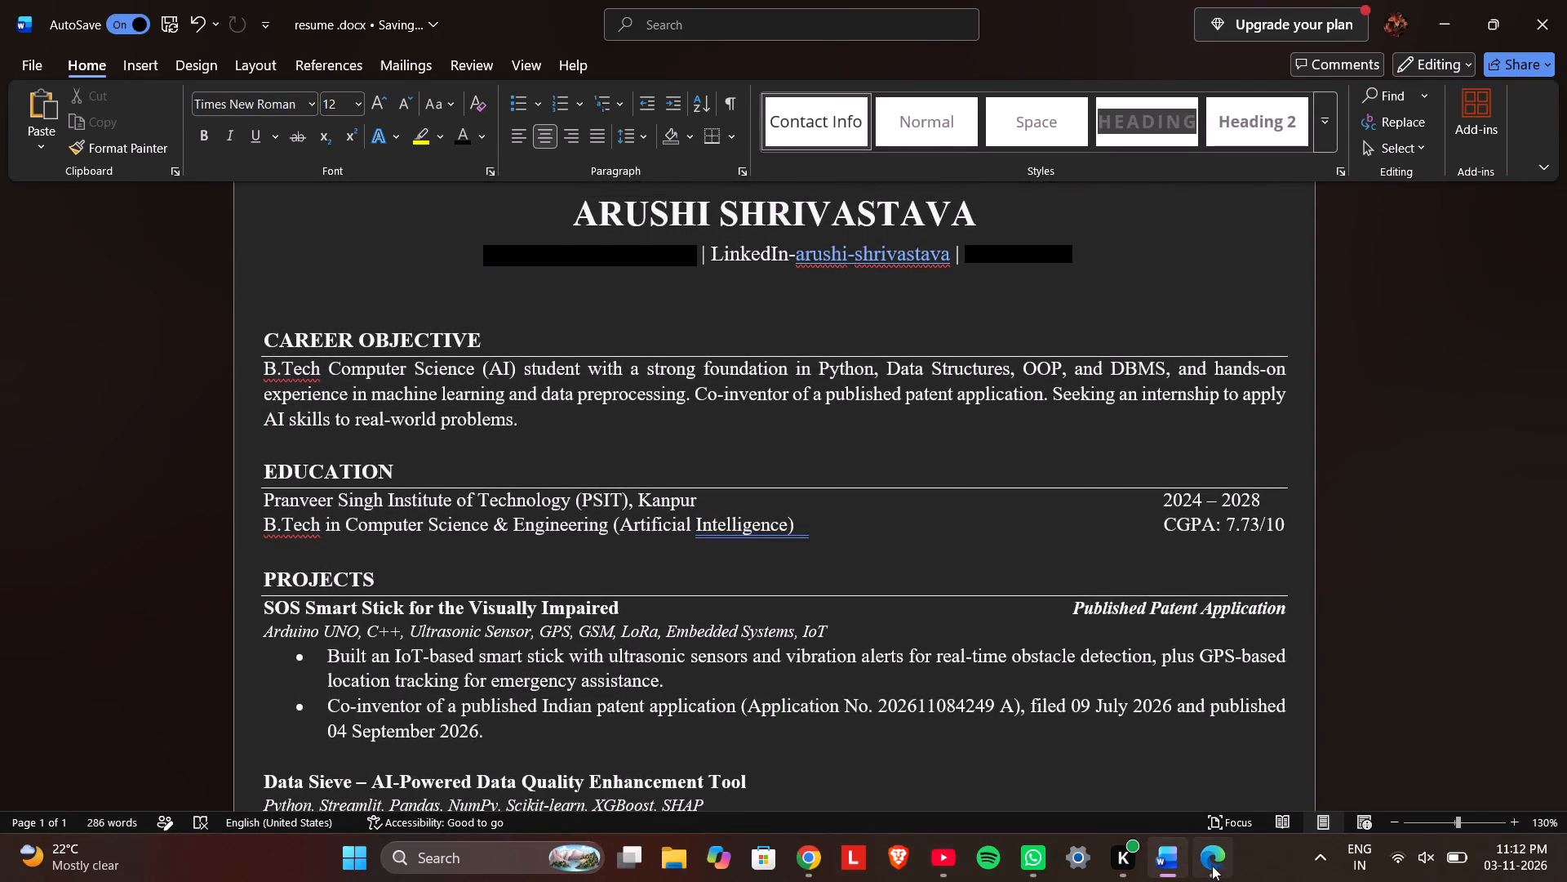
scroll(1018, 674, "down", 2)
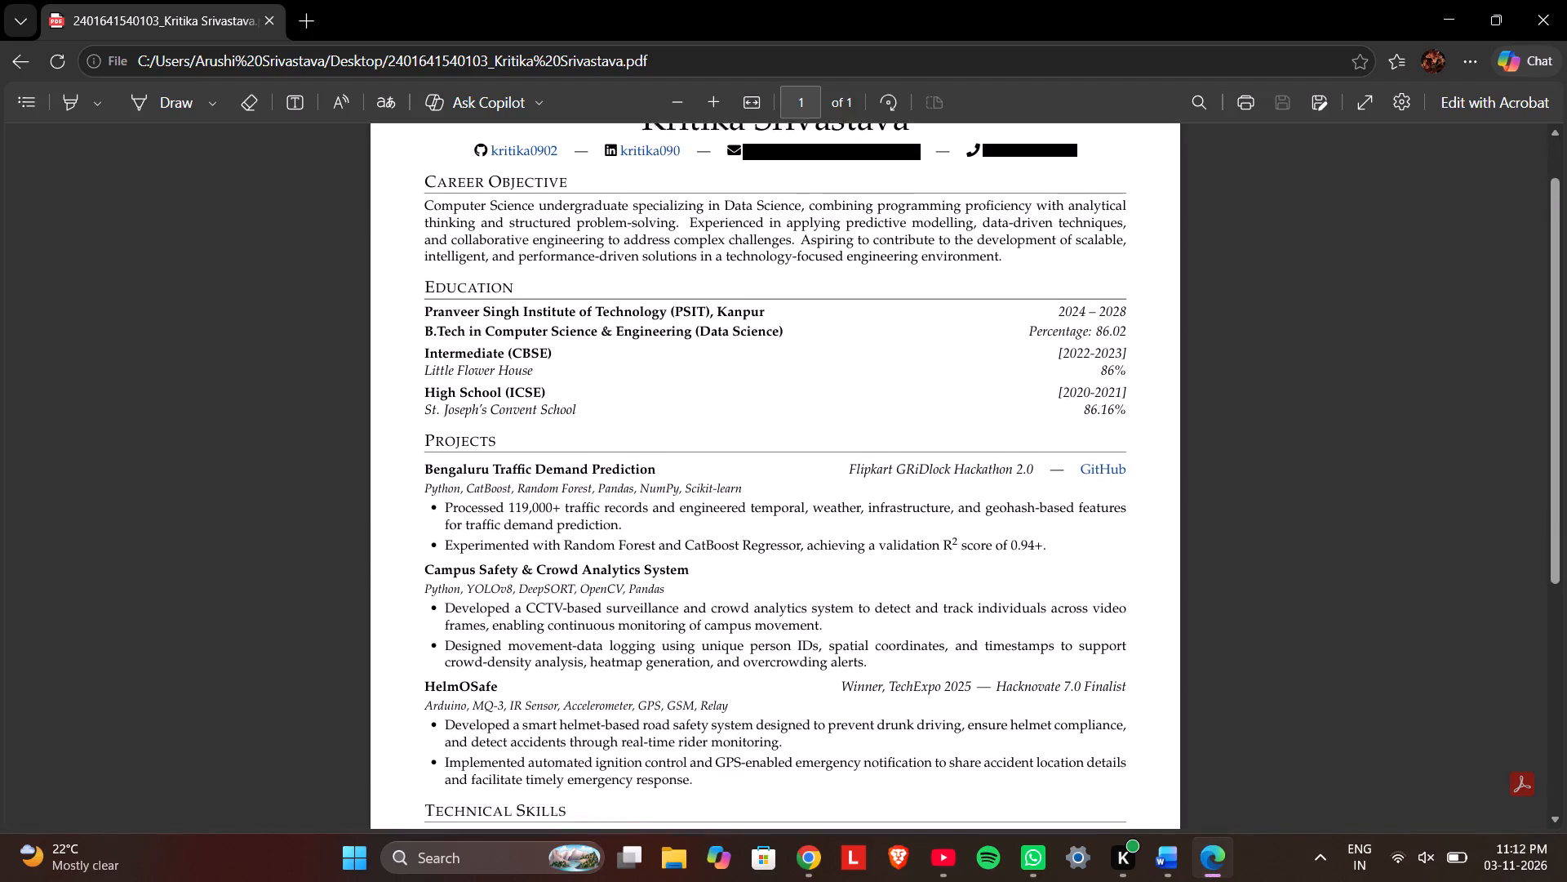
scroll(1018, 674, "down", 5)
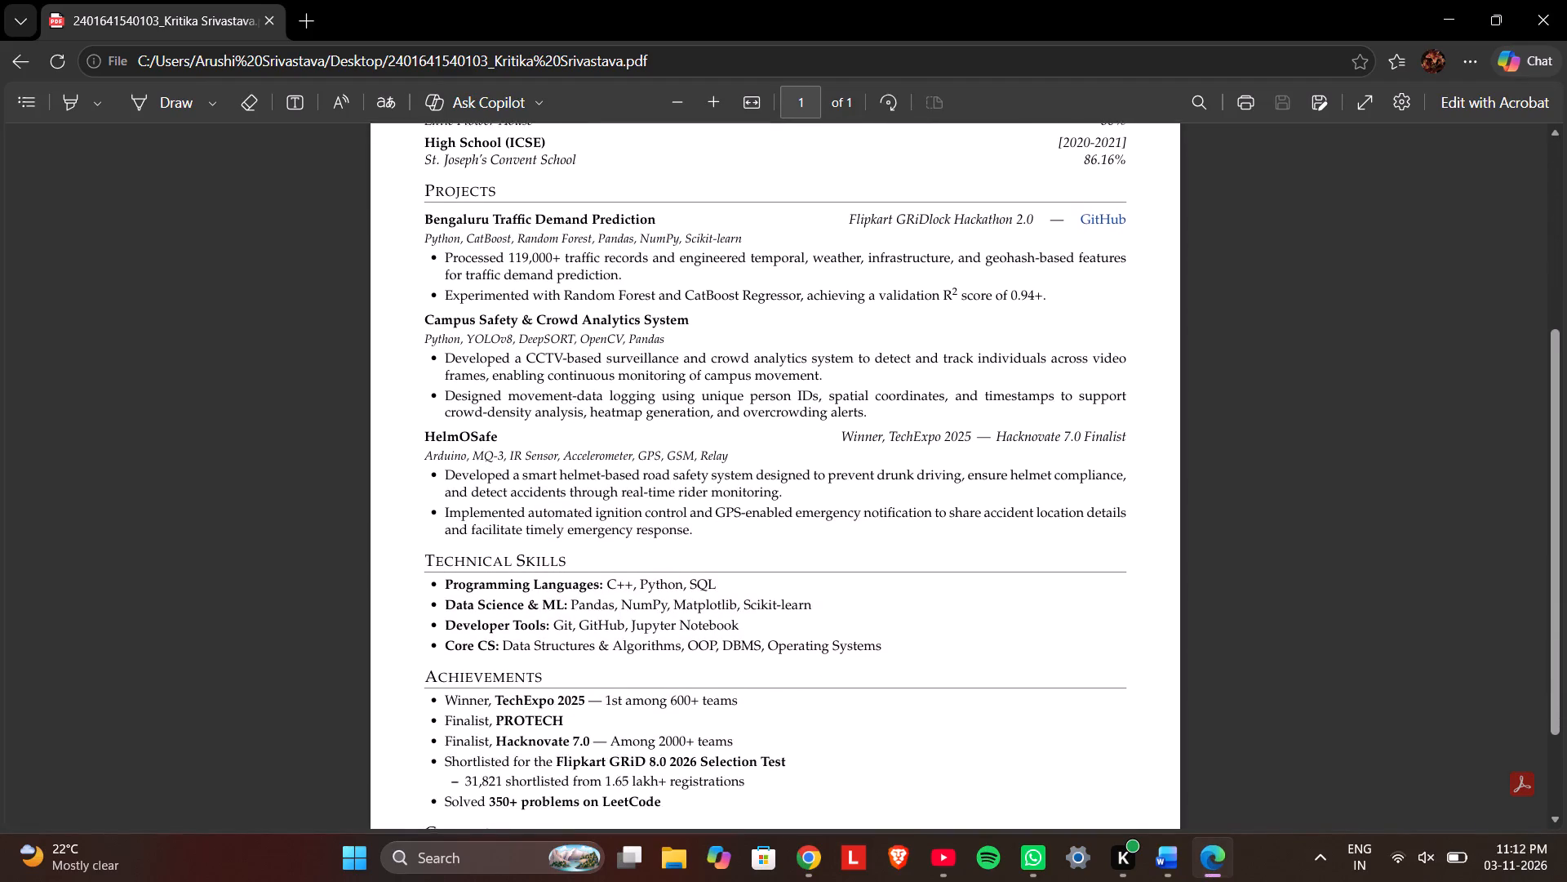
scroll(1018, 674, "down", 4)
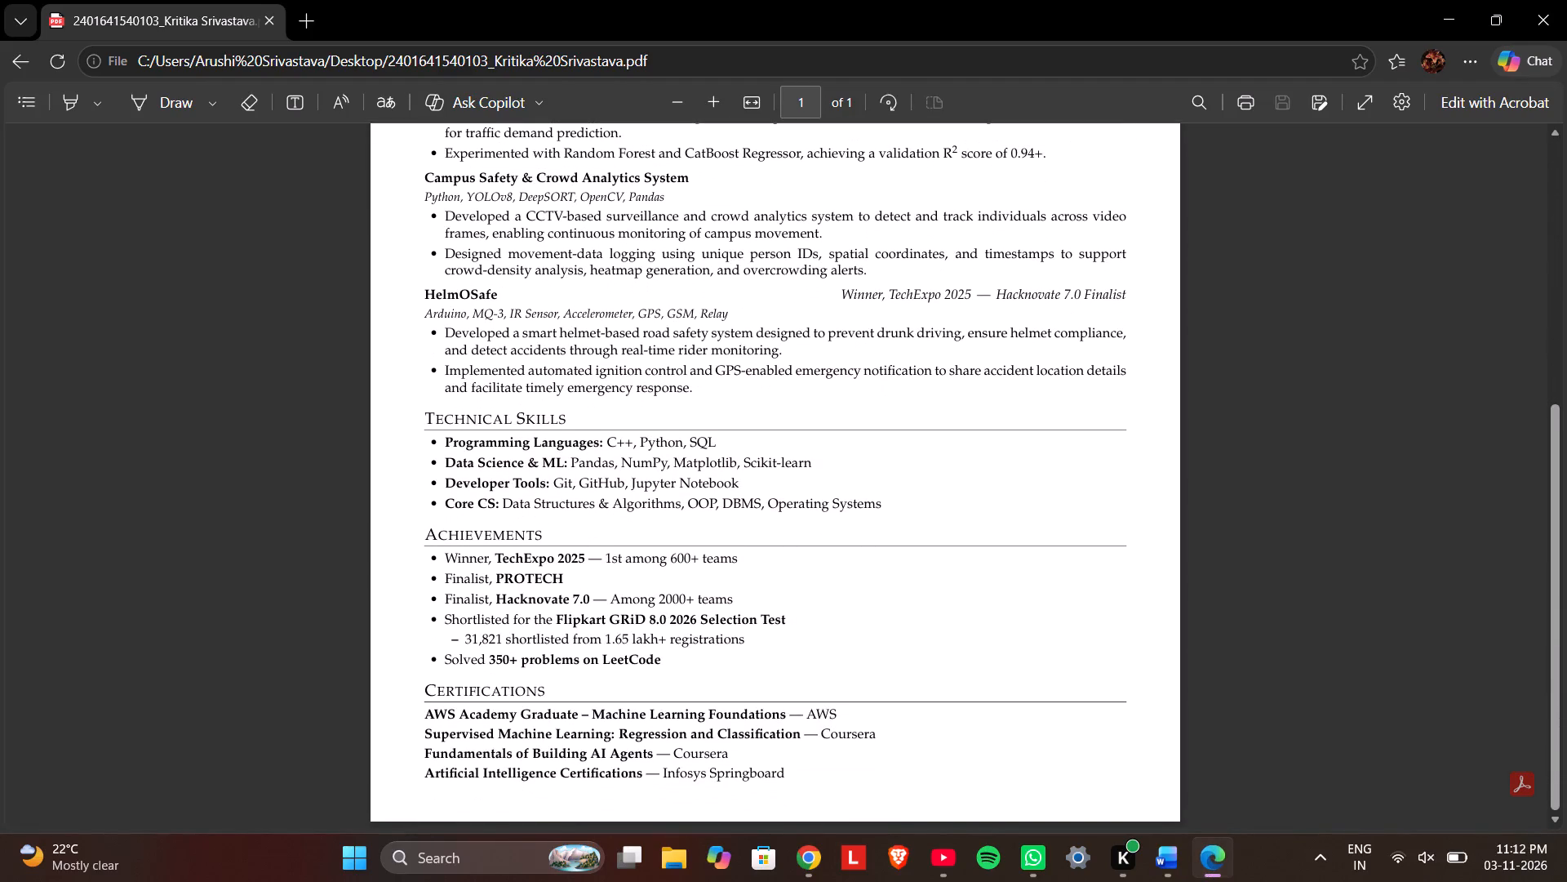
scroll(1018, 674, "up", 7)
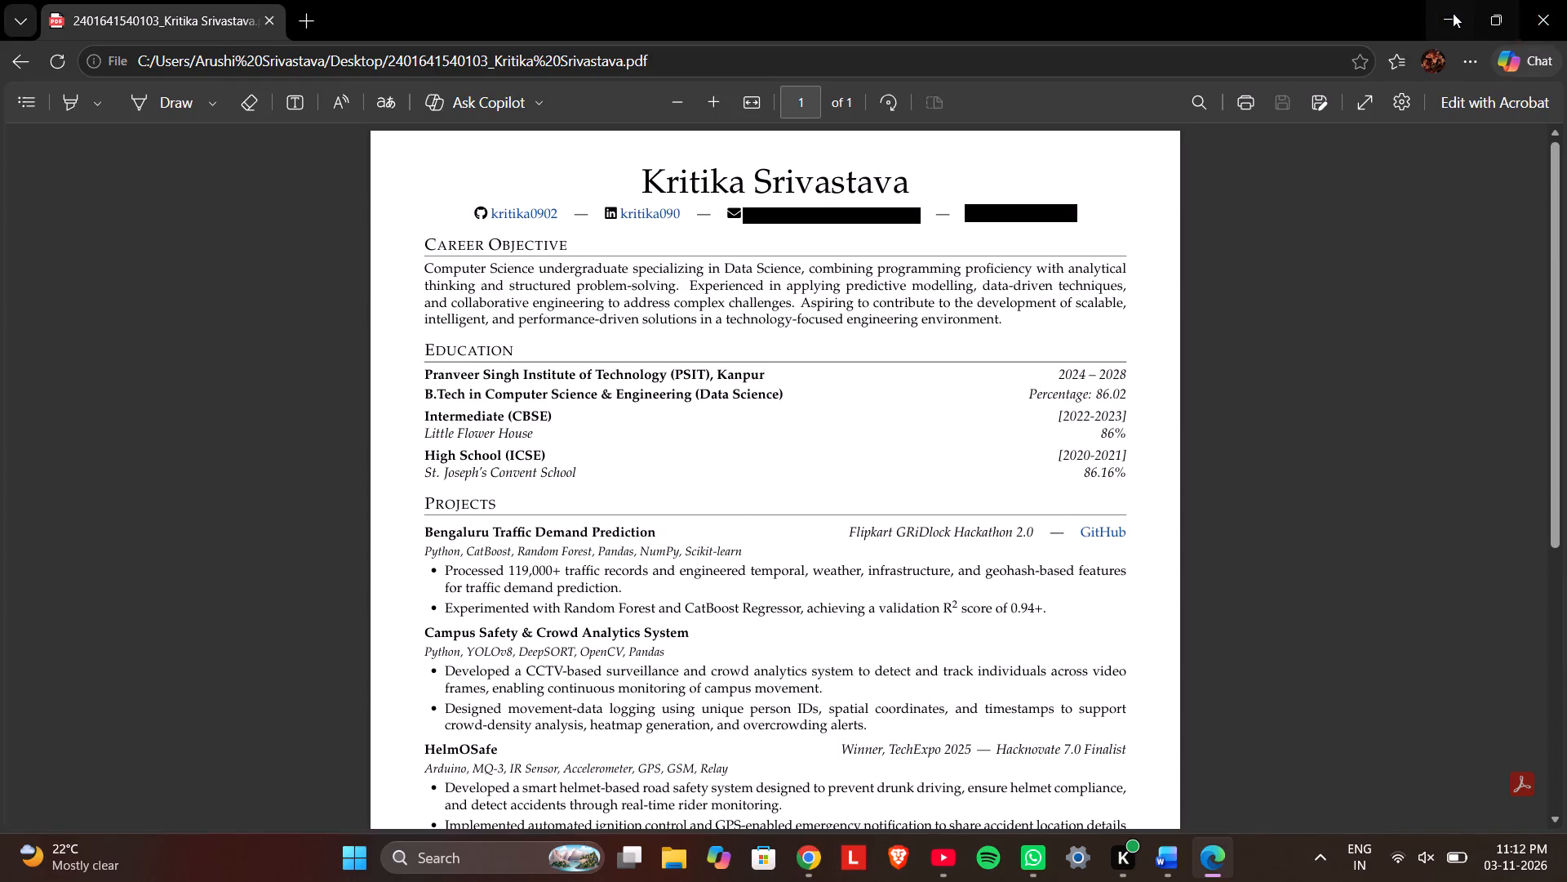
left_click(1449, 13)
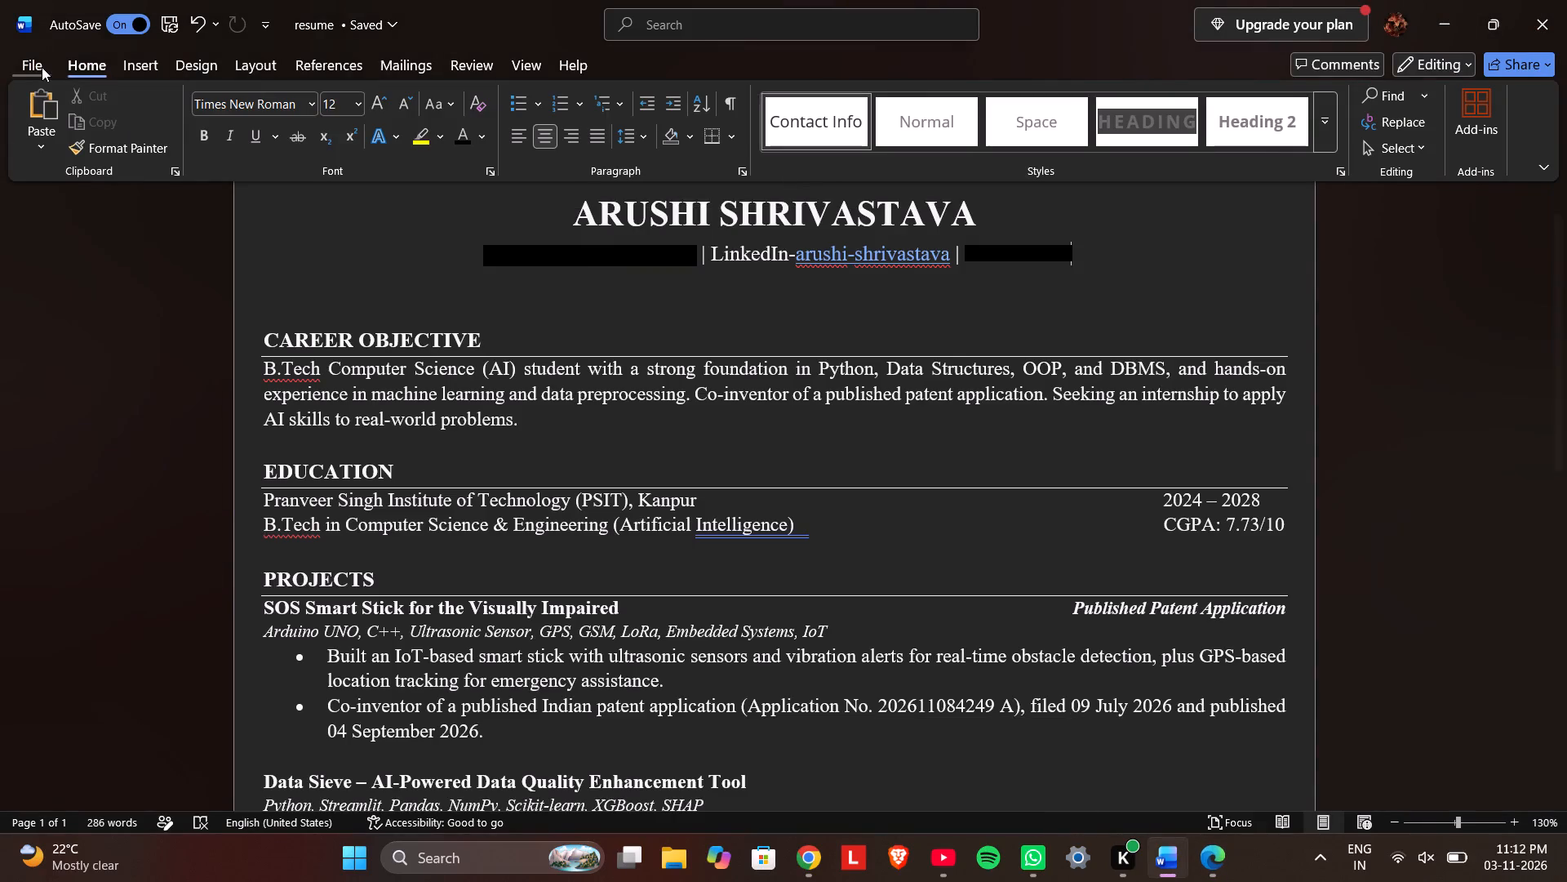
Save a copy of the resume to the Desktop folder as a PDF named resume, opening it after publishing.
left_click(42, 67)
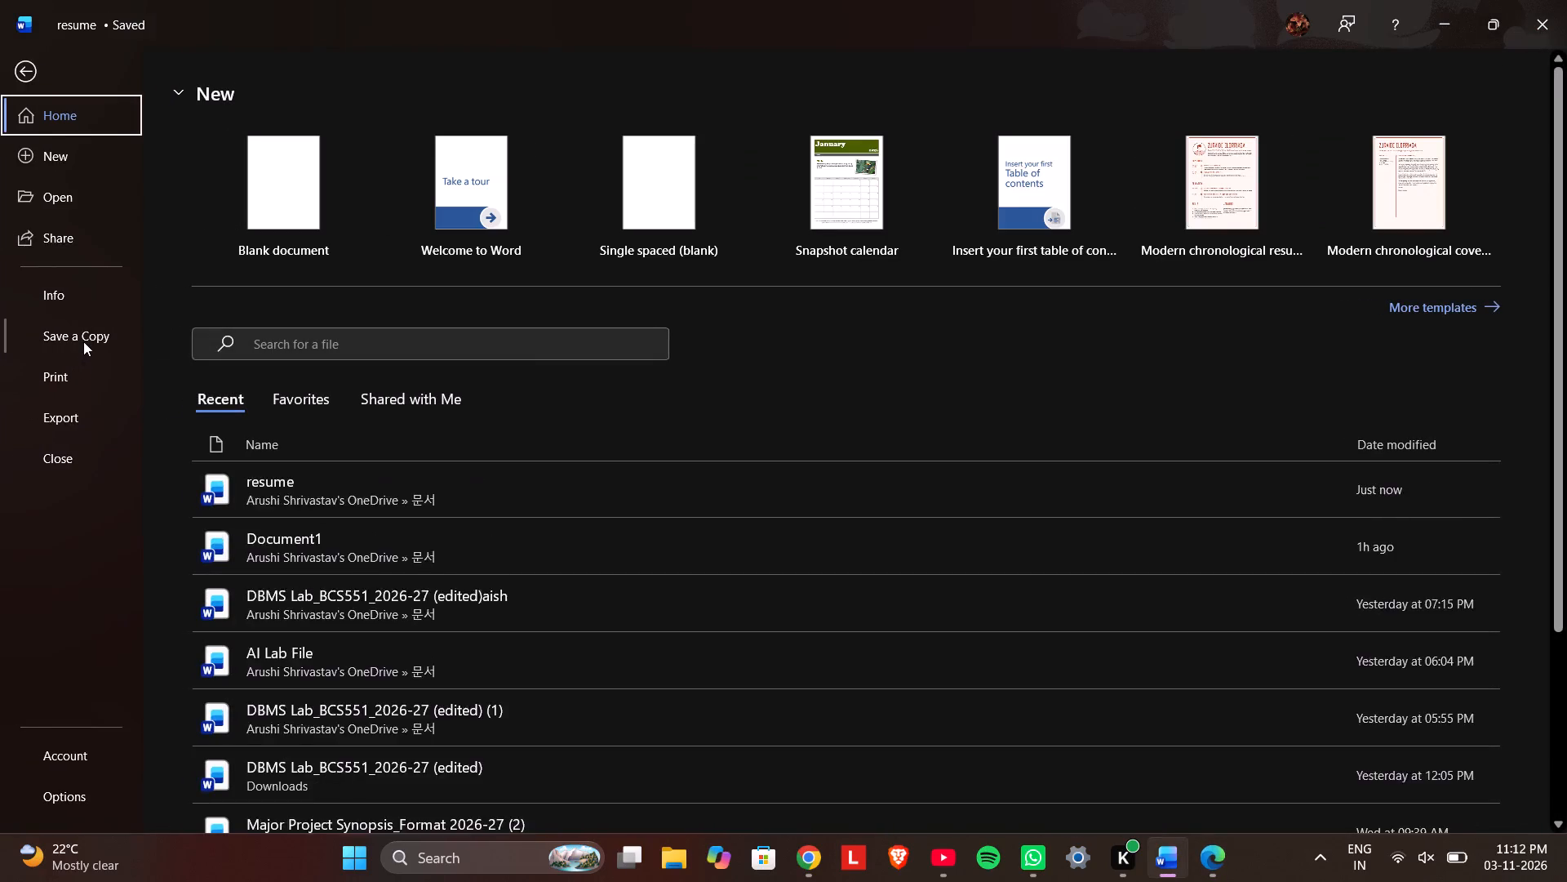
left_click(83, 341)
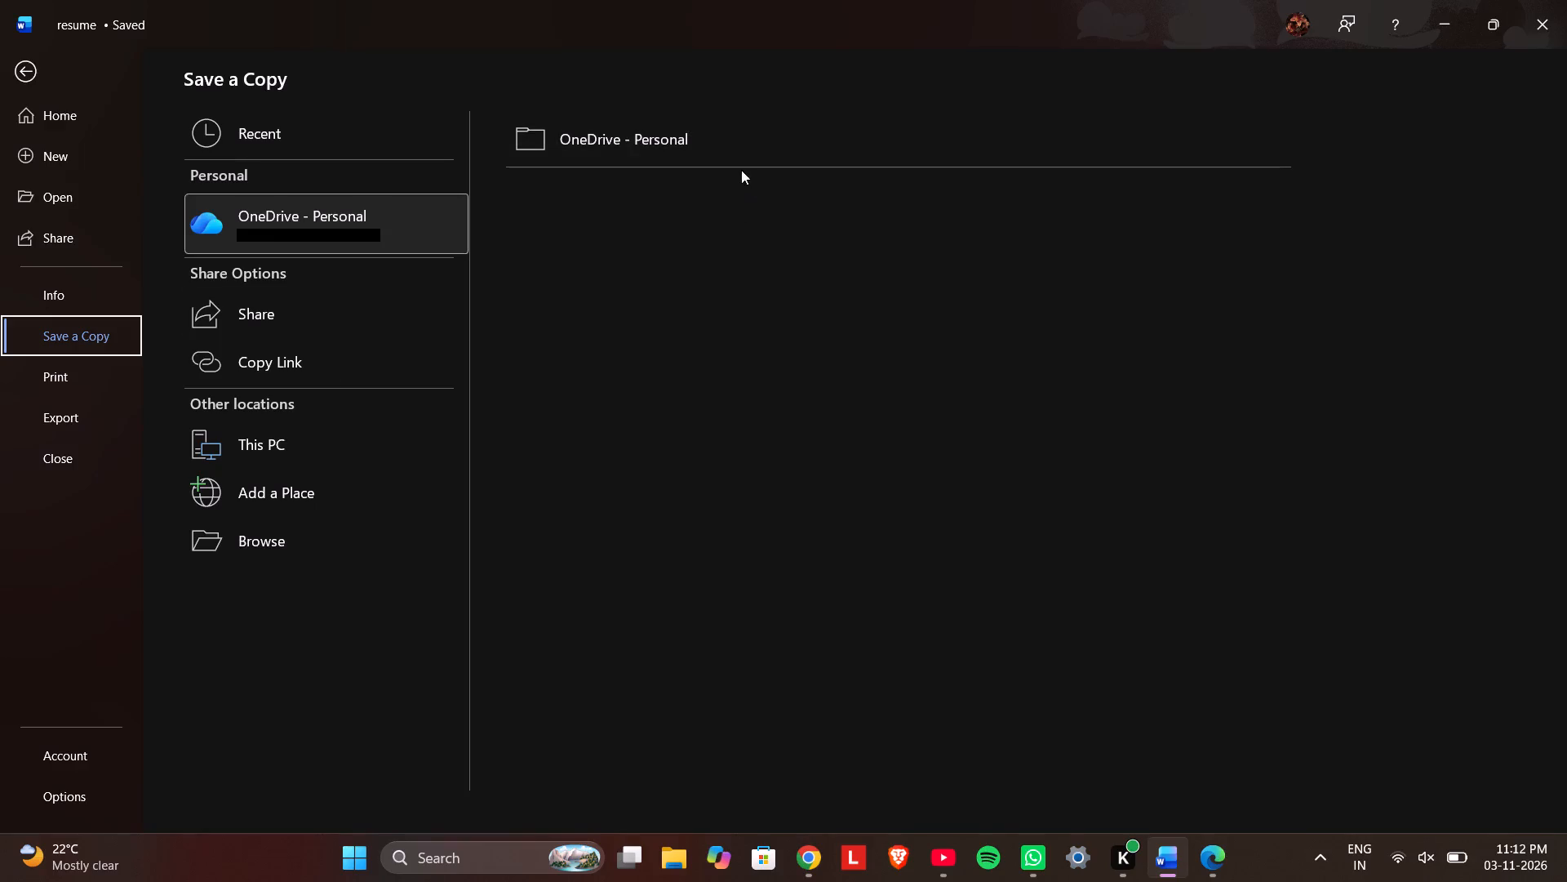
left_click(331, 459)
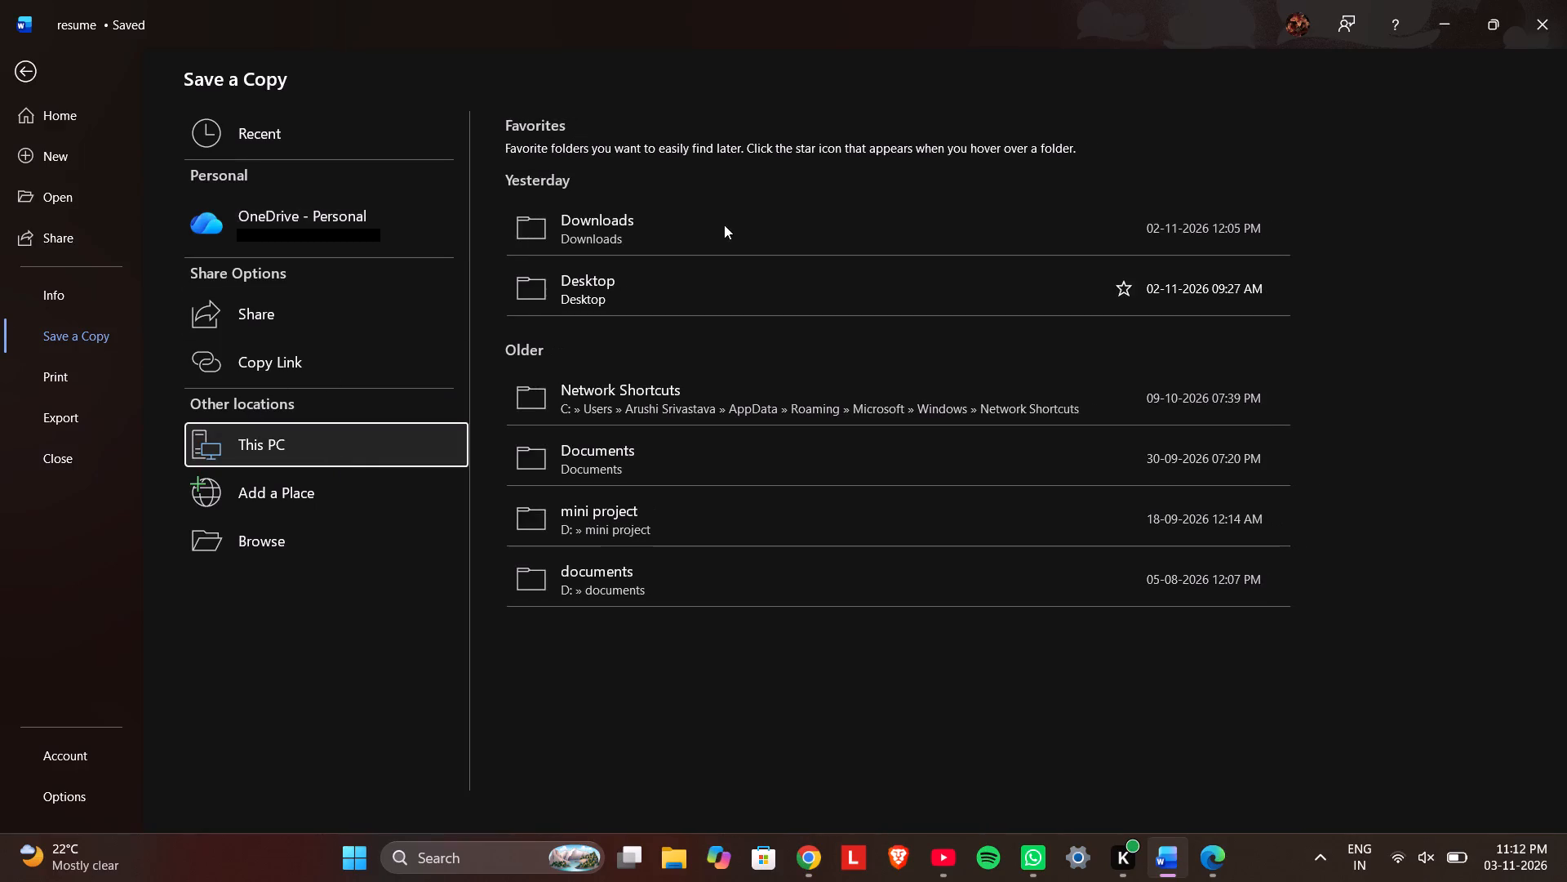
left_click(779, 297)
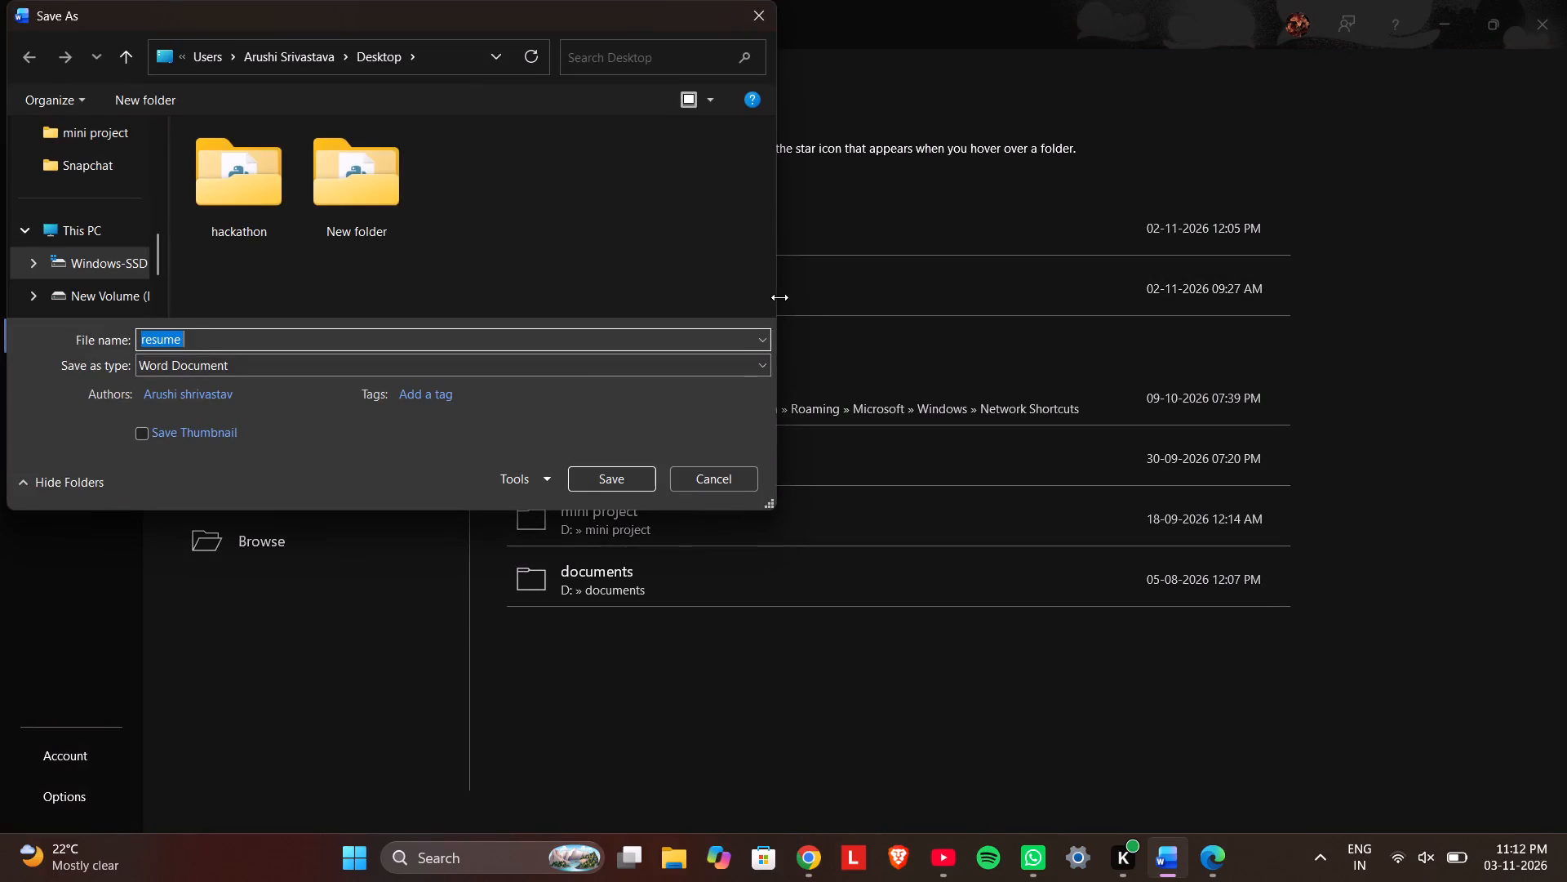
left_click(517, 361)
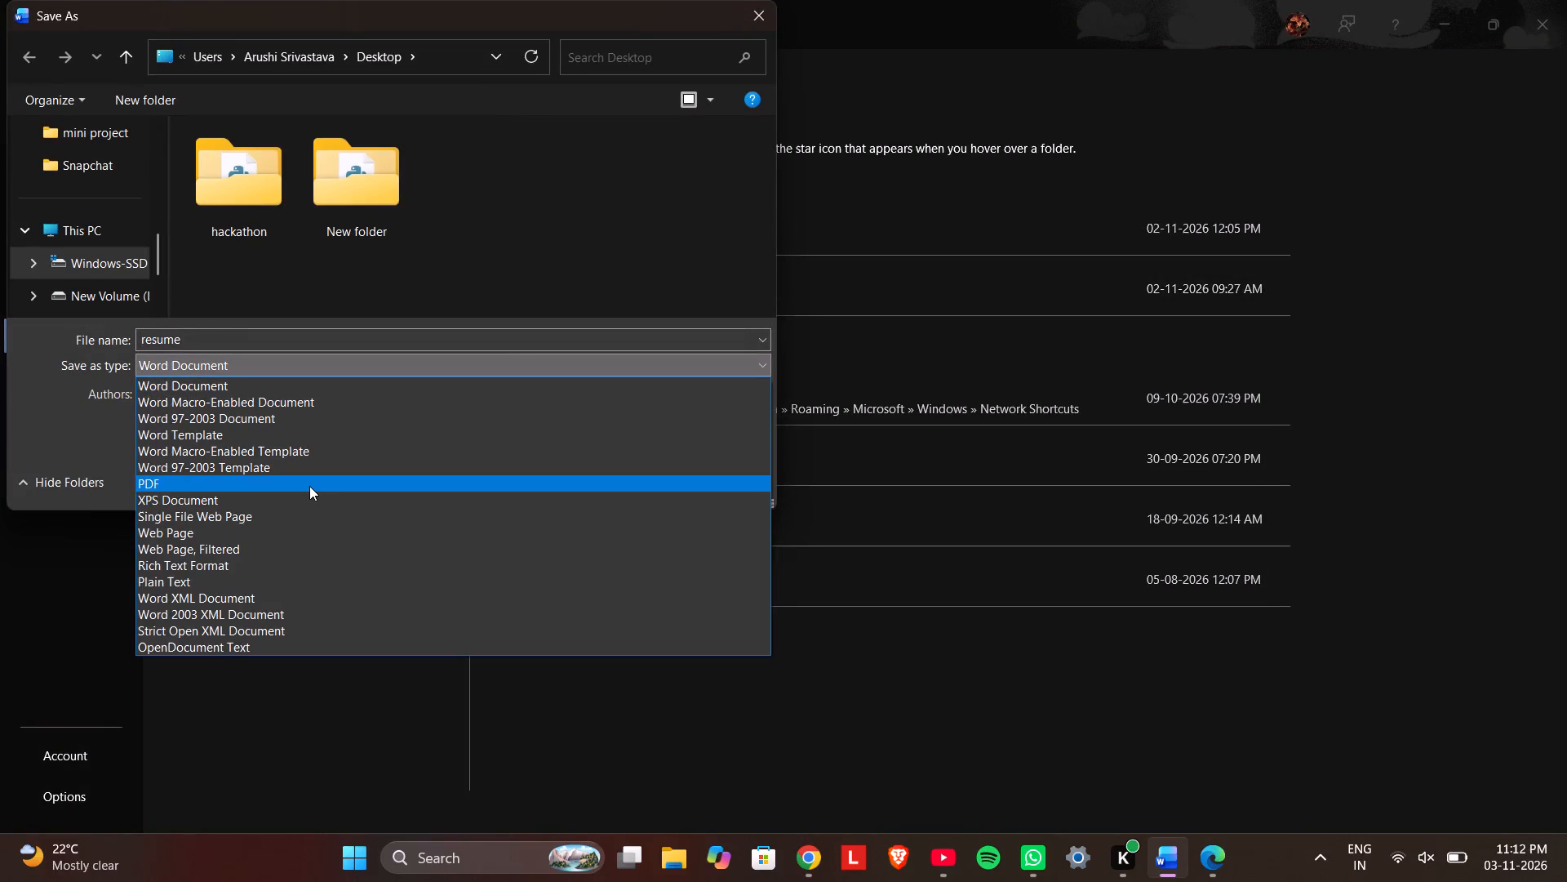
left_click(312, 483)
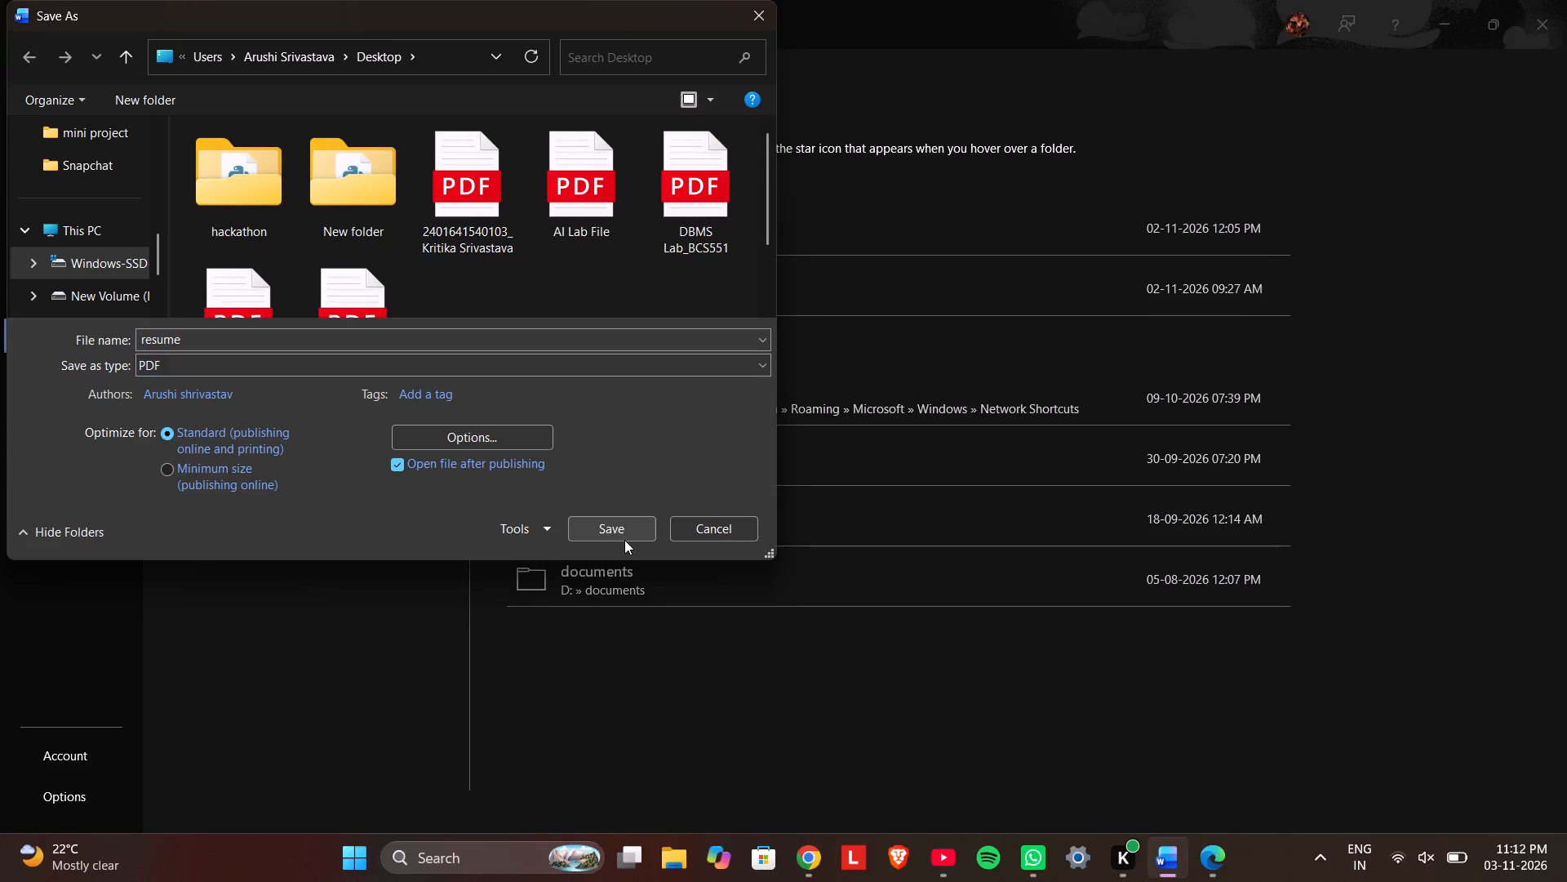
left_click(624, 540)
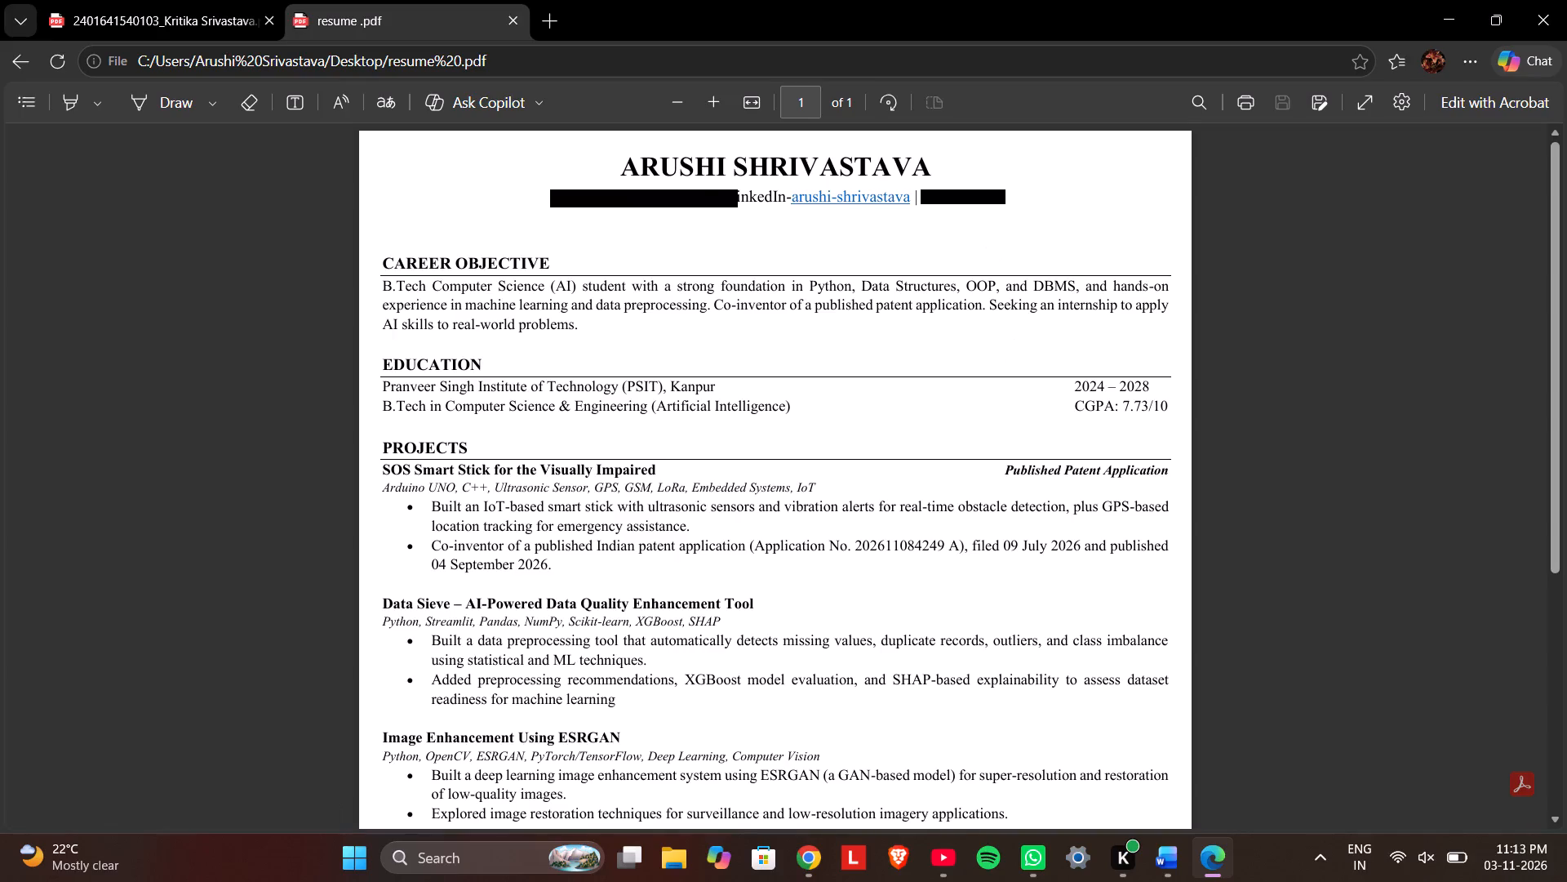
Check the exported resume PDF in Edge from the header to Certifications & Achievements, and close the browser window.
scroll(835, 488, "down", 6)
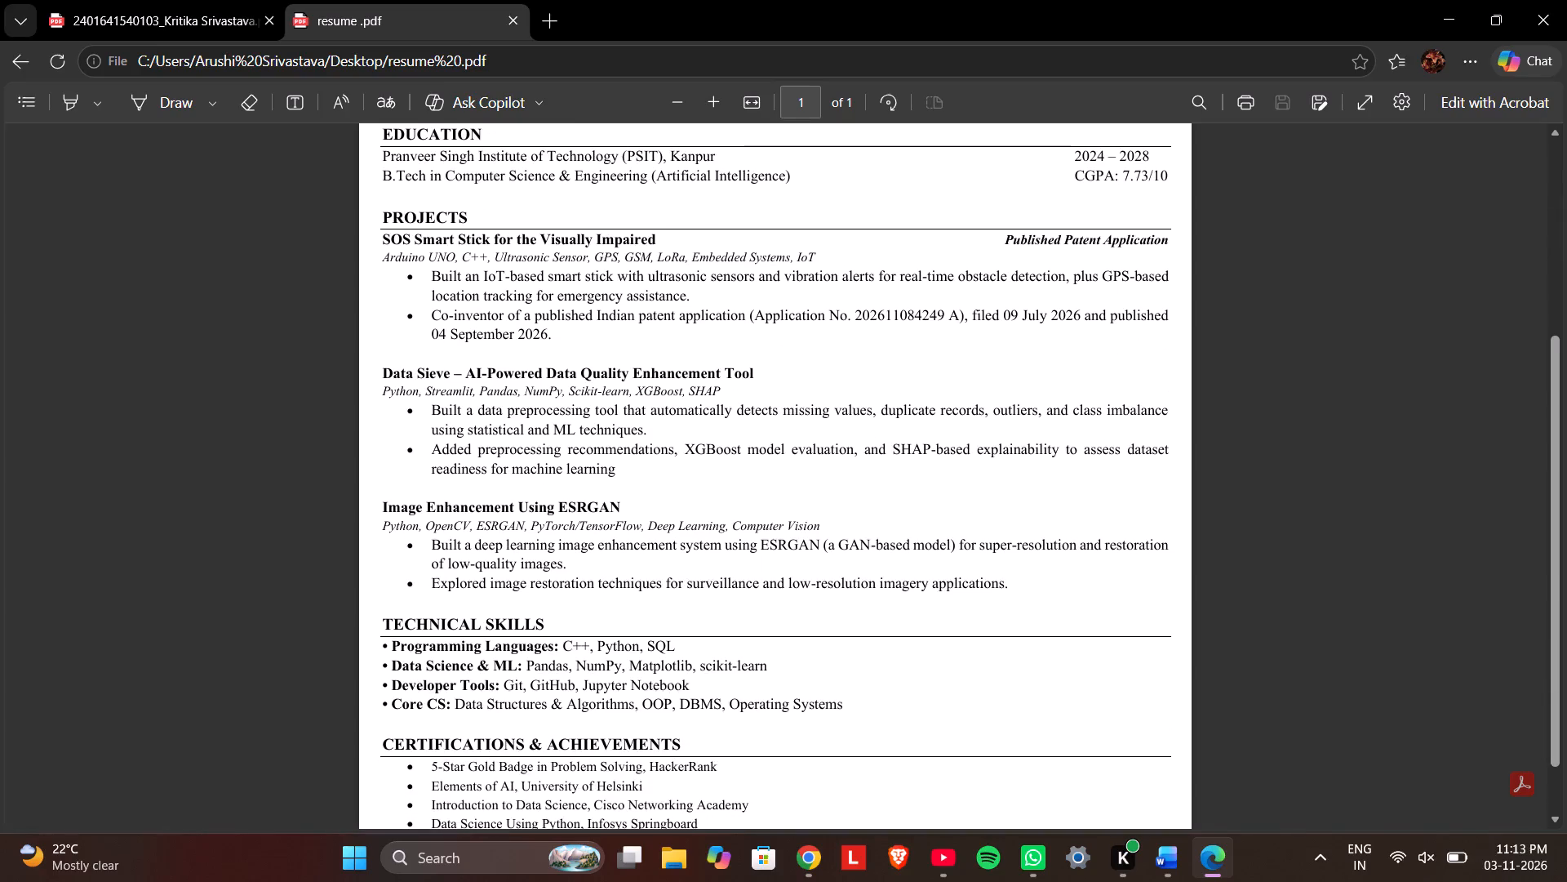
scroll(835, 488, "up", 8)
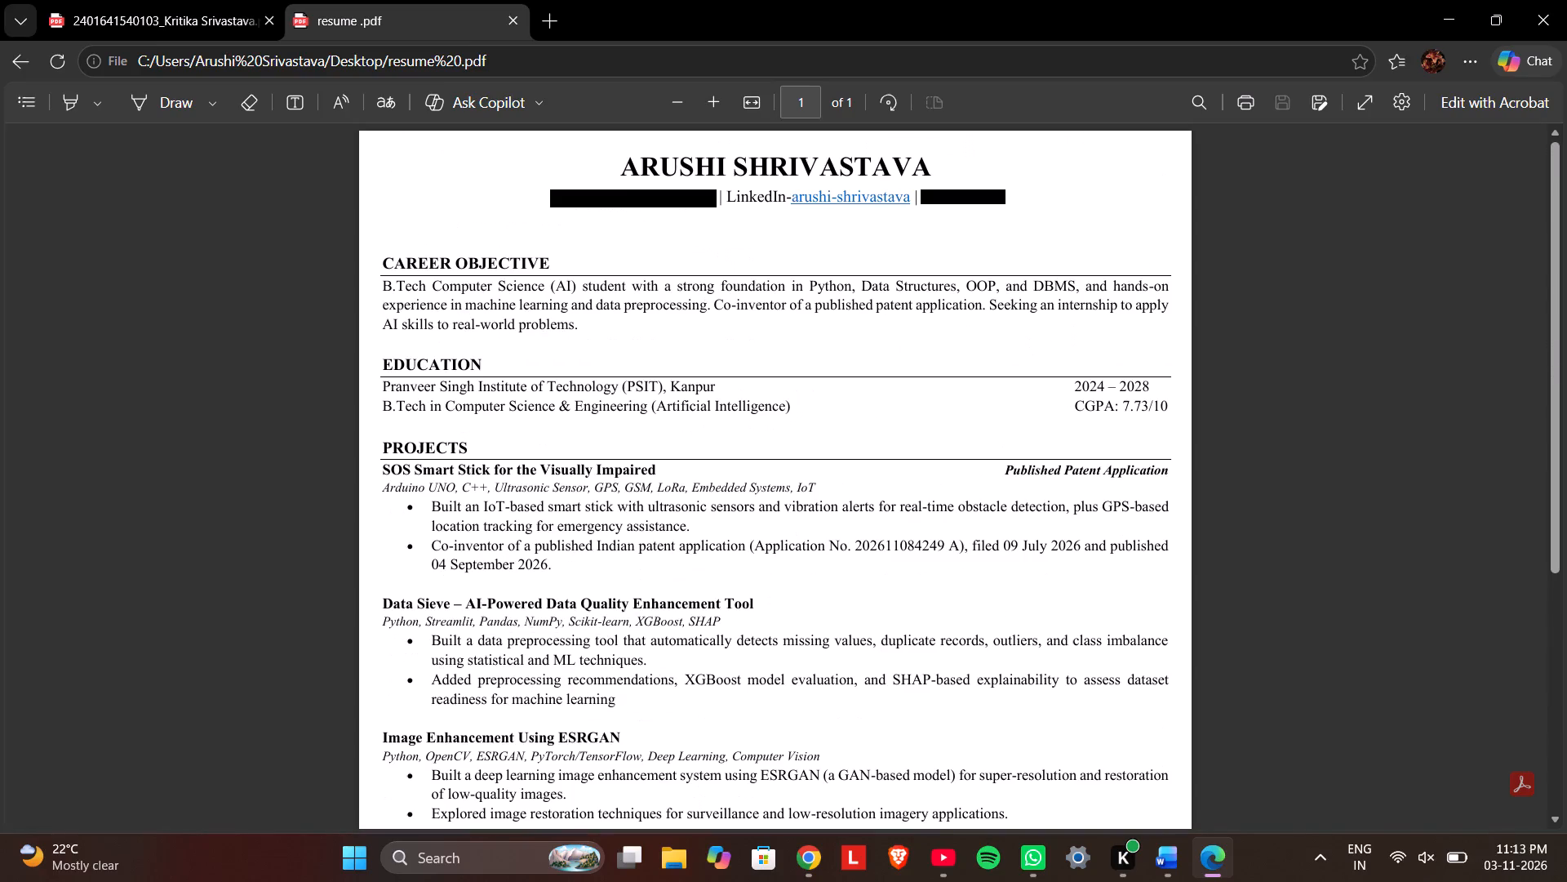
left_click(1565, 0)
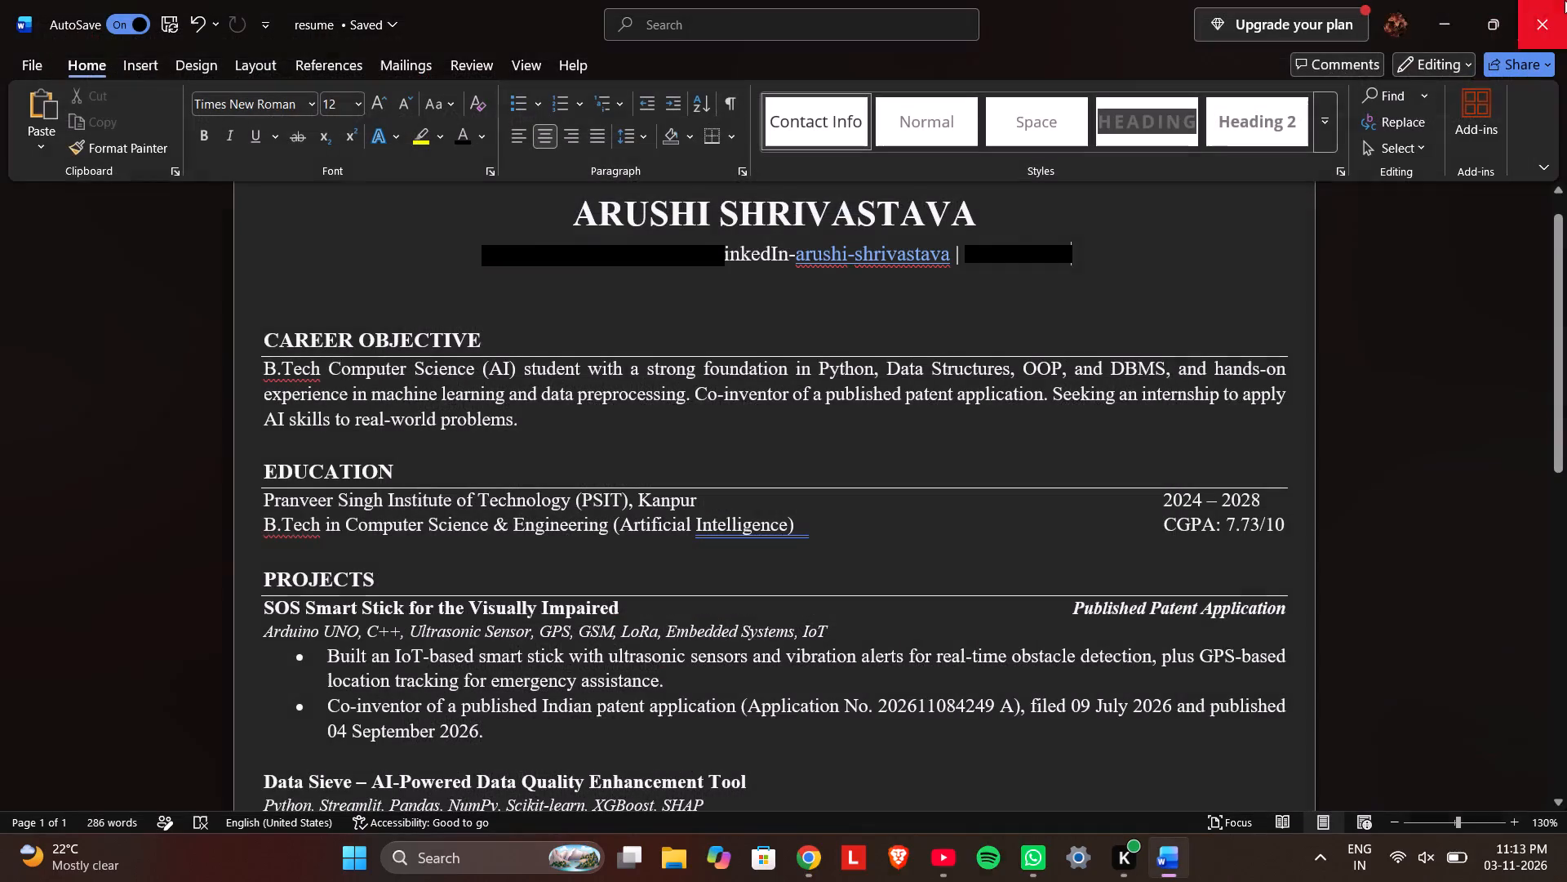
Close the resume document in Word.
scroll(1010, 529, "up", 1)
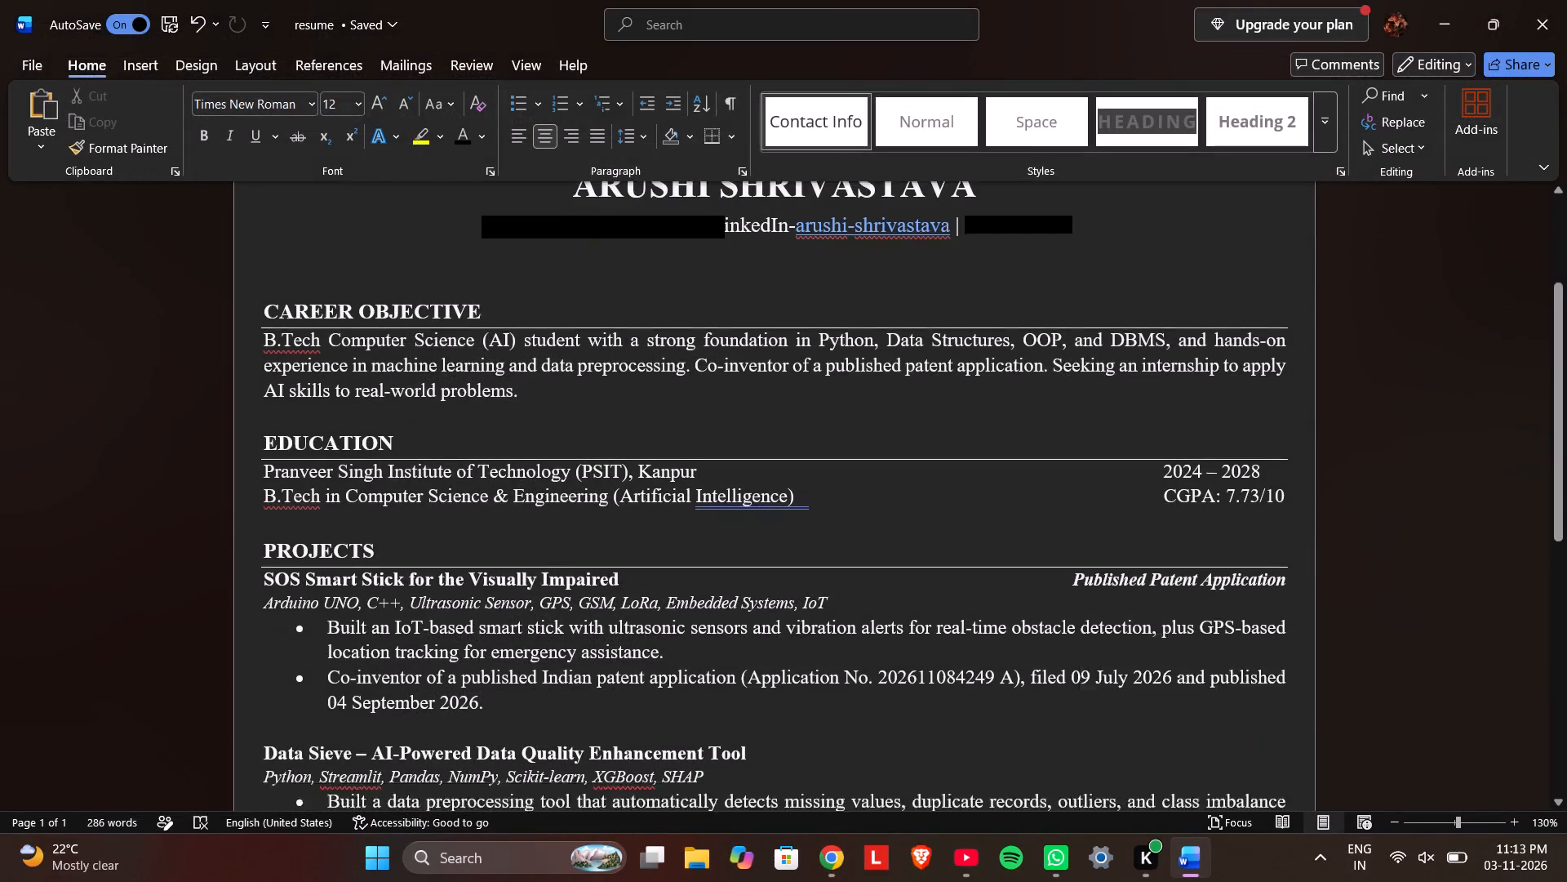
scroll(1010, 529, "up", 1)
left_click(1566, 0)
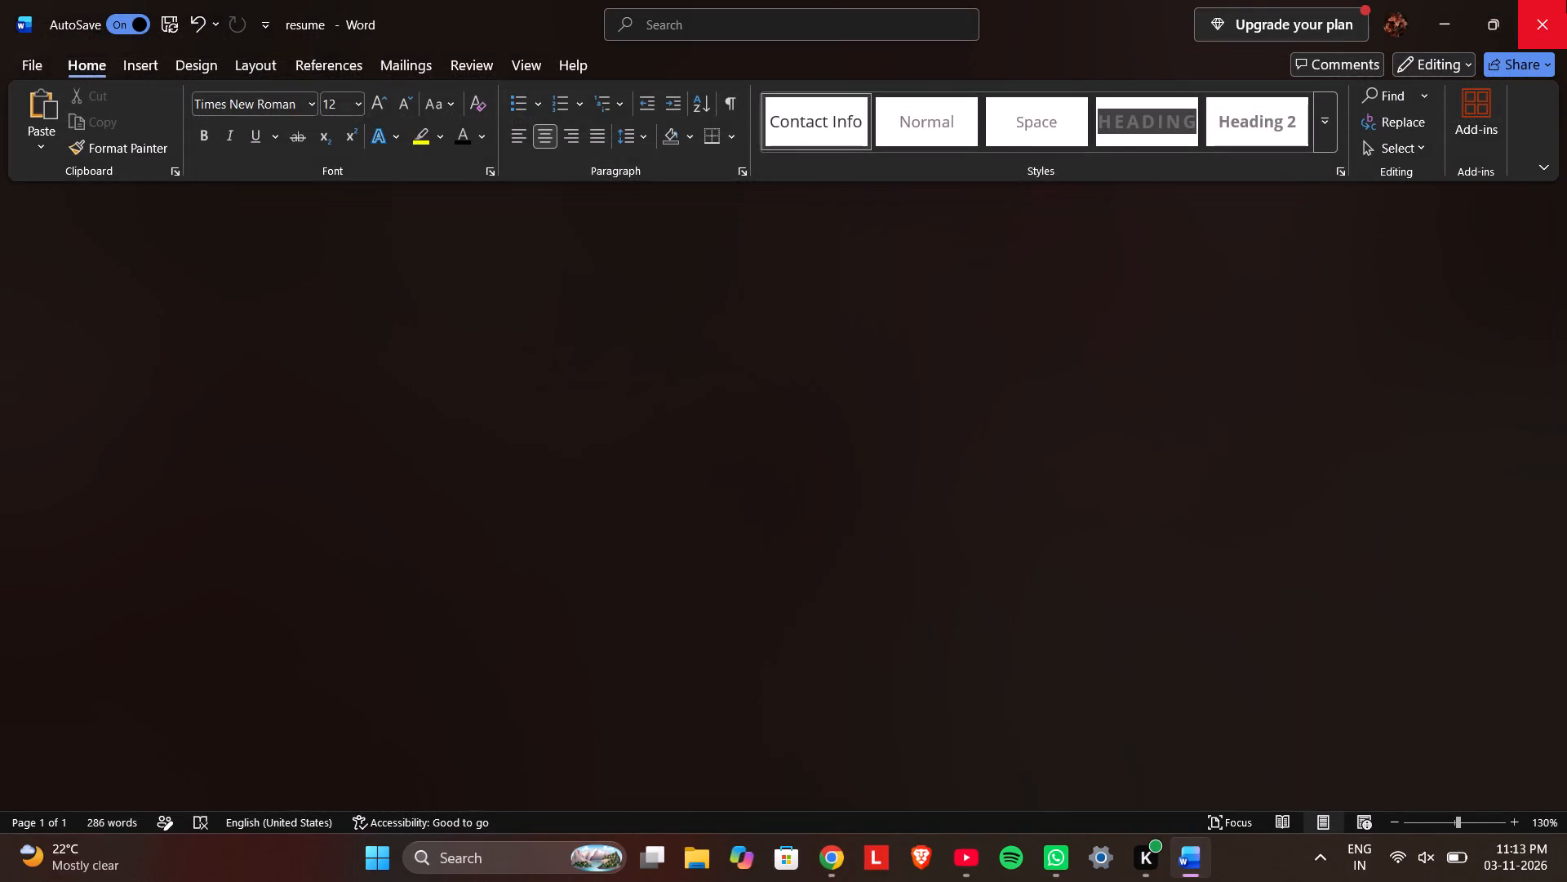